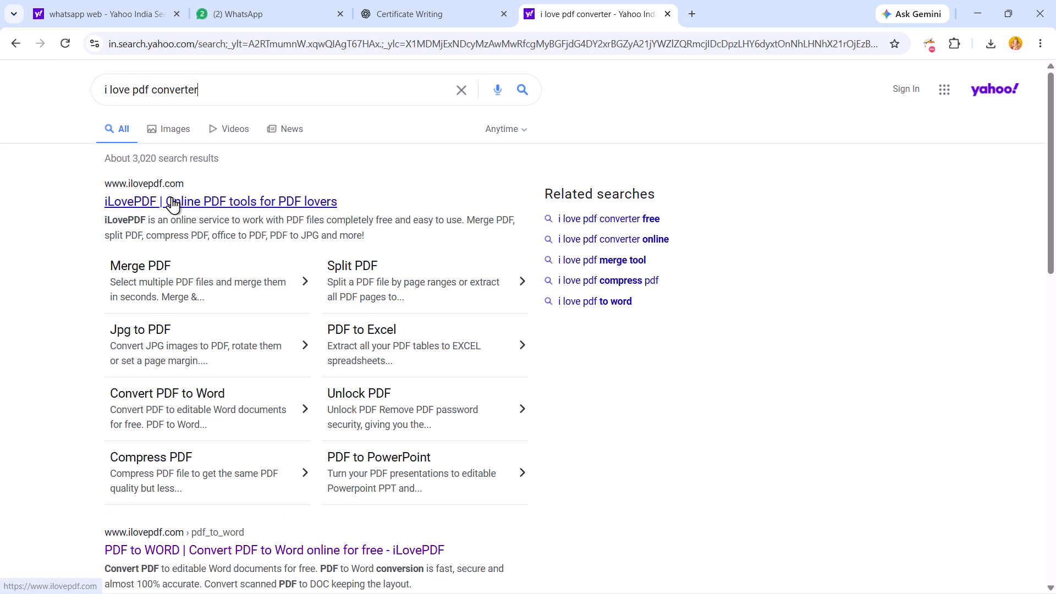
click(174, 205)
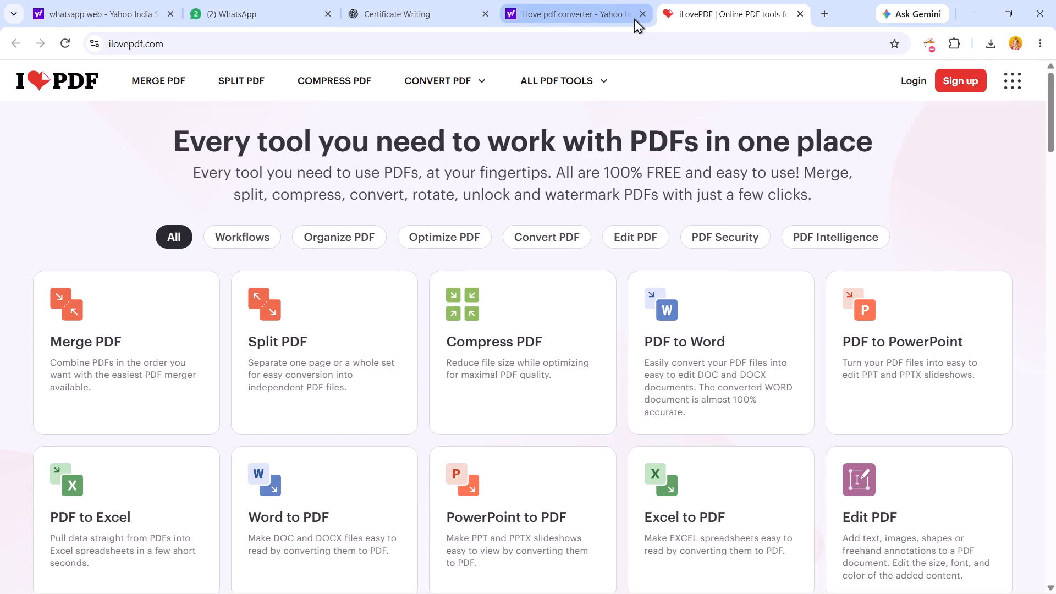
click(646, 11)
Open the Merge PDF tool and bring up its PDF file chooser.
click(116, 338)
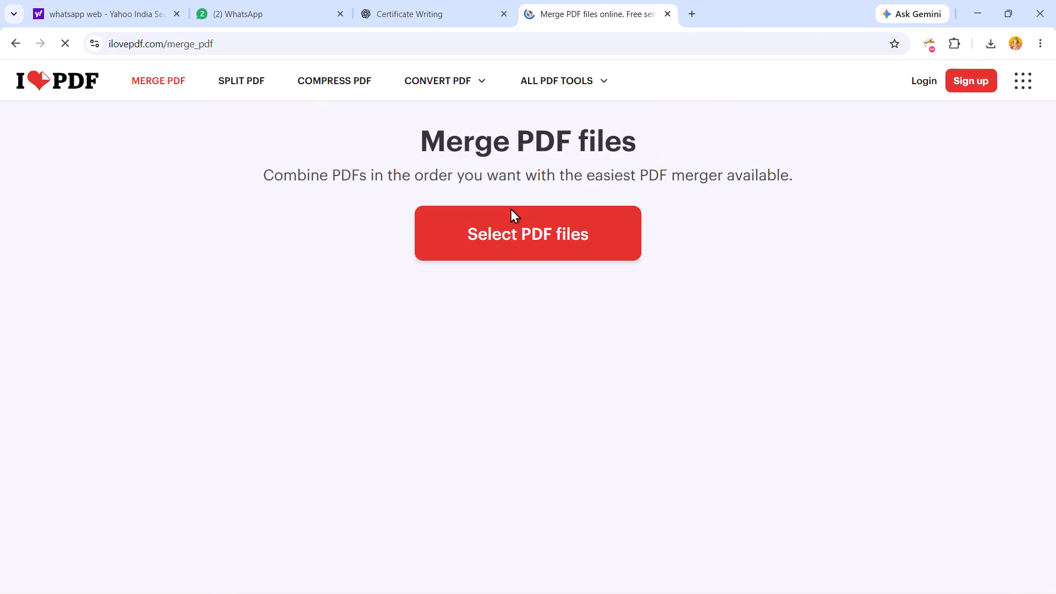
click(531, 226)
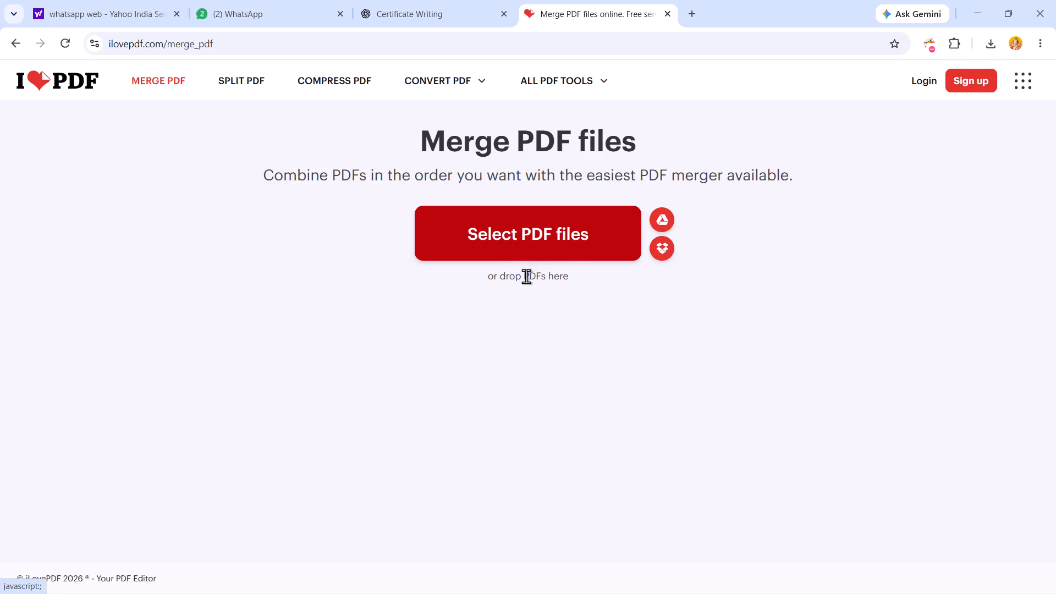
click(521, 239)
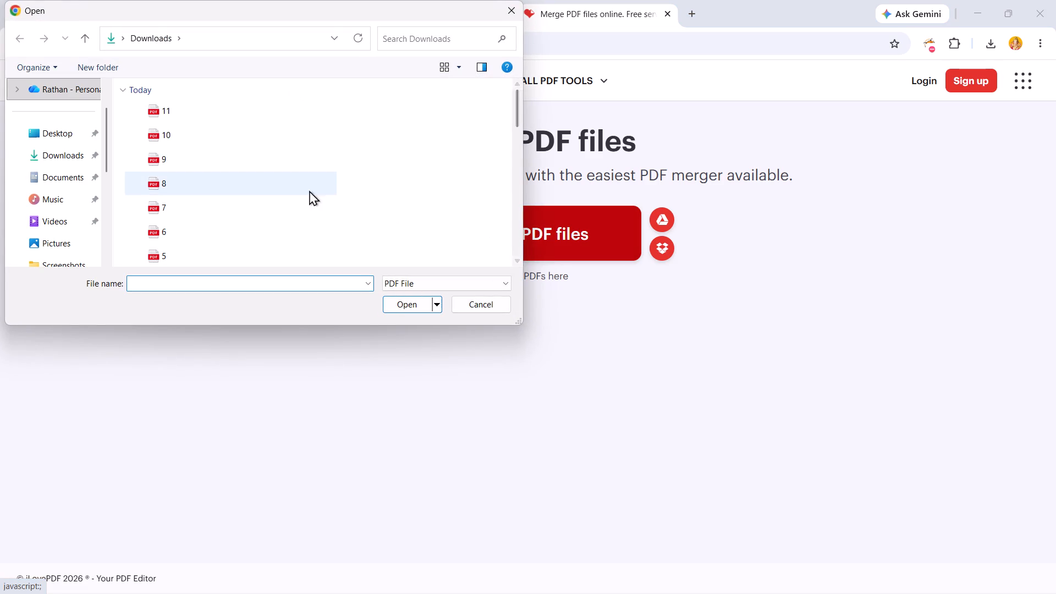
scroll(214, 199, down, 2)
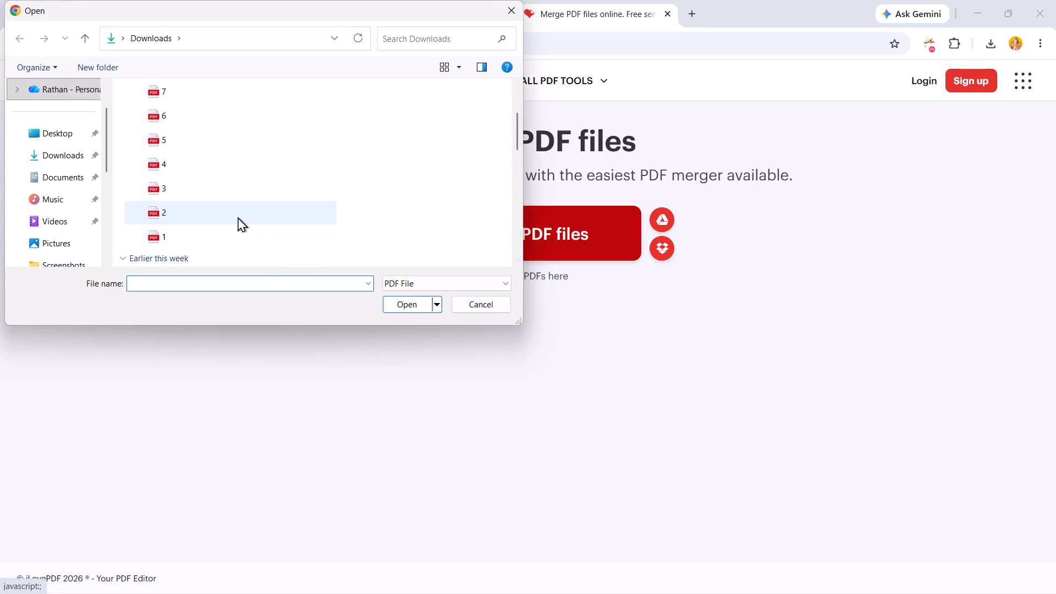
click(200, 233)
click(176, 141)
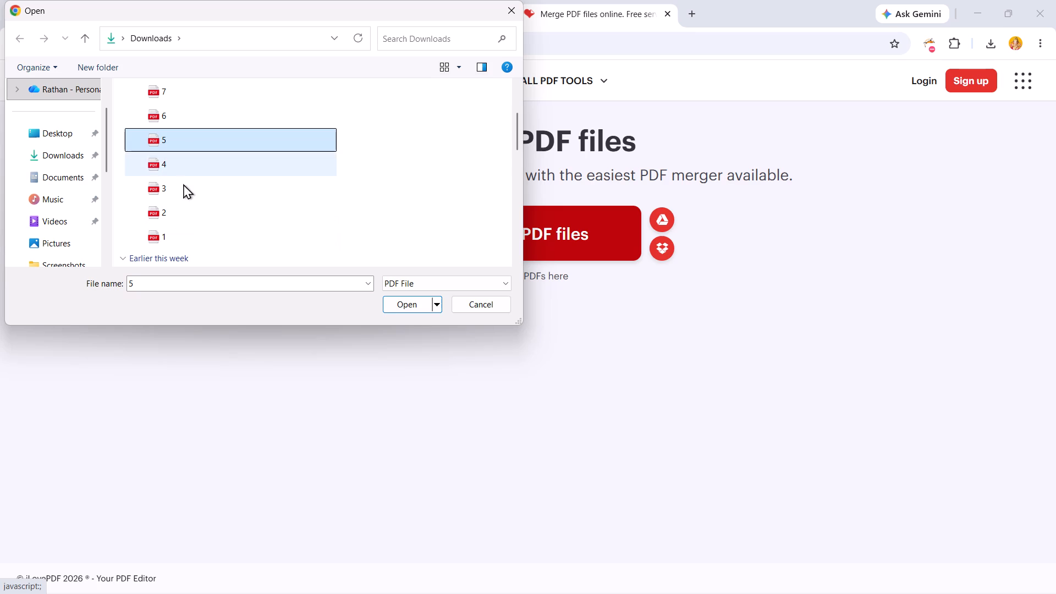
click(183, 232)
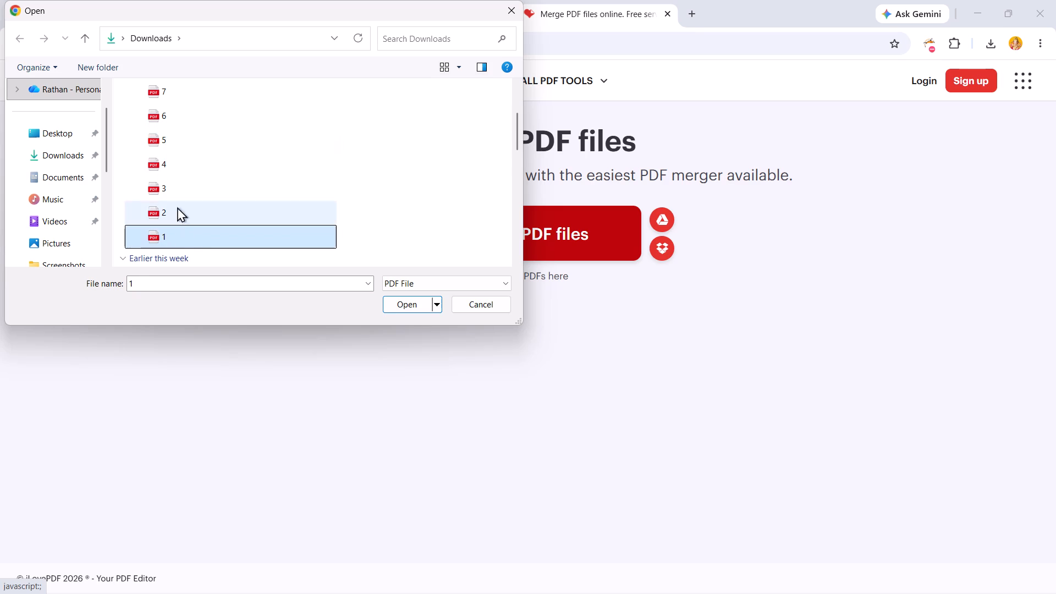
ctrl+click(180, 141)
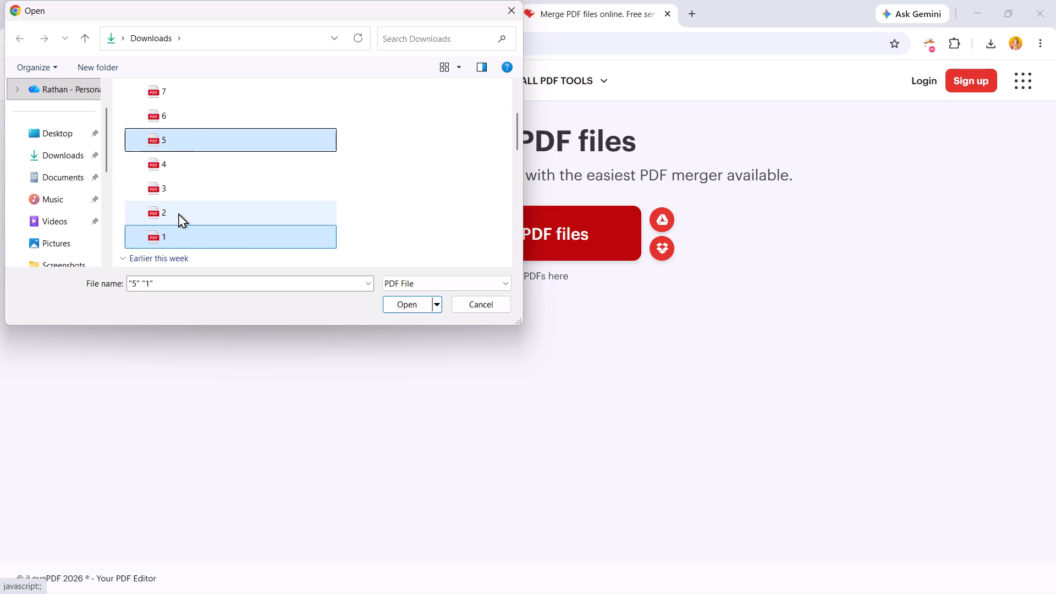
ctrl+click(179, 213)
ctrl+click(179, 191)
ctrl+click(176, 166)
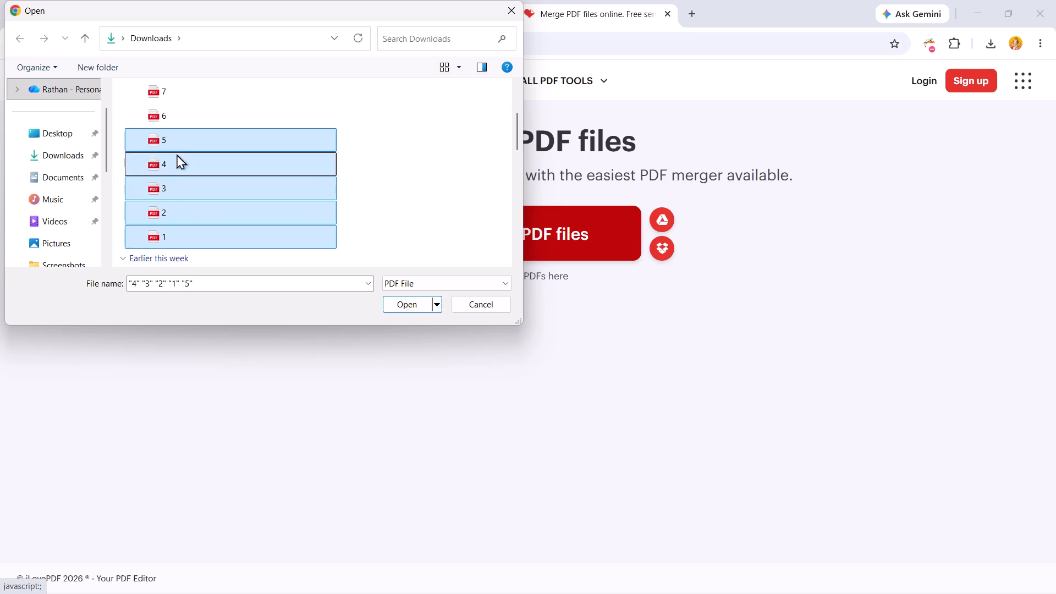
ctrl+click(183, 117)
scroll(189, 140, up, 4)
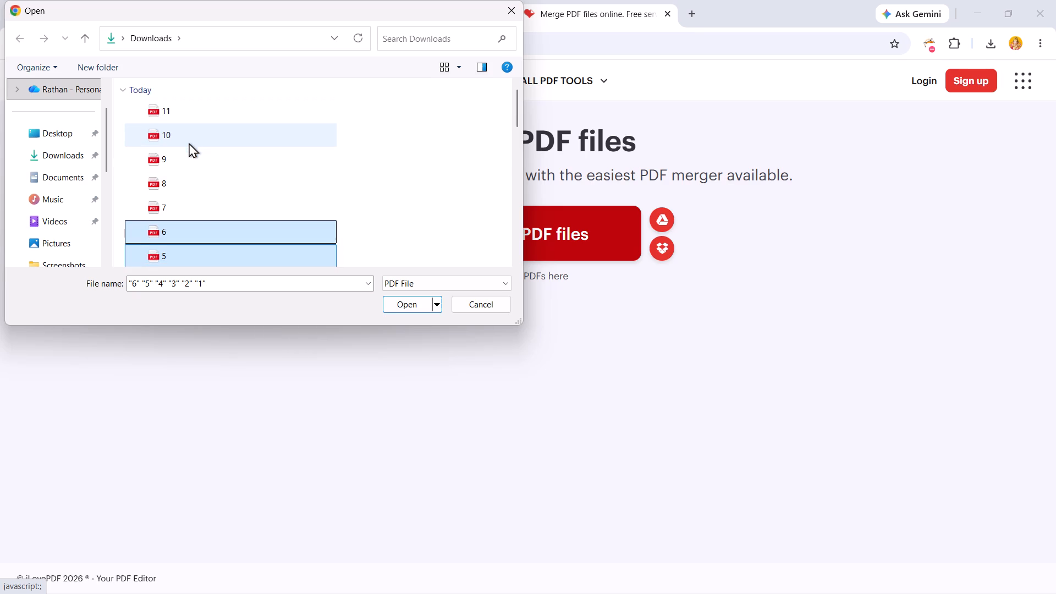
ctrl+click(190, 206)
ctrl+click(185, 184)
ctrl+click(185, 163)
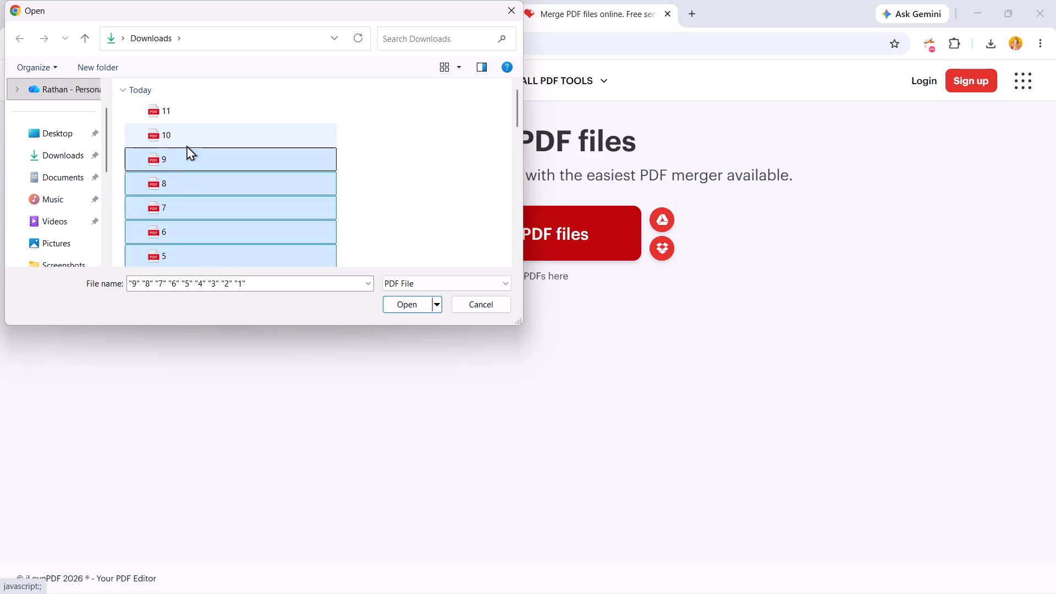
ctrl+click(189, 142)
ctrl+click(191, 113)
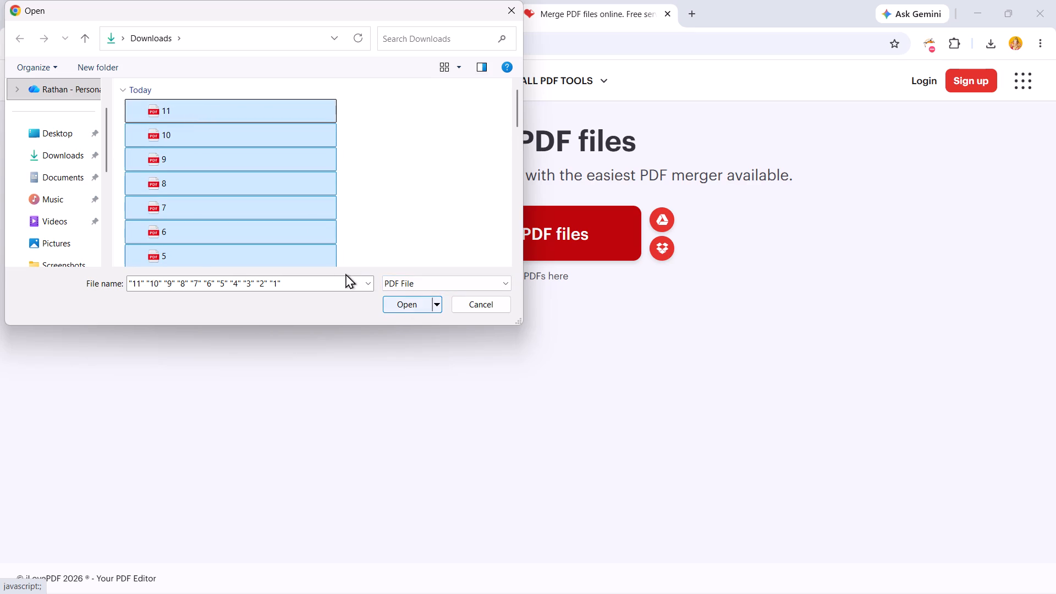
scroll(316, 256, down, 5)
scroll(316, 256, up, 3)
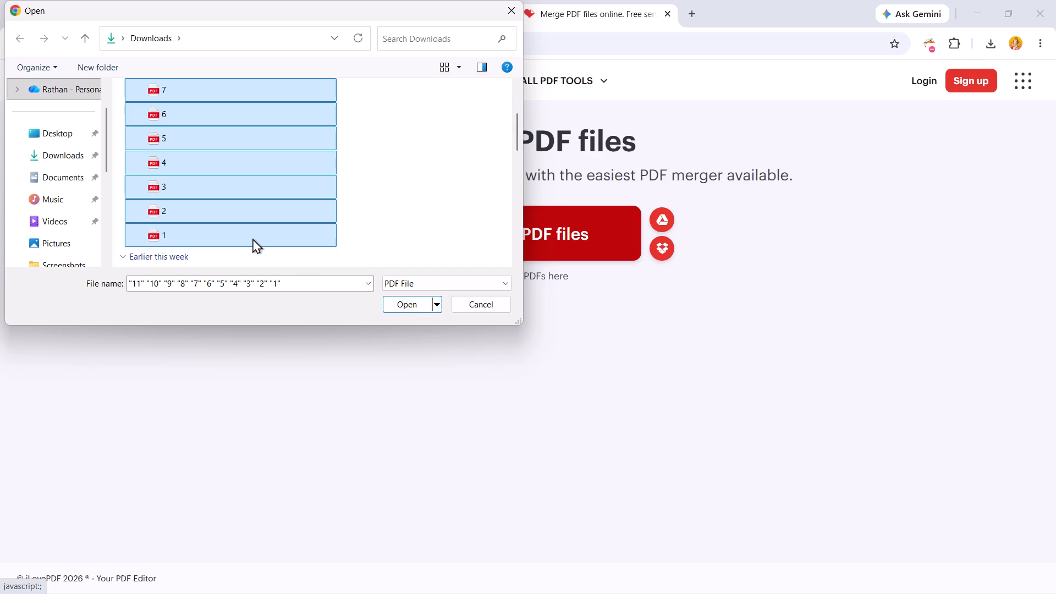
Select PDF files 1 through 11 in the Downloads folder and add them to the merge.
click(252, 238)
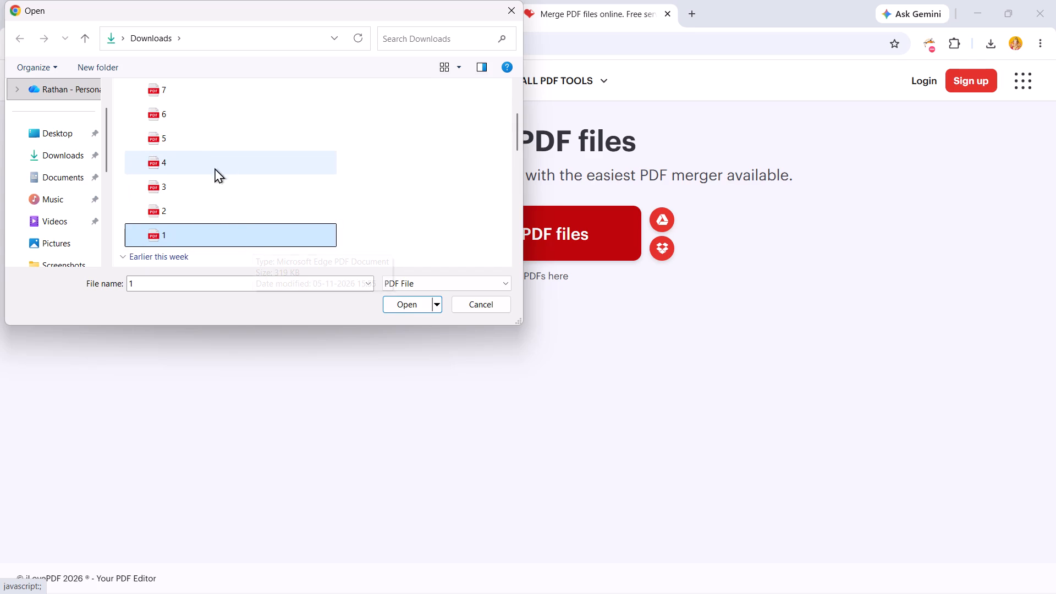
ctrl+click(197, 138)
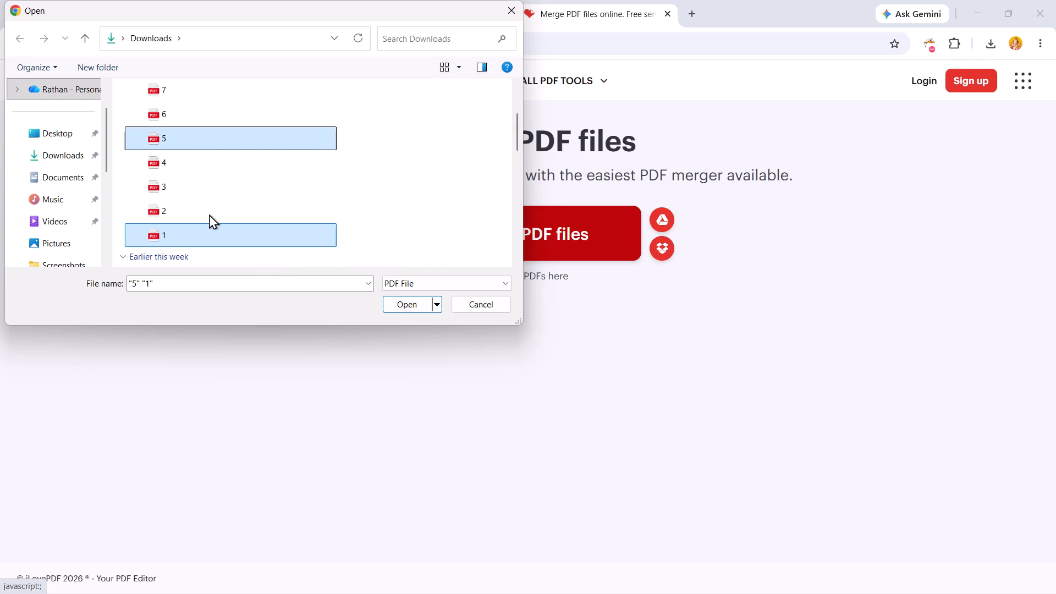
ctrl+click(209, 214)
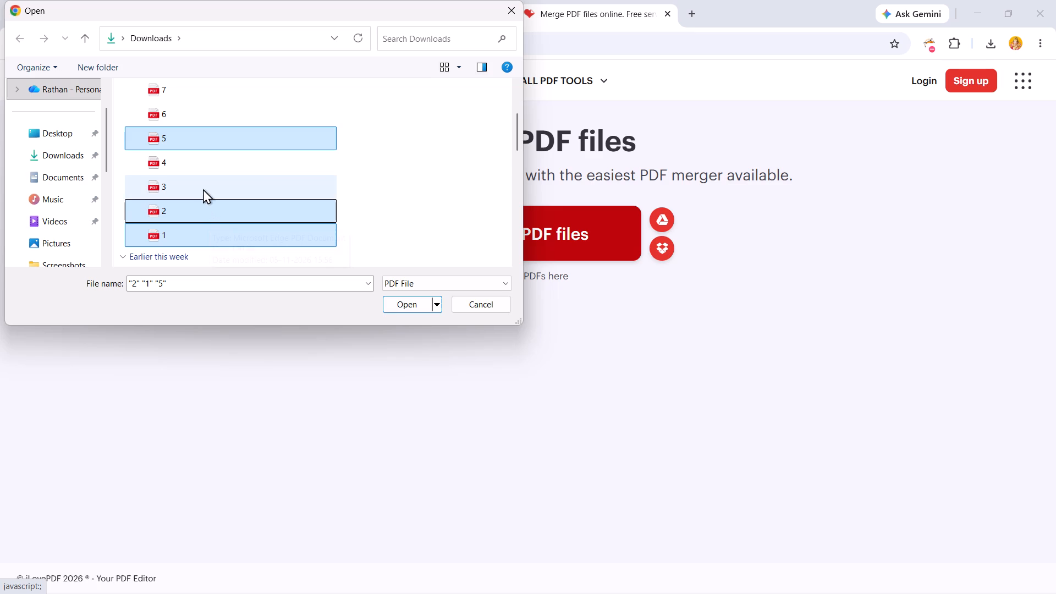
ctrl+click(203, 189)
ctrl+click(200, 164)
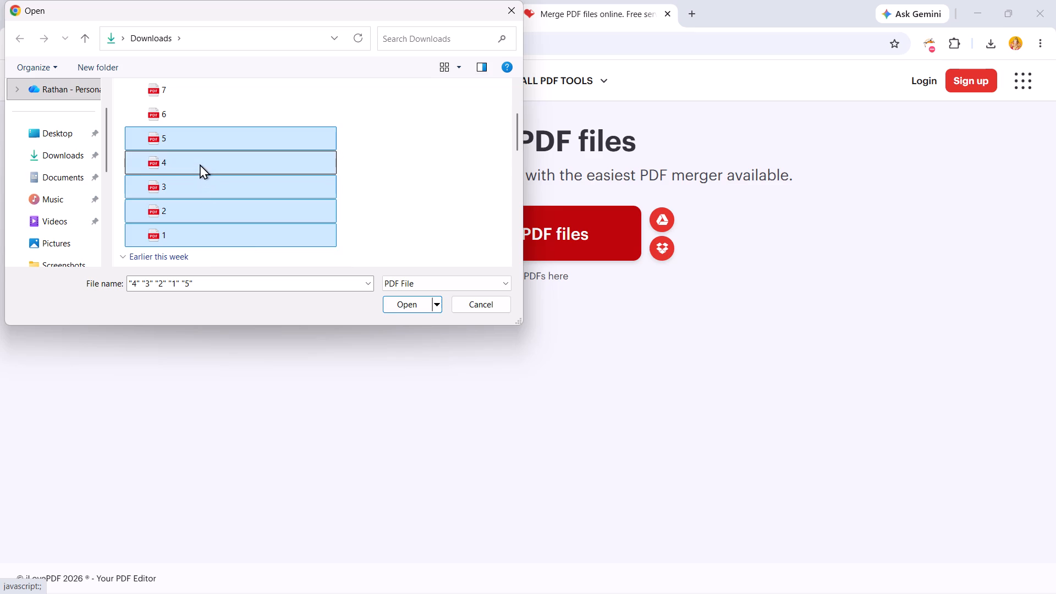
ctrl+click(192, 113)
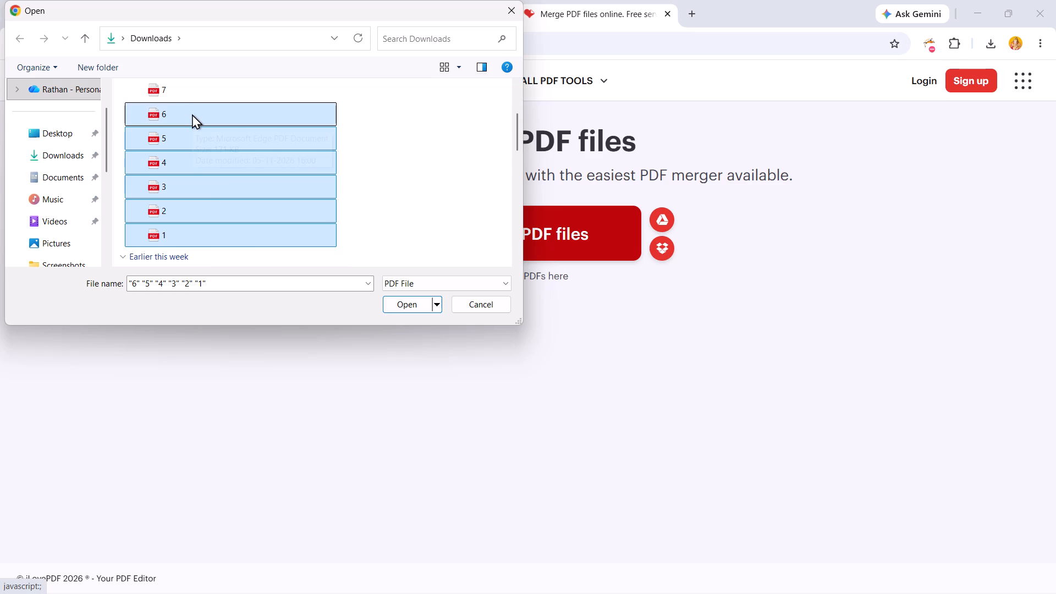
ctrl+click(189, 97)
scroll(232, 124, up, 5)
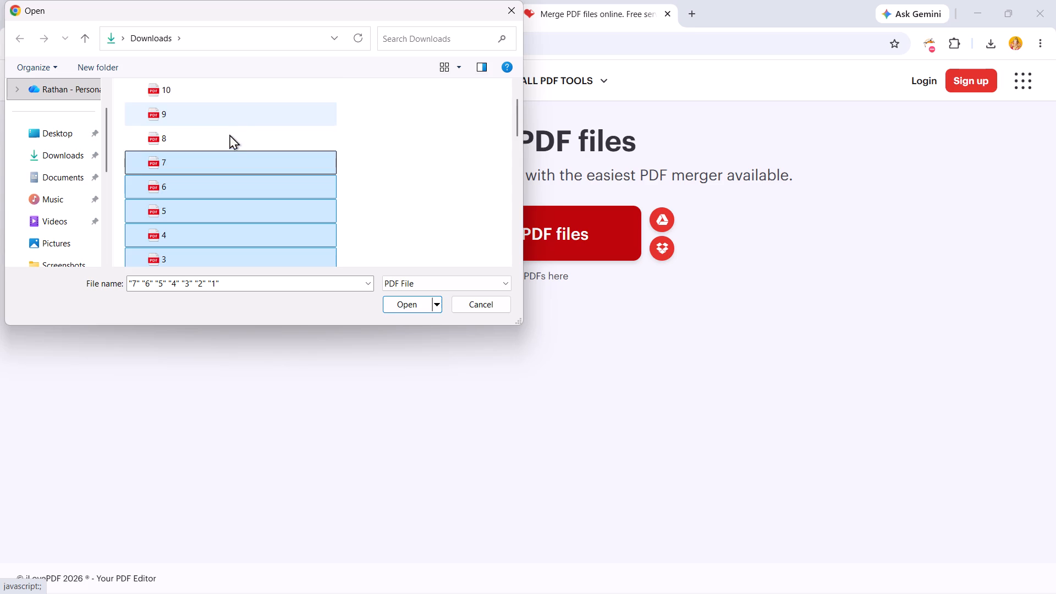
ctrl+click(216, 186)
ctrl+click(213, 158)
ctrl+click(213, 138)
ctrl+click(212, 115)
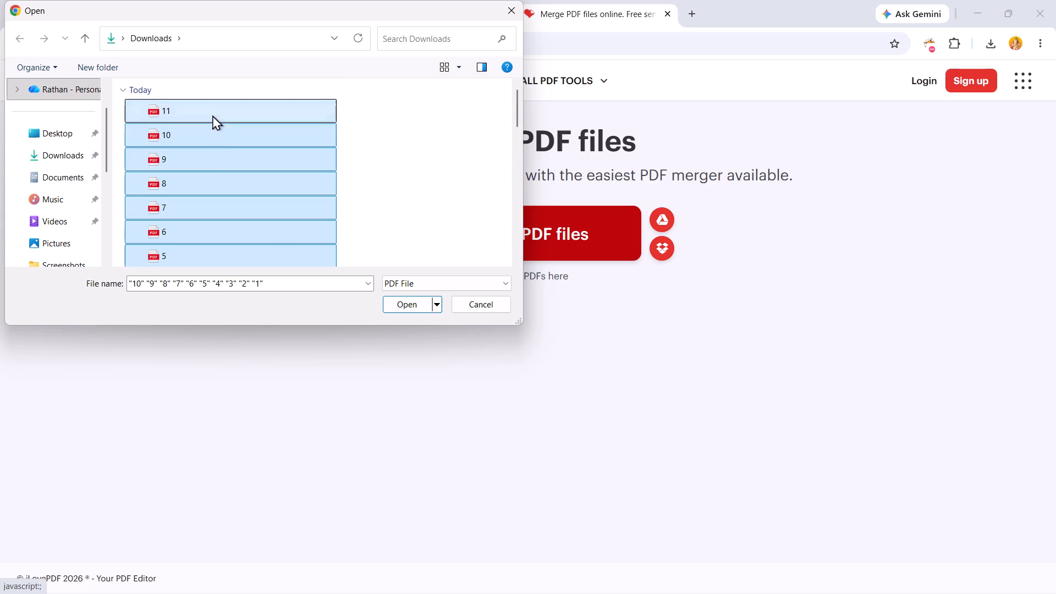
click(412, 303)
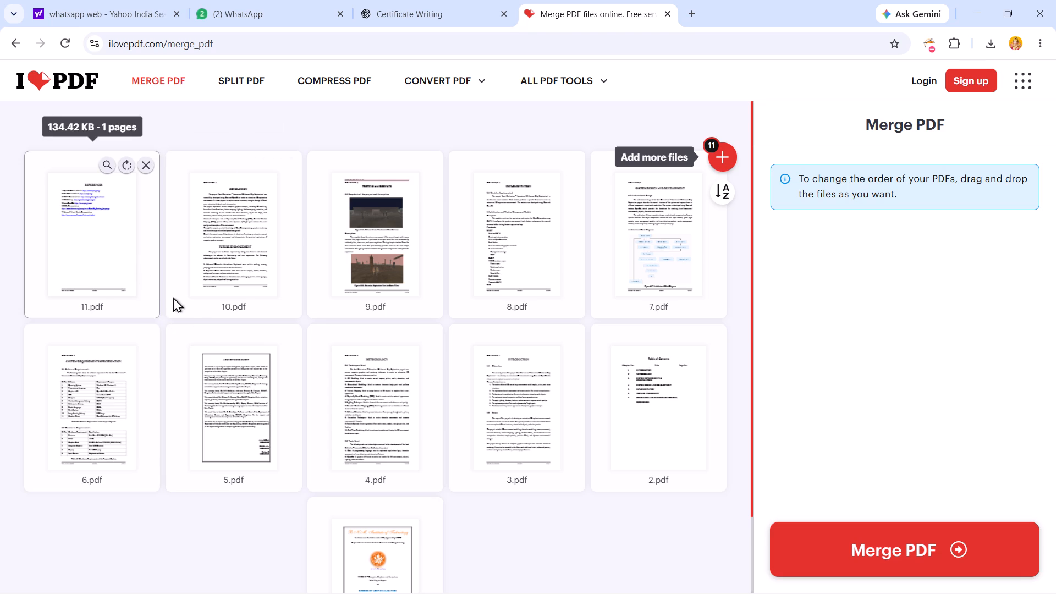
Move 5.pdf in the merge order so that it sits between 2.pdf and 1.pdf.
scroll(341, 348, down, 3)
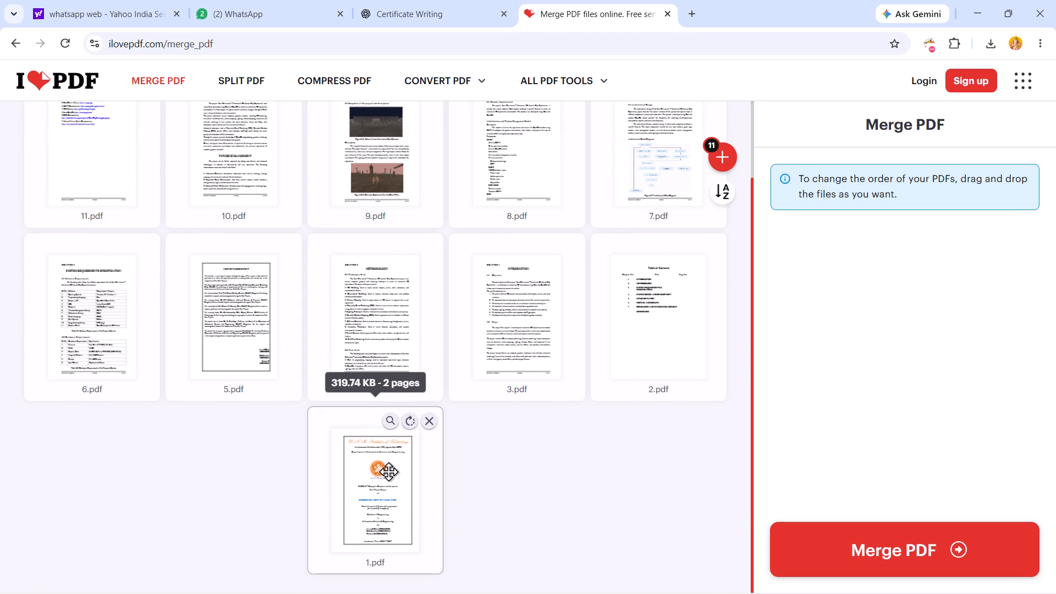
drag(254, 348, 587, 372)
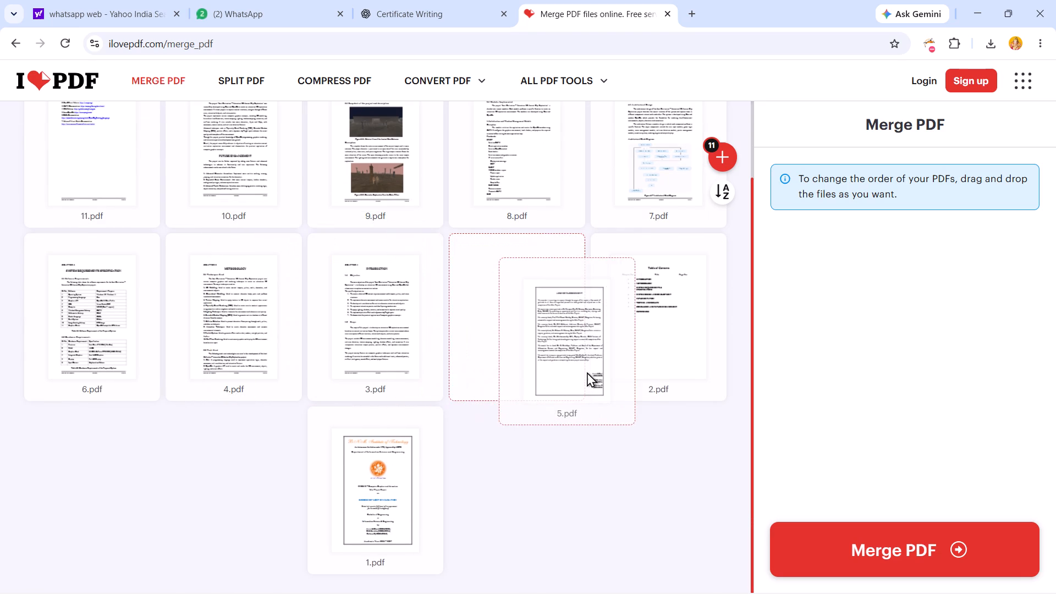
drag(587, 372, 681, 363)
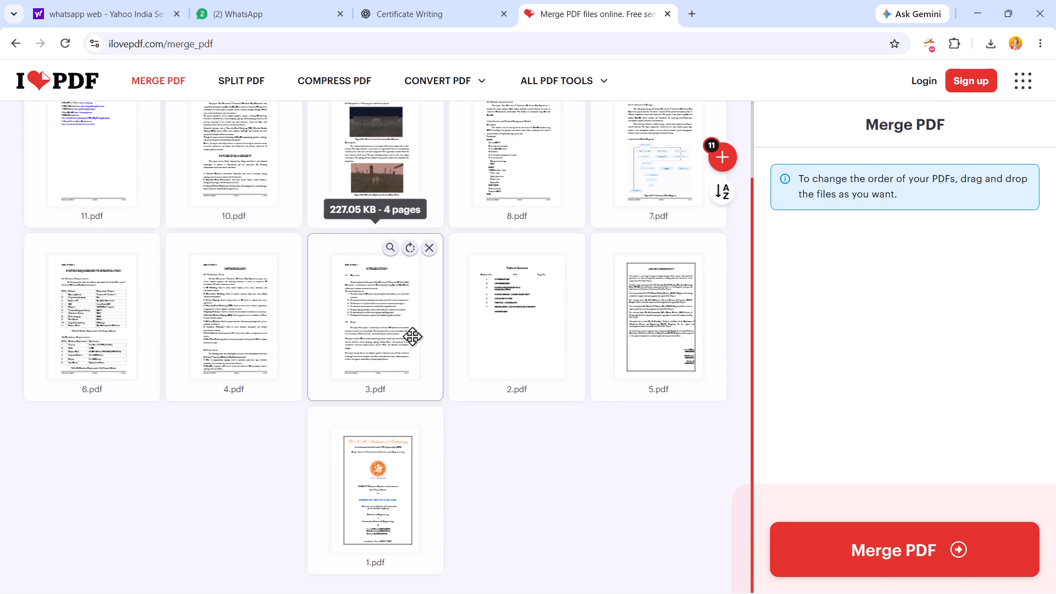
Merge the arranged PDF files and download the merged PDF.
scroll(463, 398, up, 6)
scroll(473, 397, down, 5)
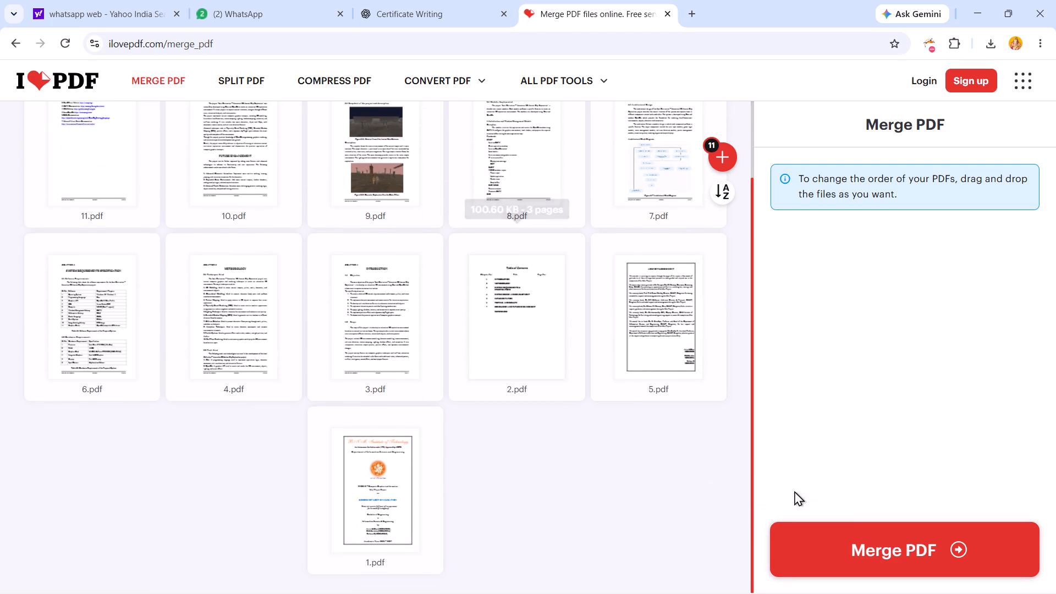
click(885, 552)
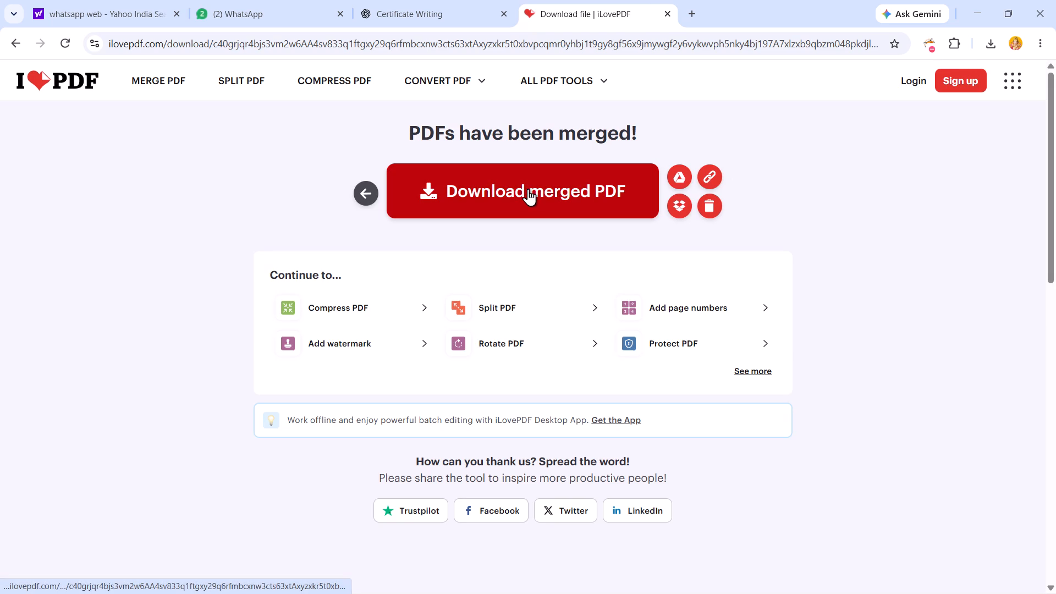
click(529, 189)
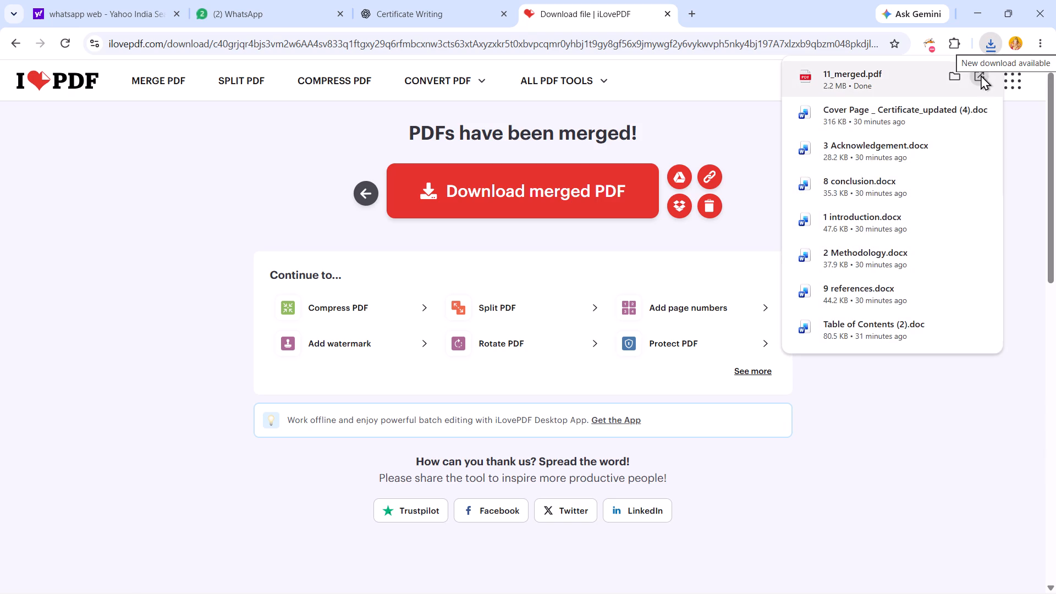
Open the downloaded 11_merged.pdf and look through its pages to check the order of the report sections.
click(981, 74)
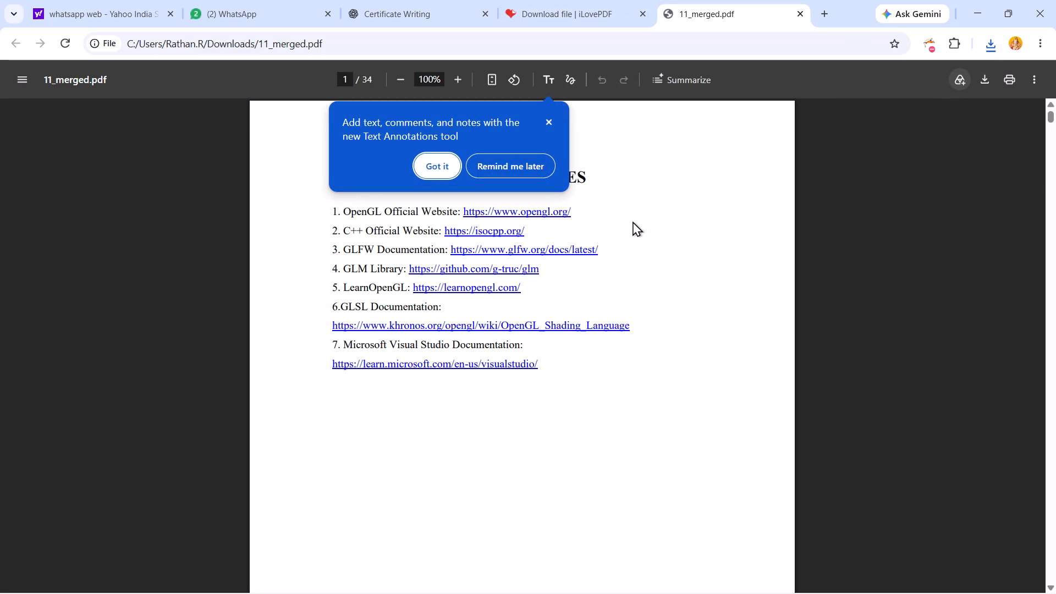
scroll(632, 220, up, 6)
click(548, 123)
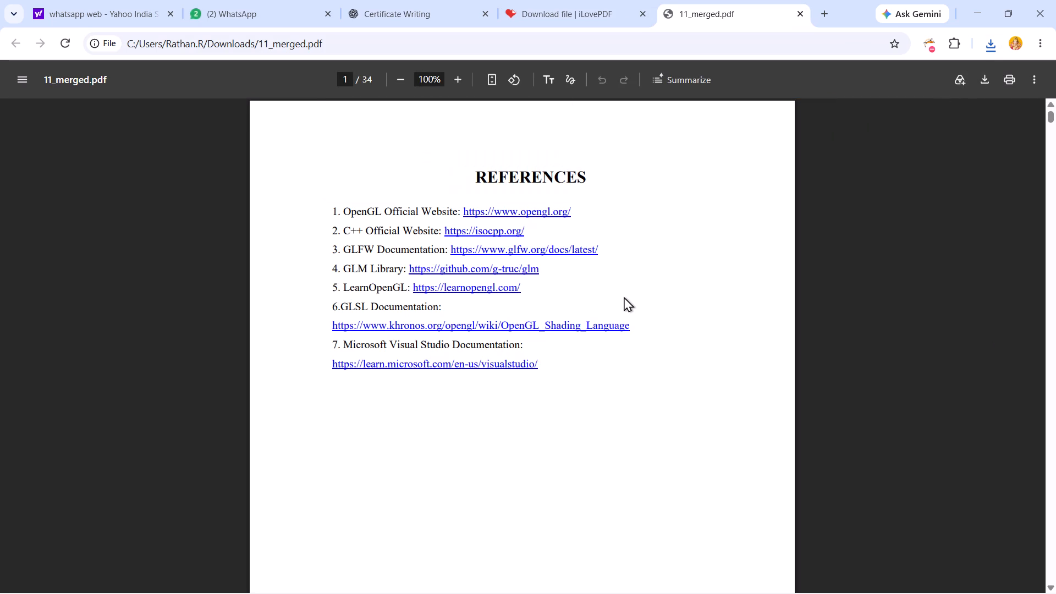
scroll(623, 294, up, 6)
scroll(623, 298, down, 18)
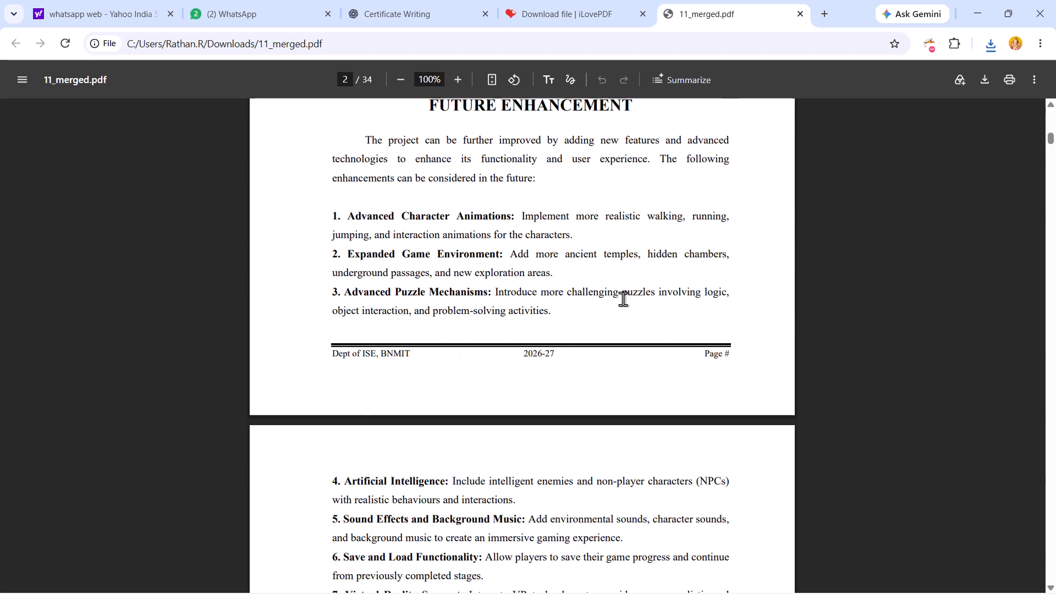
scroll(623, 299, down, 18)
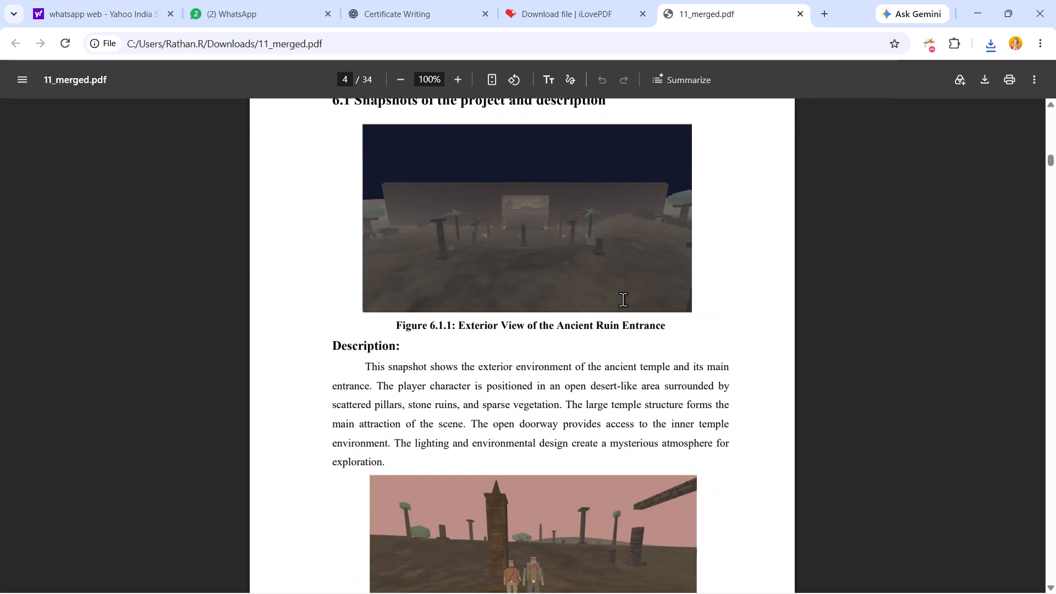
scroll(623, 299, down, 20)
scroll(623, 299, down, 8)
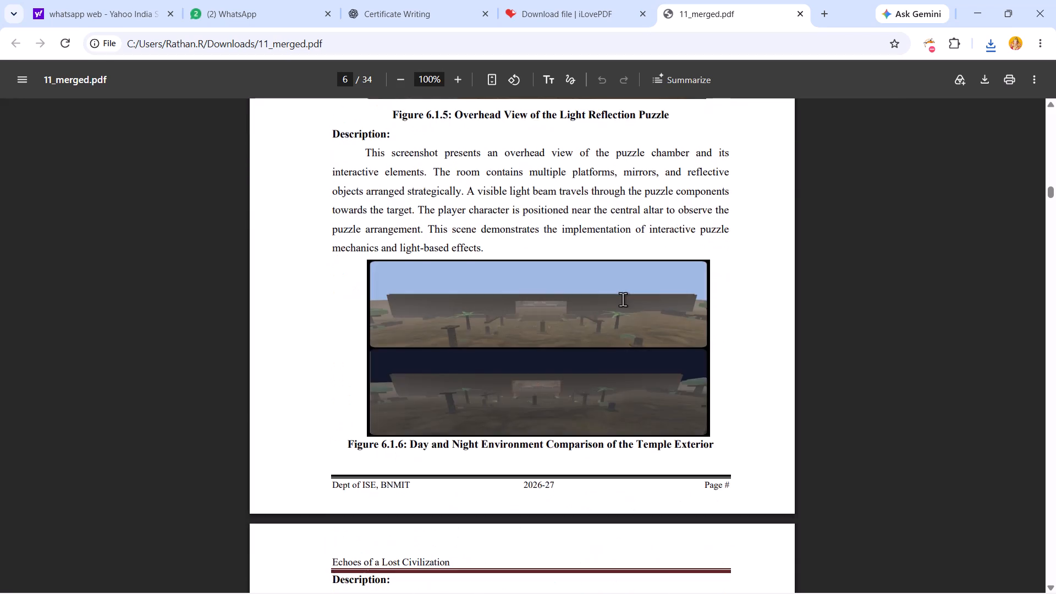
scroll(623, 299, down, 12)
scroll(621, 297, up, 6)
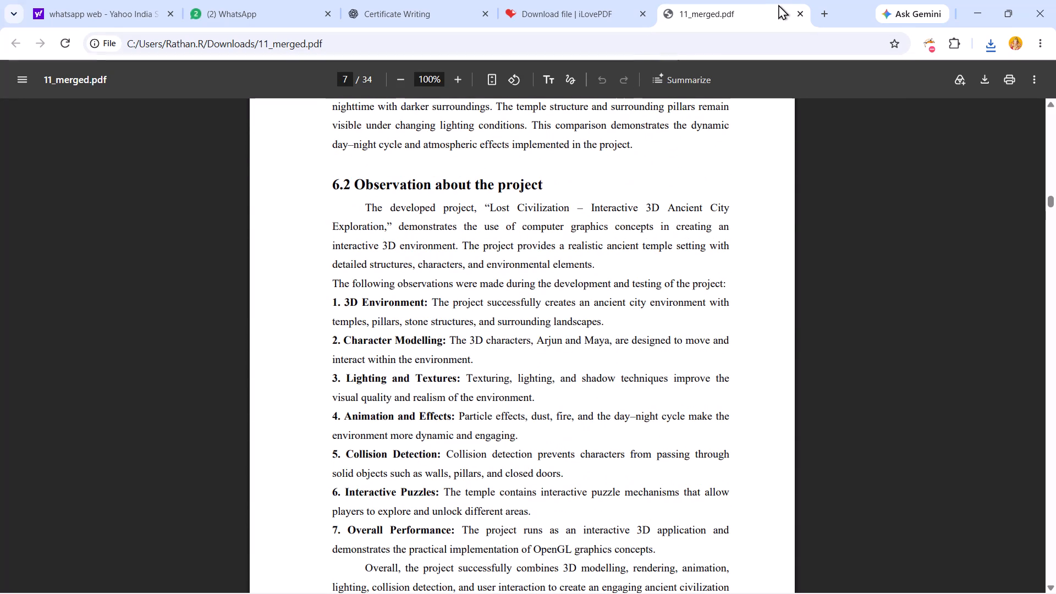
Go back to the iLovePDF Merge PDF tool and bring up its PDF file chooser again.
click(598, 12)
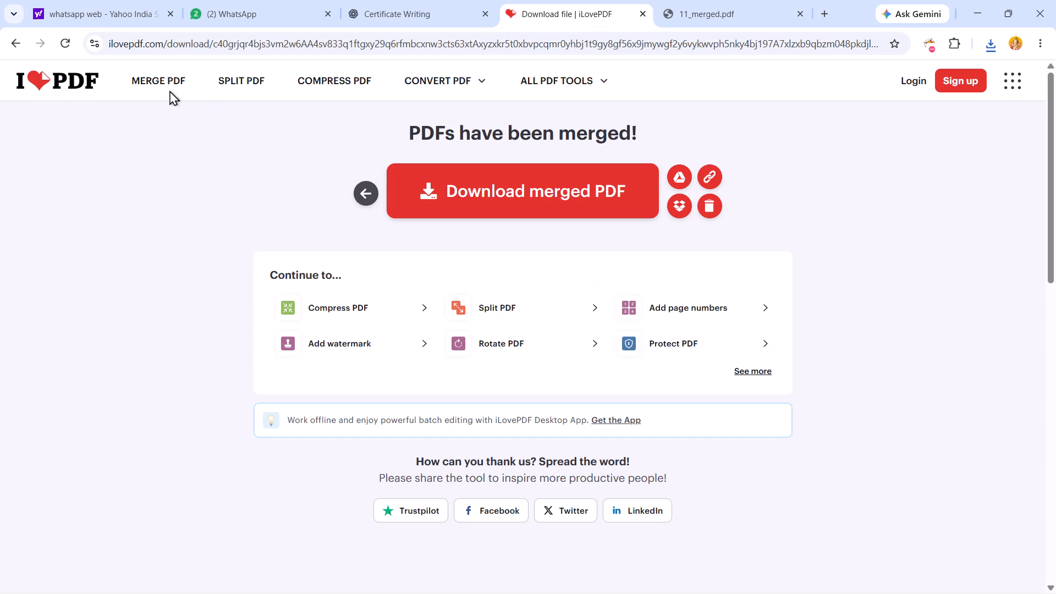
click(16, 40)
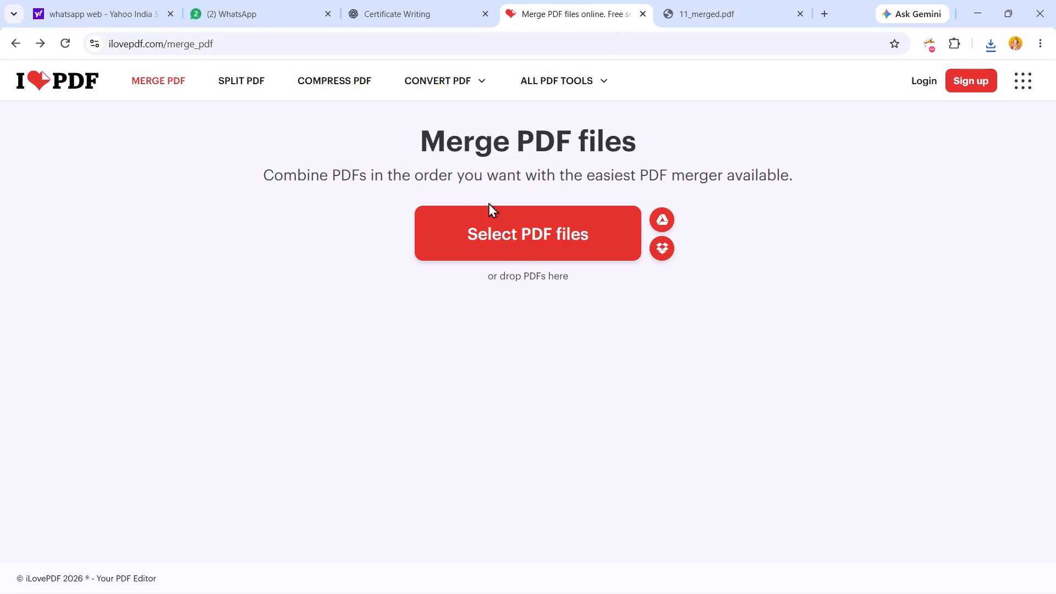
click(523, 241)
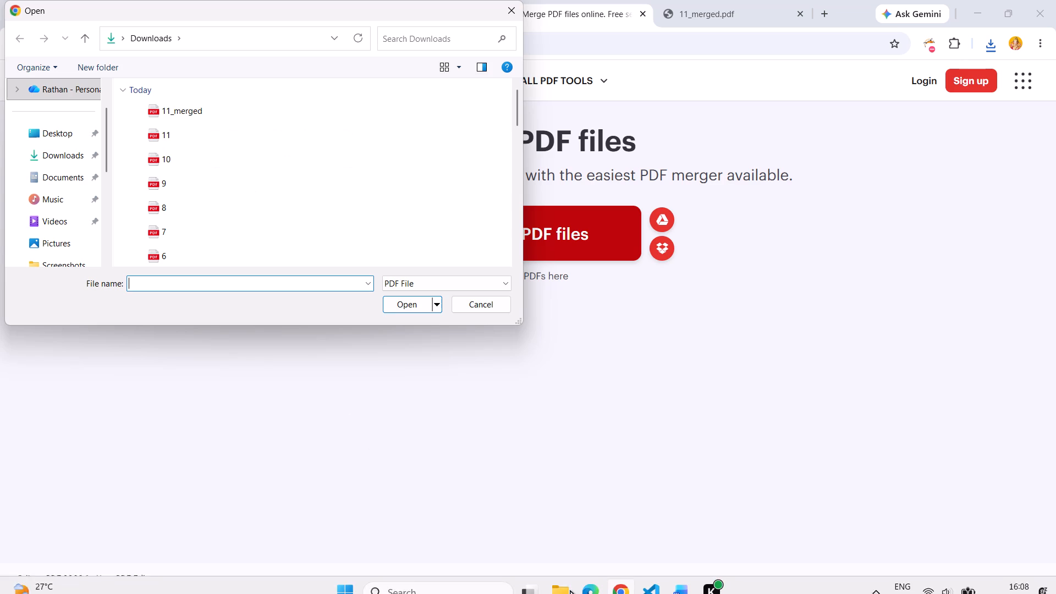
Switch to File Explorer and delete the 11_merged PDF from the Downloads folder.
click(557, 579)
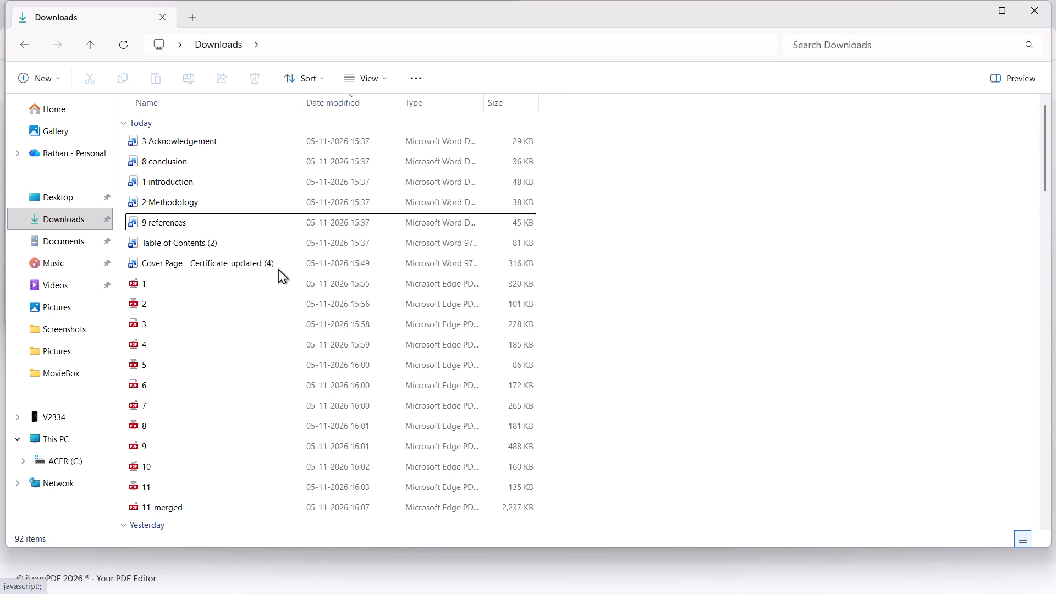
click(223, 506)
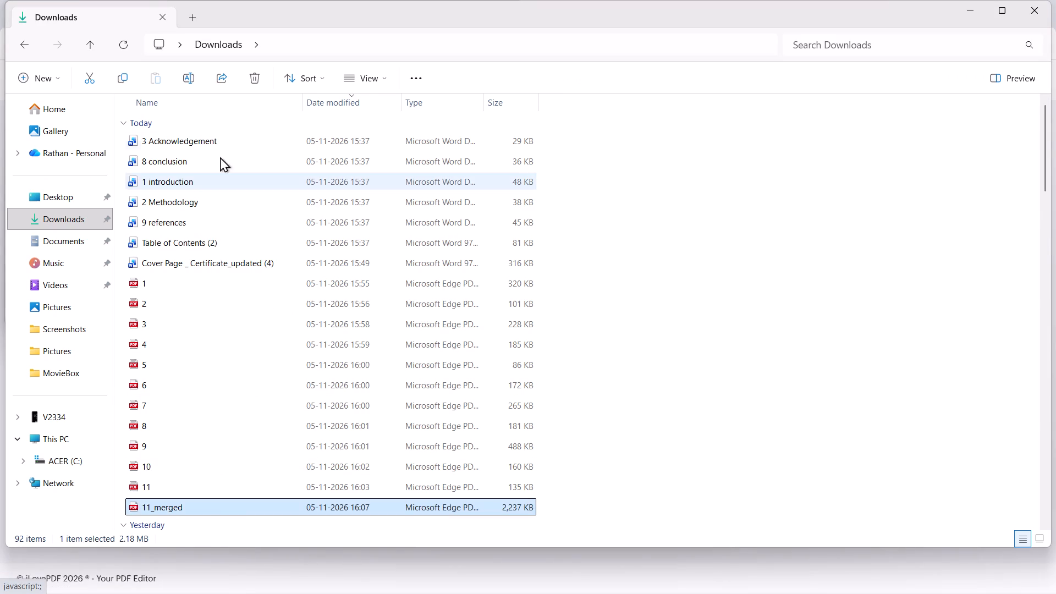
click(260, 79)
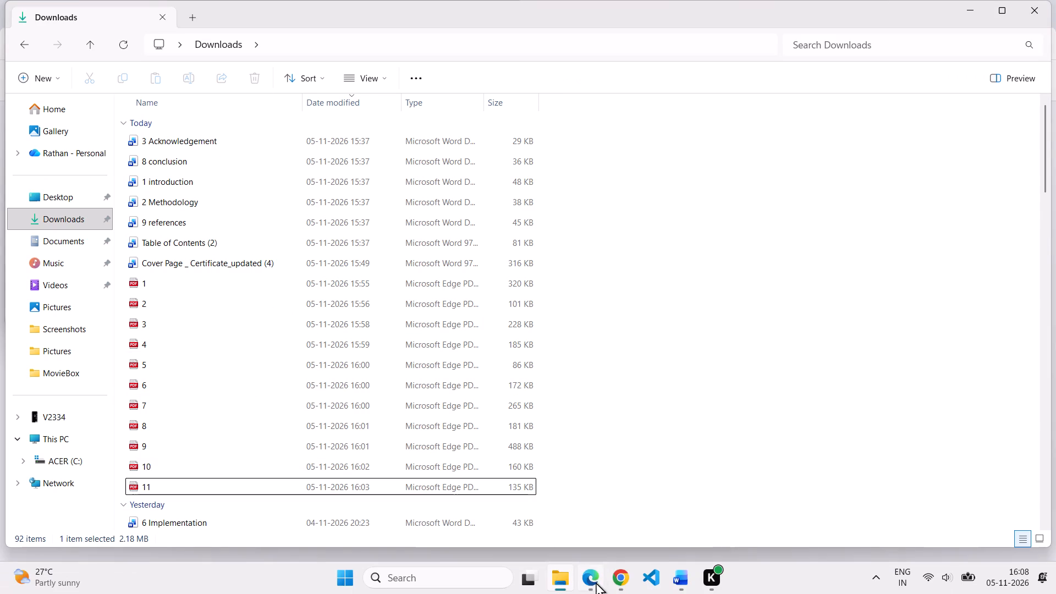
Return to Chrome's file chooser, select PDF files 1 through 11 in Downloads and add them to the merge.
click(623, 582)
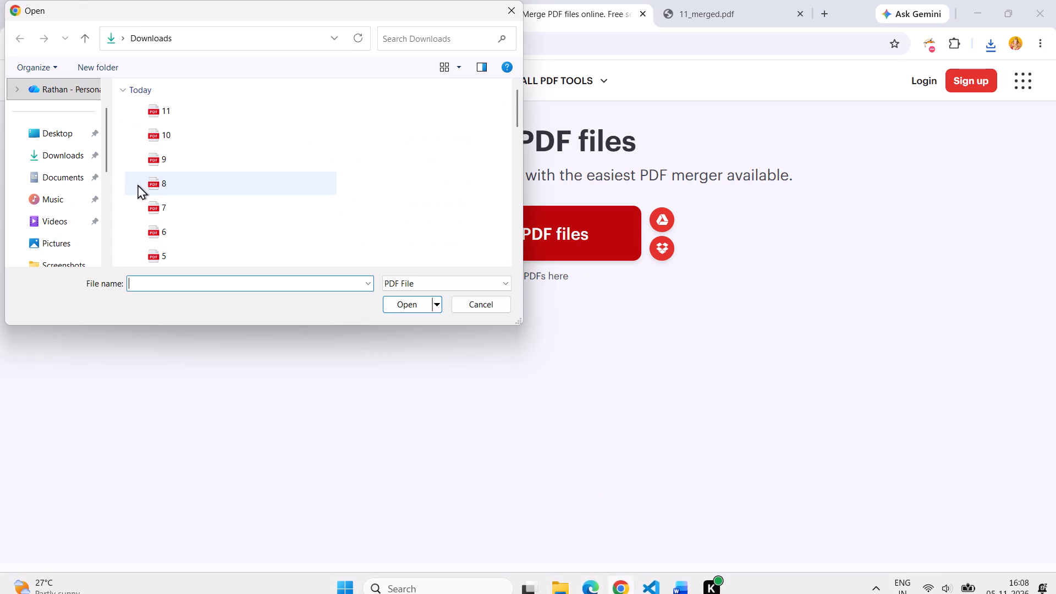
scroll(205, 205, up, 2)
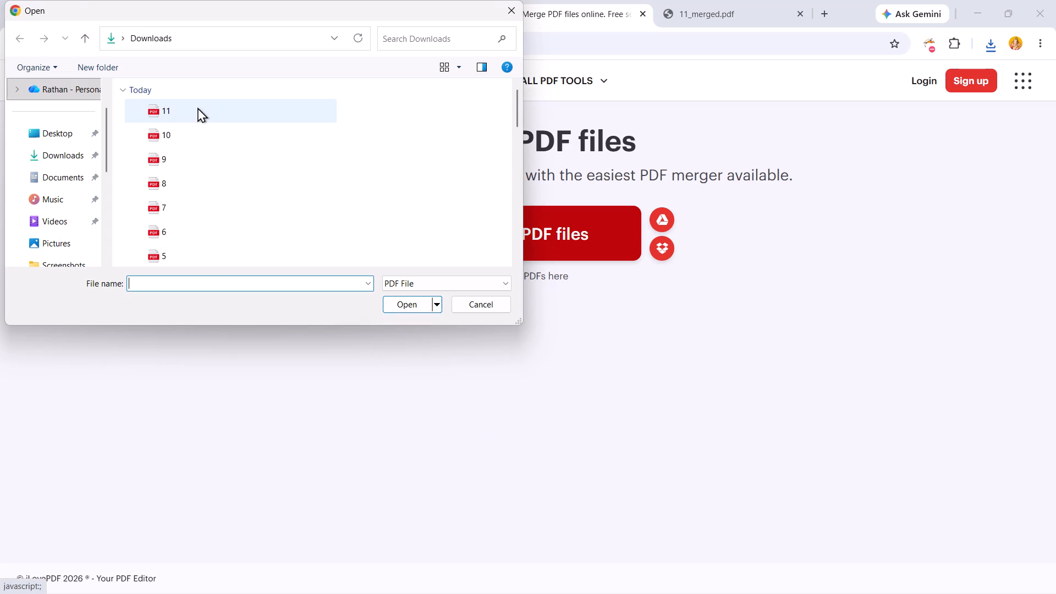
ctrl+click(198, 107)
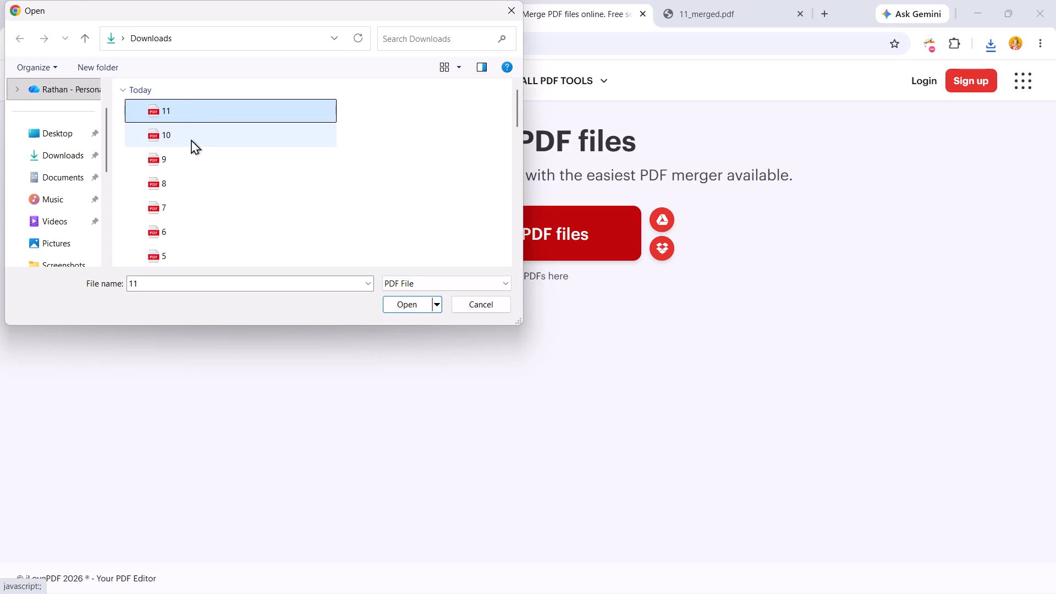
ctrl+click(191, 139)
ctrl+click(193, 161)
ctrl+click(197, 186)
ctrl+click(203, 206)
ctrl+click(207, 226)
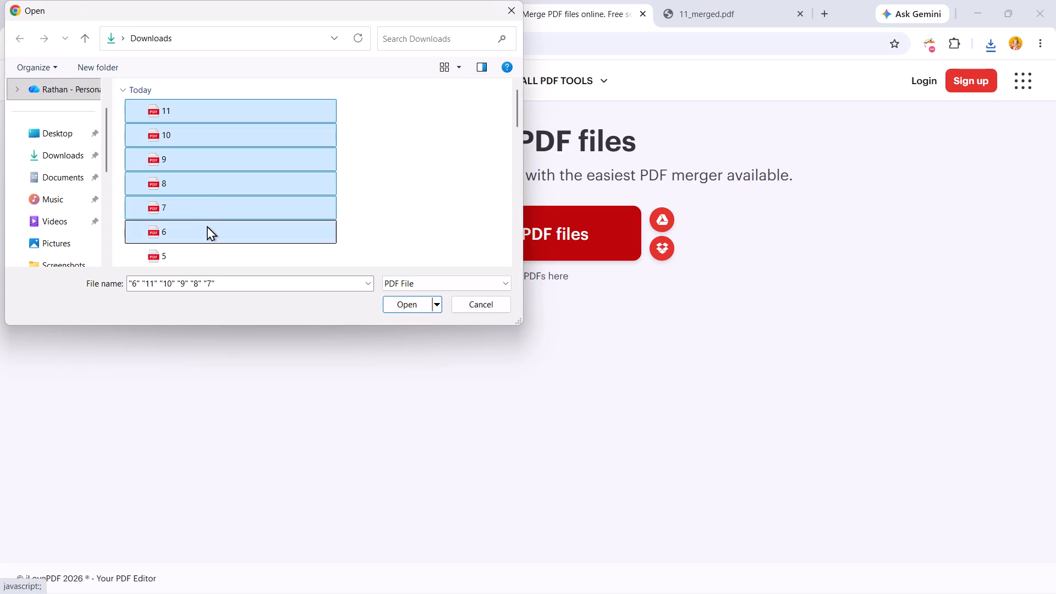
scroll(201, 199, down, 2)
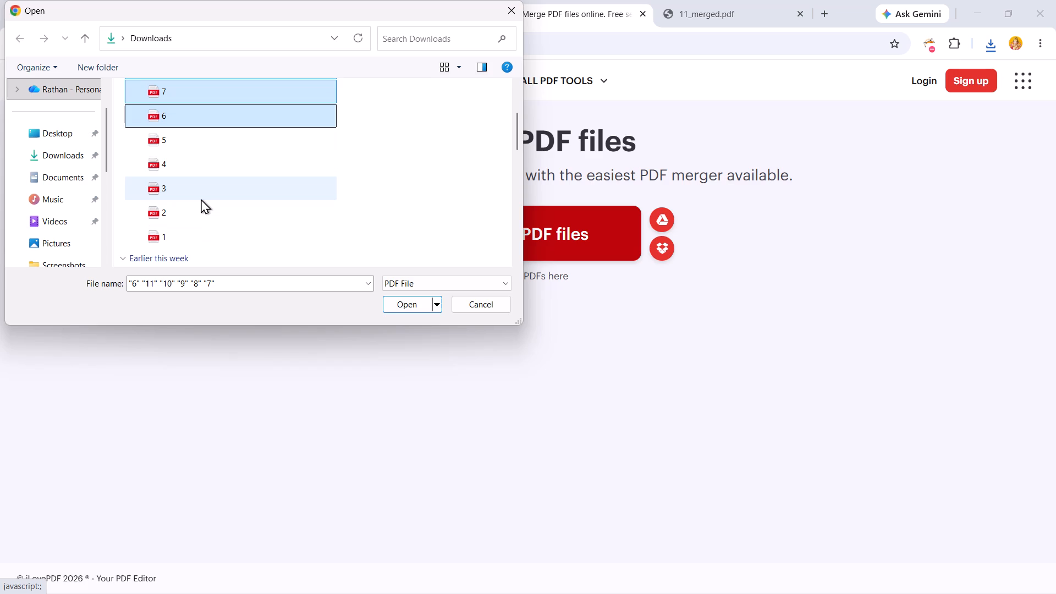
ctrl+click(193, 163)
ctrl+click(195, 182)
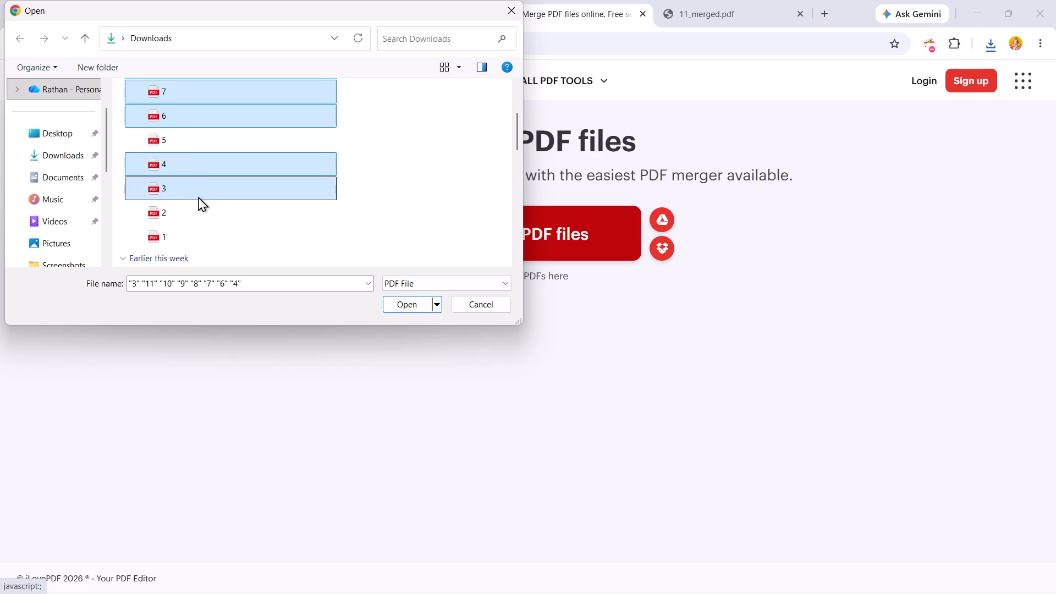
ctrl+click(201, 208)
ctrl+click(189, 141)
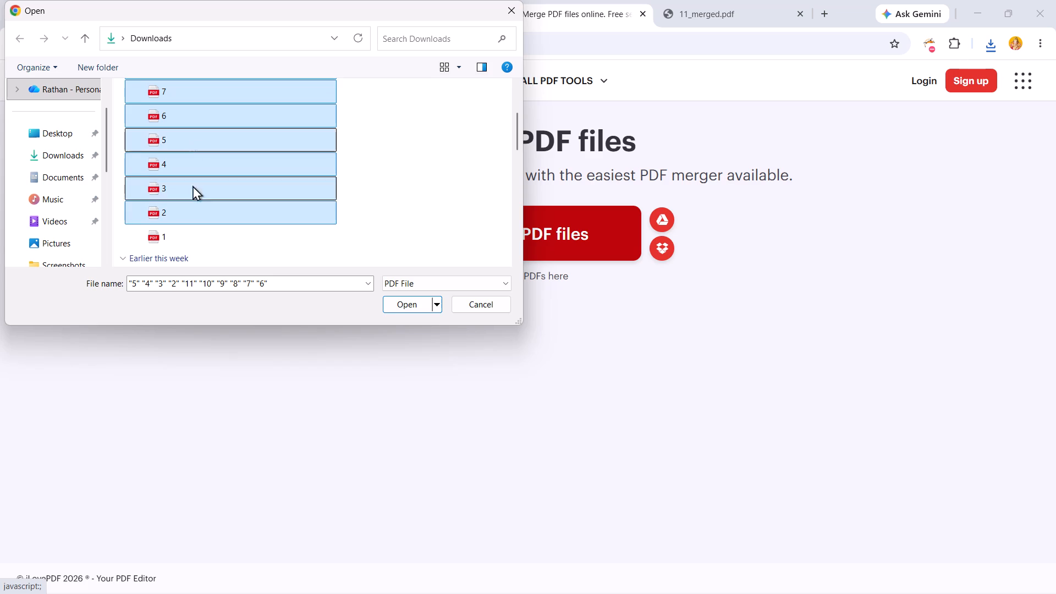
ctrl+click(198, 238)
click(411, 305)
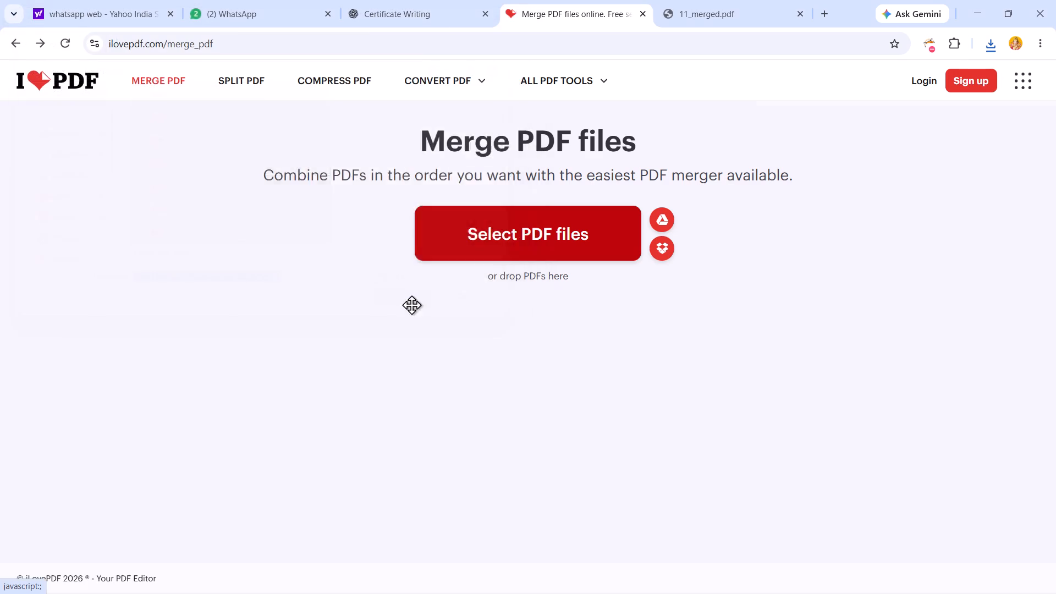
Move 1.pdf to the first place in the merge order and 5.pdf directly after it.
scroll(442, 278, down, 1)
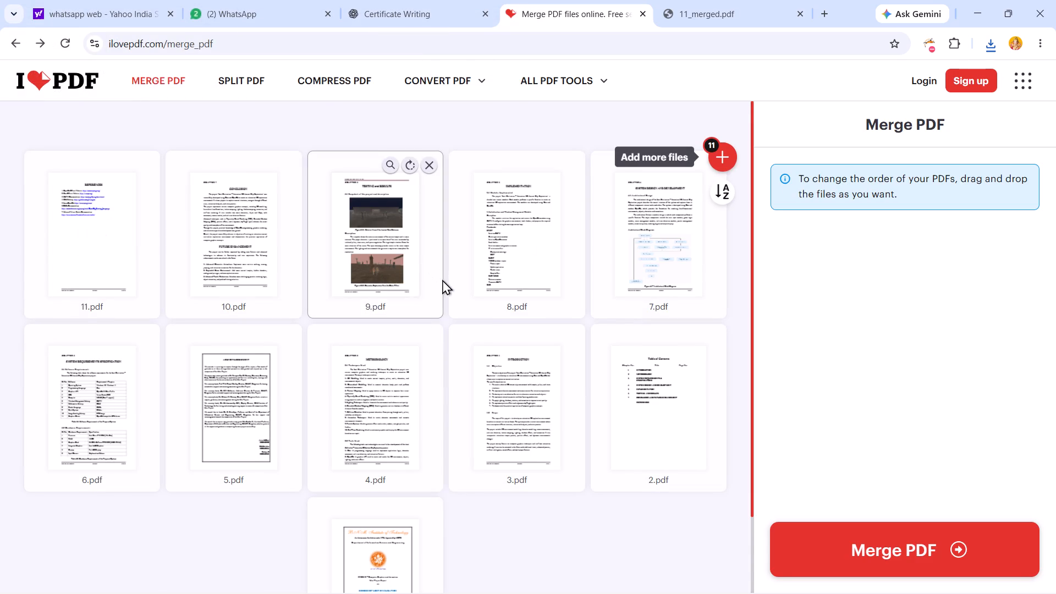
drag(392, 497, 129, 139)
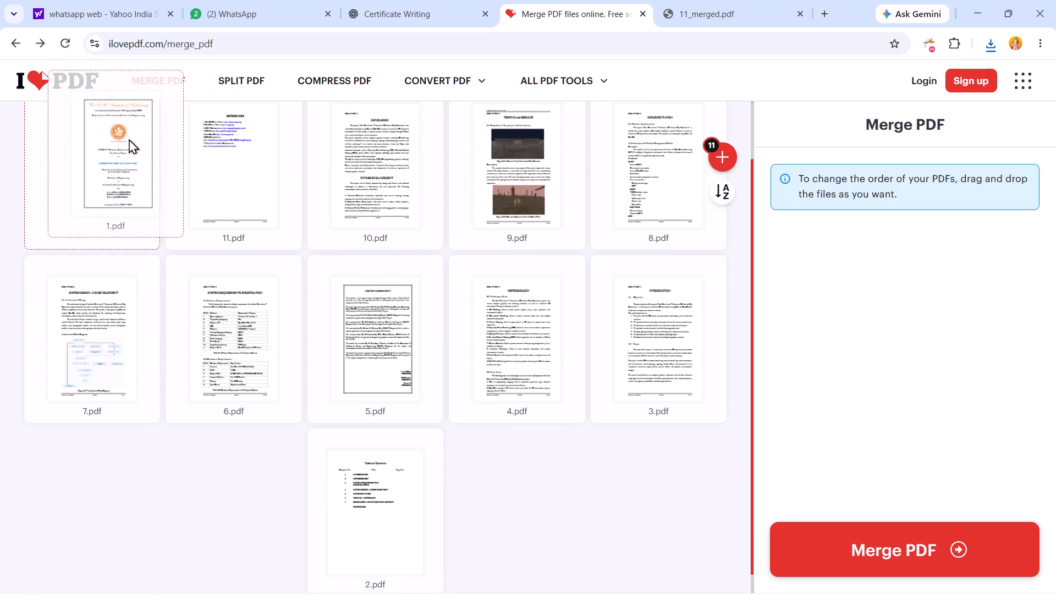
drag(129, 139, 128, 138)
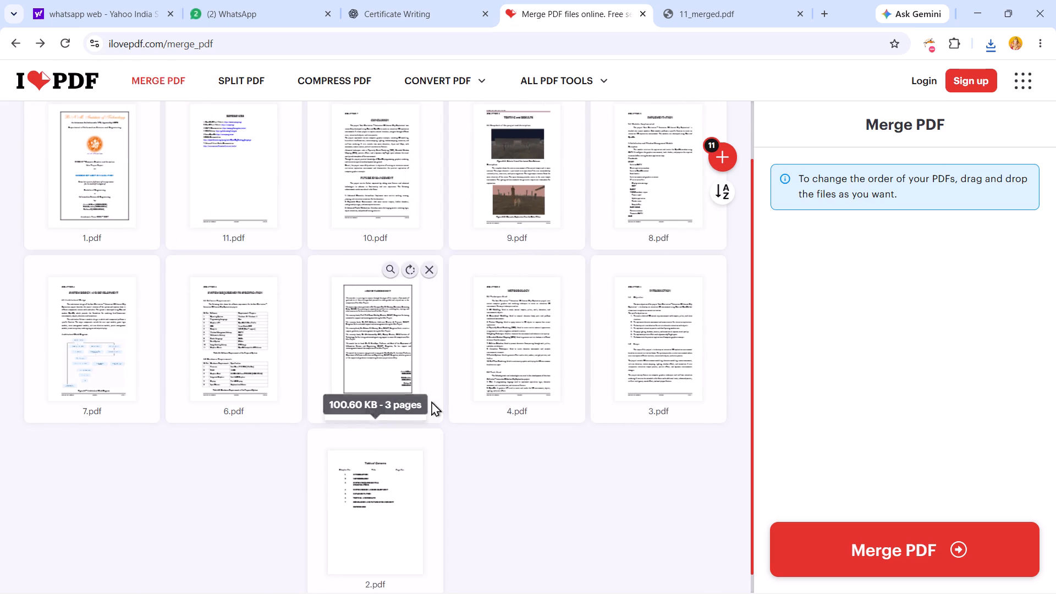
drag(365, 354, 278, 251)
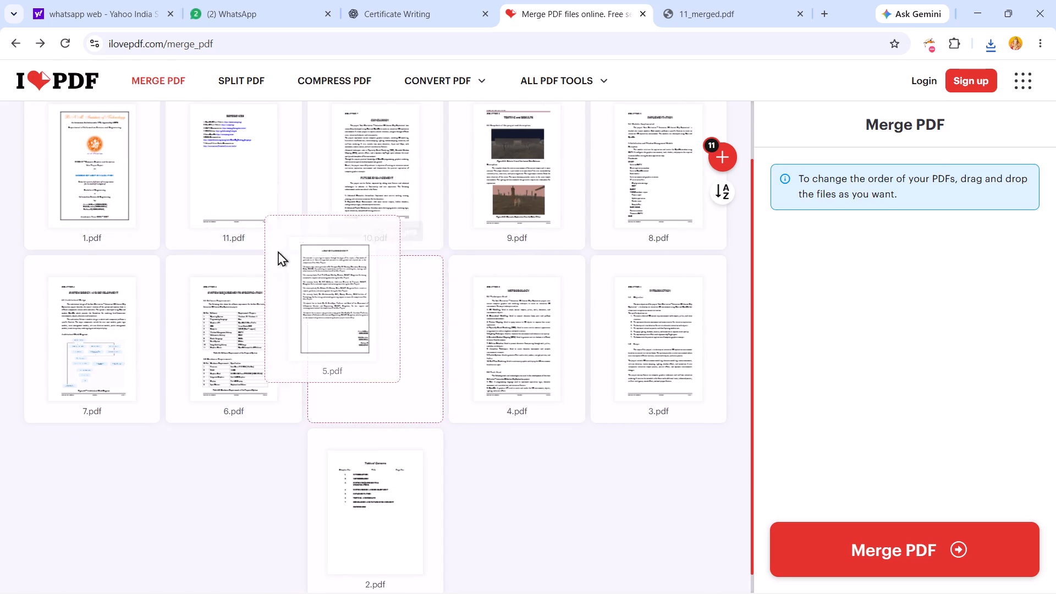
drag(278, 251, 244, 192)
Place 2.pdf, 3.pdf and 4.pdf in that order directly after 5.pdf in the merge order.
scroll(318, 277, up, 4)
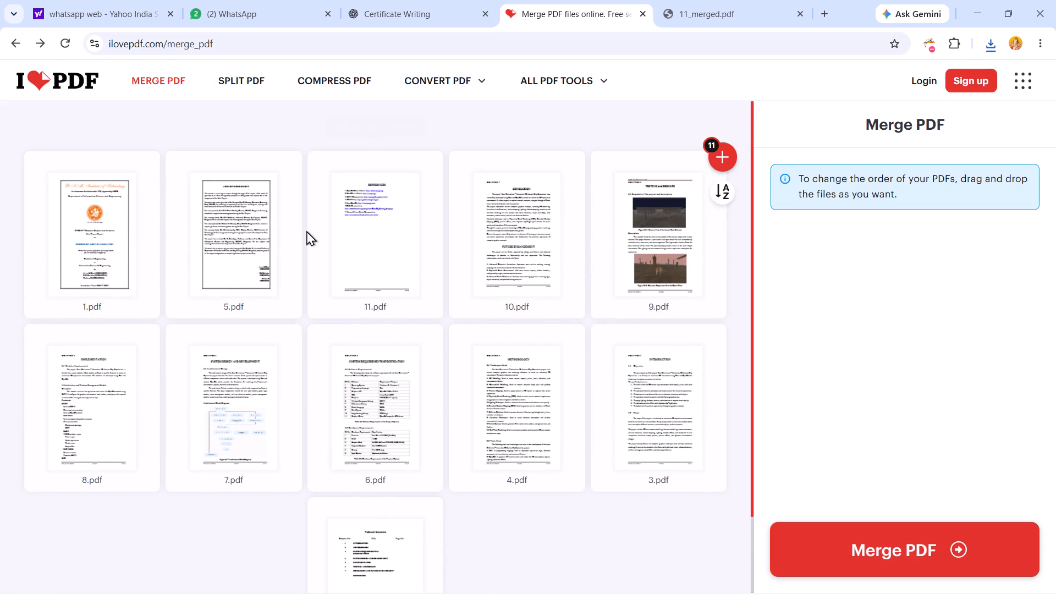
scroll(358, 273, down, 2)
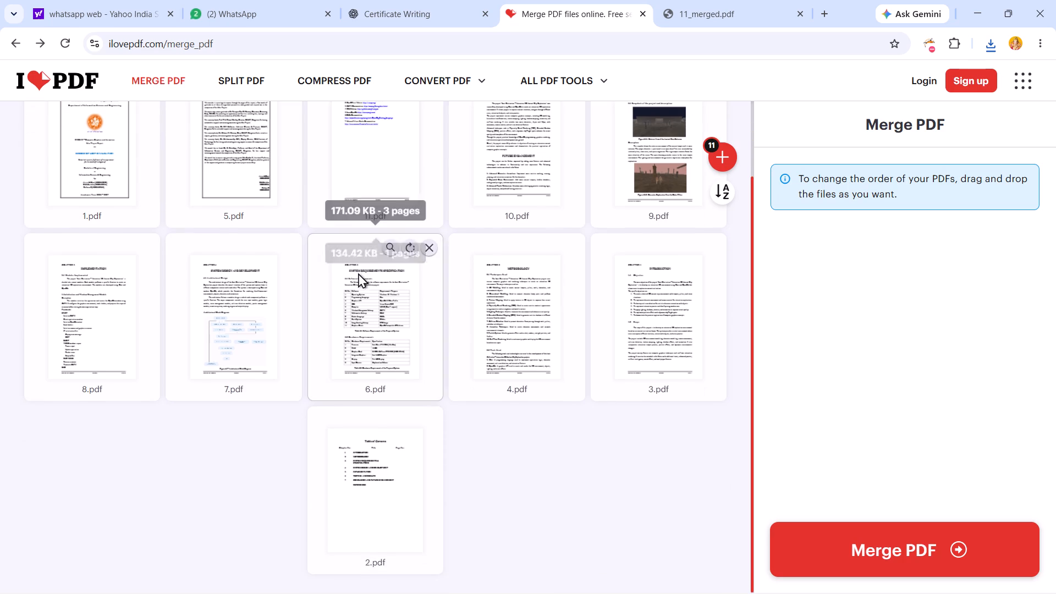
scroll(358, 273, up, 2)
scroll(358, 273, down, 2)
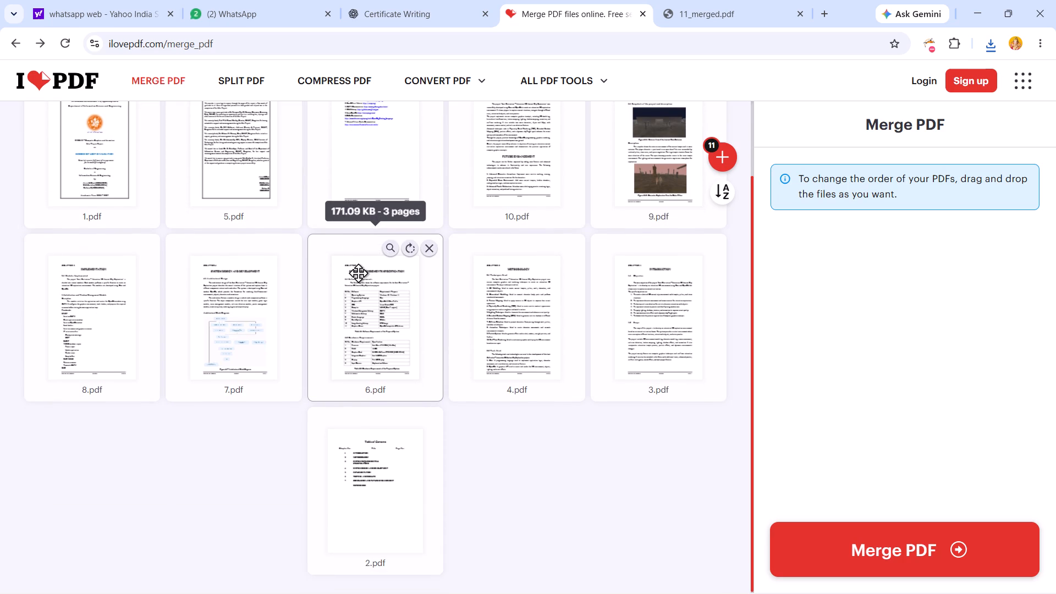
drag(394, 505, 376, 204)
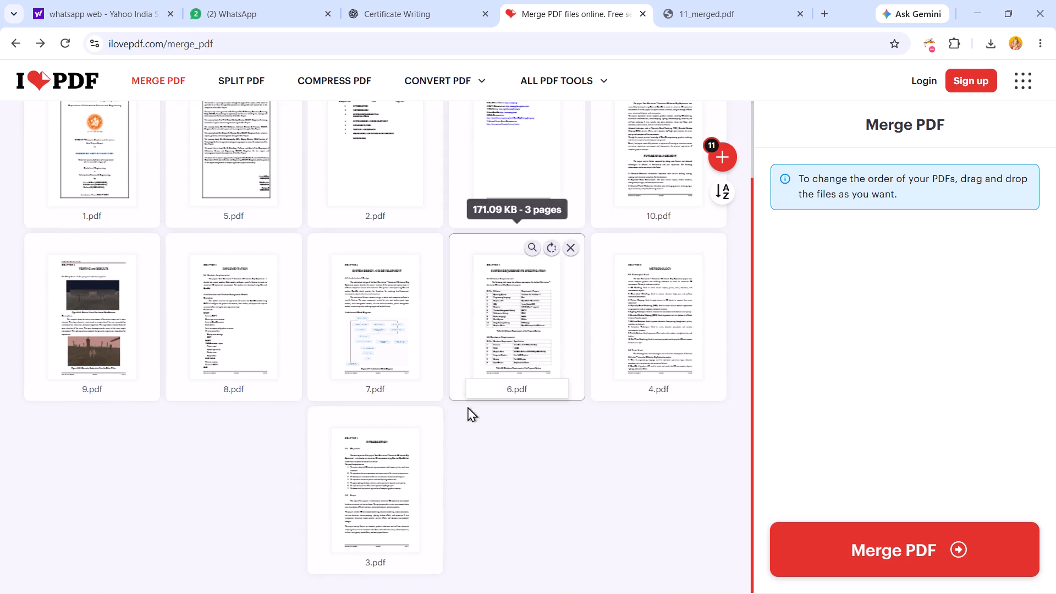
drag(403, 495, 531, 212)
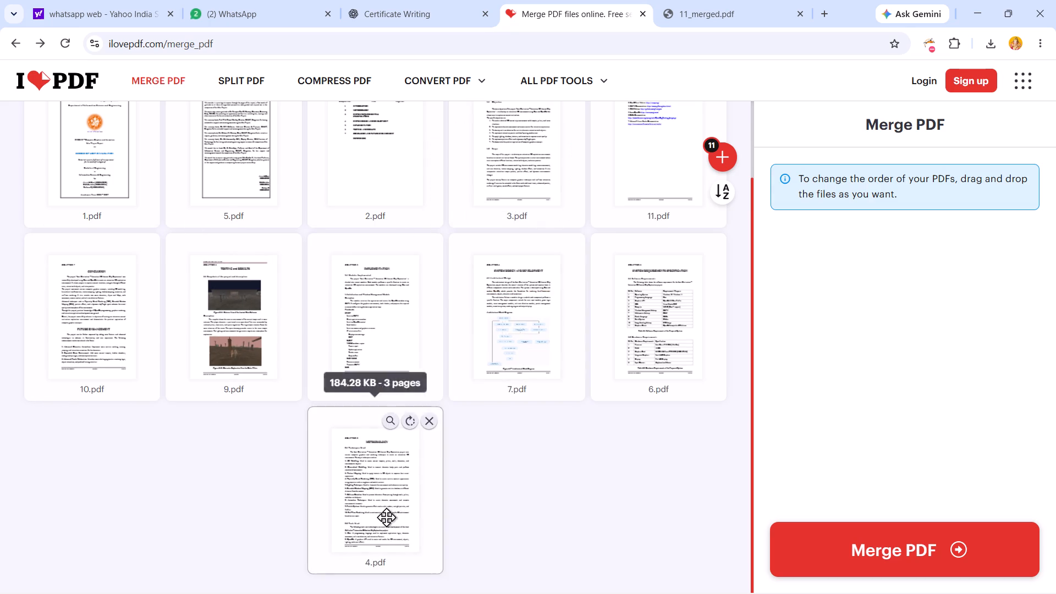
drag(387, 517, 649, 177)
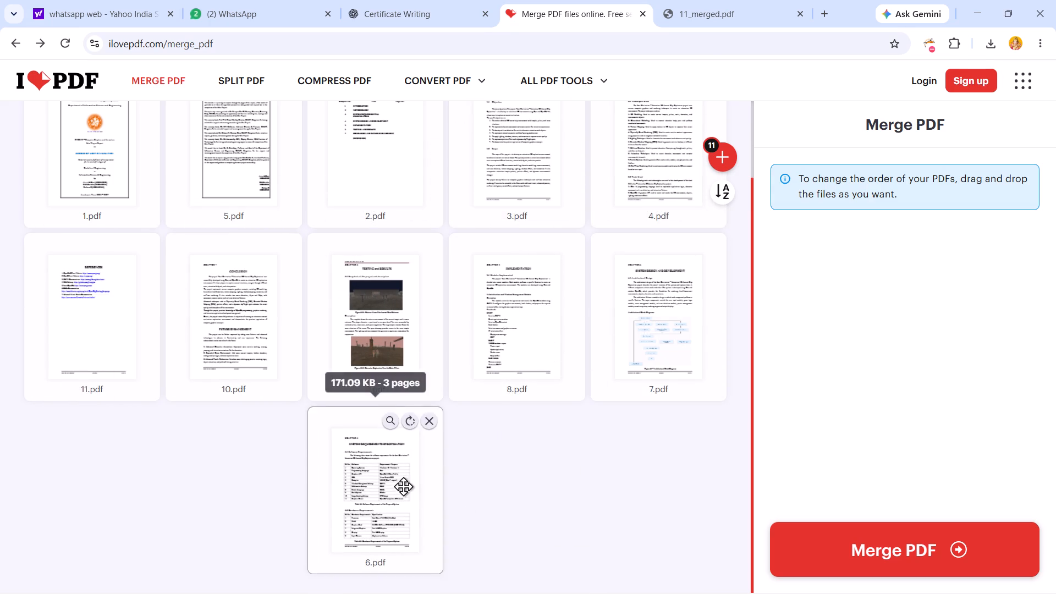
Arrange 6.pdf, 7.pdf, 8.pdf, 9.pdf and 10.pdf in that order between 4.pdf and 11.pdf.
drag(403, 486, 153, 326)
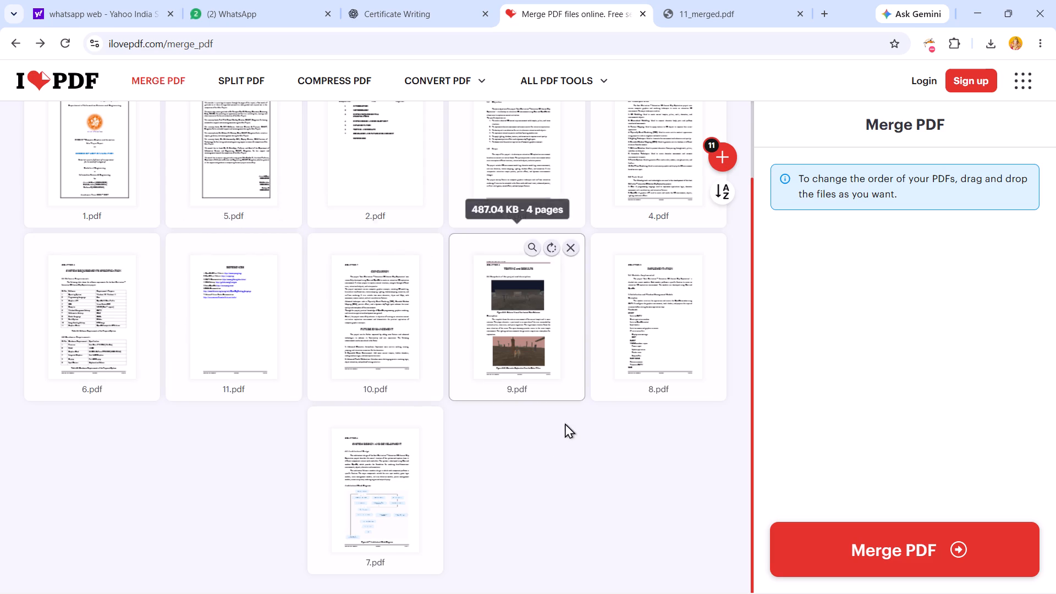
drag(369, 509, 268, 355)
drag(367, 493, 365, 489)
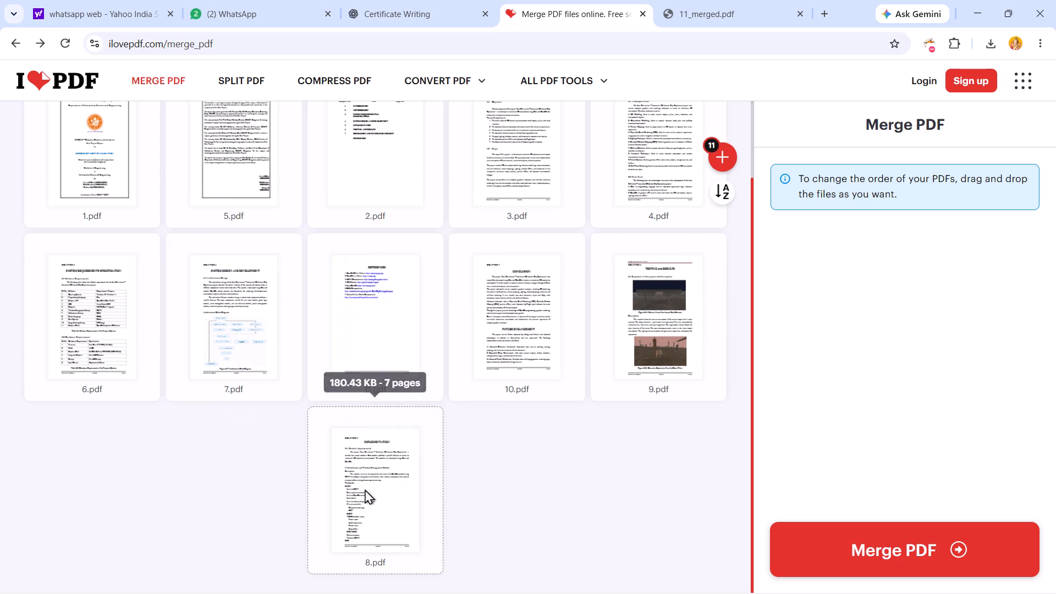
drag(365, 489, 350, 332)
drag(383, 498, 515, 348)
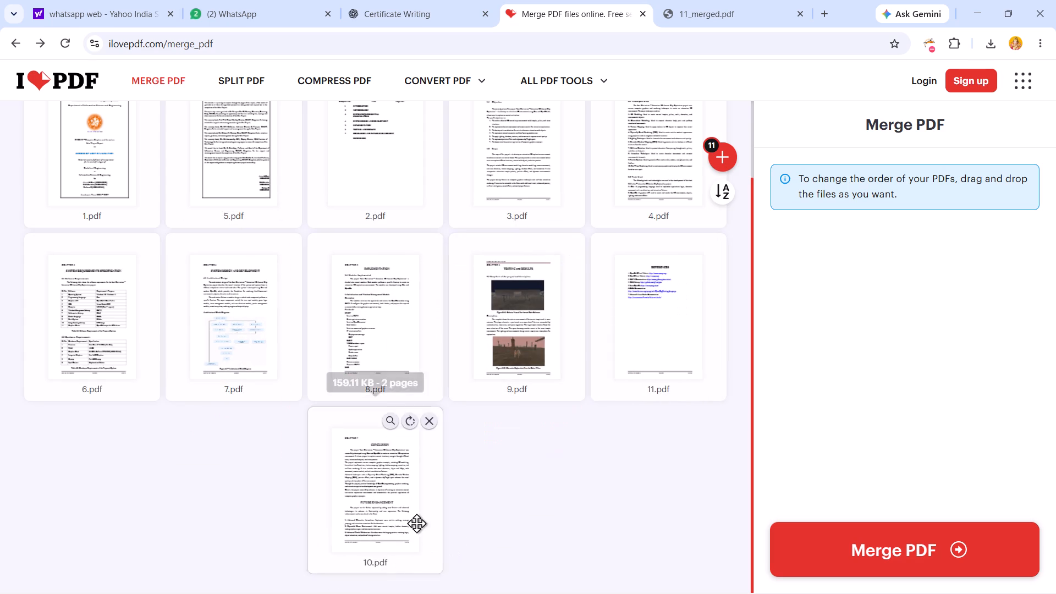
drag(389, 517, 614, 368)
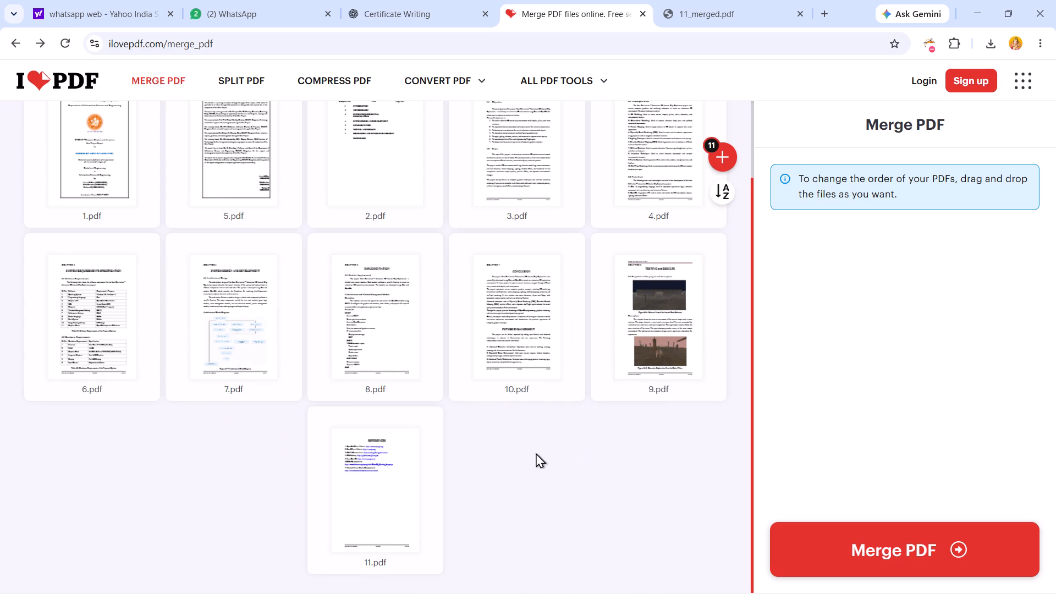
drag(650, 350, 544, 331)
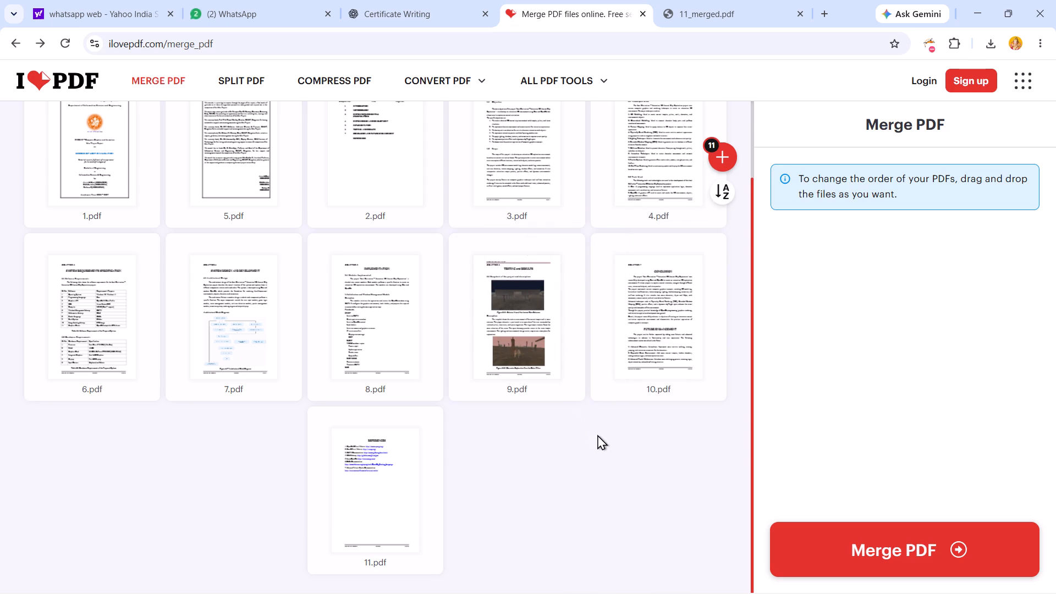
Merge the arranged PDFs, close the old 11_merged.pdf, and download and open the new merged file.
click(858, 552)
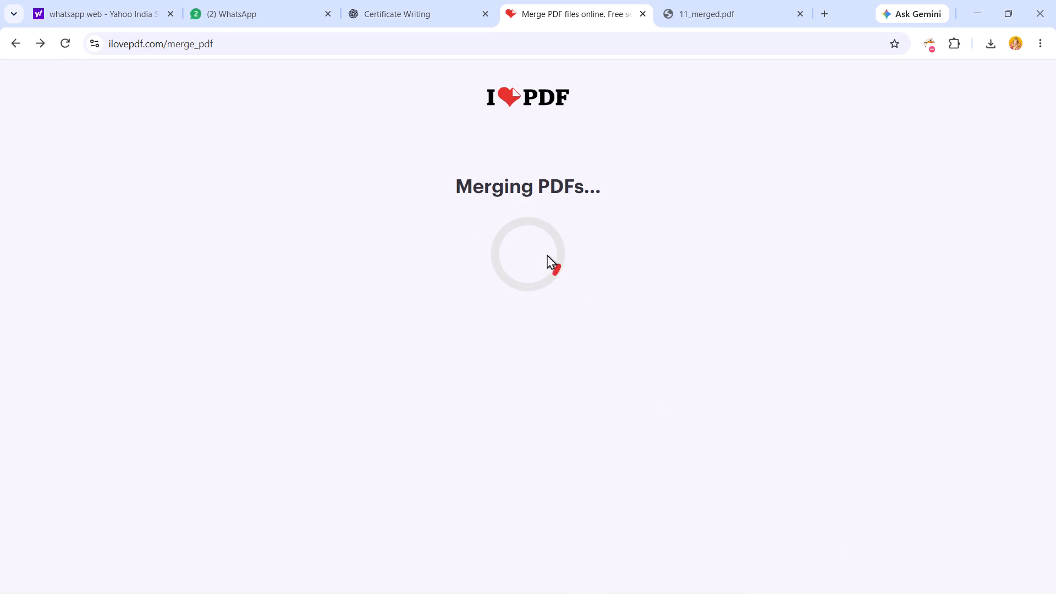
click(802, 14)
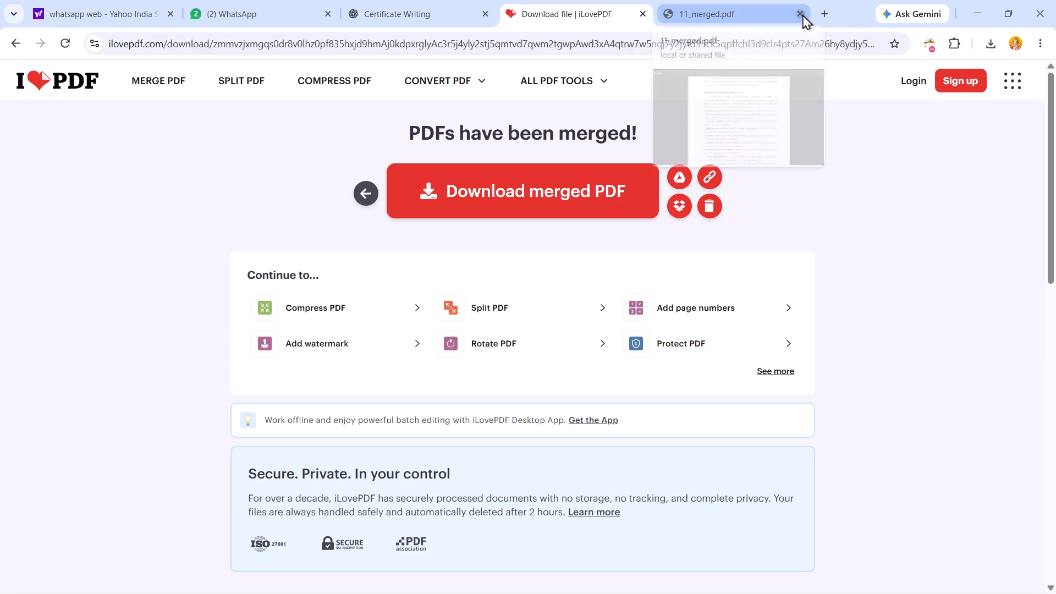
click(592, 191)
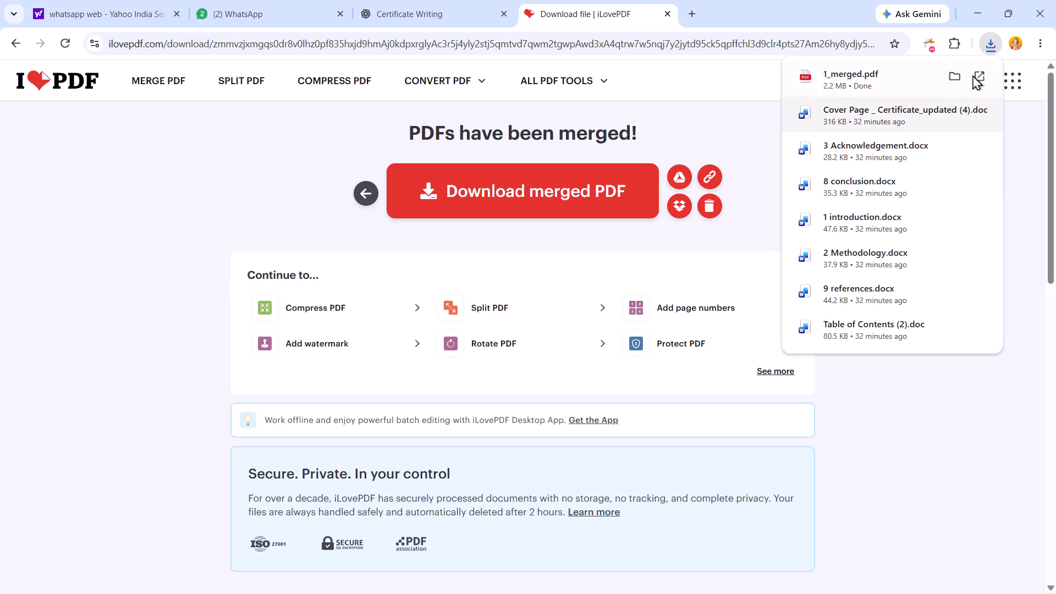
click(982, 74)
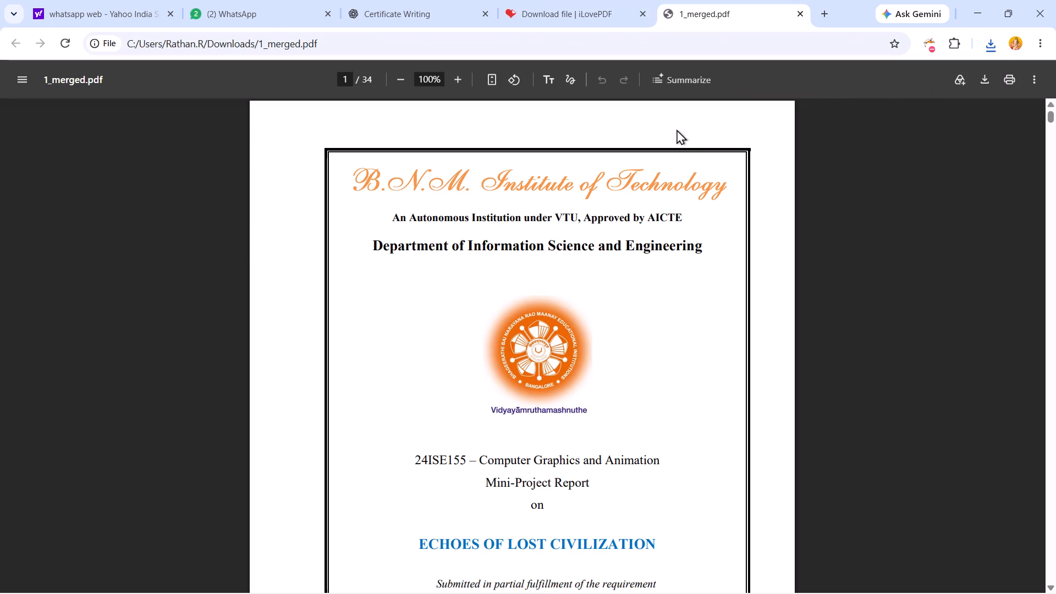
Check the cover and certificate pages at the start of the merged report.
scroll(682, 234, up, 3)
scroll(679, 233, down, 2)
scroll(678, 230, up, 4)
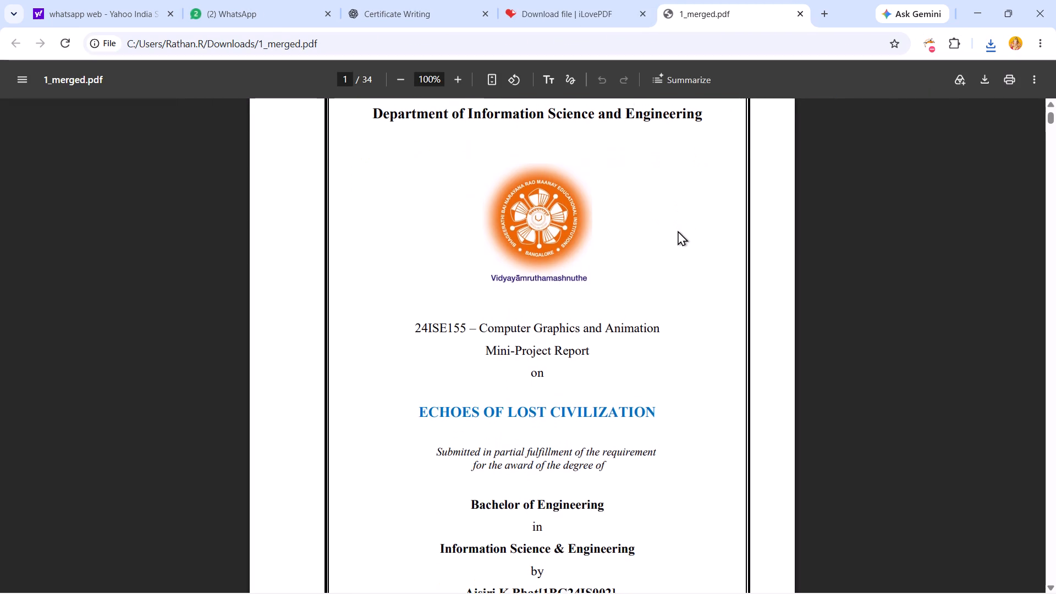
scroll(678, 230, down, 5)
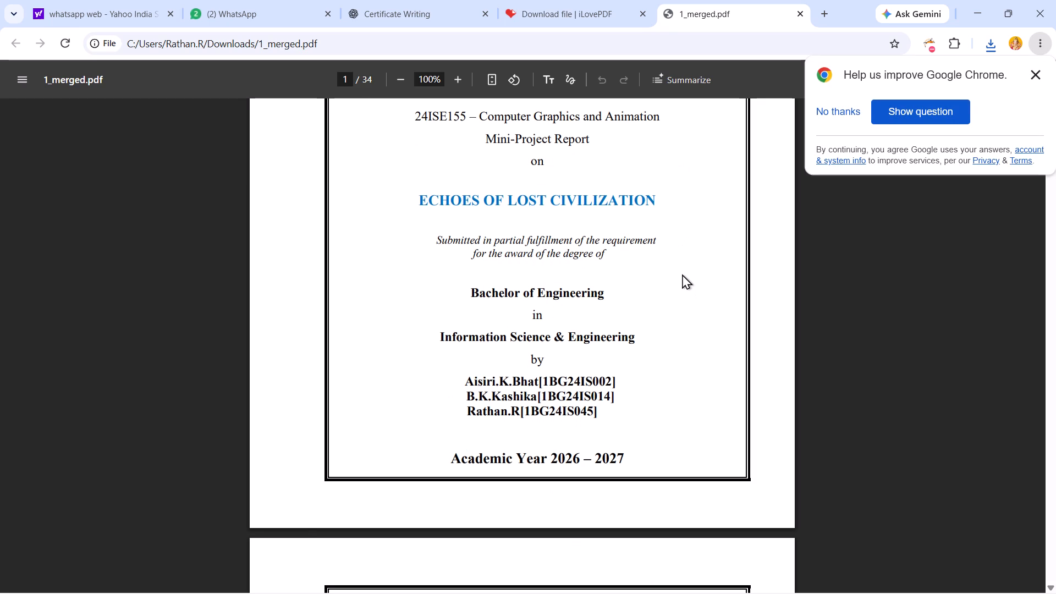
scroll(682, 274, up, 1)
click(1036, 74)
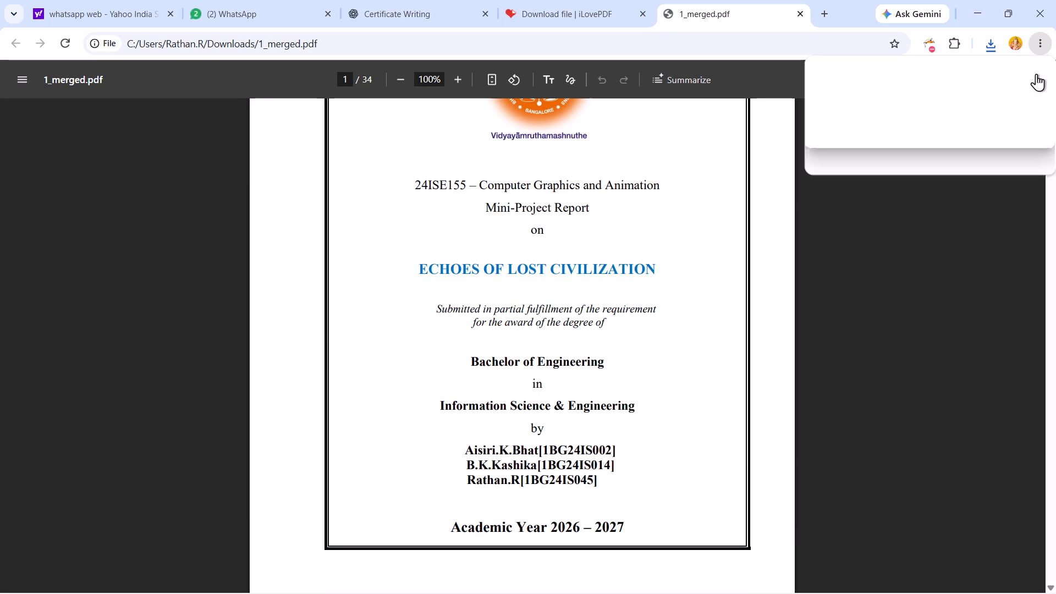
scroll(490, 354, down, 9)
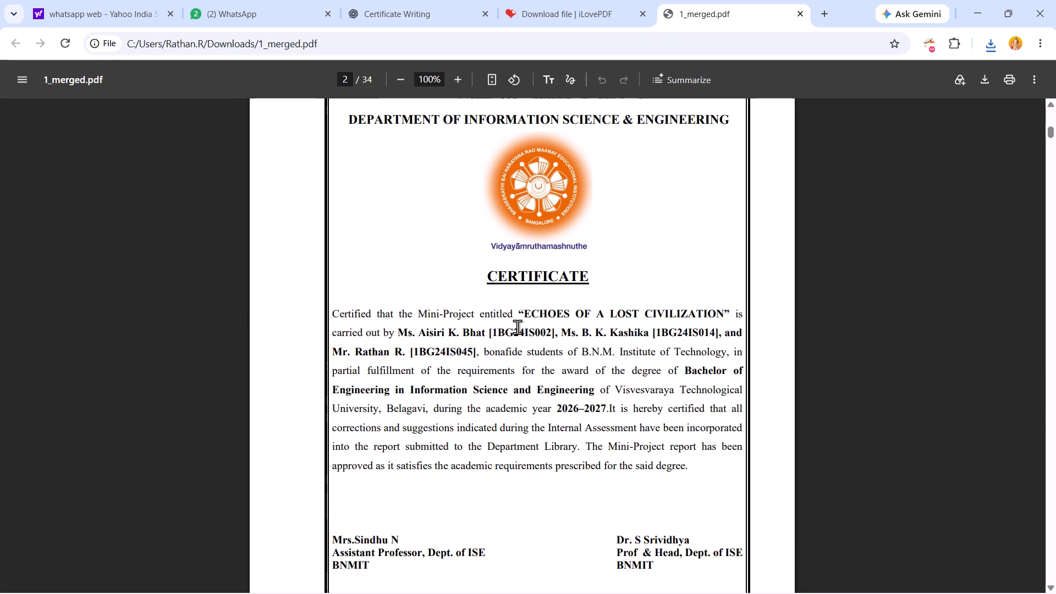
scroll(517, 327, up, 14)
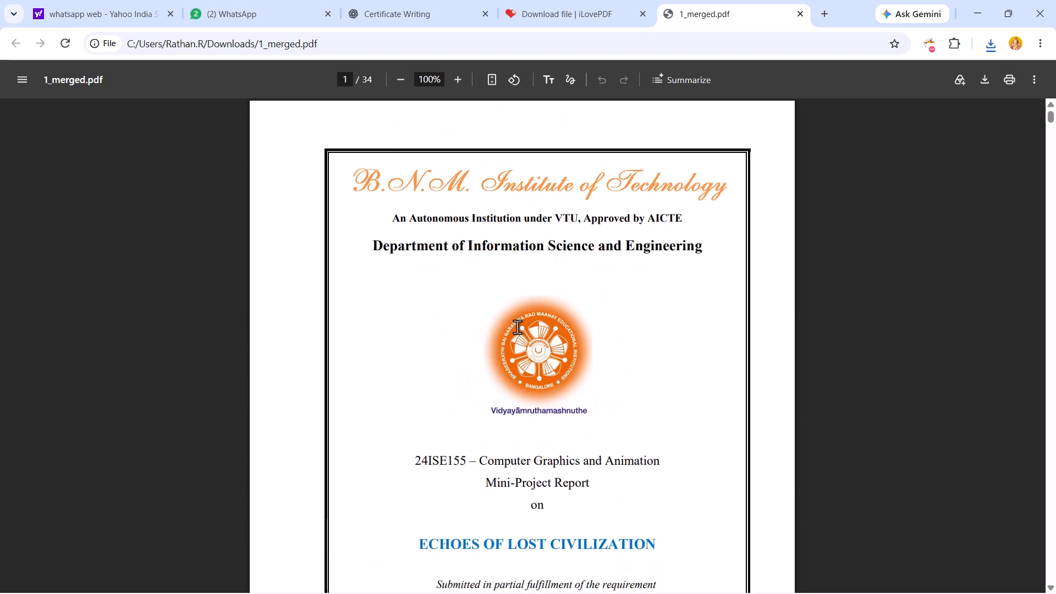
scroll(517, 327, down, 17)
scroll(516, 327, down, 4)
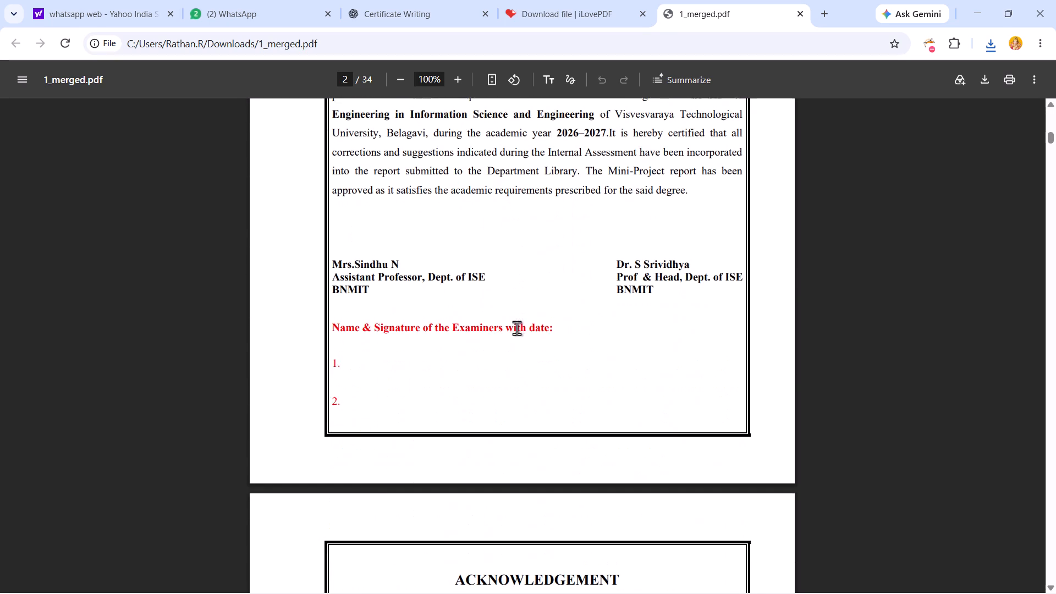
Look through the merged report from the acknowledgement to Chapter 3 for page order and blank pages.
scroll(516, 328, down, 17)
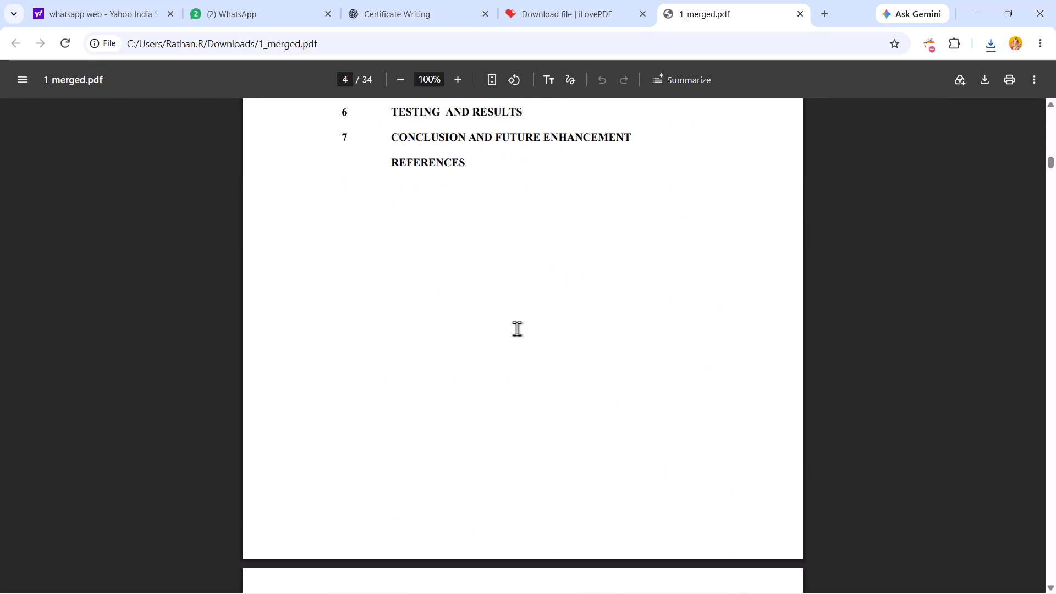
scroll(516, 328, down, 19)
scroll(516, 331, down, 2)
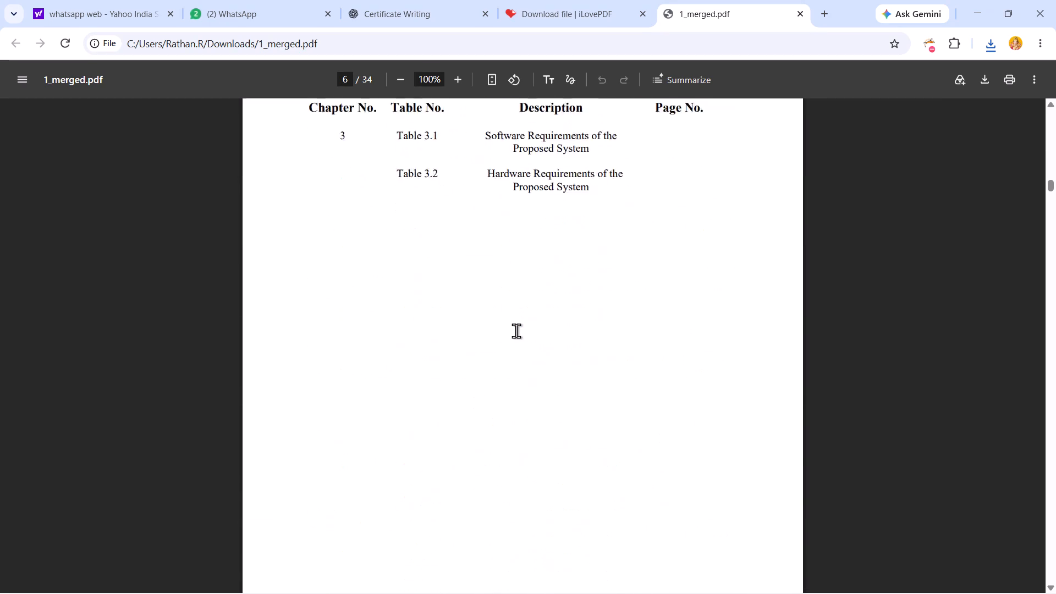
scroll(516, 331, down, 16)
scroll(516, 332, down, 10)
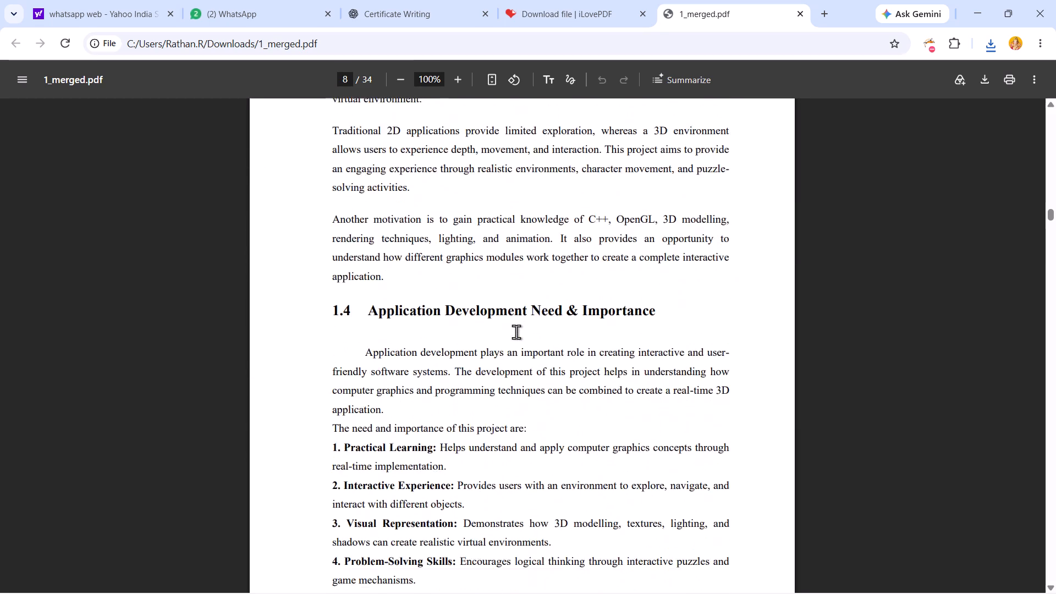
scroll(516, 332, down, 13)
scroll(516, 332, up, 7)
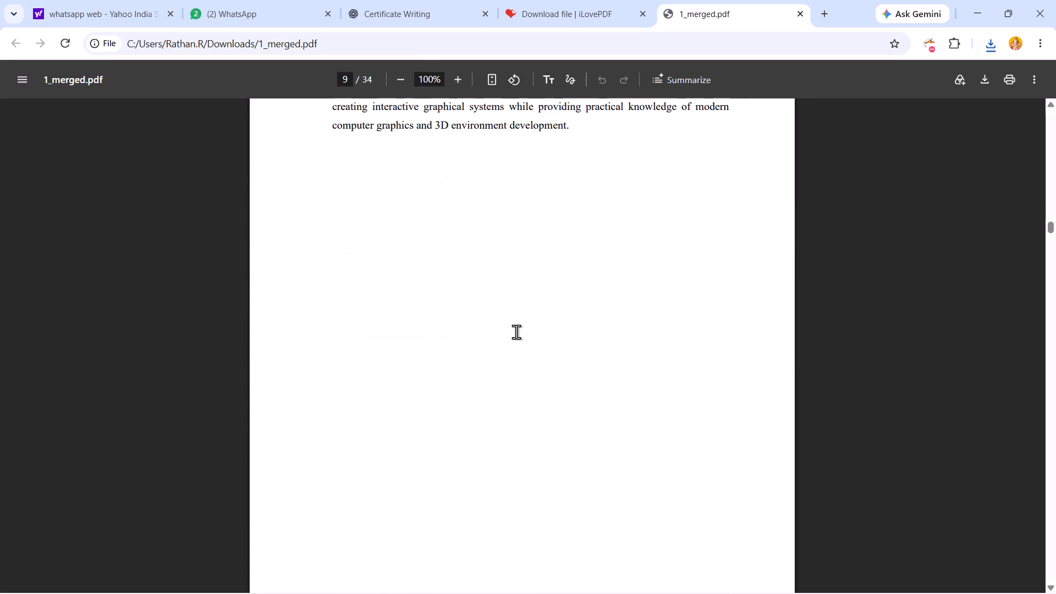
scroll(516, 332, up, 6)
scroll(516, 332, down, 17)
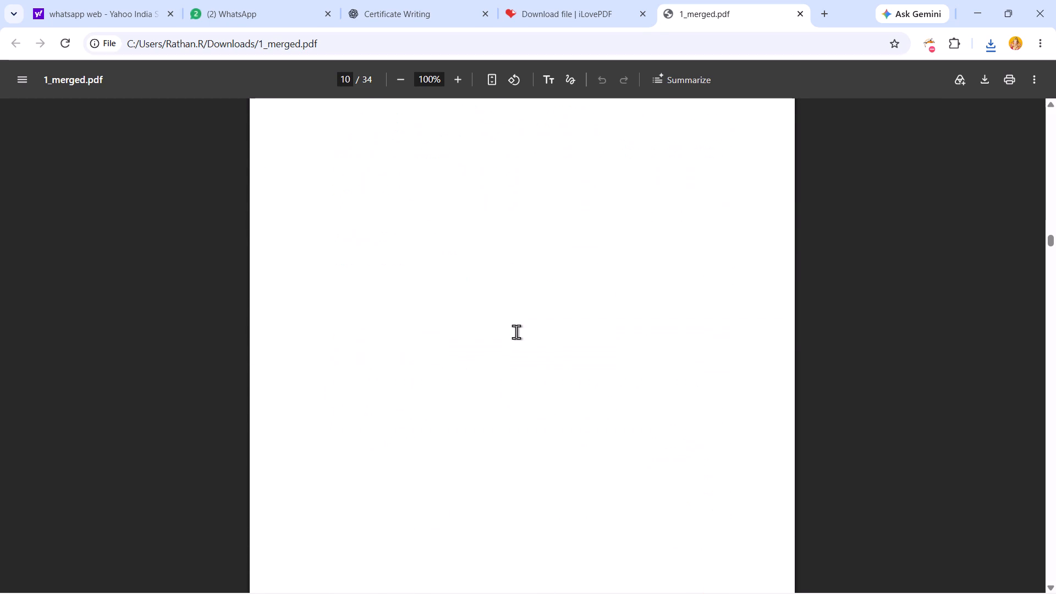
scroll(516, 332, down, 15)
scroll(516, 332, down, 6)
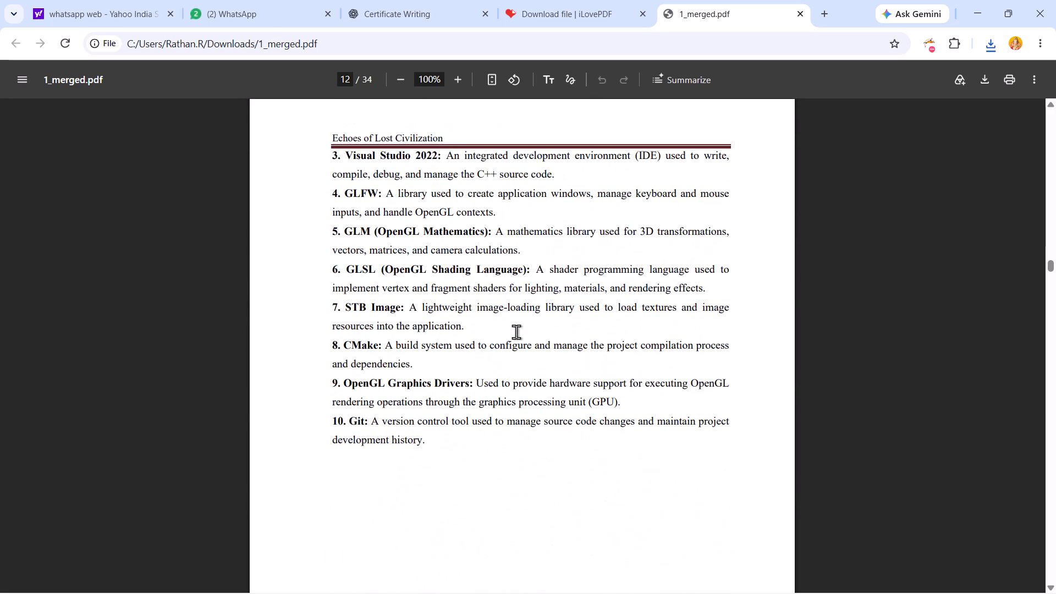
scroll(516, 332, down, 11)
scroll(516, 332, down, 10)
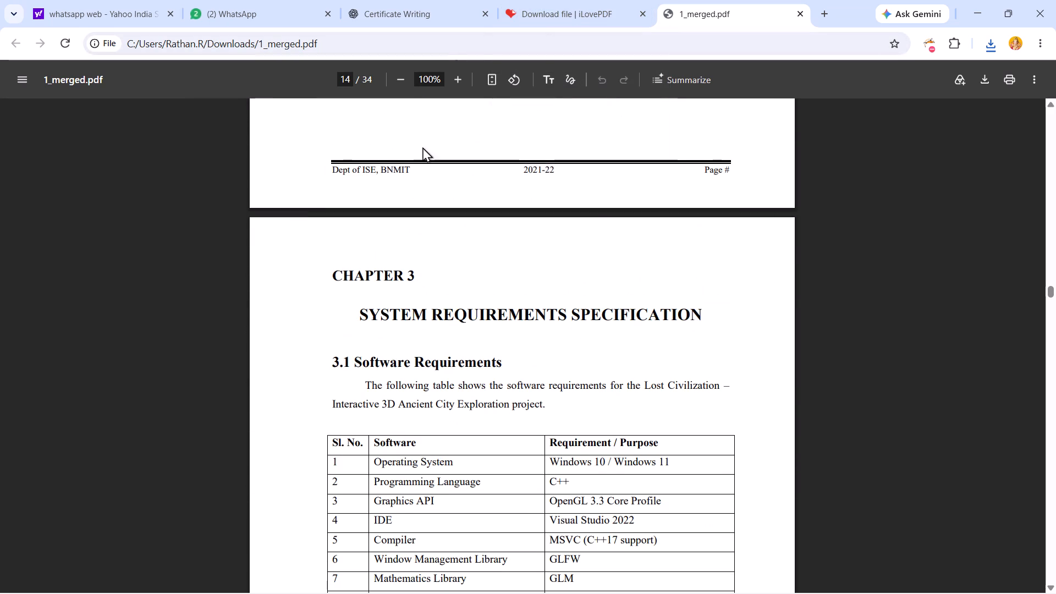
Return to iLovePDF and load 1_merged.pdf from Downloads into the Remove pages tool.
click(549, 5)
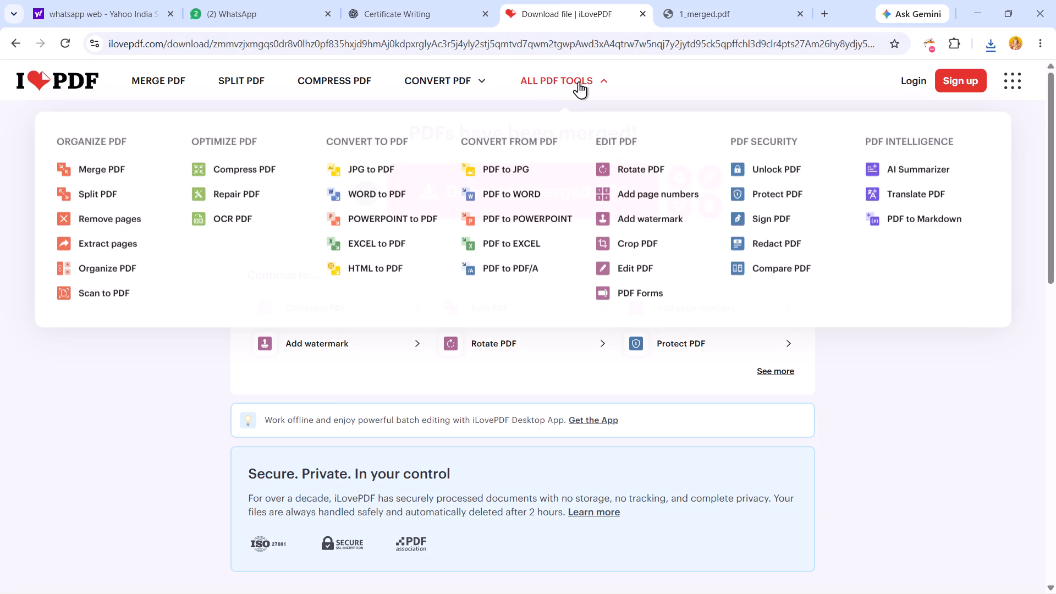
click(599, 78)
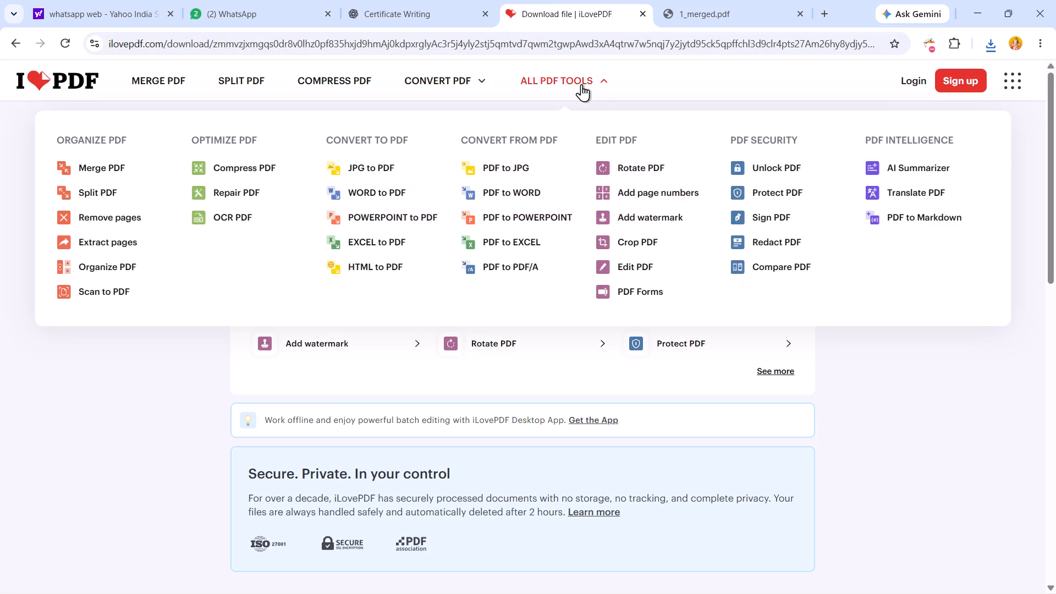
click(123, 216)
click(582, 263)
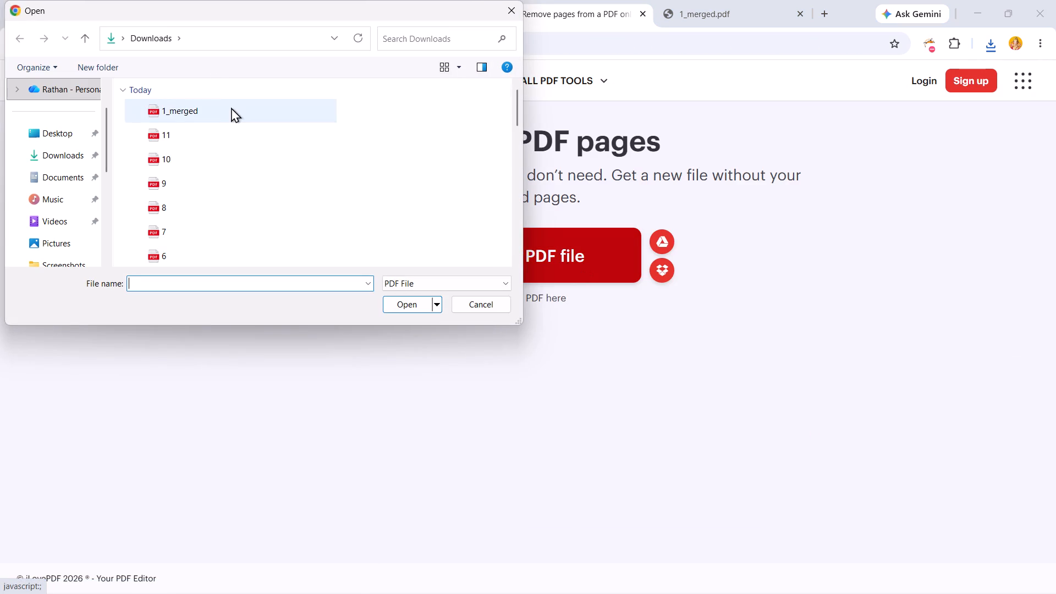
click(232, 107)
click(403, 305)
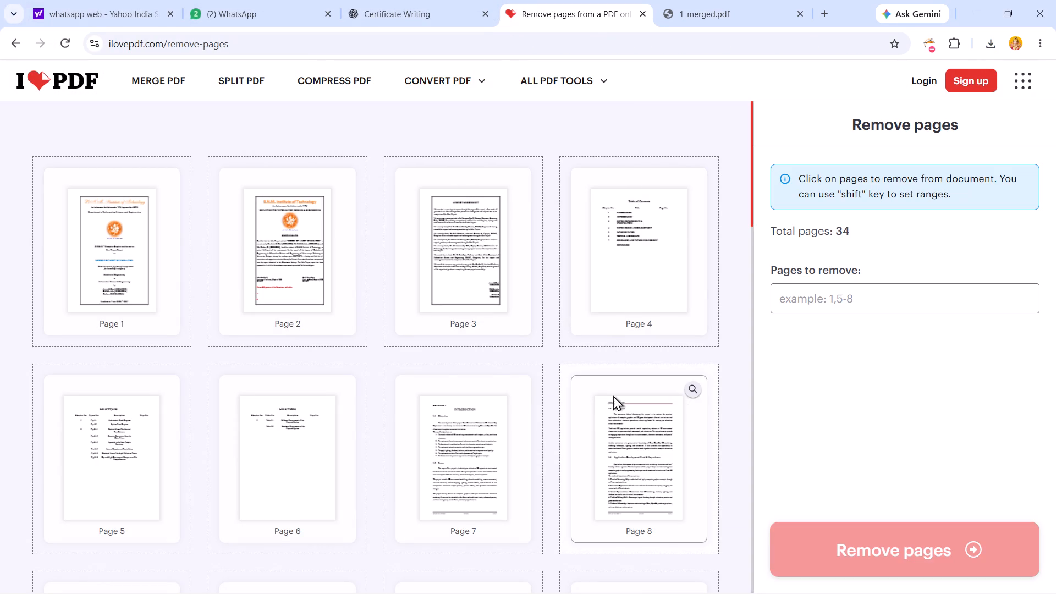
Remove the blank pages 10, 13, 20 and 27 from the merged report.
scroll(543, 360, down, 3)
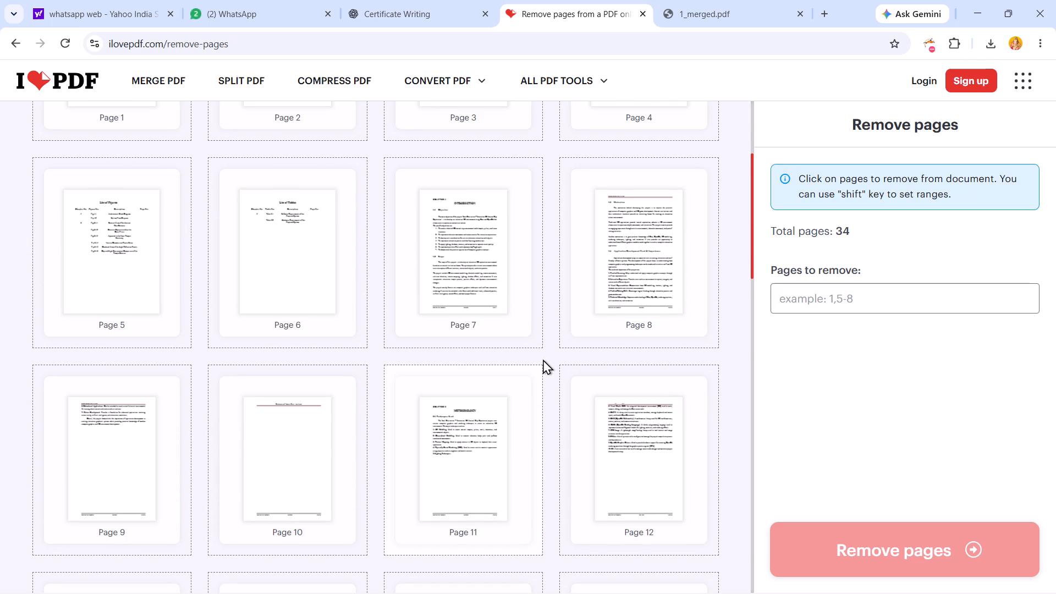
scroll(543, 359, down, 1)
click(311, 392)
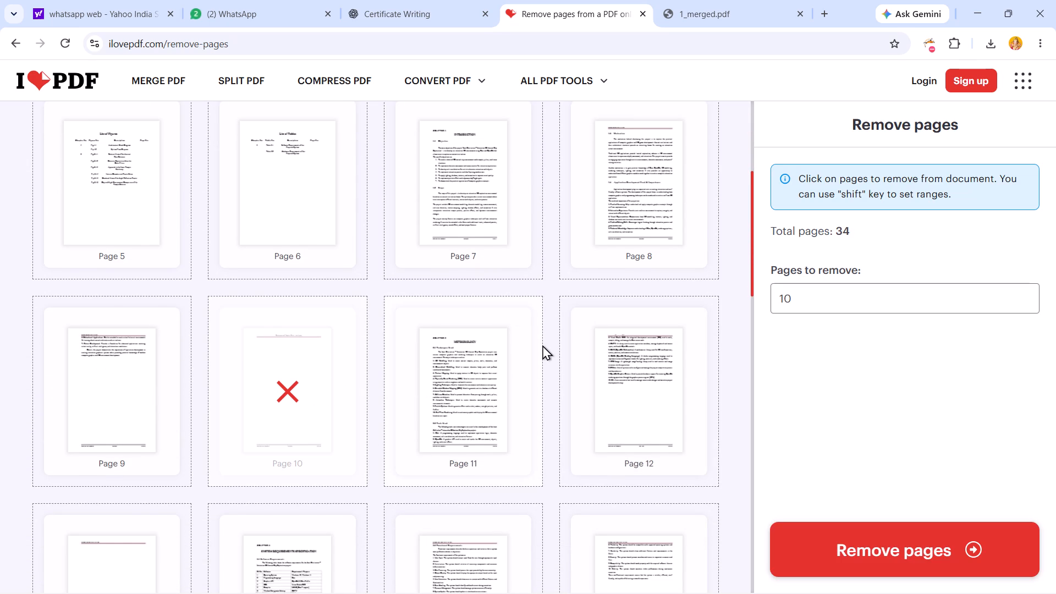
scroll(542, 345, down, 3)
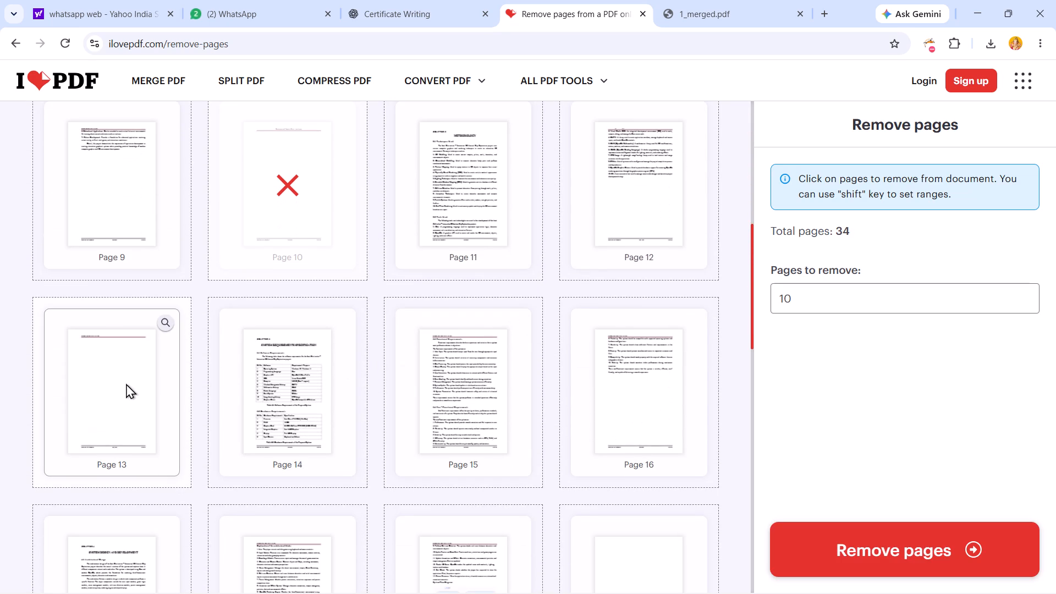
click(126, 383)
scroll(487, 312, down, 4)
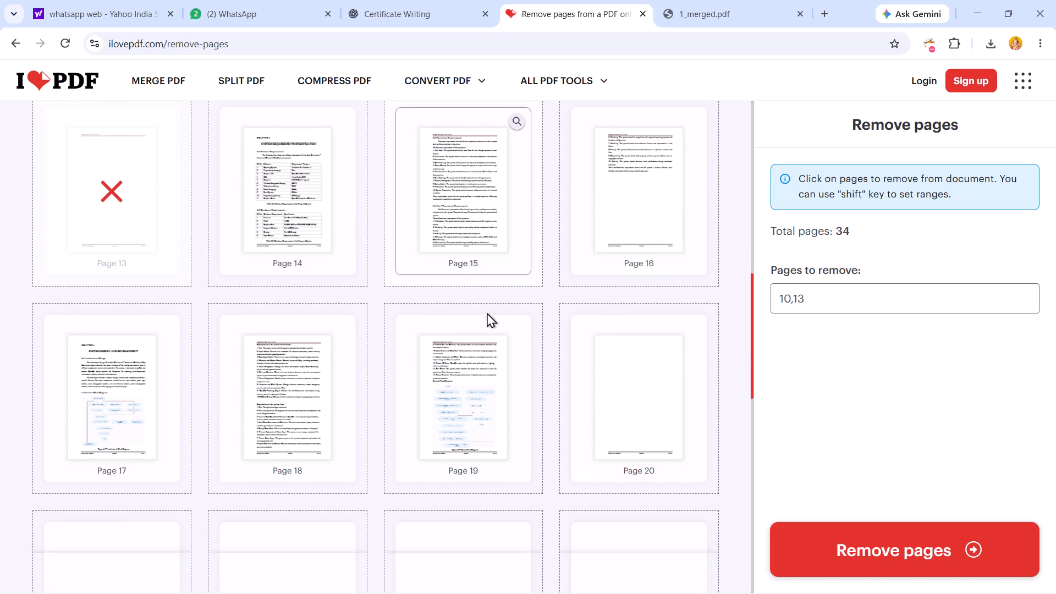
click(653, 324)
scroll(537, 332, down, 2)
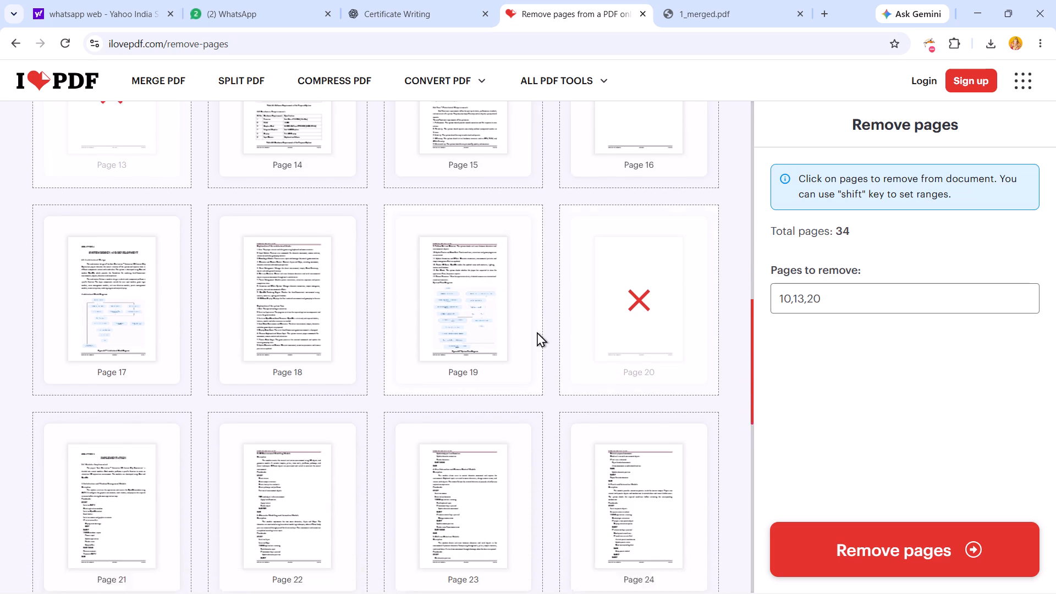
scroll(537, 332, down, 4)
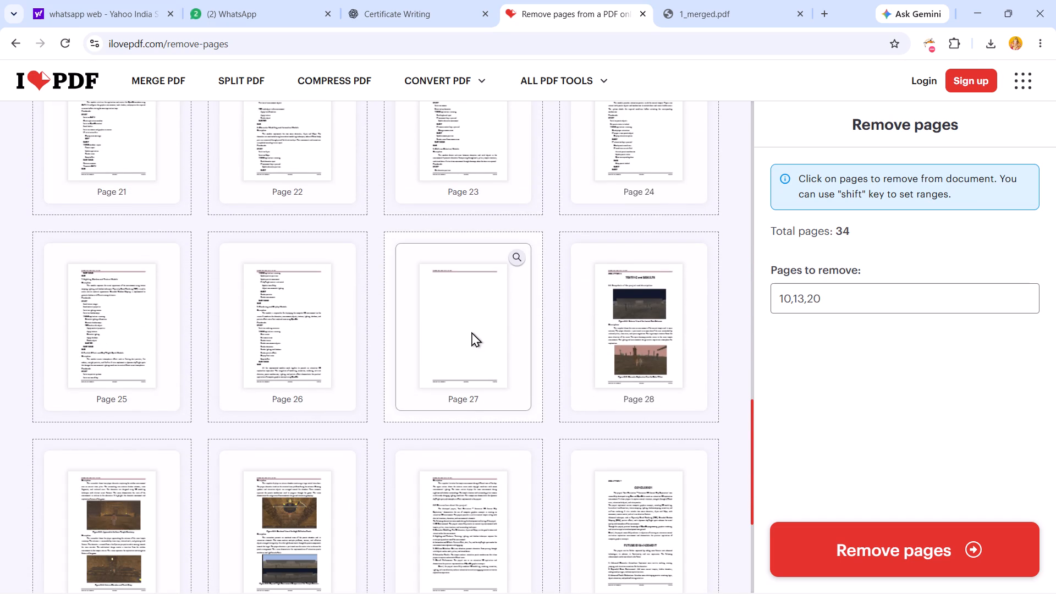
click(471, 332)
scroll(567, 376, down, 3)
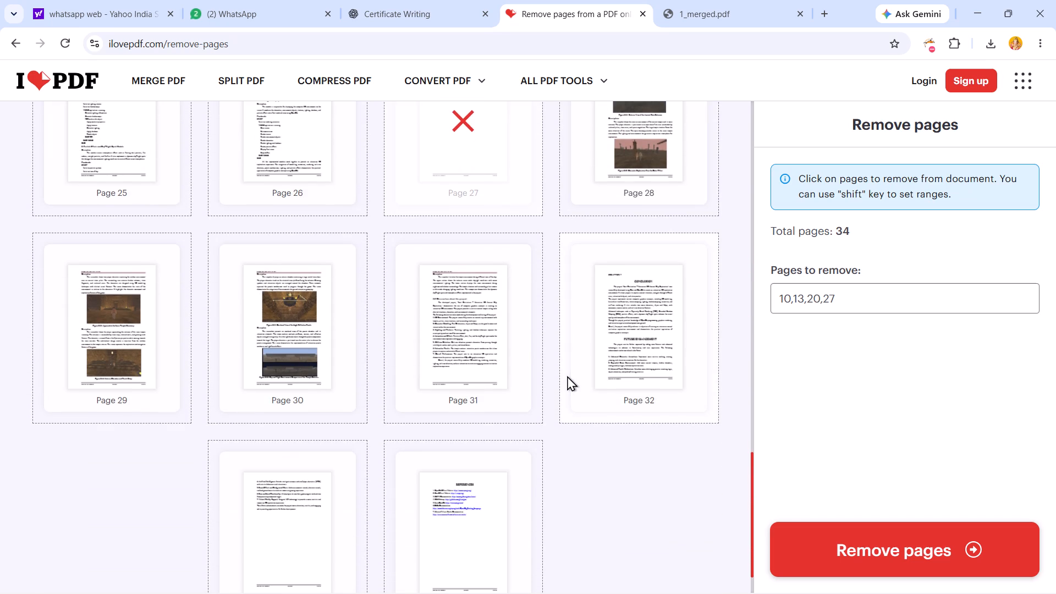
scroll(567, 376, down, 7)
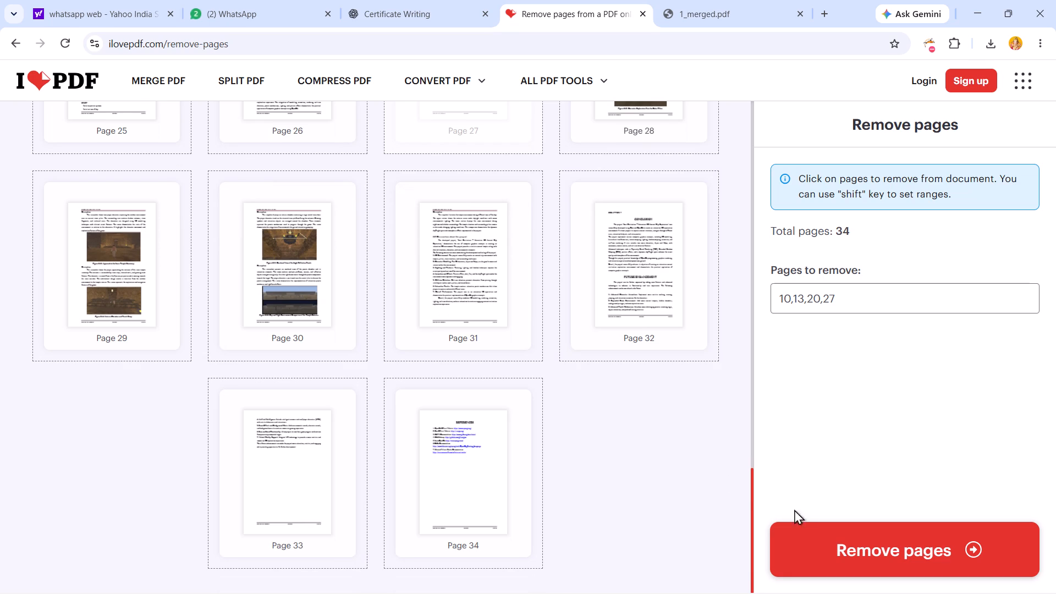
click(856, 543)
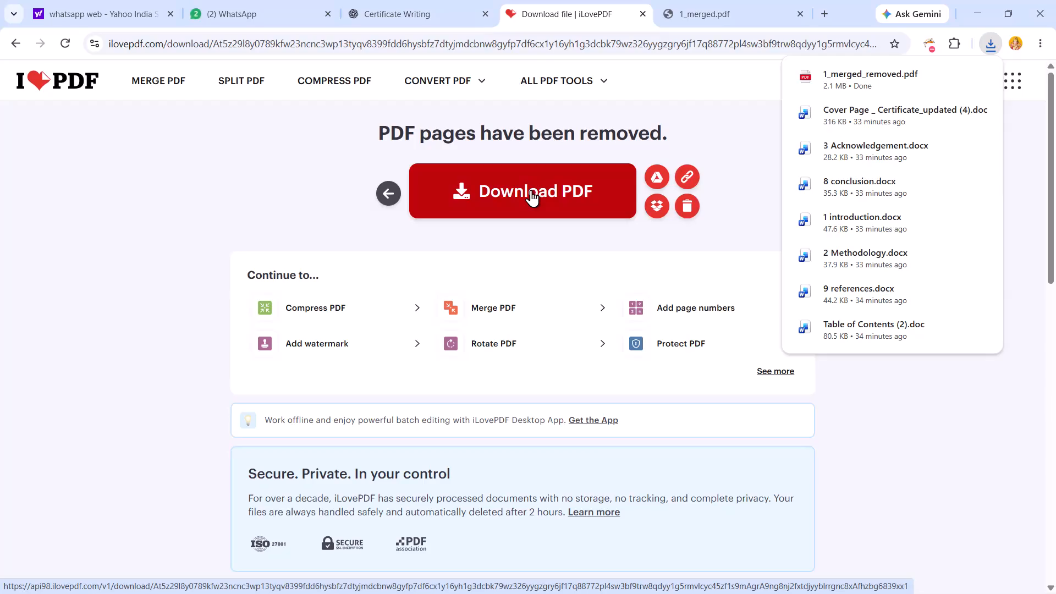
Download the PDF without the blank pages, open it and close the old 1_merged.pdf.
click(531, 190)
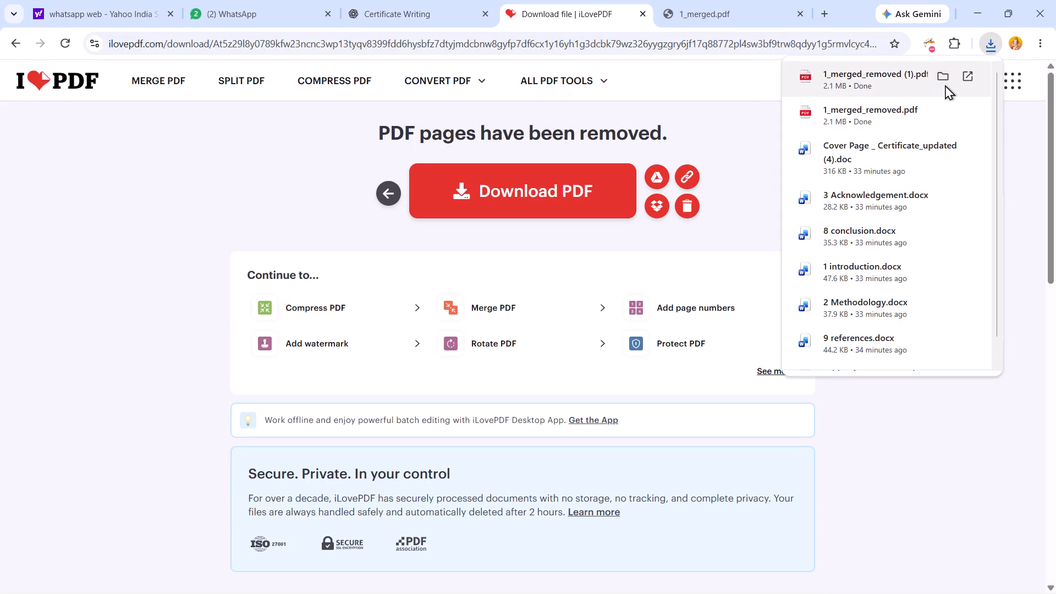
click(970, 79)
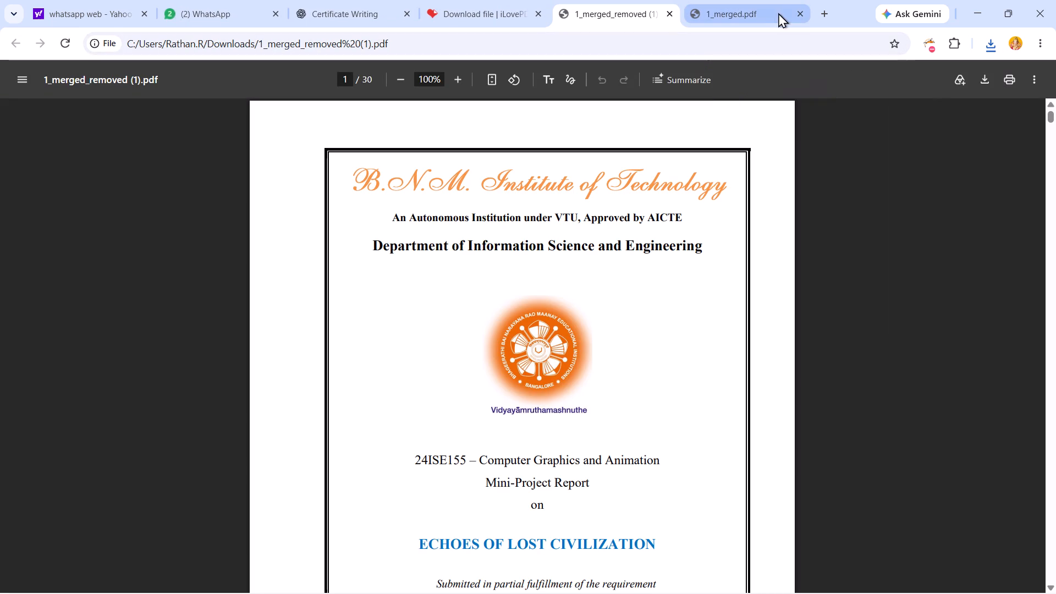
click(803, 12)
Check the opening pages of the cleaned-up report.
scroll(692, 275, down, 4)
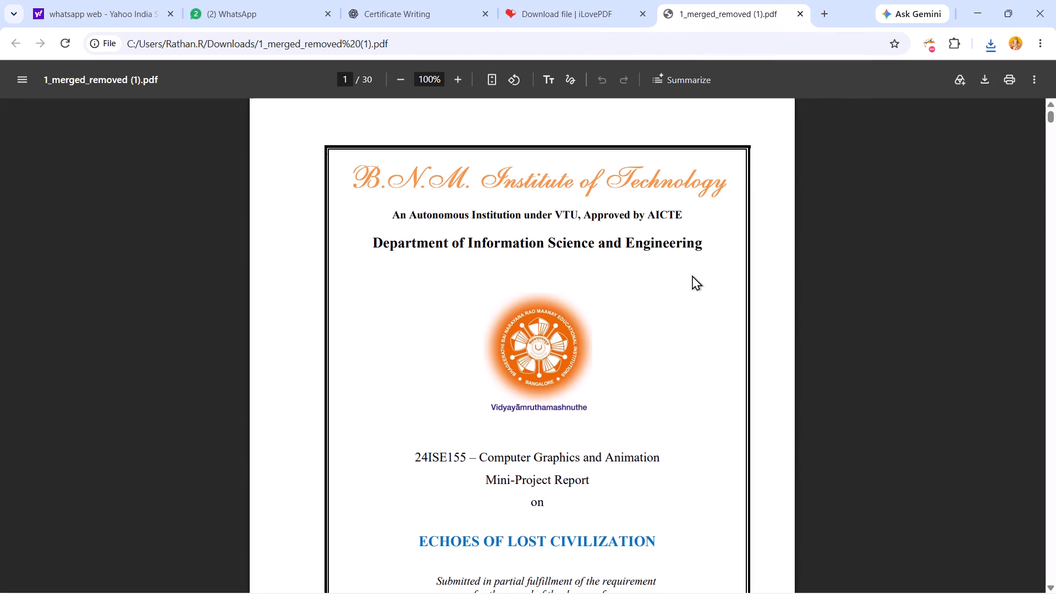
scroll(691, 274, down, 2)
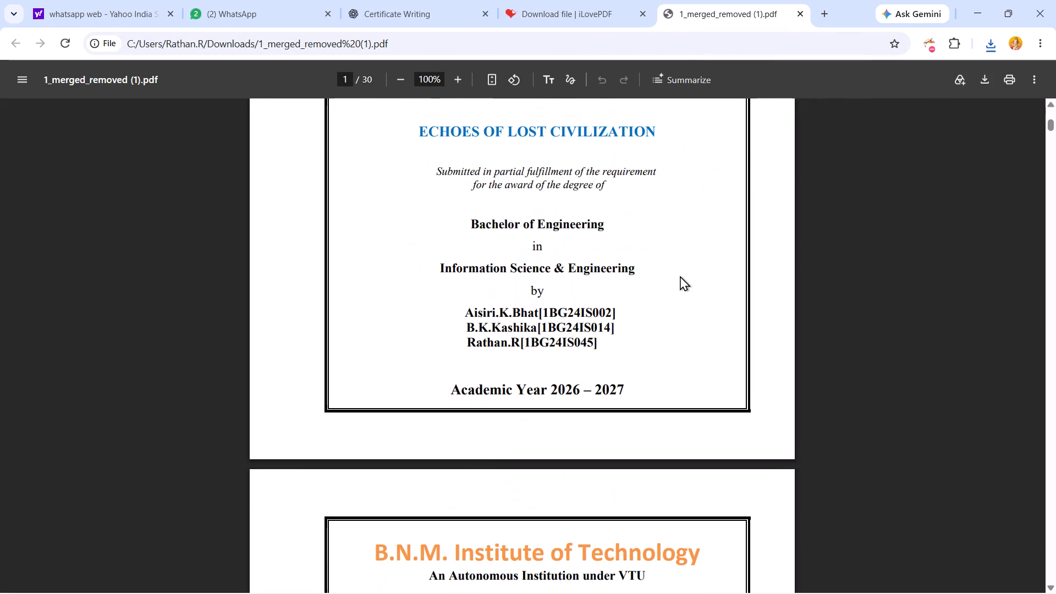
scroll(680, 276, down, 6)
scroll(680, 276, up, 20)
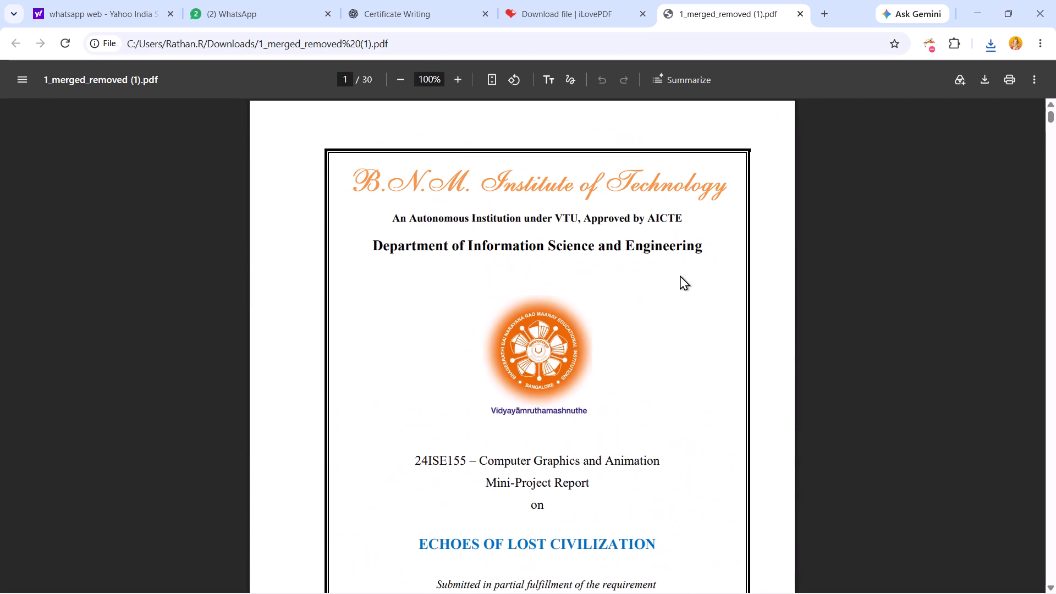
Check the cover page, certificate, acknowledgement, table of contents and list of figures in the cleaned-up report.
scroll(680, 276, down, 11)
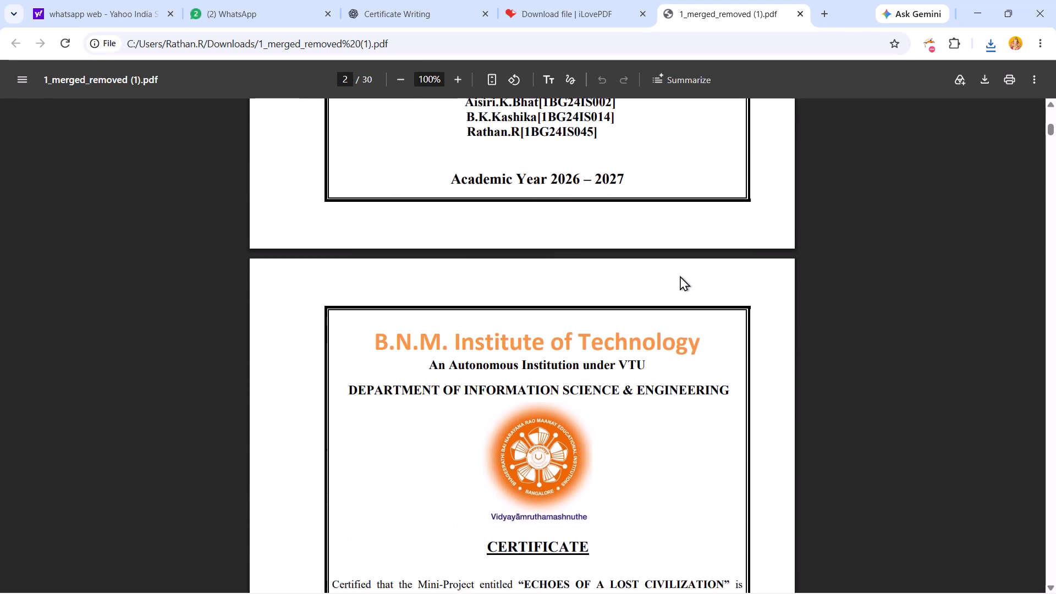
scroll(680, 276, down, 2)
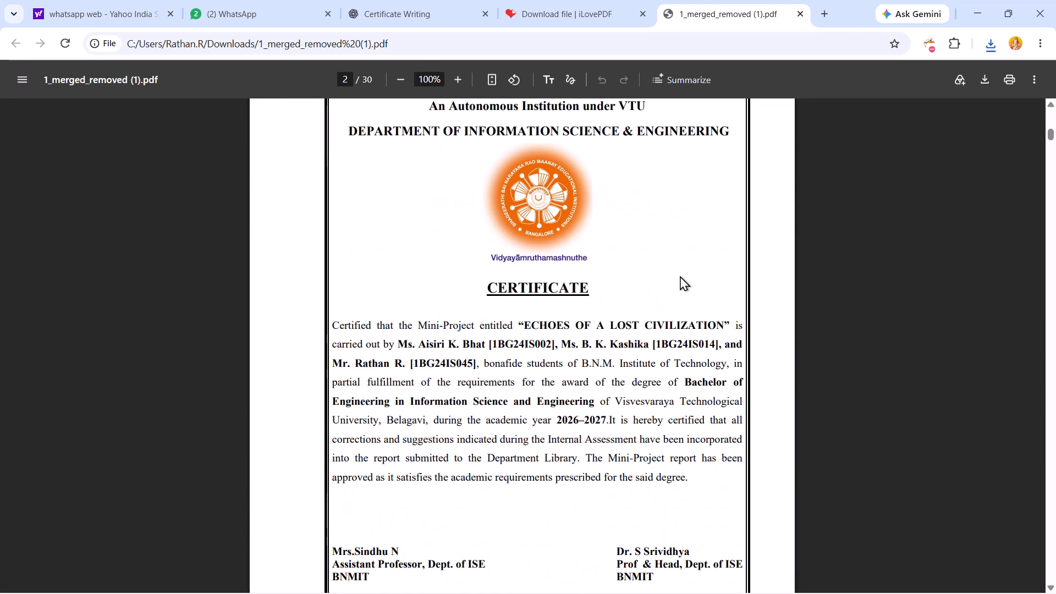
scroll(680, 276, down, 3)
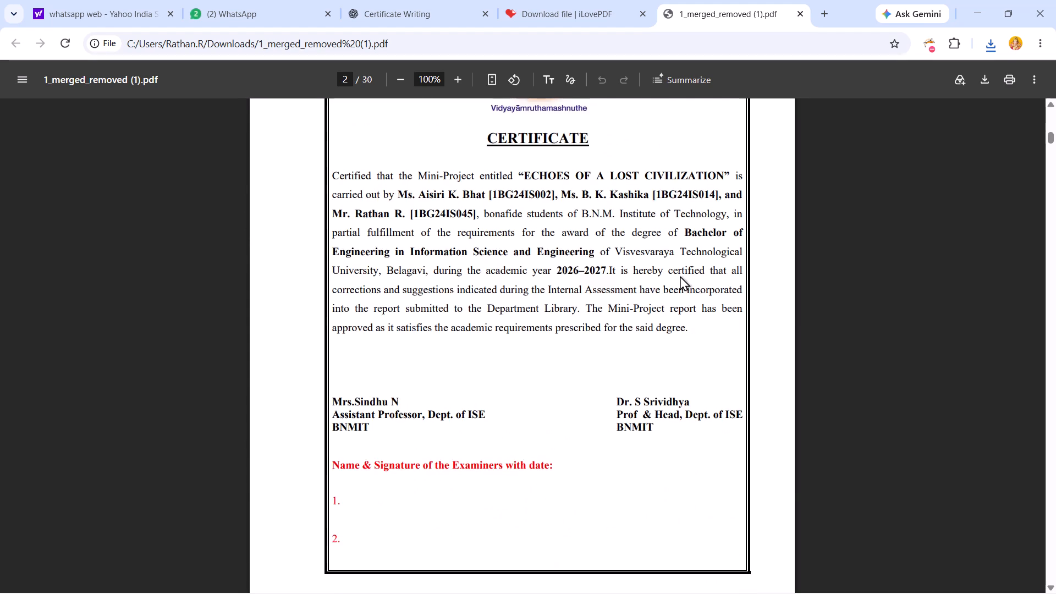
scroll(680, 276, down, 3)
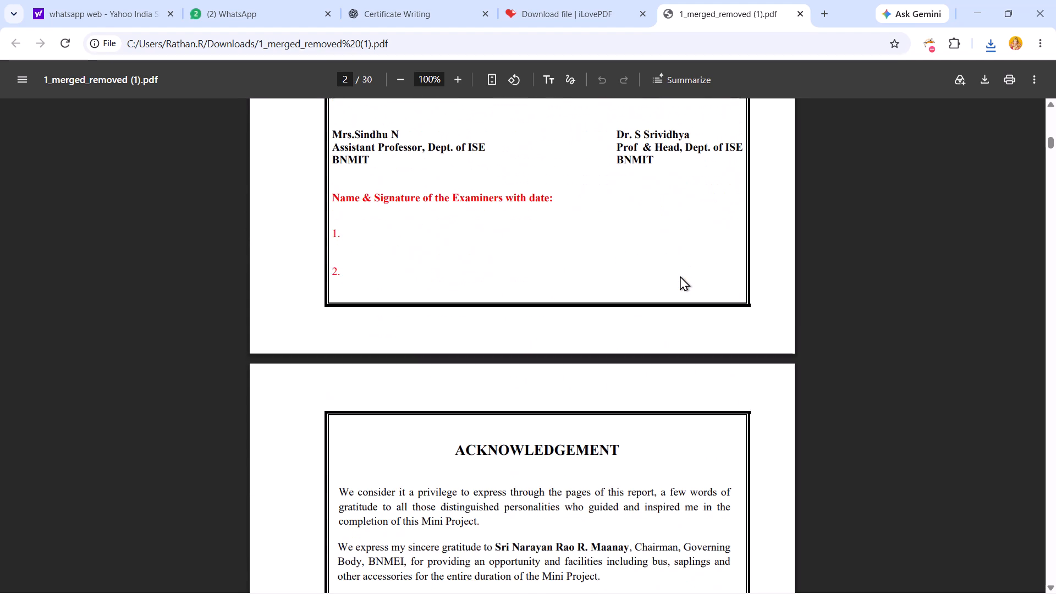
scroll(680, 276, down, 6)
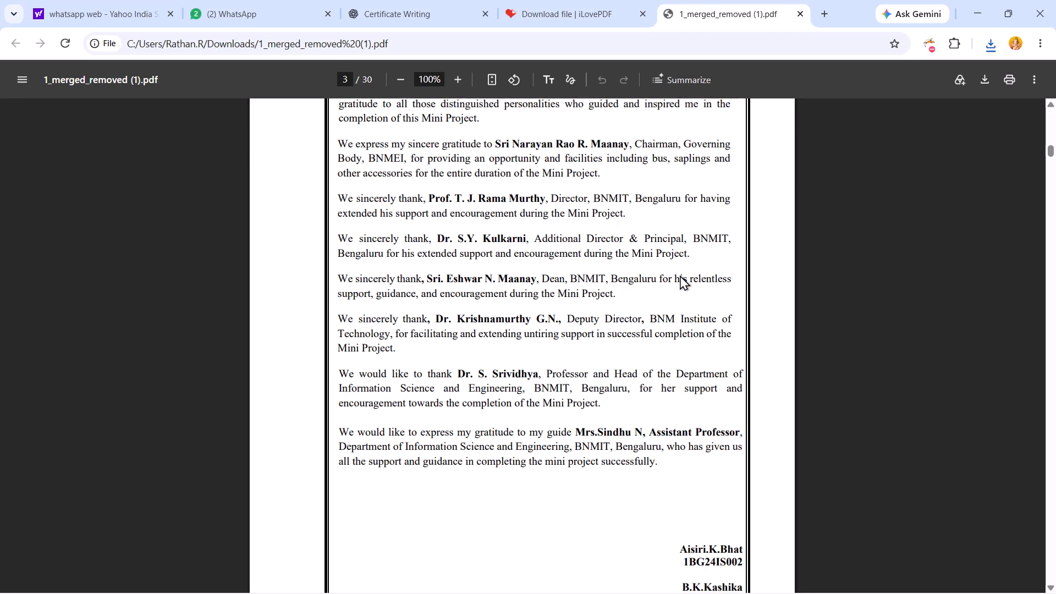
scroll(680, 275, down, 6)
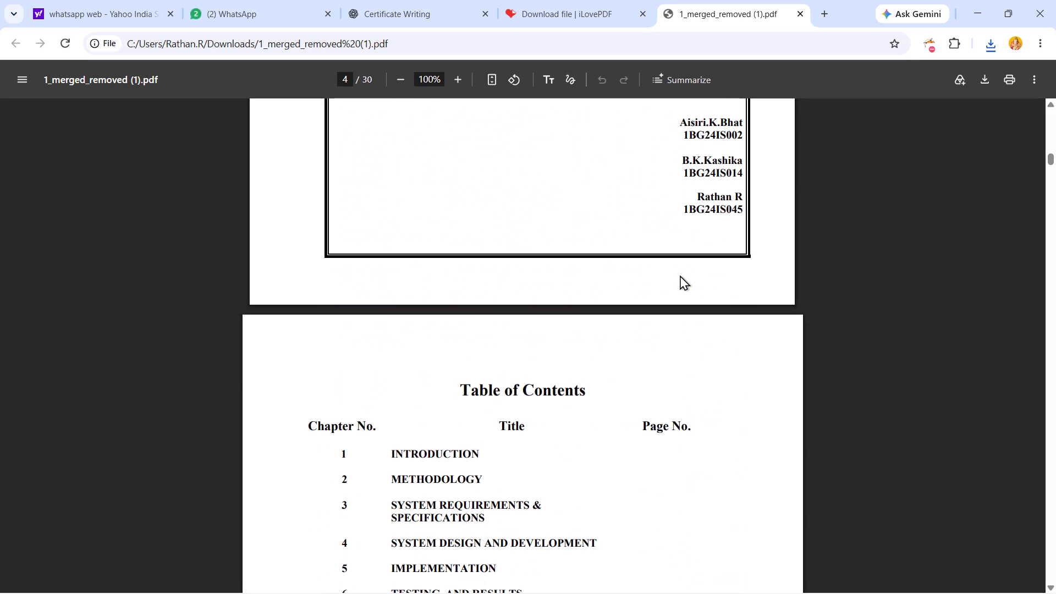
scroll(680, 275, down, 2)
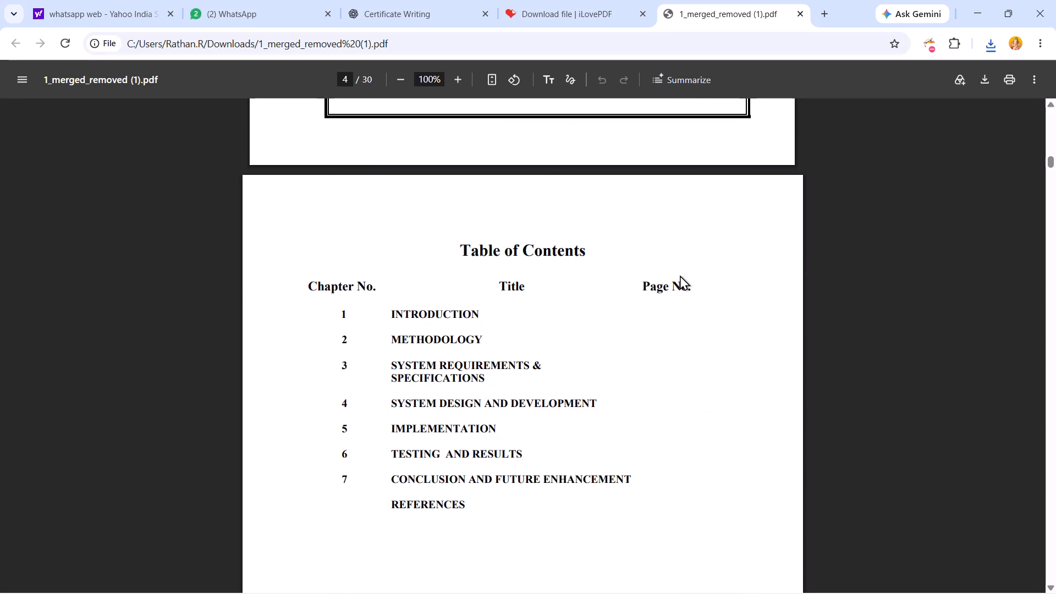
scroll(680, 275, down, 11)
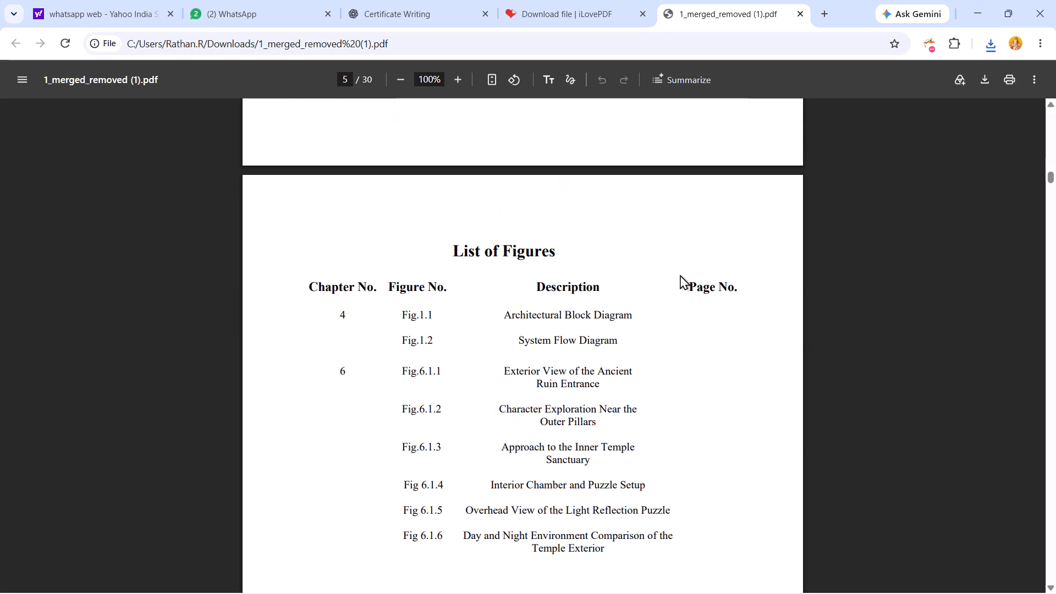
Examine the Chapter 1 pages of the report, including their page breaks and footers, through to the start of Chapter 2.
scroll(680, 274, down, 17)
scroll(680, 274, down, 12)
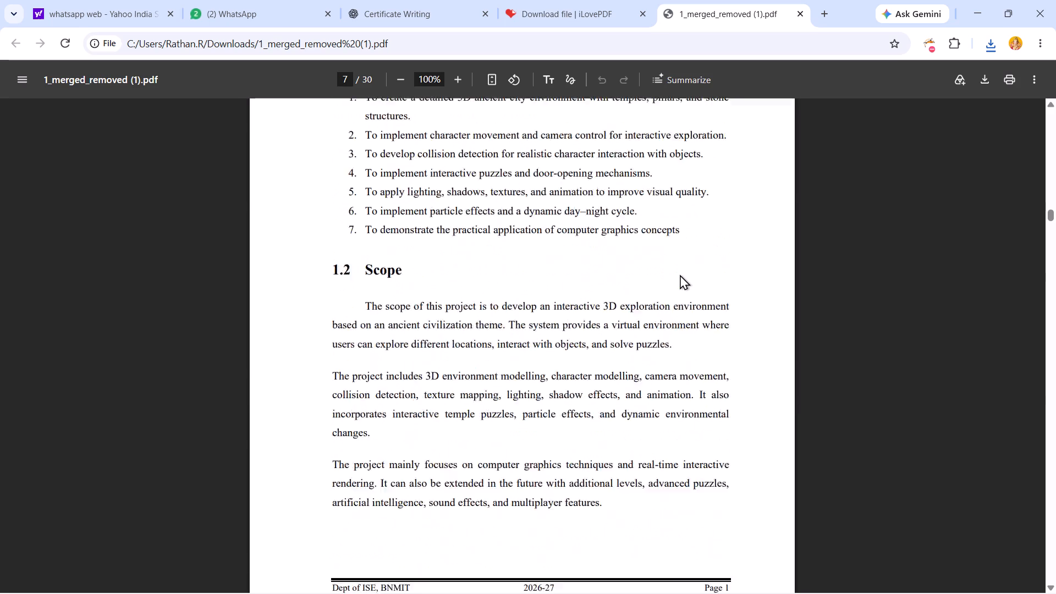
scroll(680, 274, down, 12)
scroll(680, 274, up, 5)
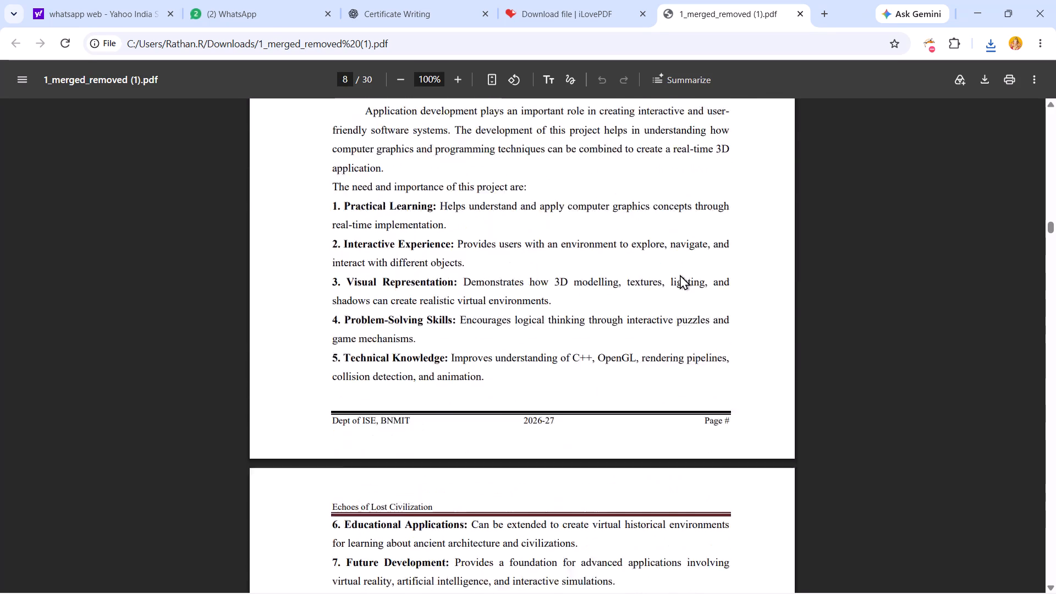
scroll(680, 274, up, 4)
scroll(680, 274, down, 1)
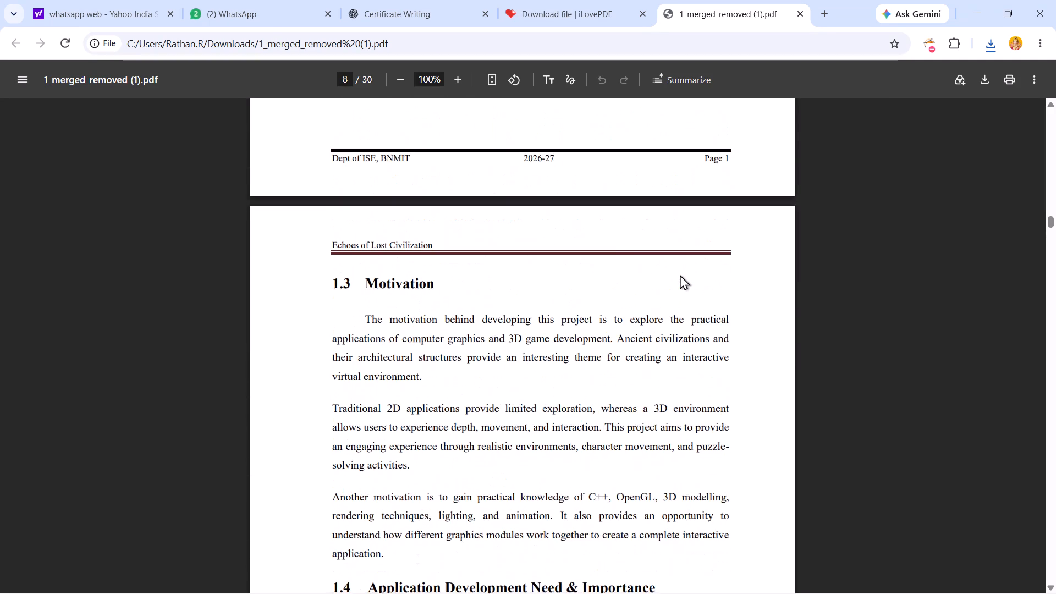
scroll(680, 274, down, 10)
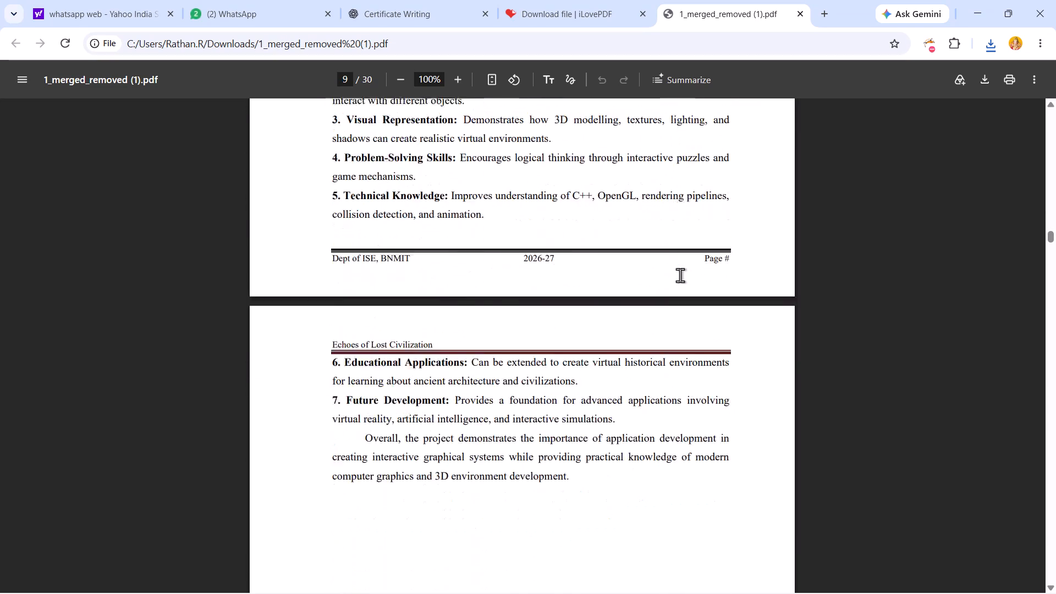
scroll(680, 275, down, 5)
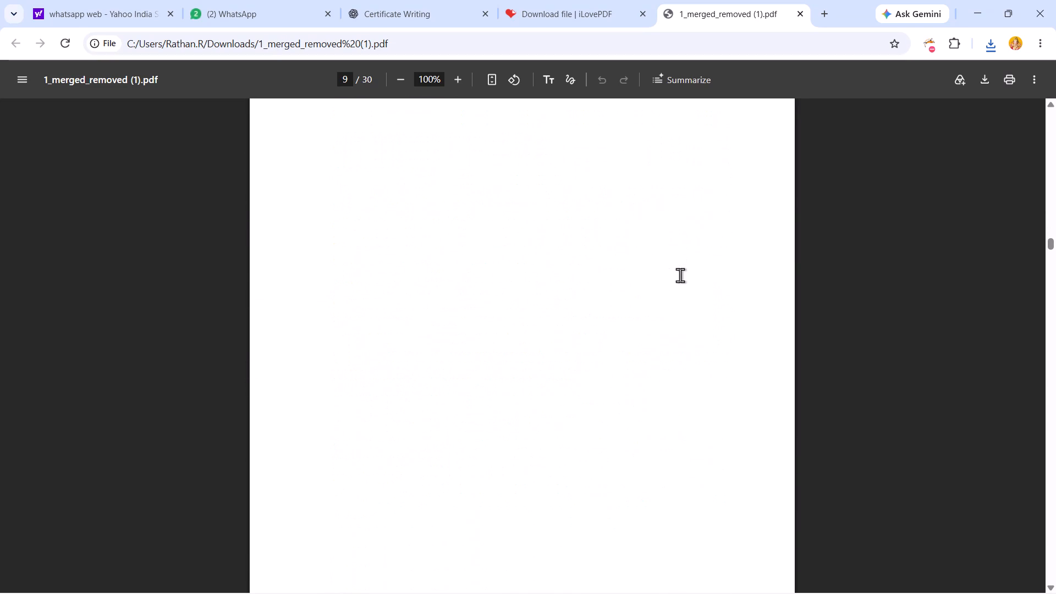
scroll(680, 275, up, 4)
scroll(680, 276, down, 9)
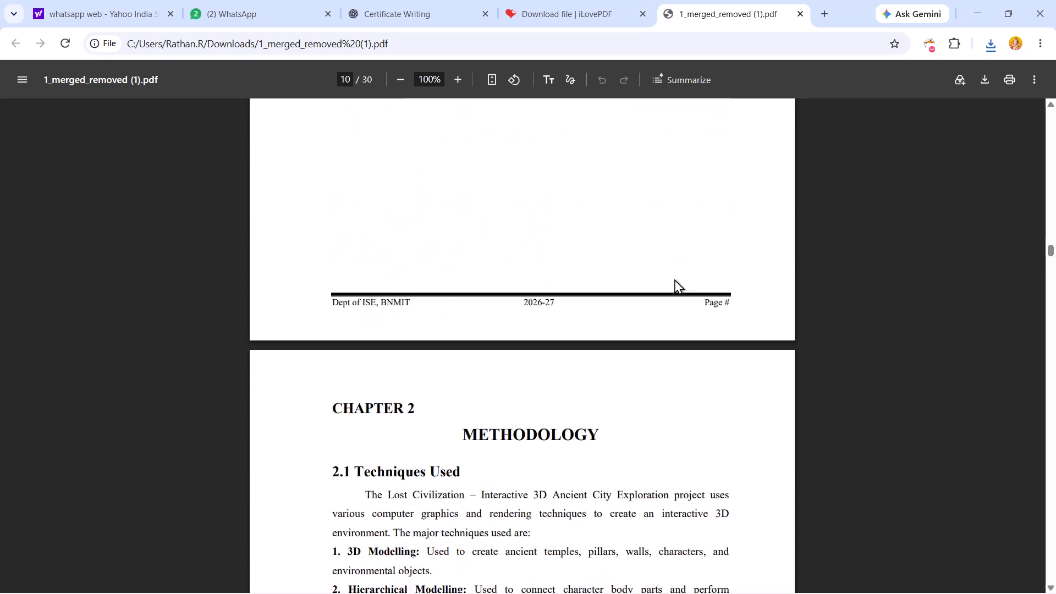
Look through Chapter 2, Methodology, up to the opening of Chapter 3.
scroll(674, 279, down, 13)
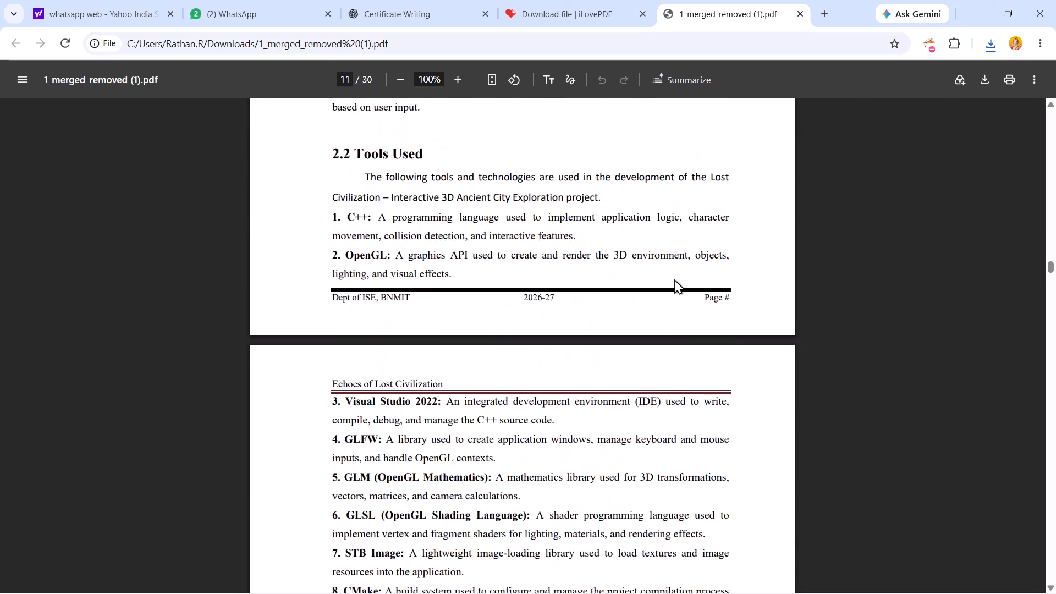
scroll(674, 279, down, 14)
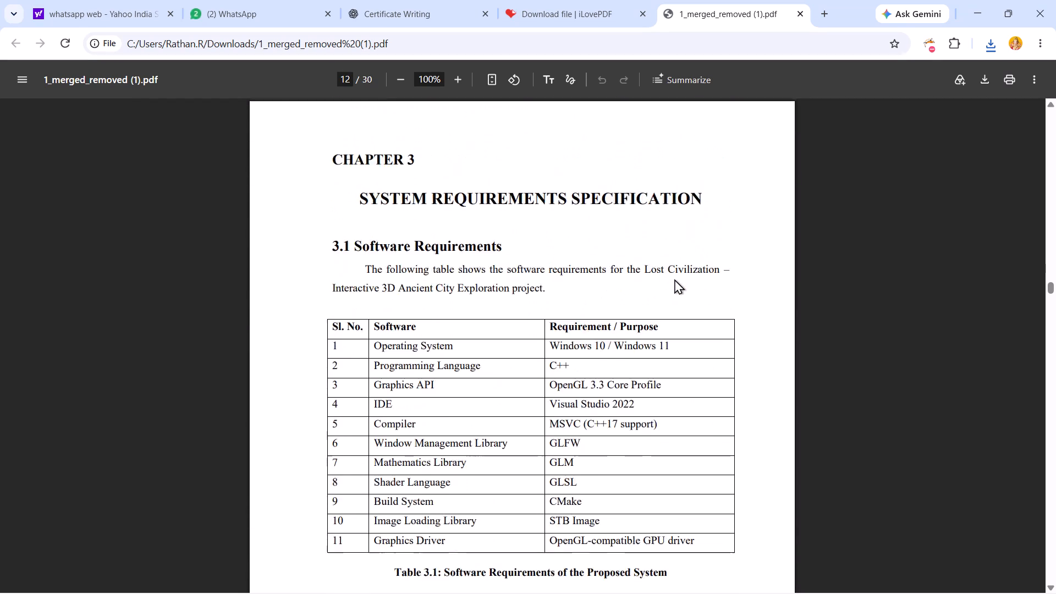
Review Chapter 3's requirements tables, functional and non-functional requirements and page breaks, up to the start of Chapter 4.
scroll(674, 279, up, 2)
scroll(674, 279, down, 6)
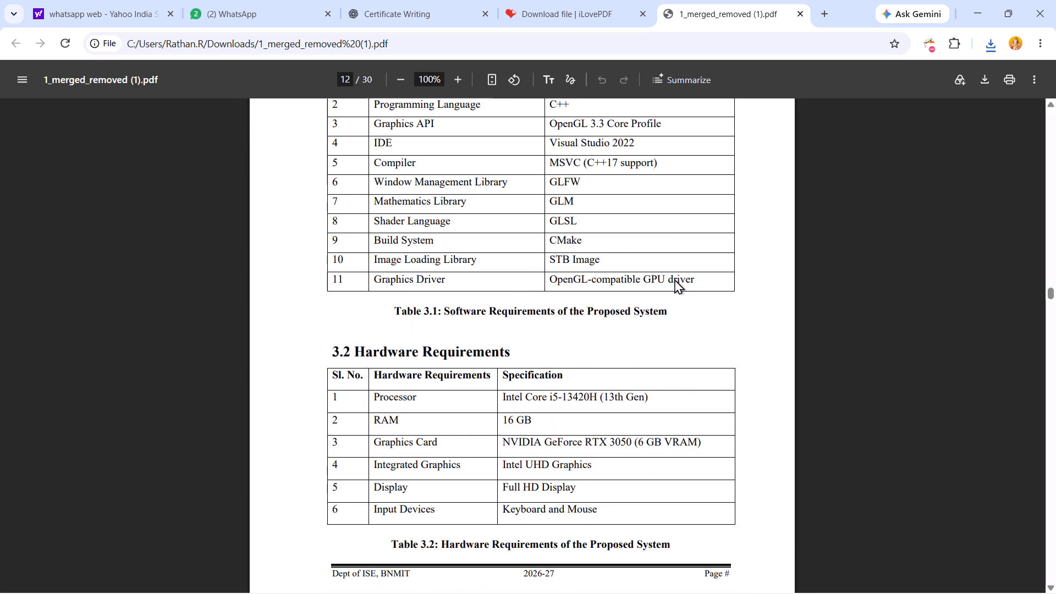
scroll(674, 279, down, 6)
scroll(674, 279, up, 4)
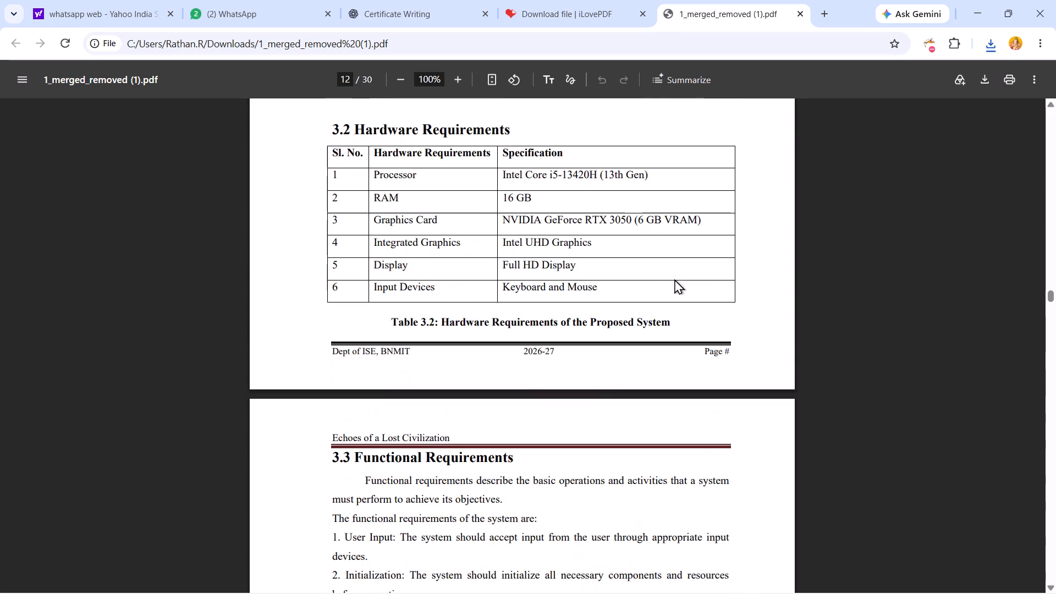
scroll(674, 279, up, 4)
scroll(674, 279, down, 7)
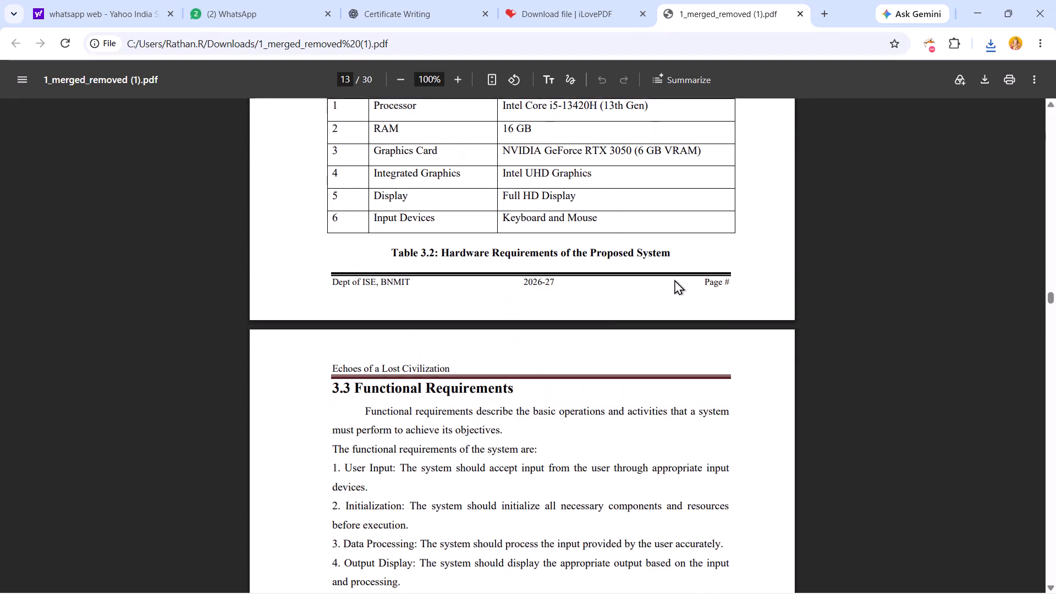
scroll(674, 279, down, 10)
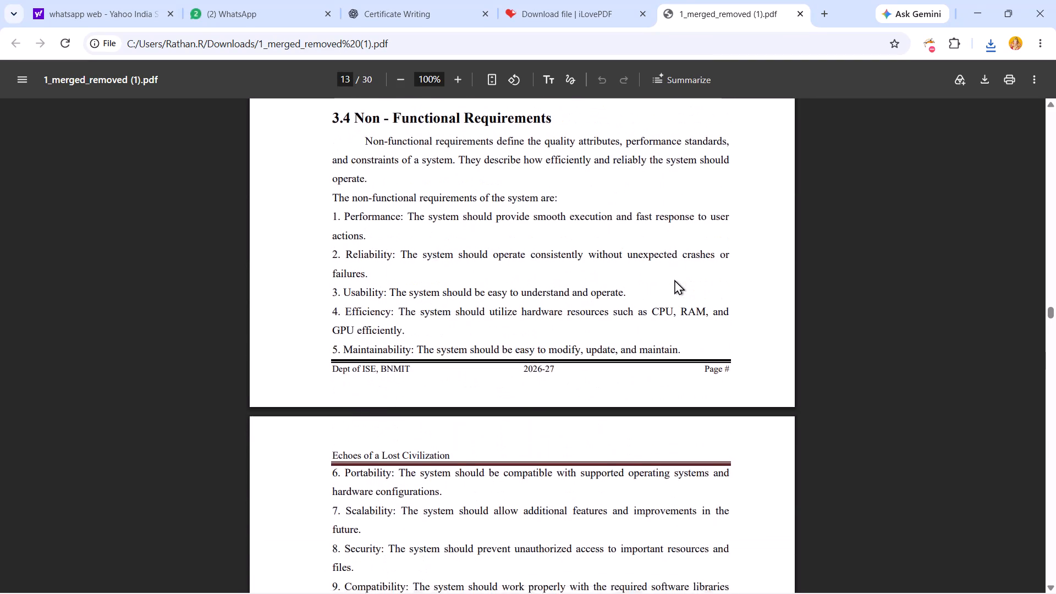
scroll(674, 279, down, 14)
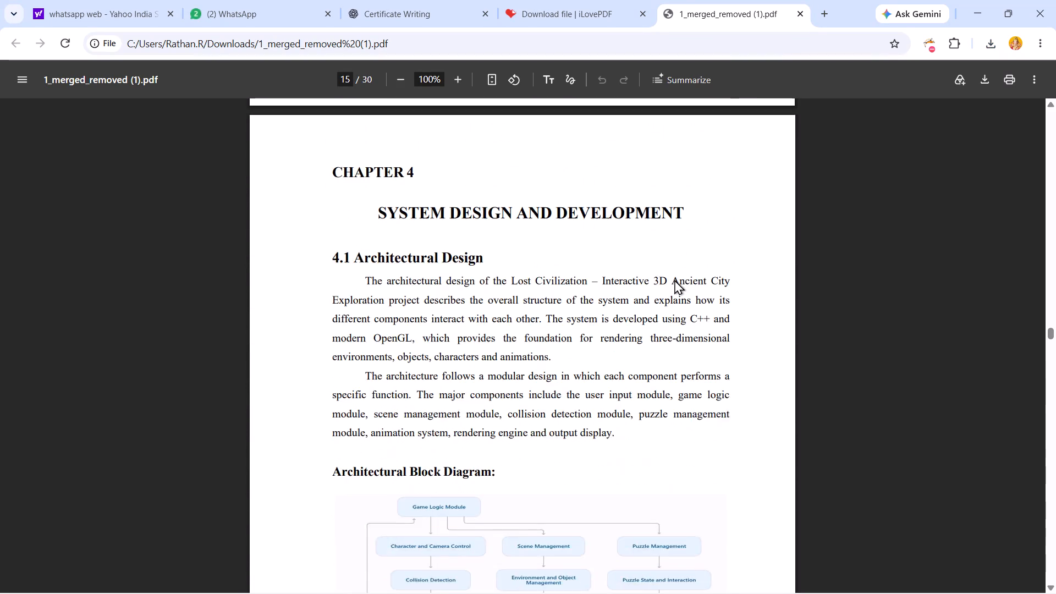
Check Chapter 4's architectural block diagram, explanations and system flow diagram, through to the Chapter 5 heading.
scroll(674, 279, down, 17)
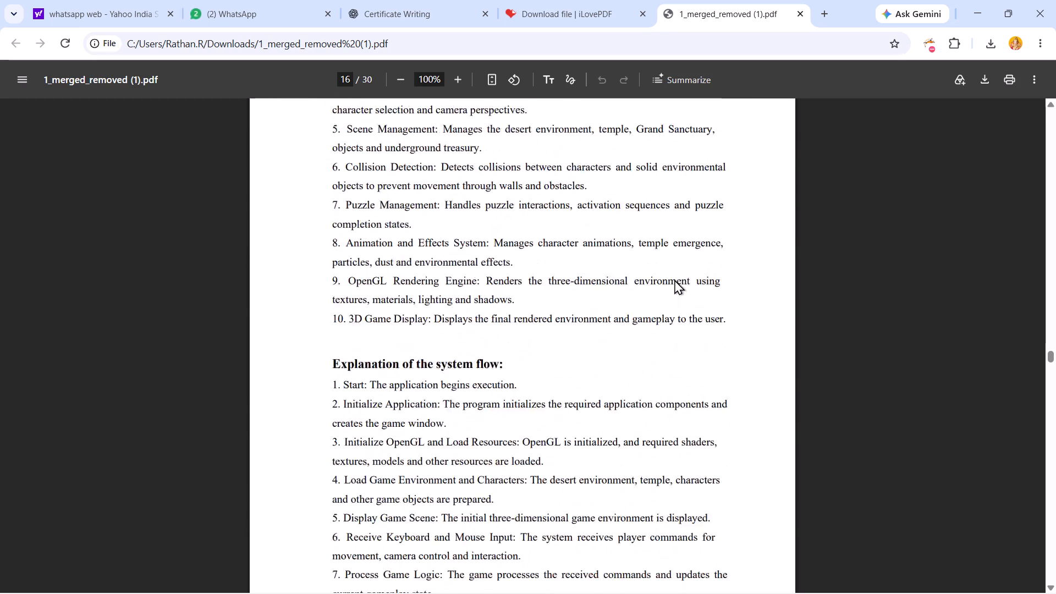
scroll(674, 279, down, 15)
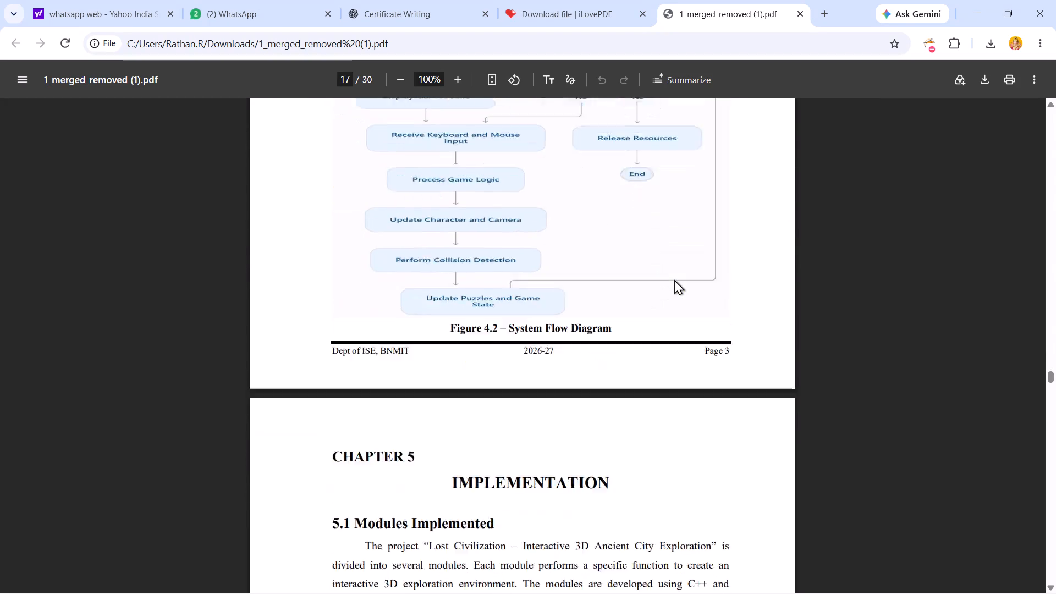
Look through Chapter 5, Implementation, up to the start of Chapter 6, Testing and Results.
scroll(674, 279, down, 3)
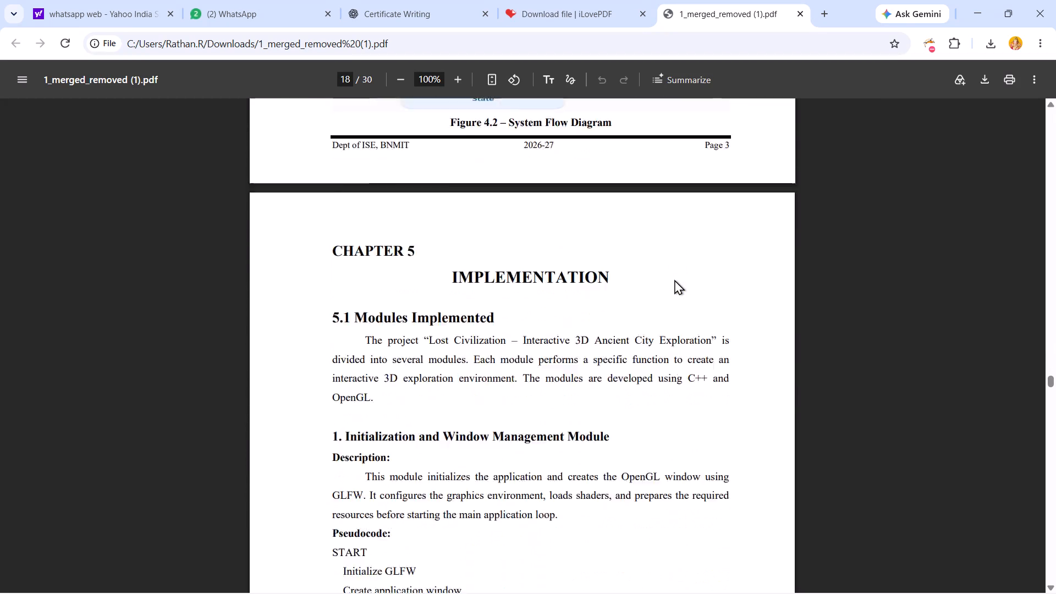
scroll(674, 279, down, 18)
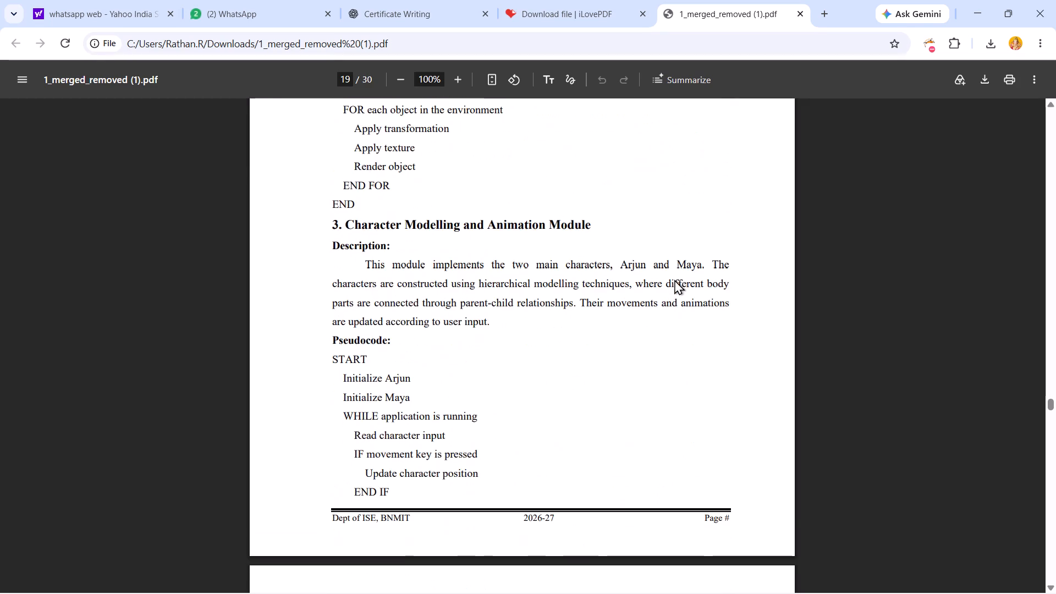
scroll(674, 279, down, 4)
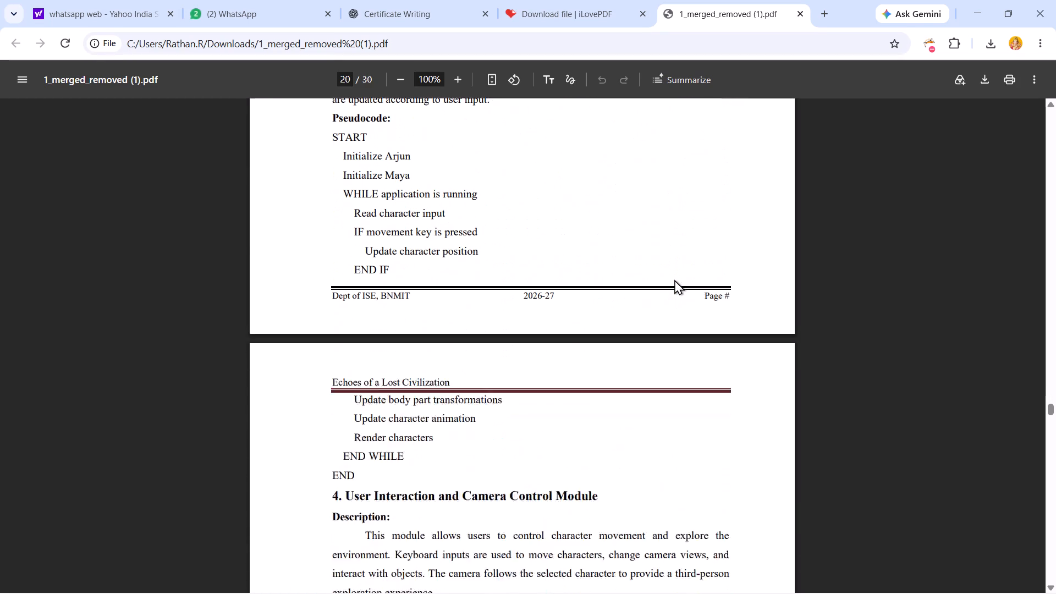
scroll(674, 279, down, 20)
scroll(674, 279, down, 13)
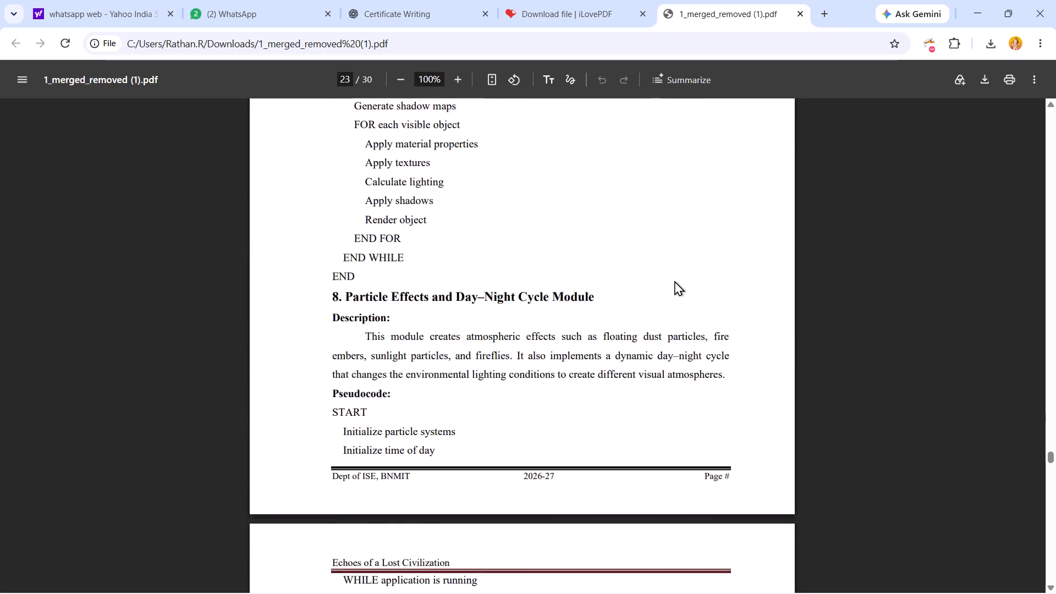
scroll(674, 280, down, 10)
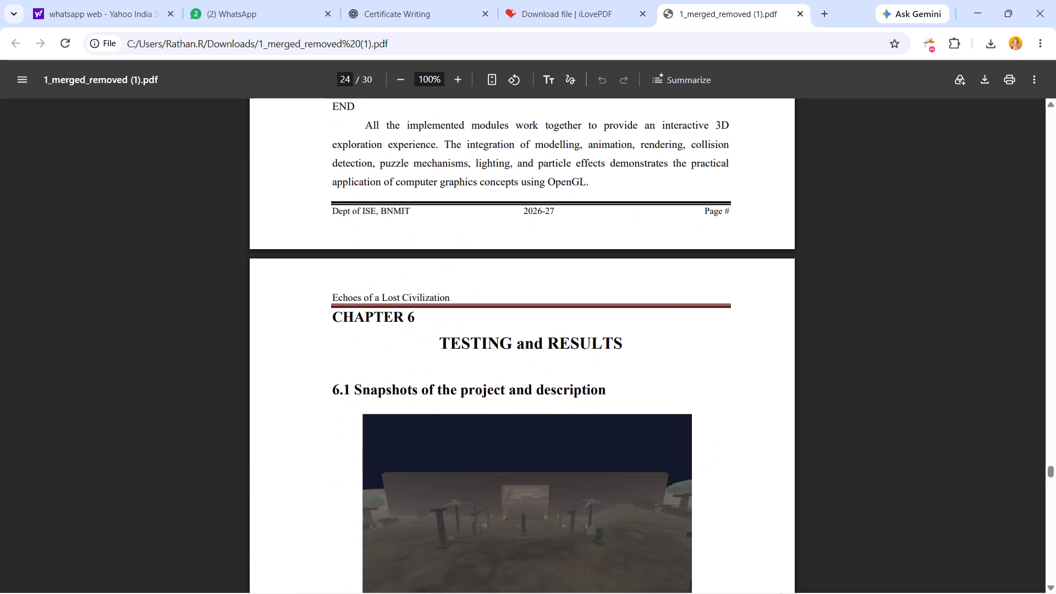
Switch to File Explorer and open 1_merged_removed from the Downloads folder in Microsoft Edge.
click(562, 581)
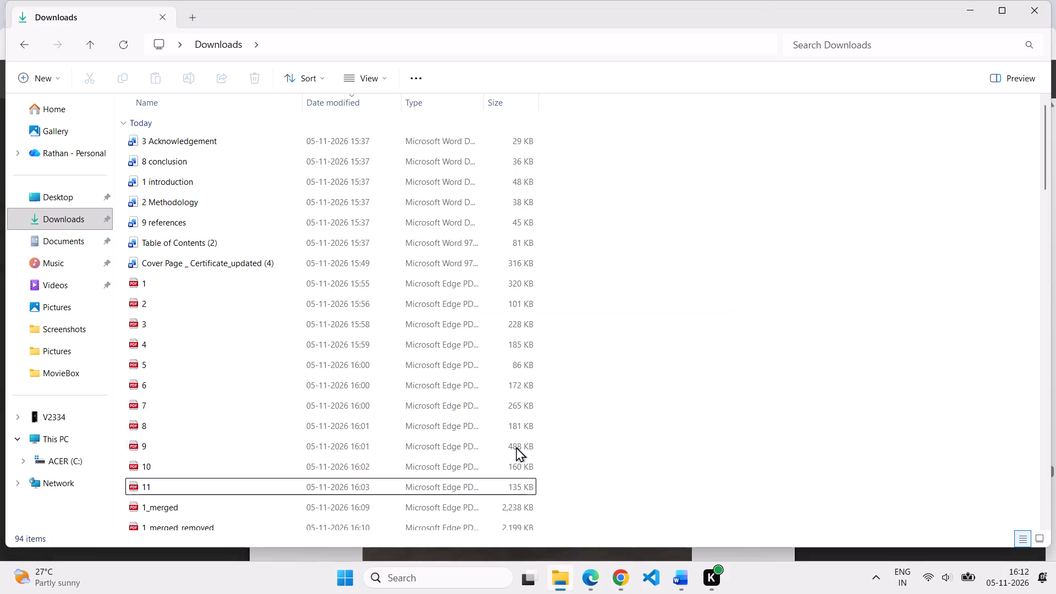
scroll(329, 331, up, 4)
scroll(299, 509, down, 2)
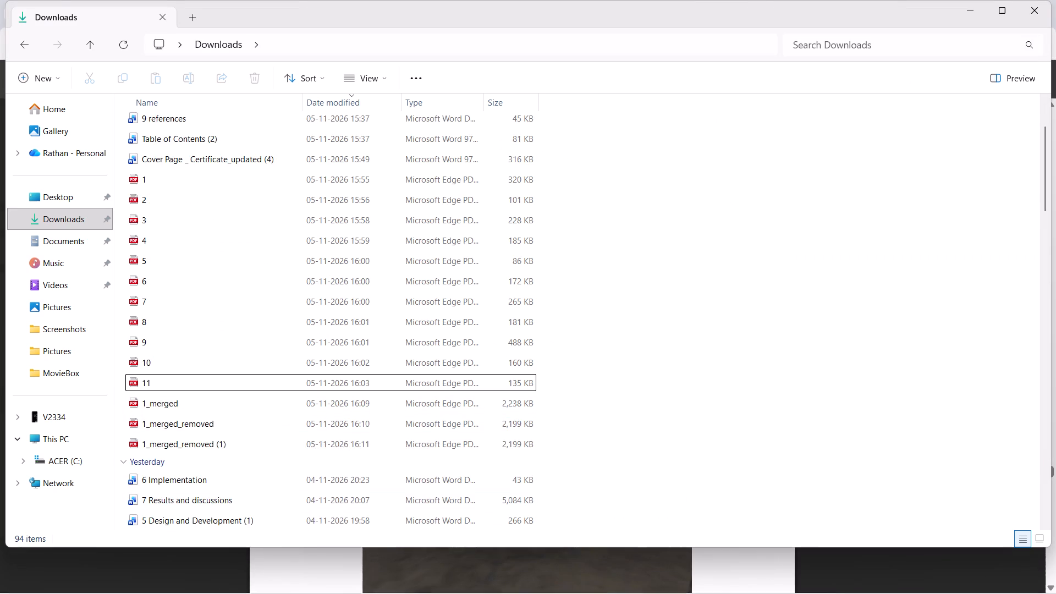
click(593, 579)
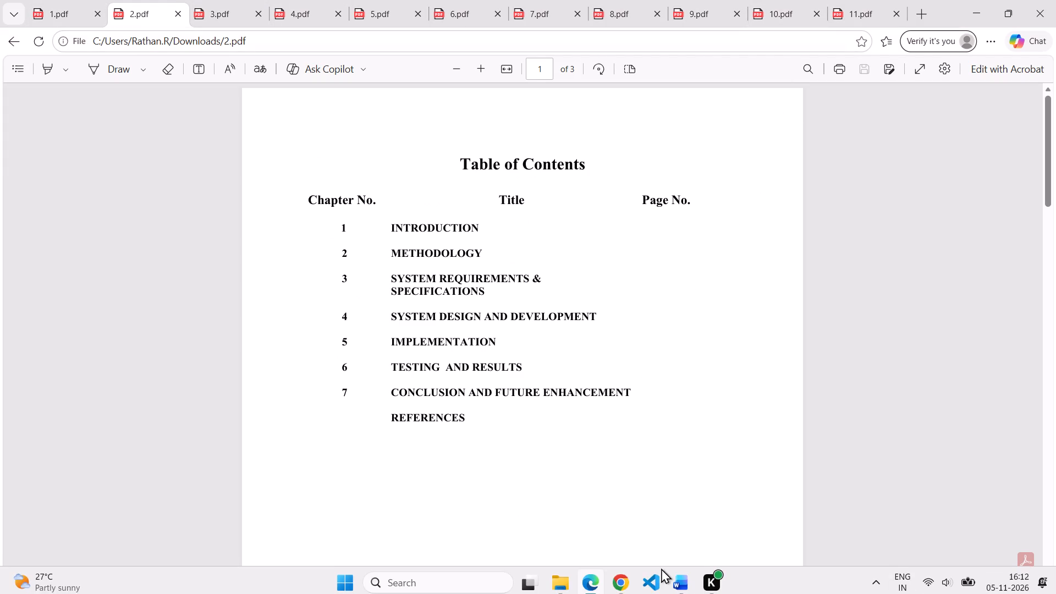
click(620, 580)
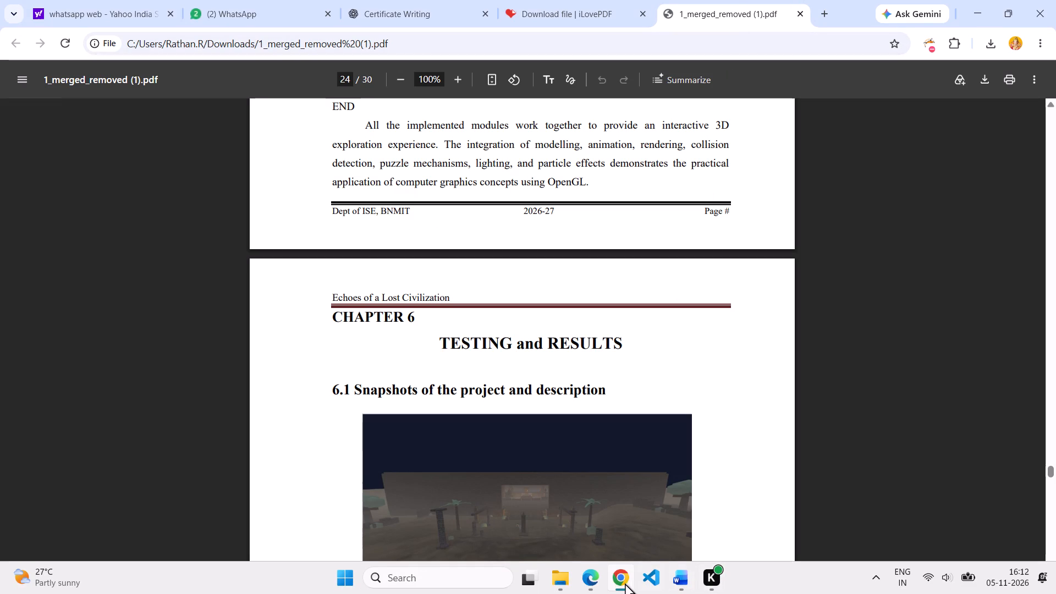
click(564, 581)
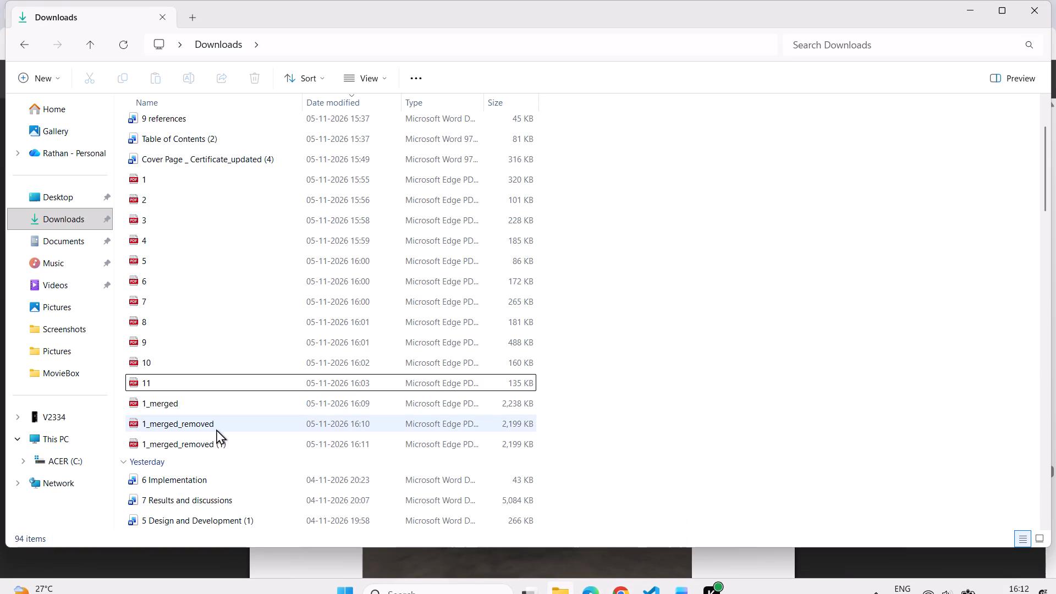
double_click(216, 426)
Look through the cover, acknowledgement, table of contents and Chapter 1 of 1_merged_removed, up to the start of Chapter 2, Methodology.
scroll(779, 480, down, 5)
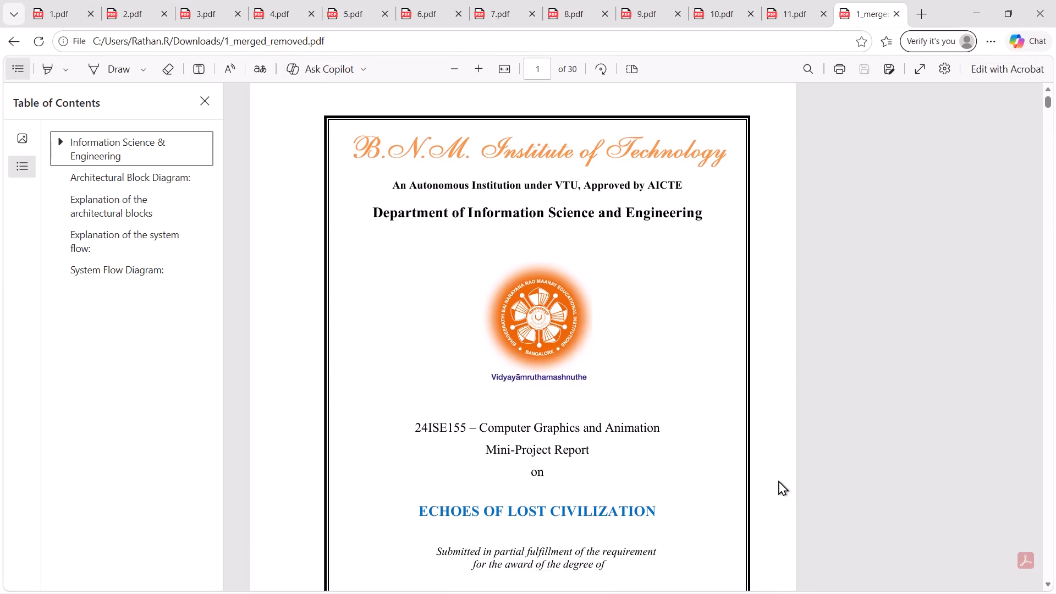
scroll(778, 480, down, 18)
scroll(778, 480, down, 7)
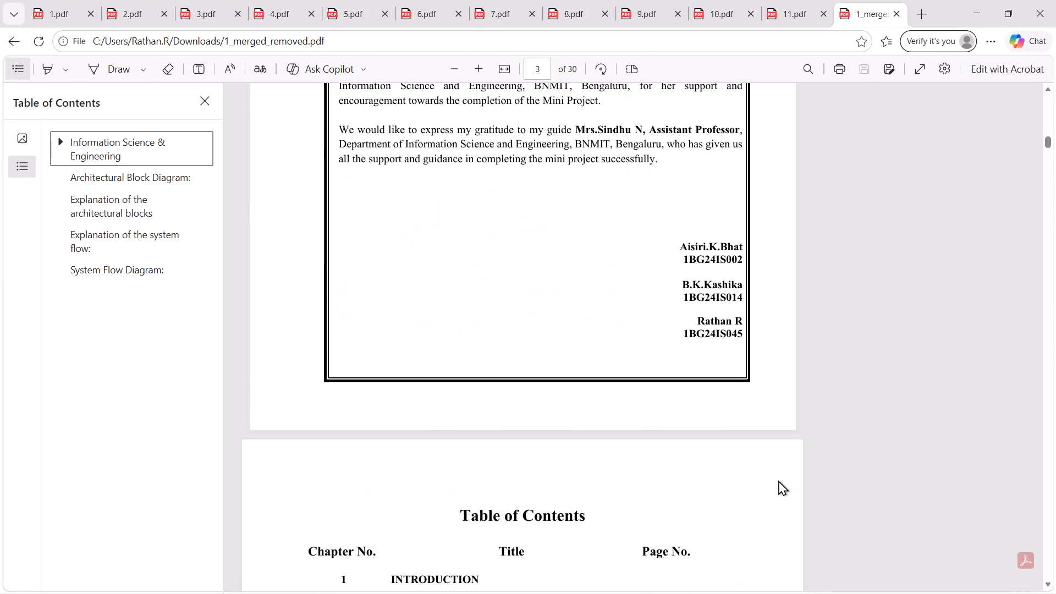
scroll(778, 480, down, 17)
scroll(778, 480, down, 14)
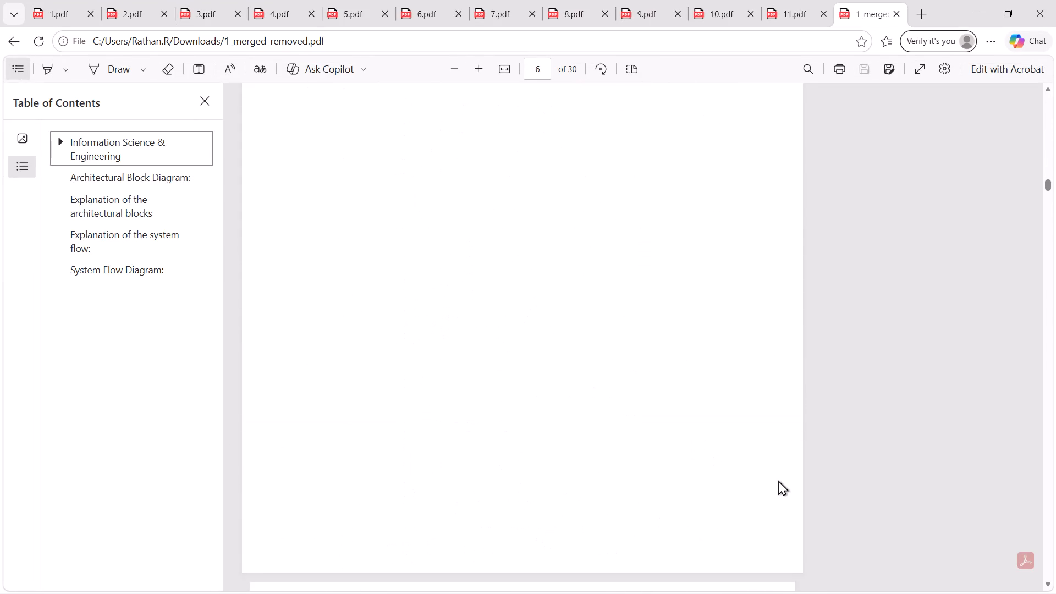
scroll(778, 480, down, 4)
scroll(778, 480, up, 10)
scroll(778, 480, down, 18)
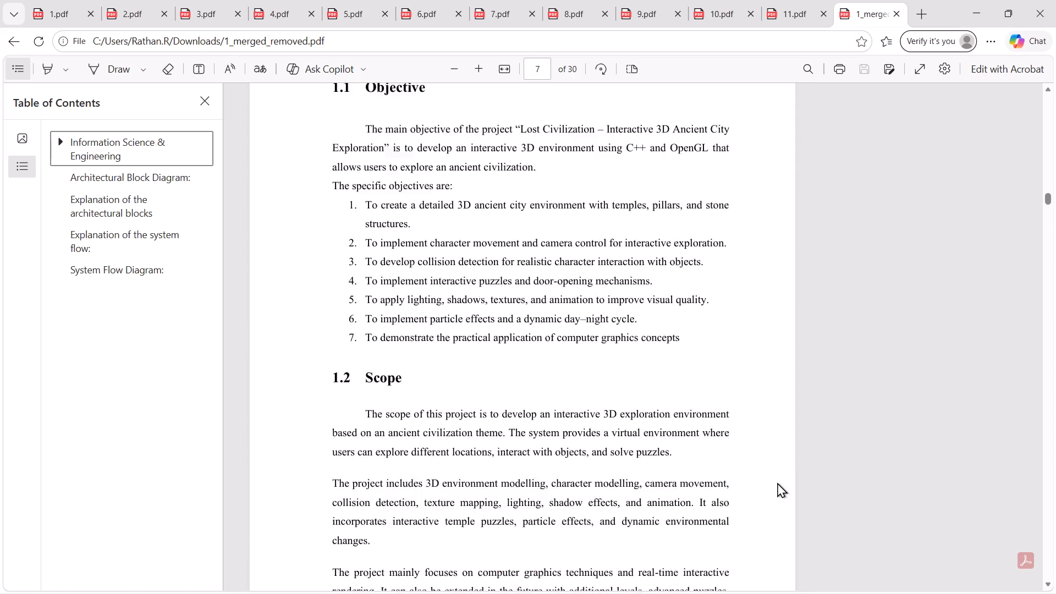
scroll(777, 483, down, 15)
scroll(777, 484, down, 14)
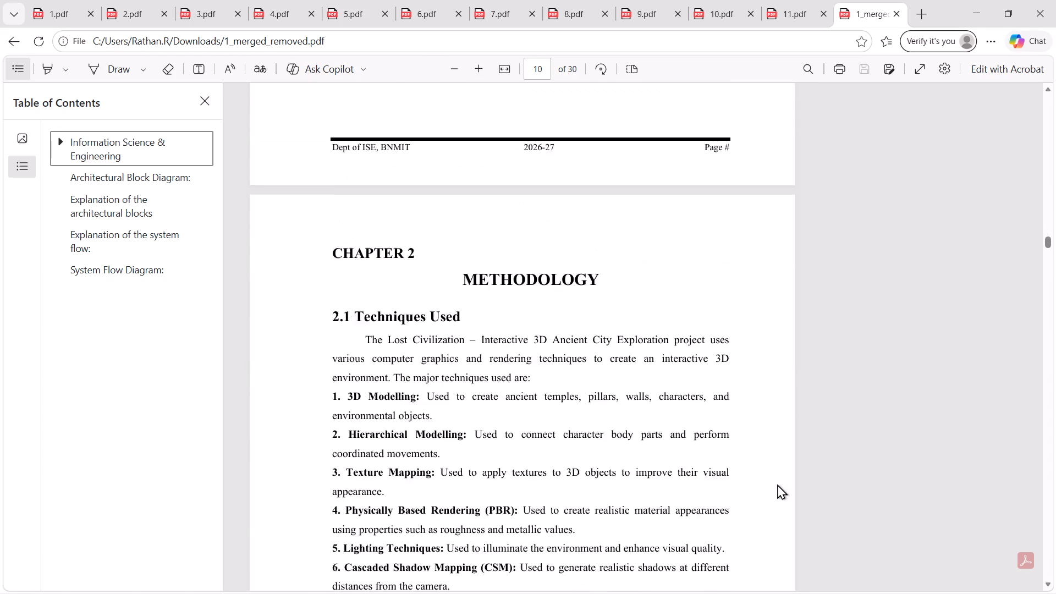
Check the methodology, requirements and design pages of Chapters 2 to 4, up to the System Flow Diagram heading.
scroll(777, 484, down, 19)
scroll(777, 484, down, 13)
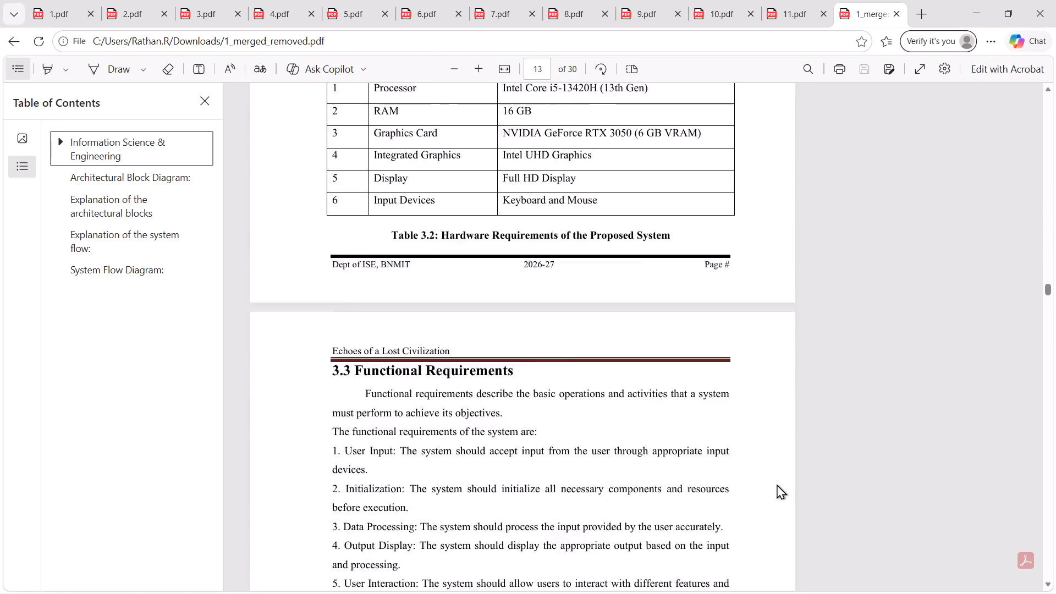
scroll(777, 484, down, 17)
scroll(777, 484, down, 4)
scroll(777, 484, up, 7)
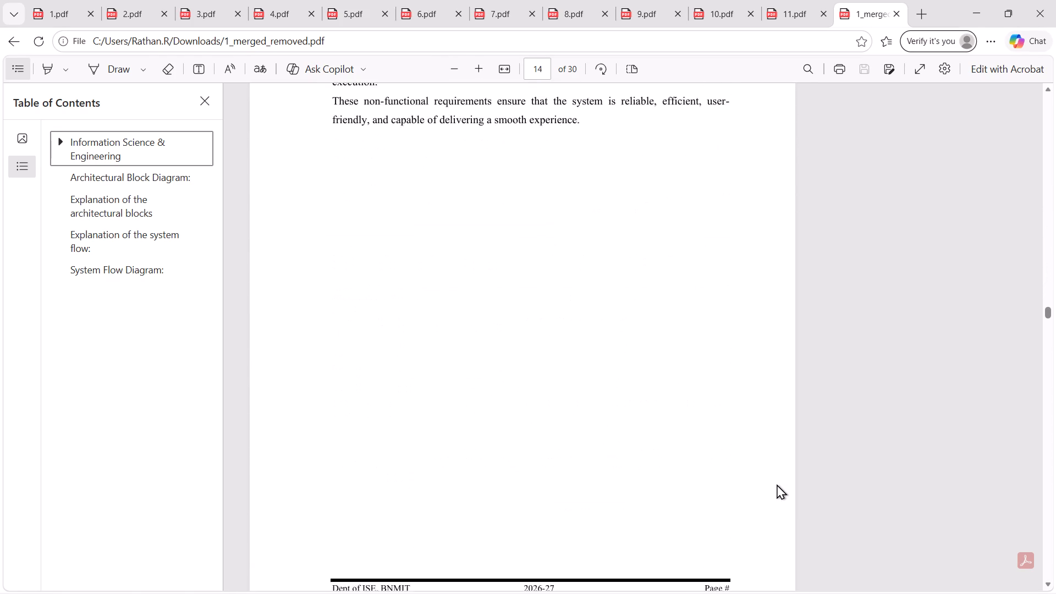
scroll(777, 484, up, 1)
scroll(777, 484, down, 20)
scroll(777, 484, down, 10)
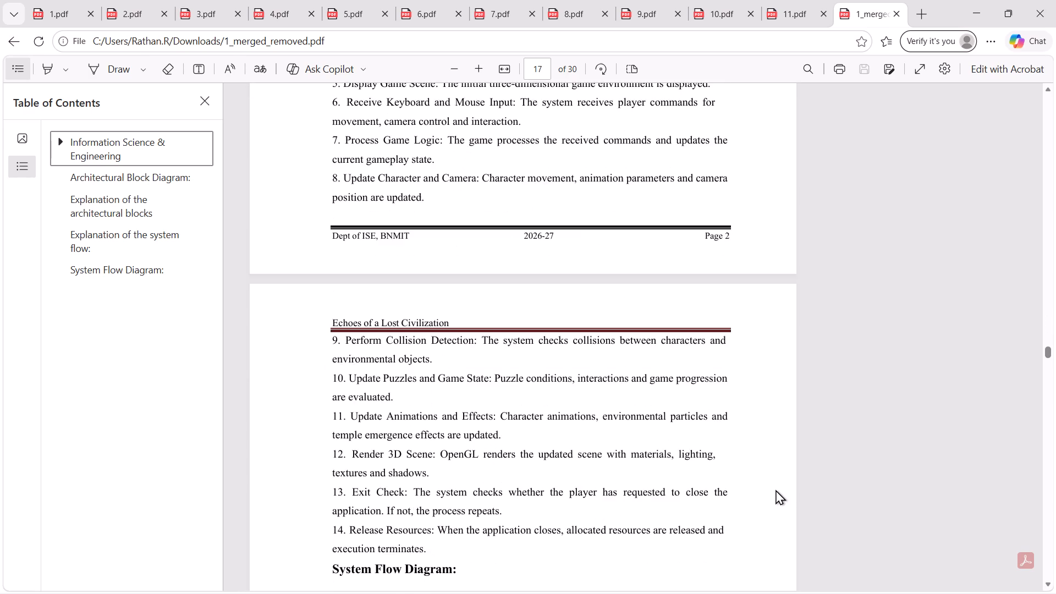
Look through the remaining report, from the system flow diagram and module pseudocode past the result screenshots to the References page.
scroll(776, 490, down, 14)
scroll(776, 490, down, 7)
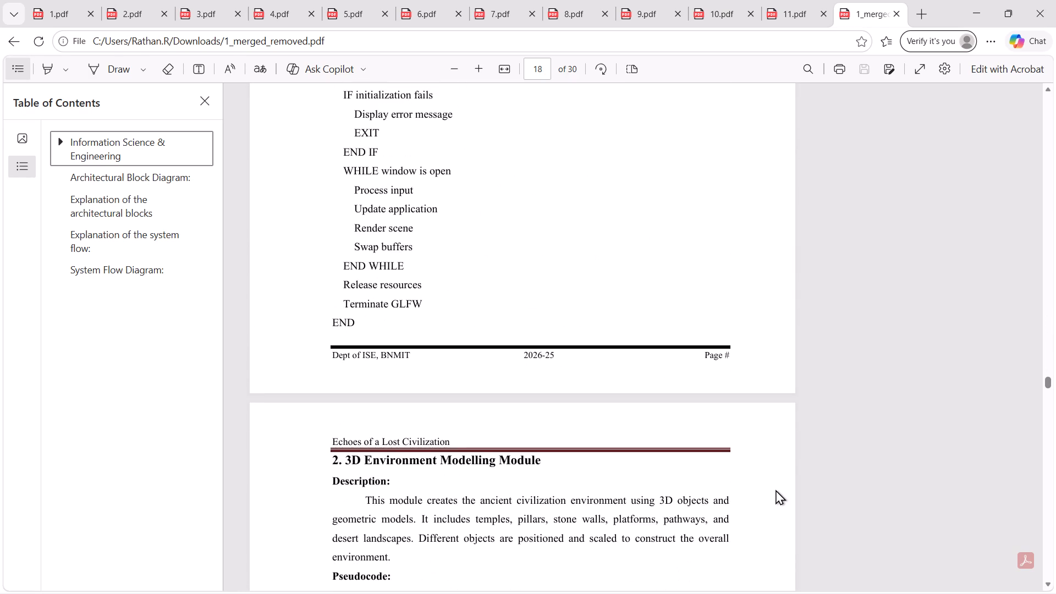
scroll(776, 490, down, 20)
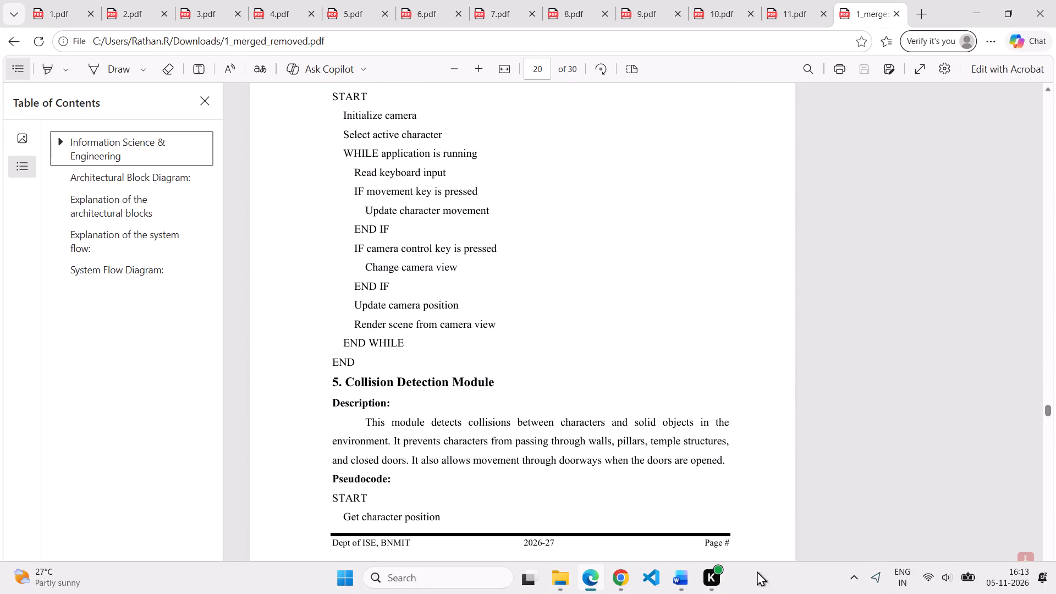
drag(1048, 413, 1045, 435)
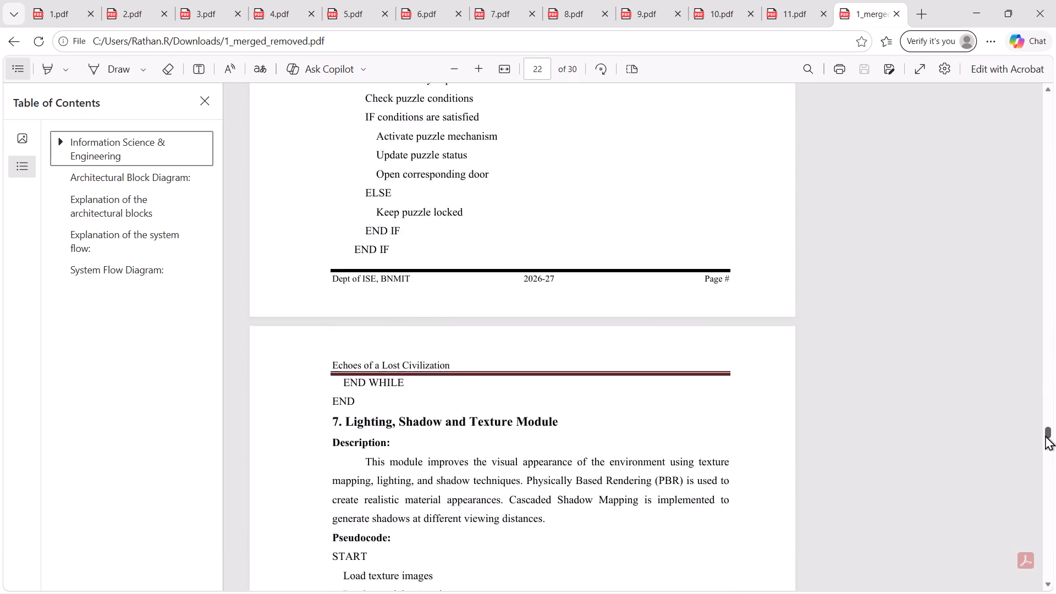
drag(1045, 435, 1036, 496)
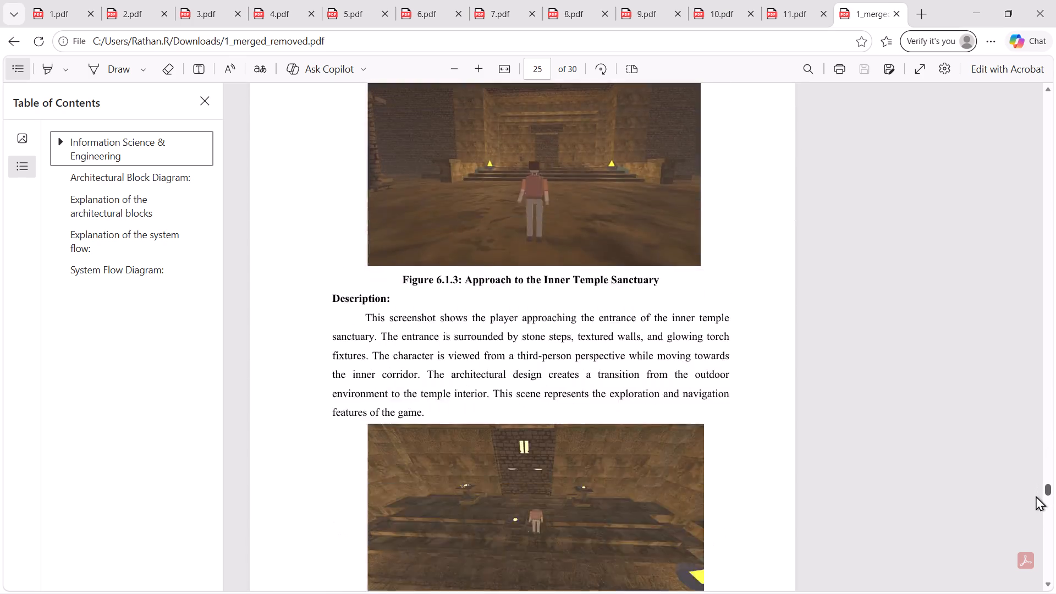
drag(1036, 496, 1028, 566)
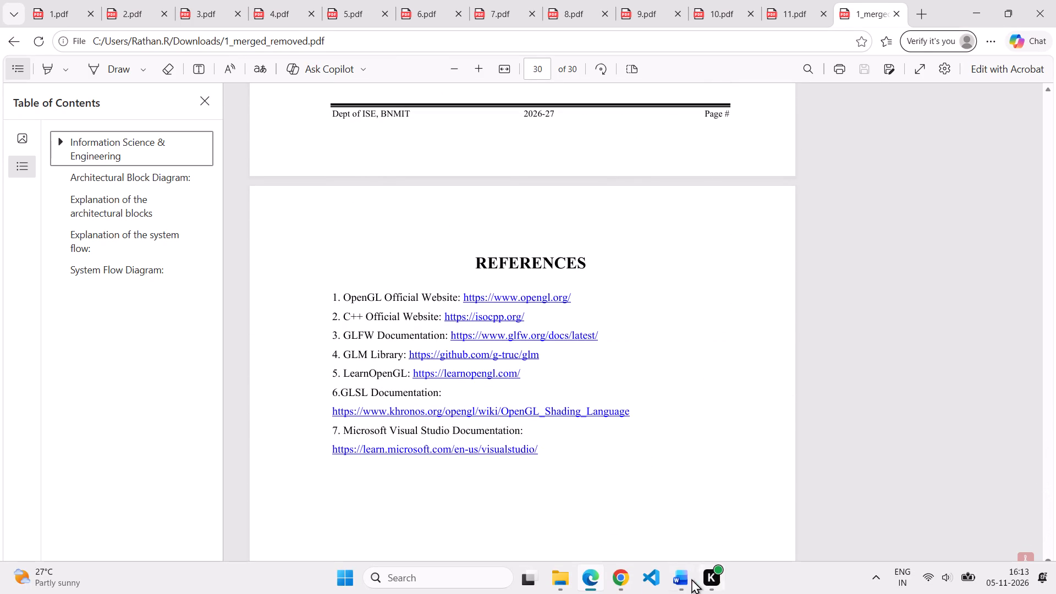
Switch to File Explorer and delete the files 1_merged_removed (1) and 1_merged from the Downloads folder.
click(563, 574)
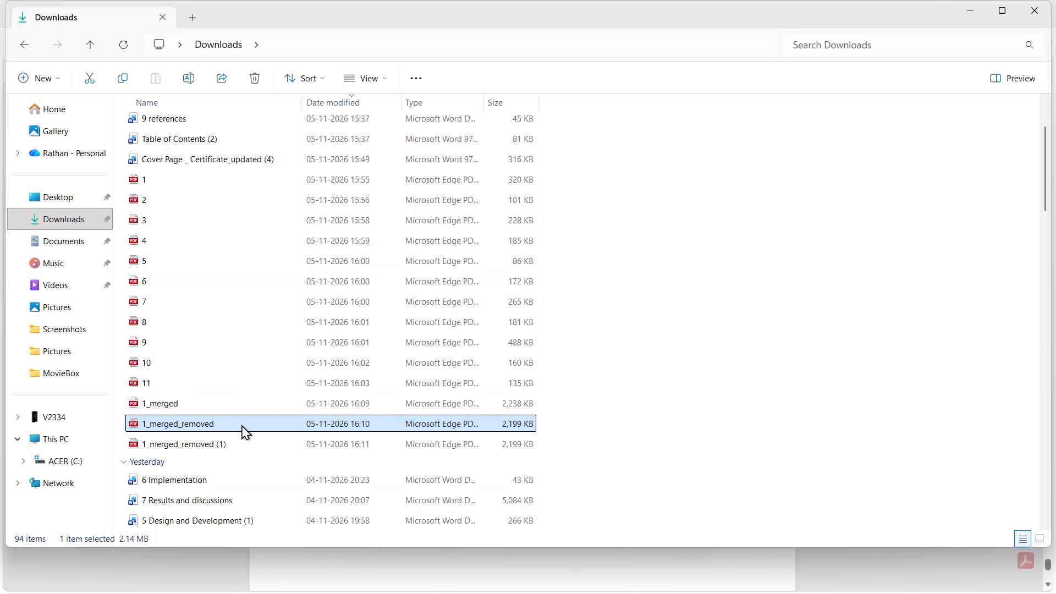
click(236, 441)
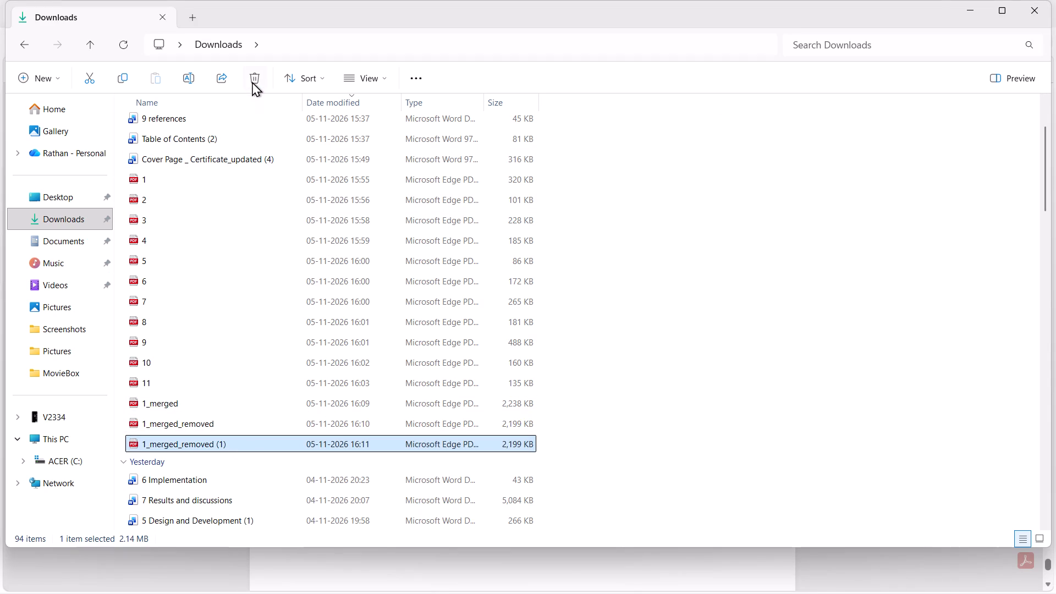
click(252, 79)
click(227, 409)
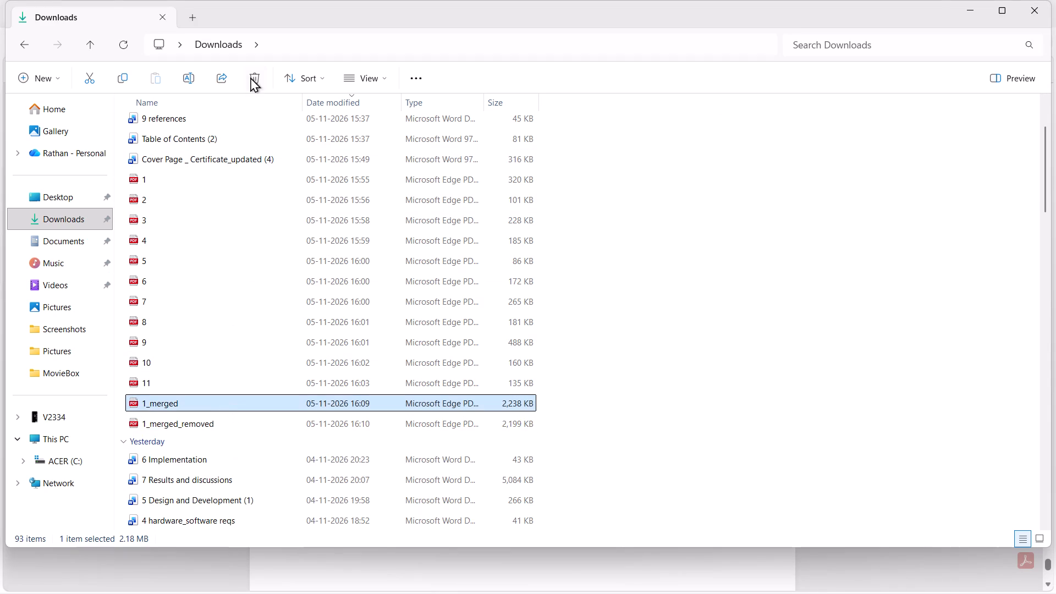
click(250, 77)
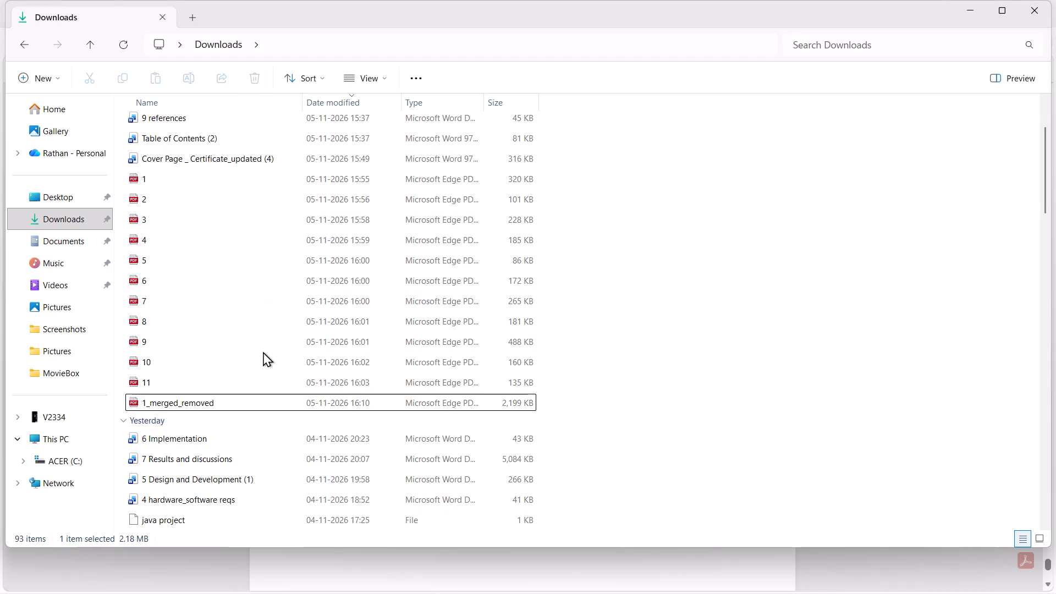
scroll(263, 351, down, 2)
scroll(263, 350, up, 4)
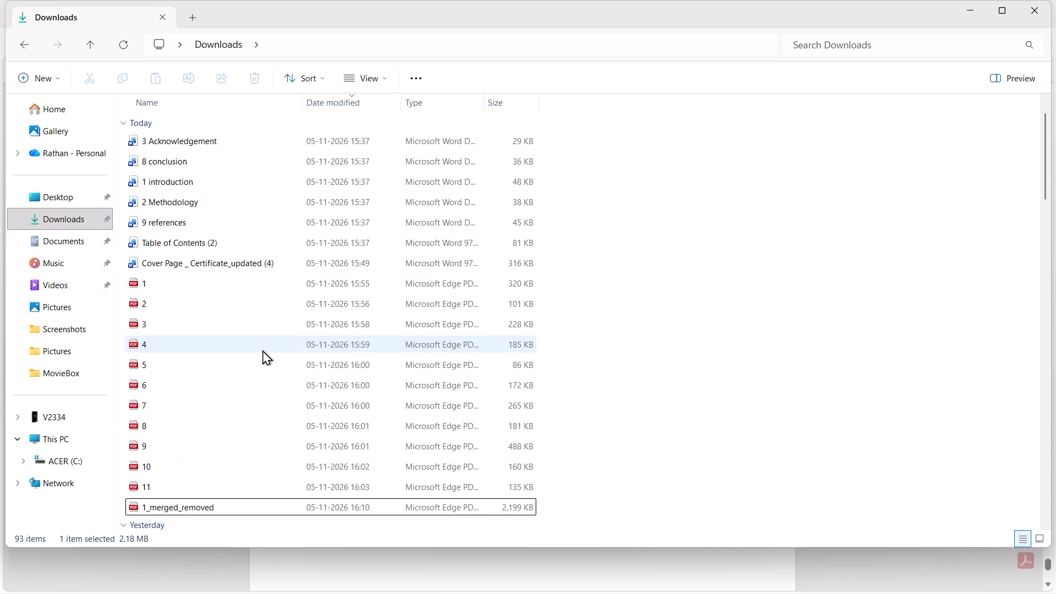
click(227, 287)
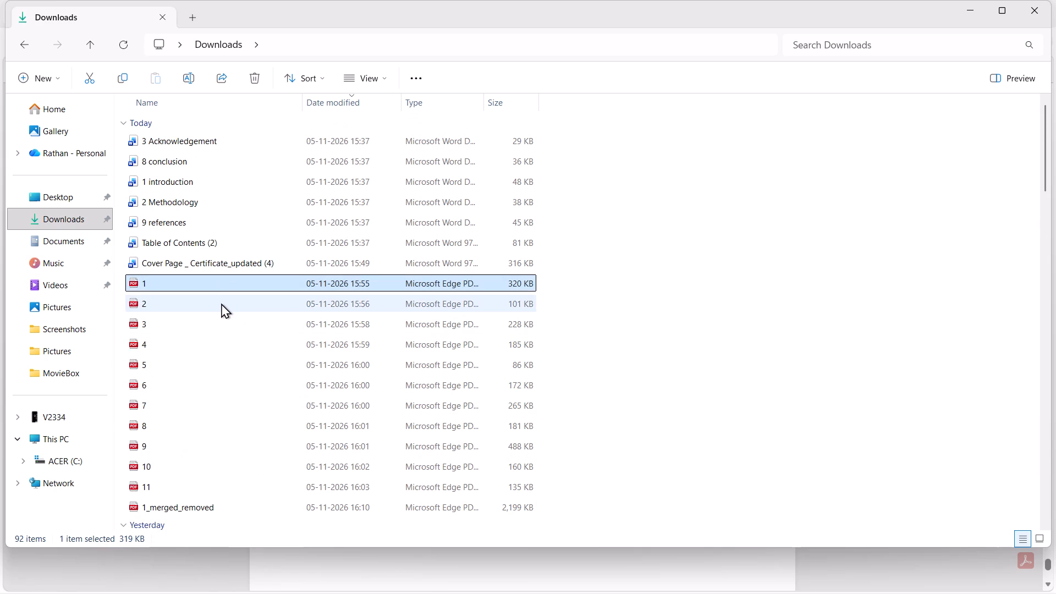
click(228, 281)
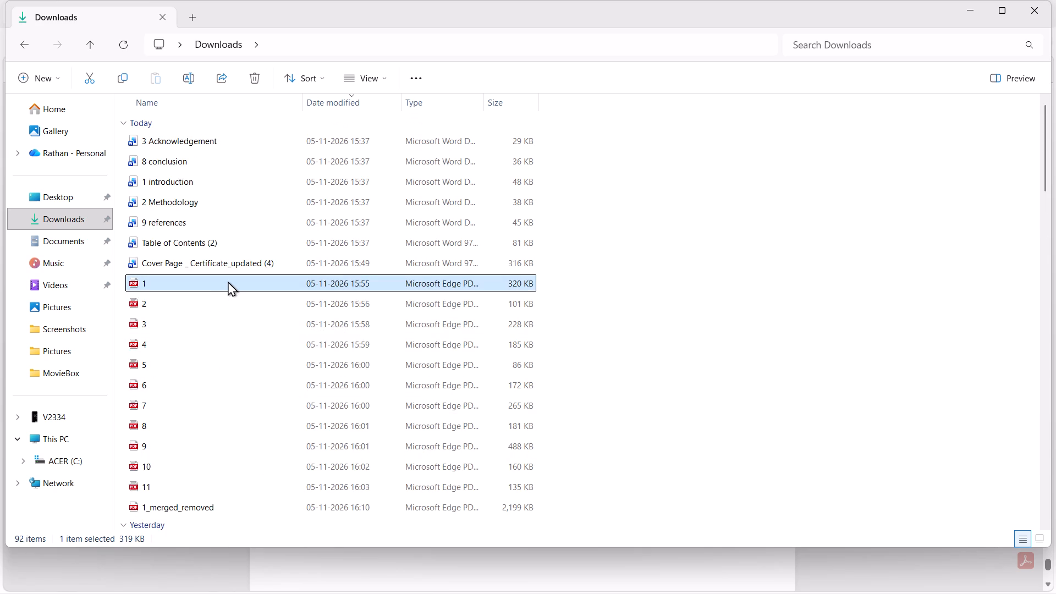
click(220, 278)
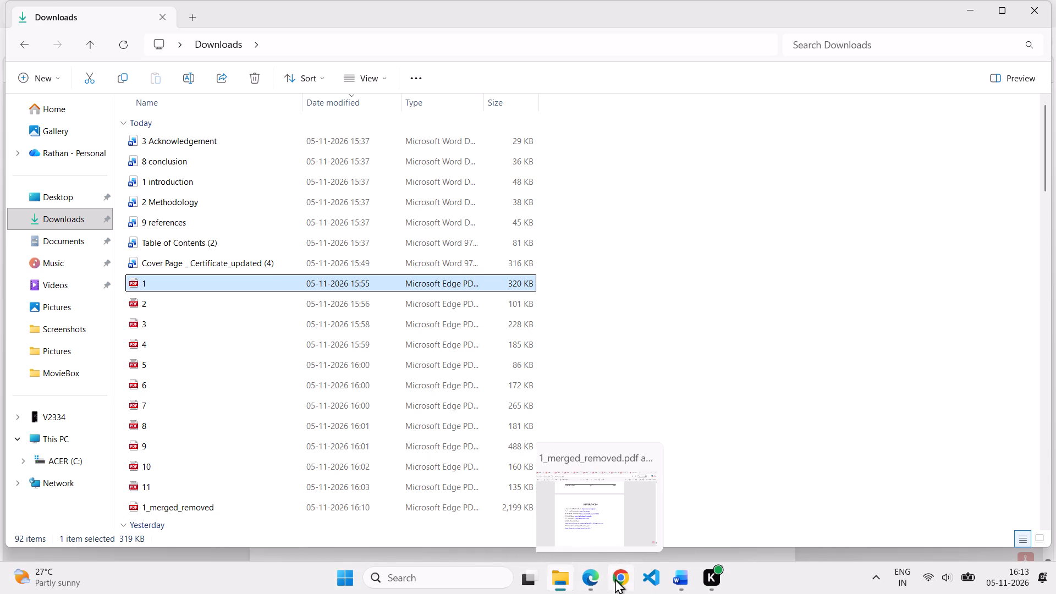
Switch to Google Chrome and close the 1_merged_removed (1).pdf page, keeping the iLovePDF page open.
click(615, 579)
click(563, 16)
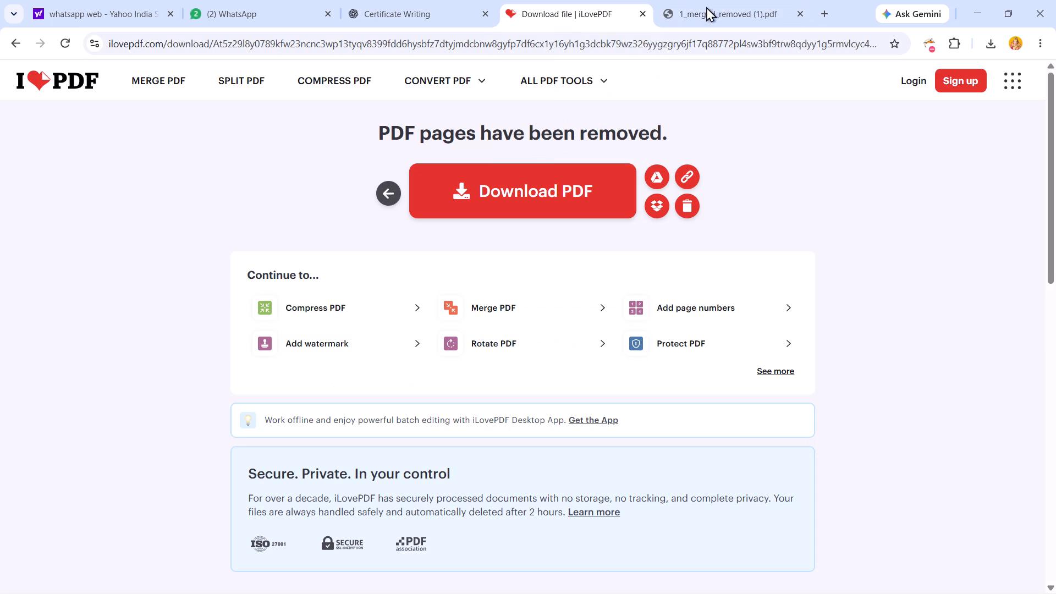
click(801, 13)
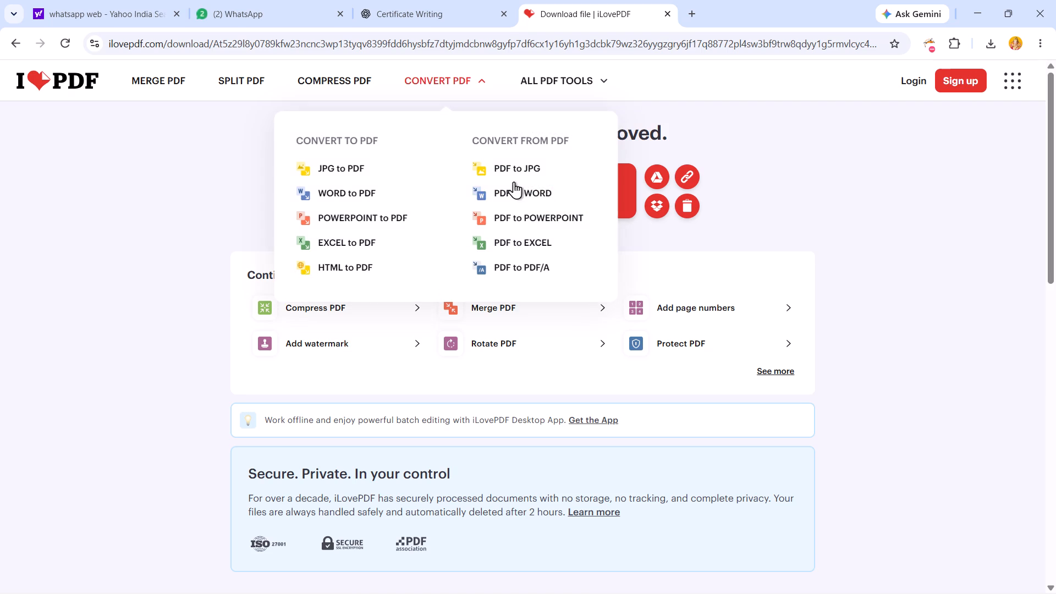
Convert 1_merged_removed from the Downloads folder to a Word document with iLovePDF's PDF to WORD tool, using No OCR.
click(522, 193)
click(529, 249)
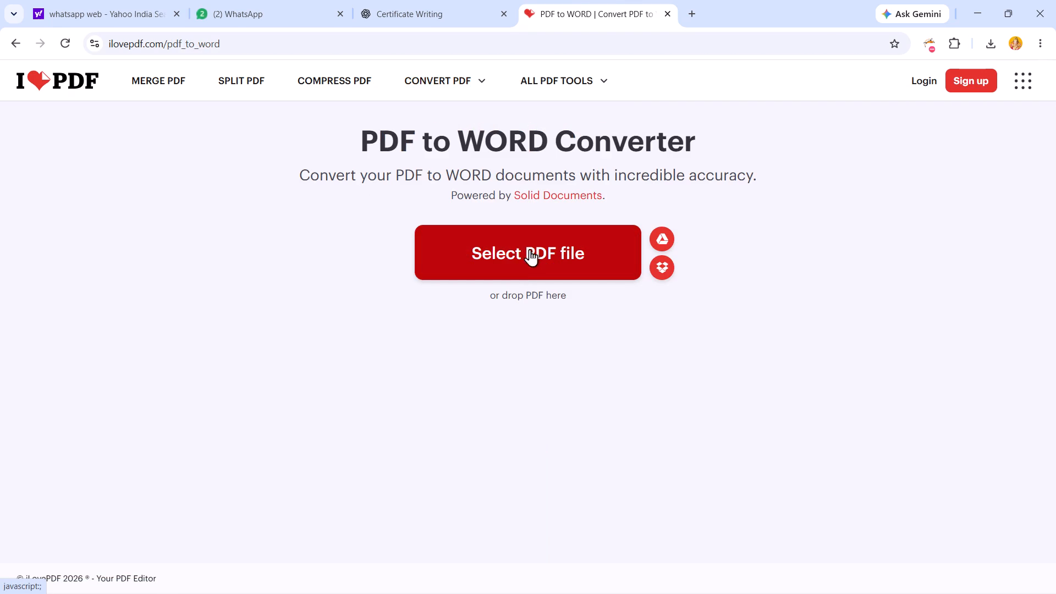
click(255, 114)
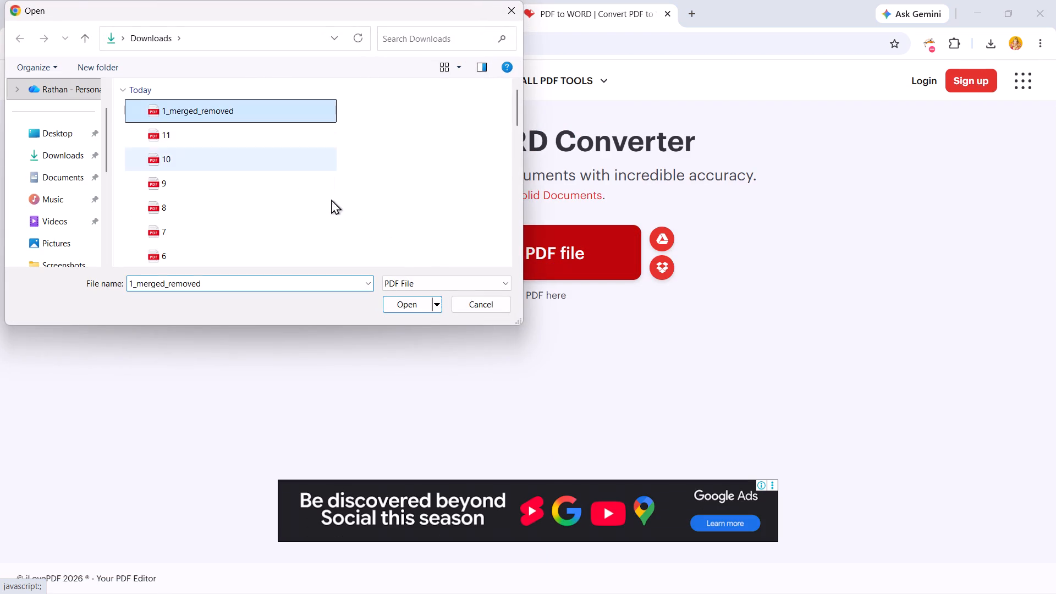
click(403, 307)
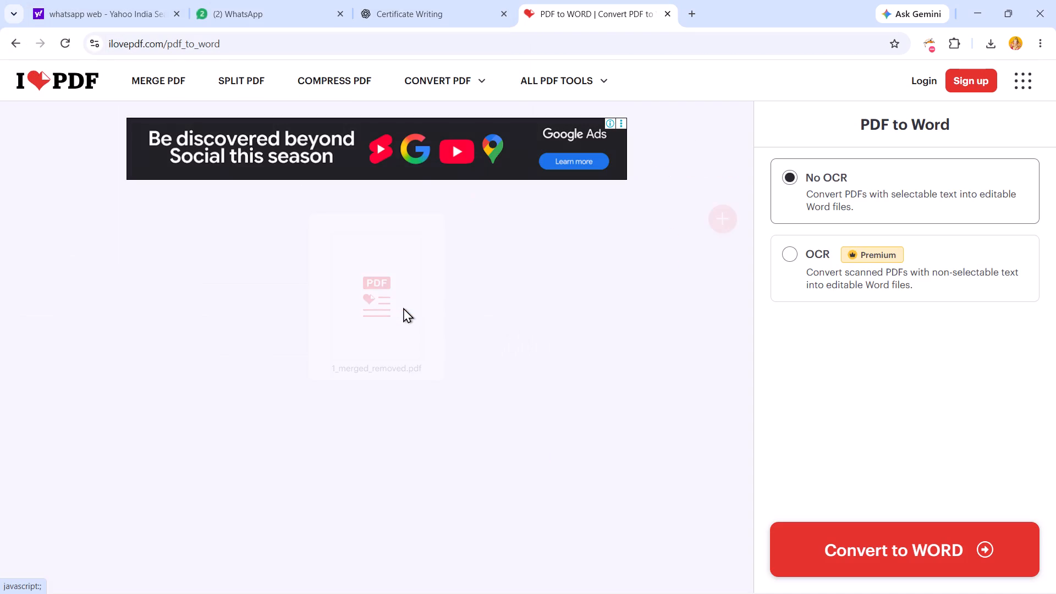
click(915, 540)
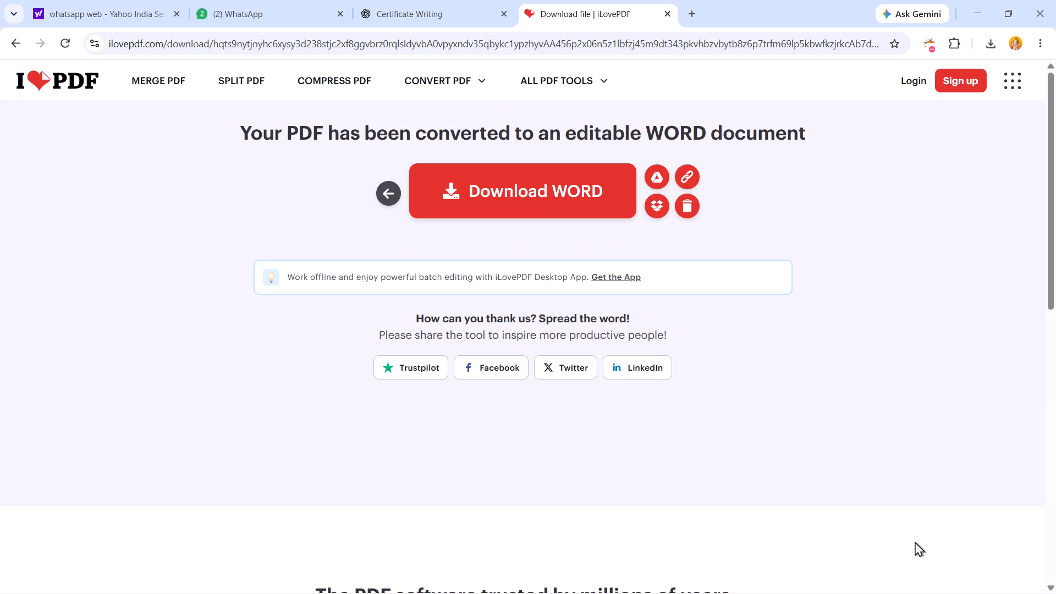
Download the converted 1_merged_removed.docx, open it in Microsoft Word and enable editing.
click(580, 196)
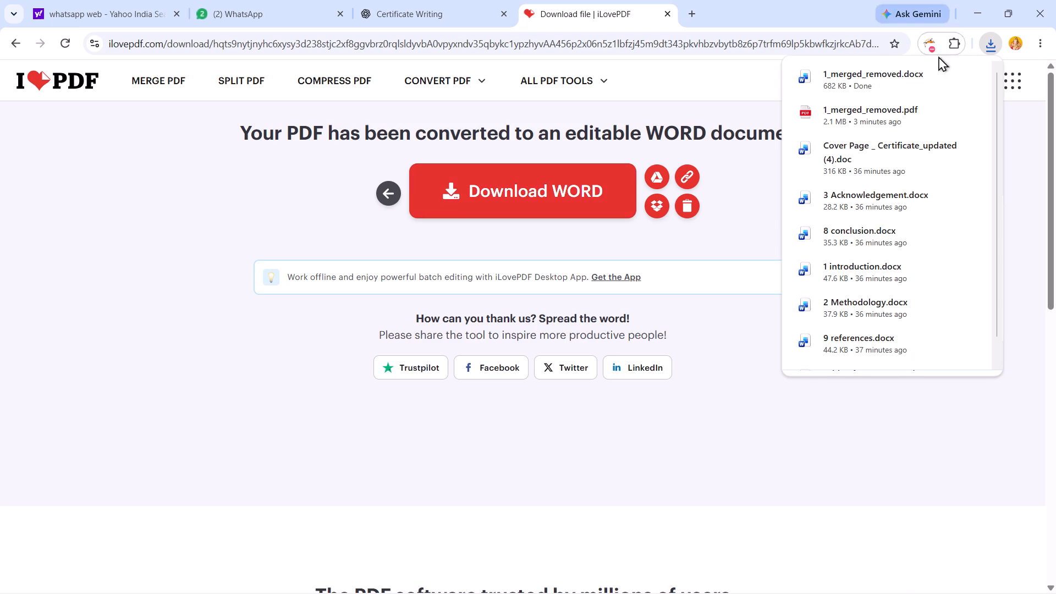
click(965, 79)
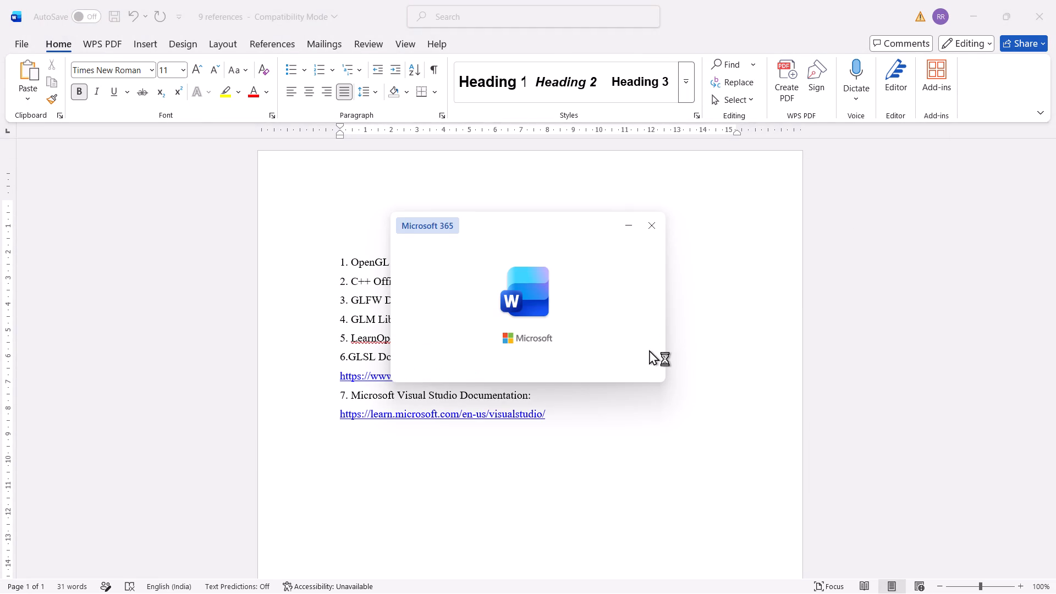
click(542, 65)
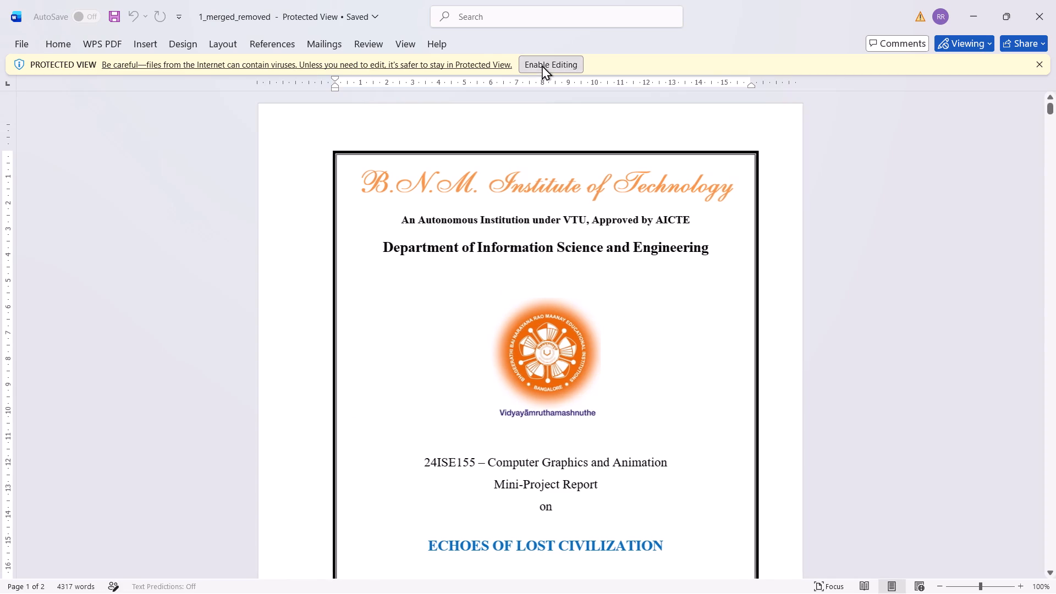
Look through the converted document from the title page through the certificate and acknowledgement to the Table of Contents.
scroll(675, 261, down, 3)
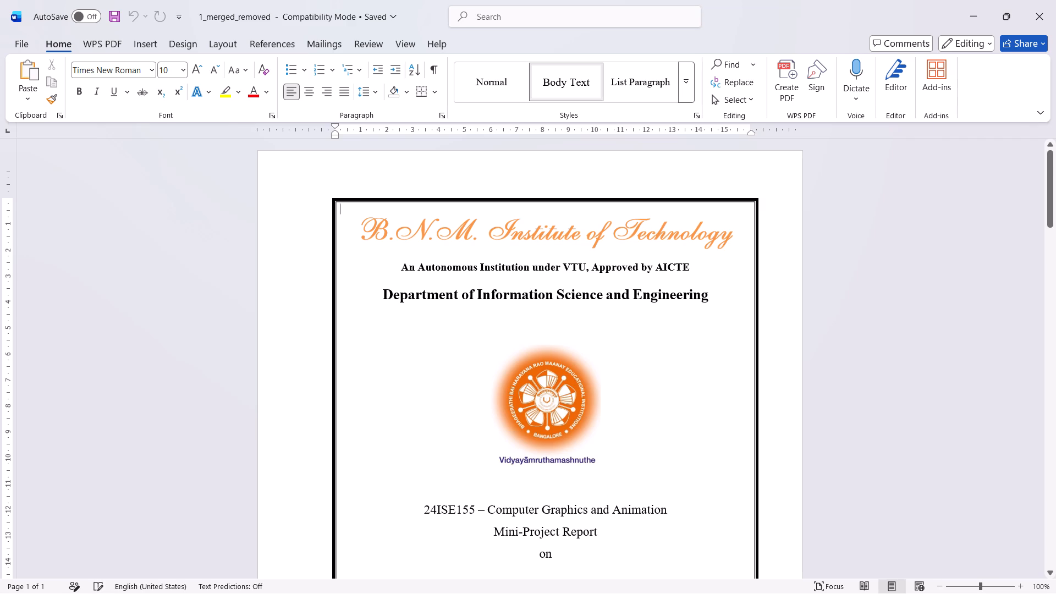
scroll(690, 323, up, 1)
scroll(690, 323, down, 5)
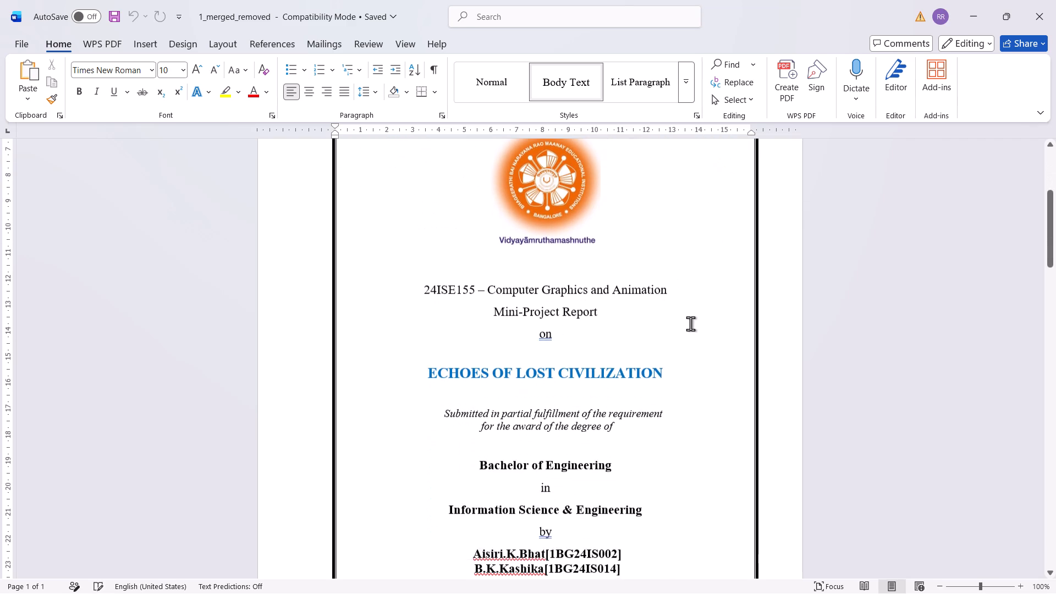
scroll(690, 323, up, 6)
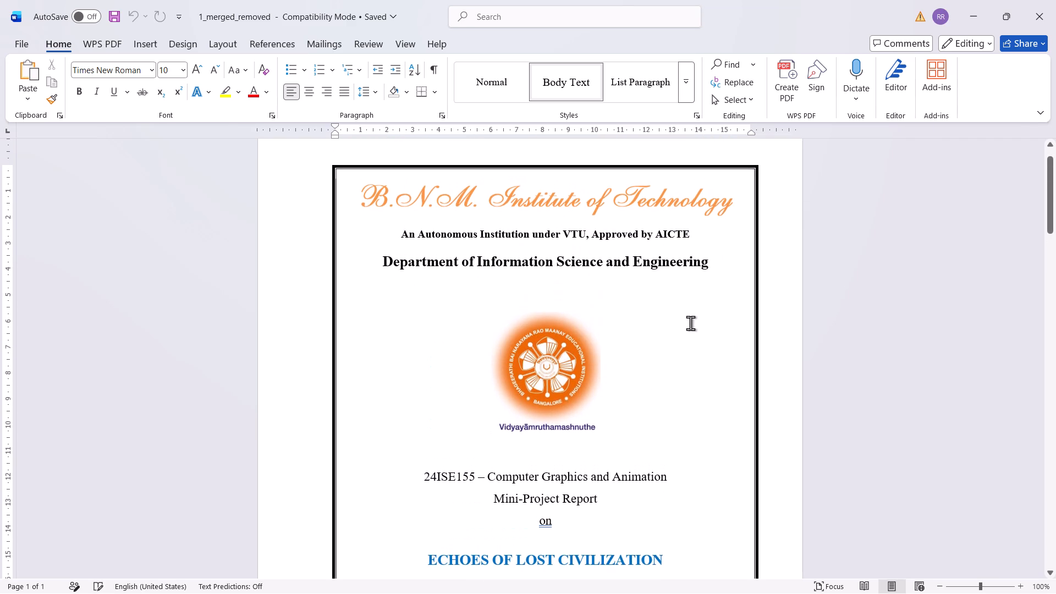
scroll(690, 323, down, 5)
scroll(690, 323, up, 7)
scroll(690, 323, down, 13)
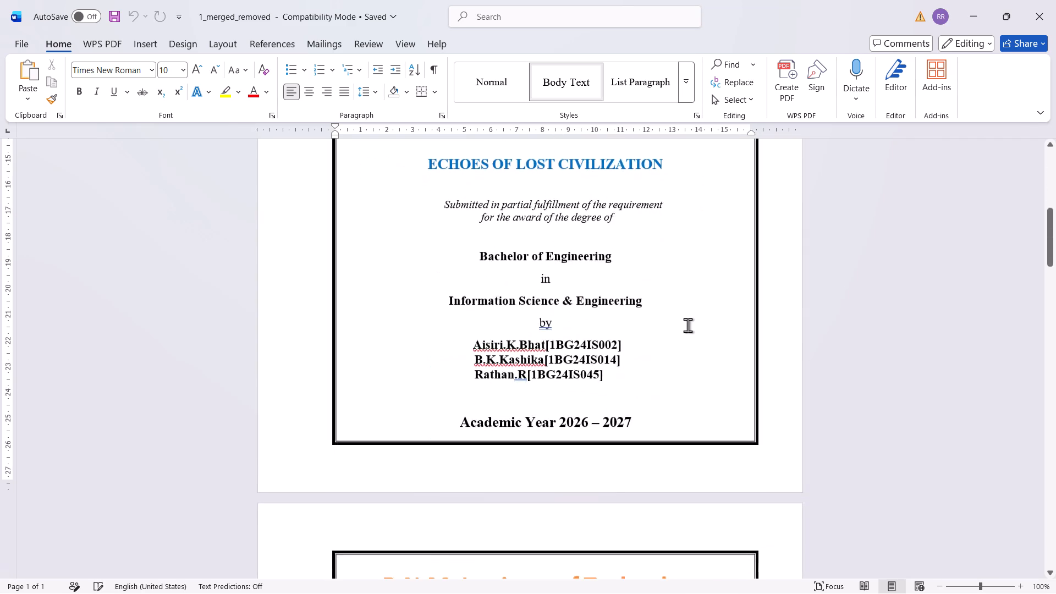
scroll(687, 325, down, 12)
scroll(618, 333, down, 4)
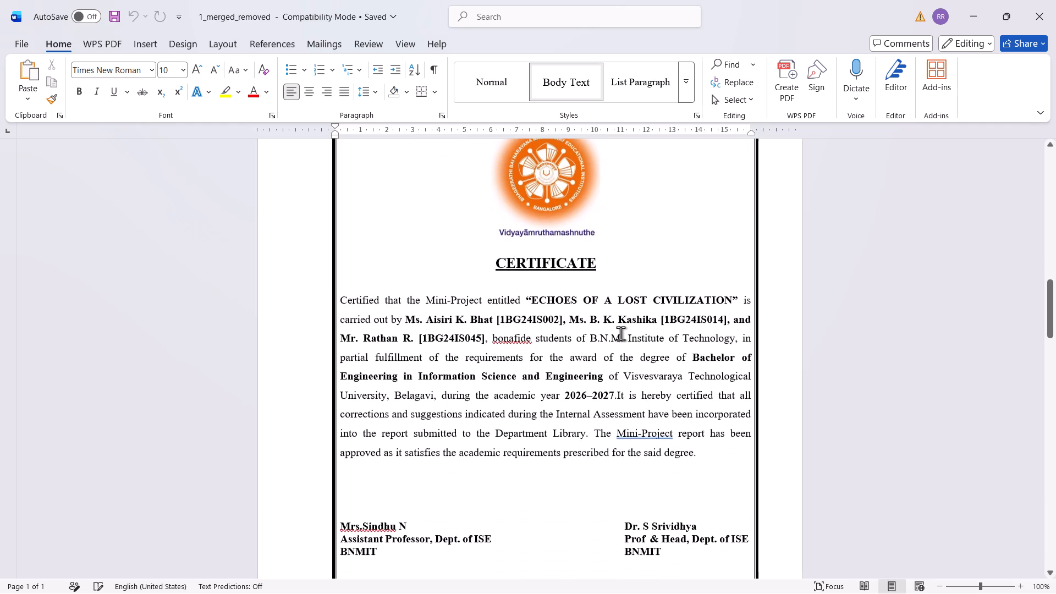
scroll(622, 337, down, 16)
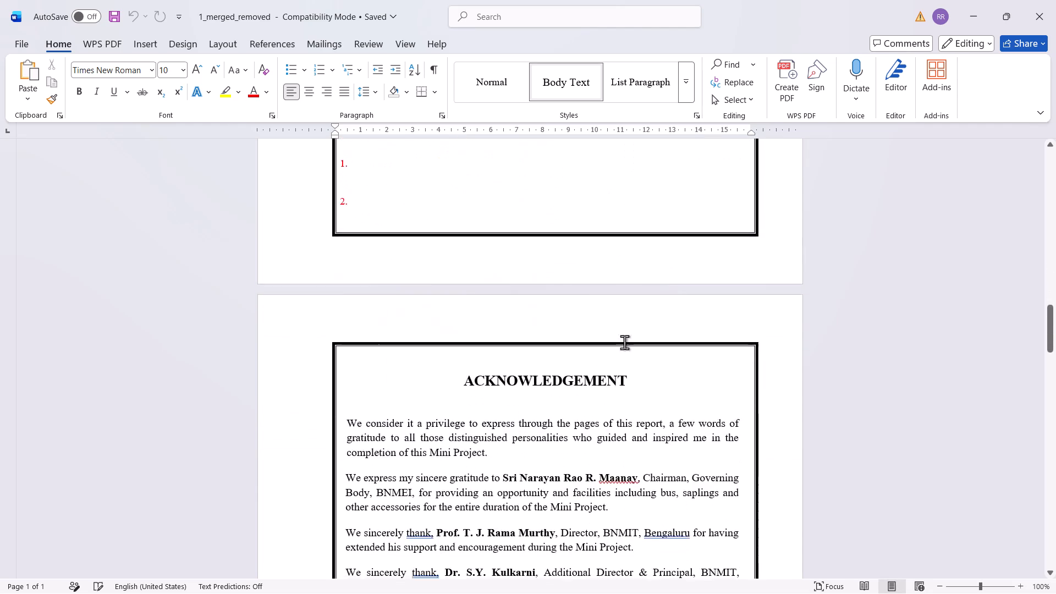
scroll(624, 342, down, 15)
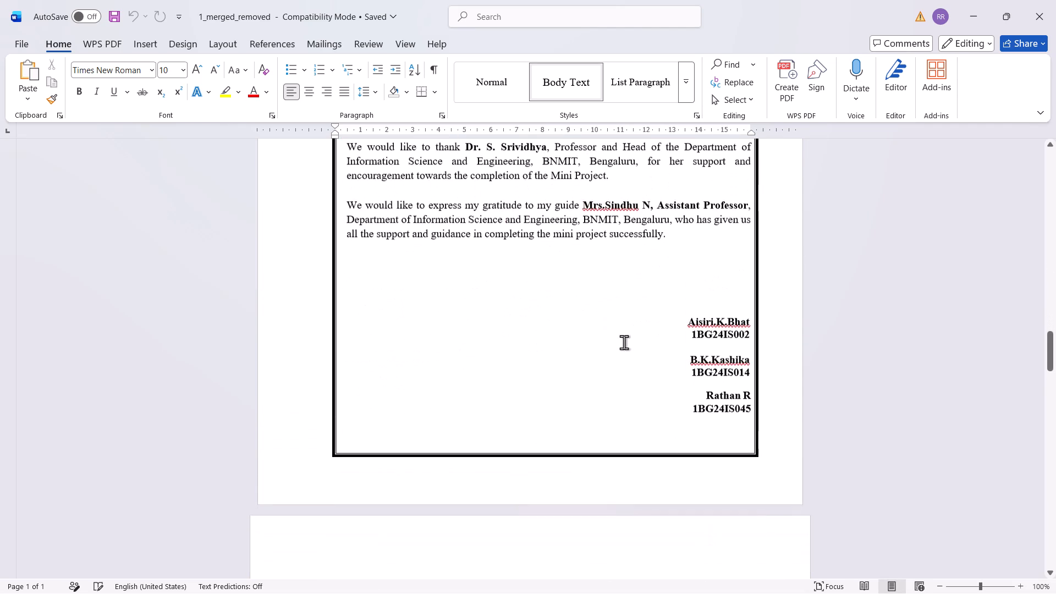
scroll(624, 342, down, 9)
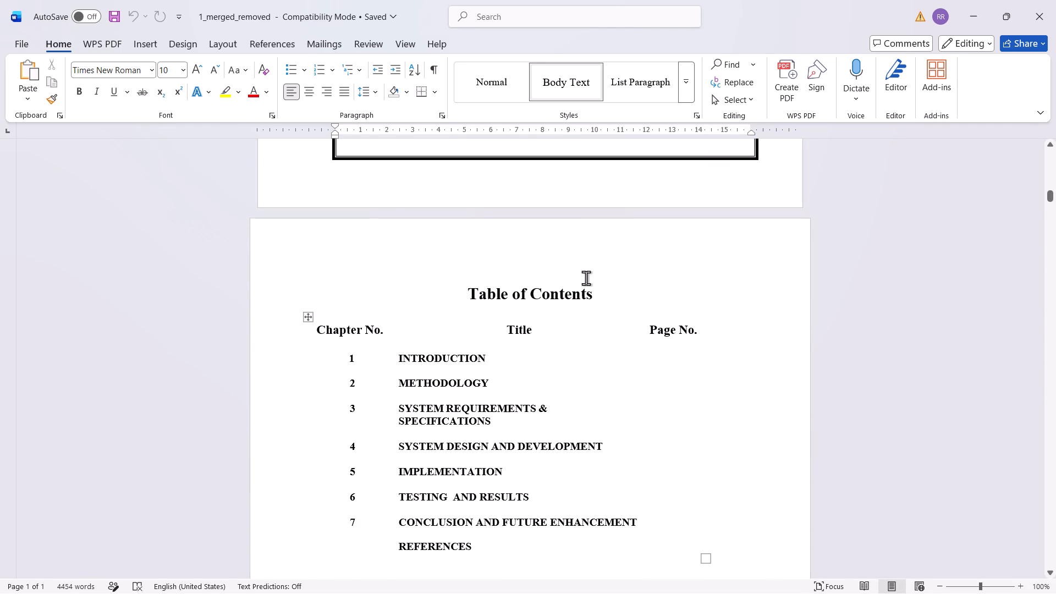
Insert an empty line below the Table of Contents heading.
click(610, 293)
key(Return)
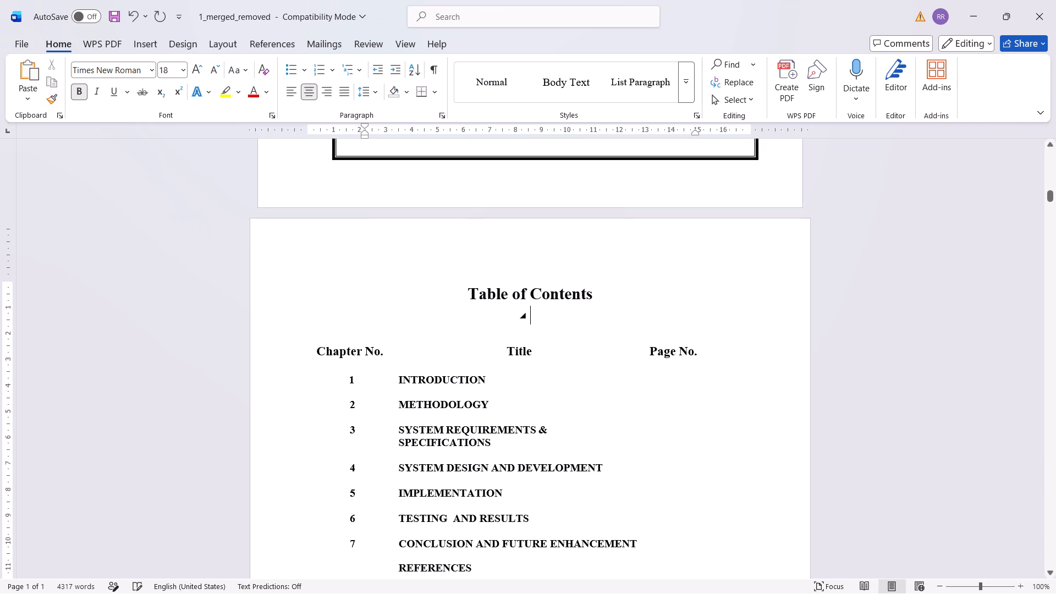
Widen the Chapter No. and Title columns so "SYSTEM REQUIREMENTS & SPECIFICATIONS" fits on one line, and shift the contents table slightly left.
click(442, 359)
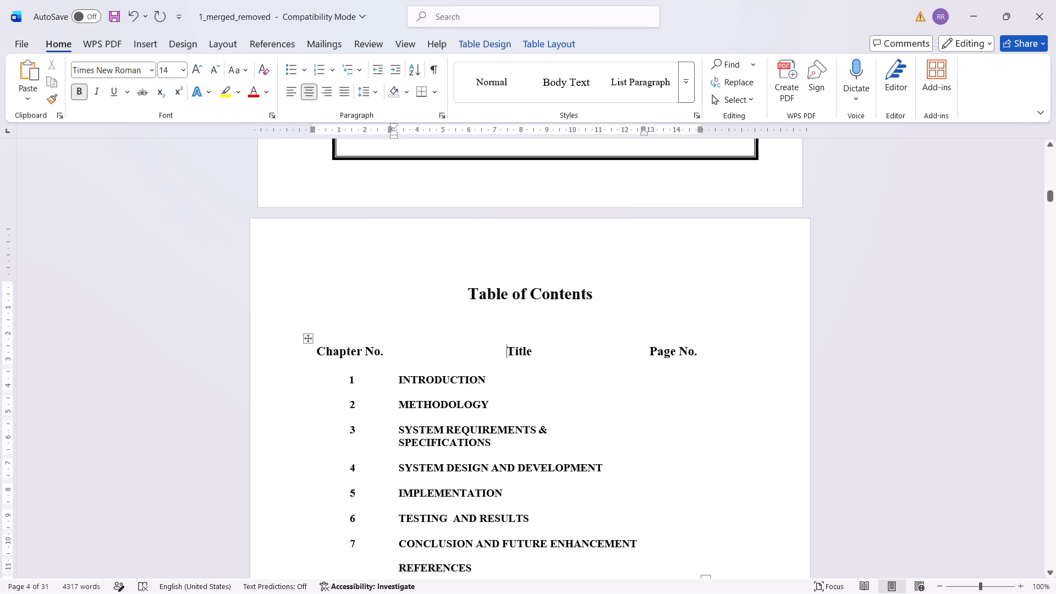
click(393, 354)
scroll(481, 216, down, 3)
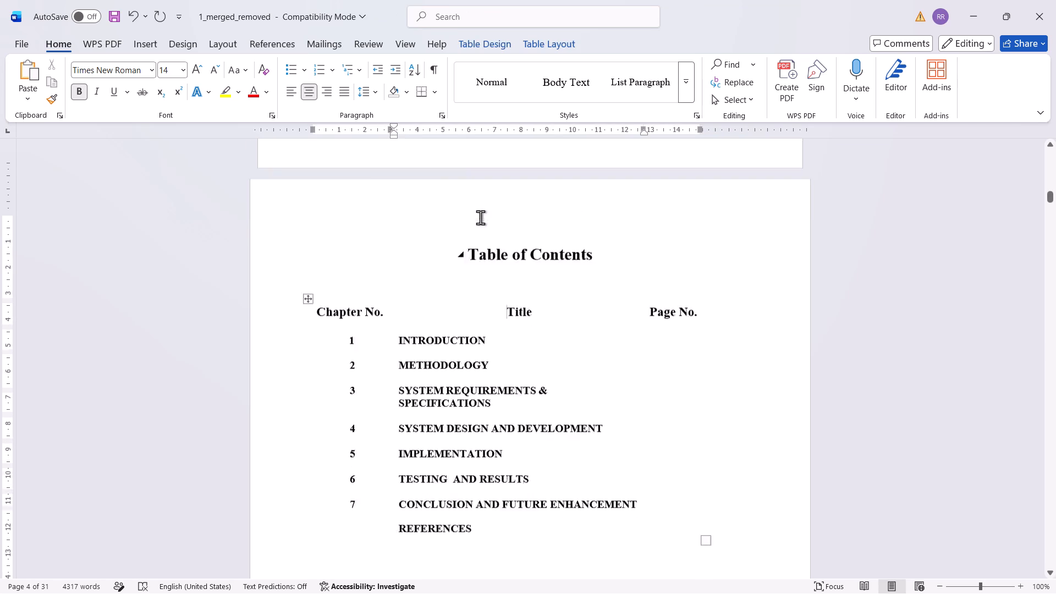
click(394, 130)
click(394, 130)
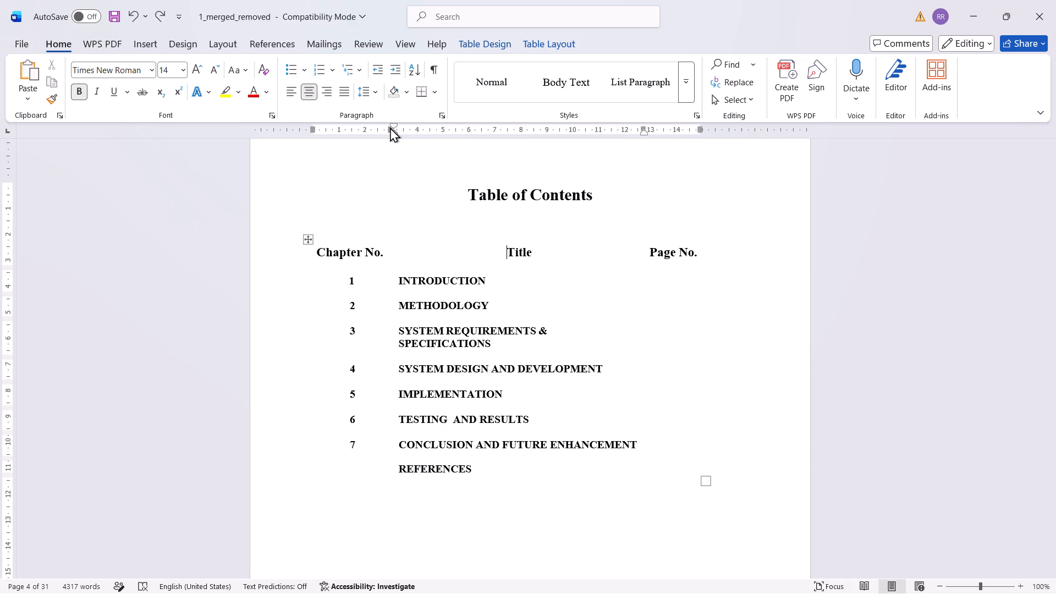
drag(389, 128, 396, 129)
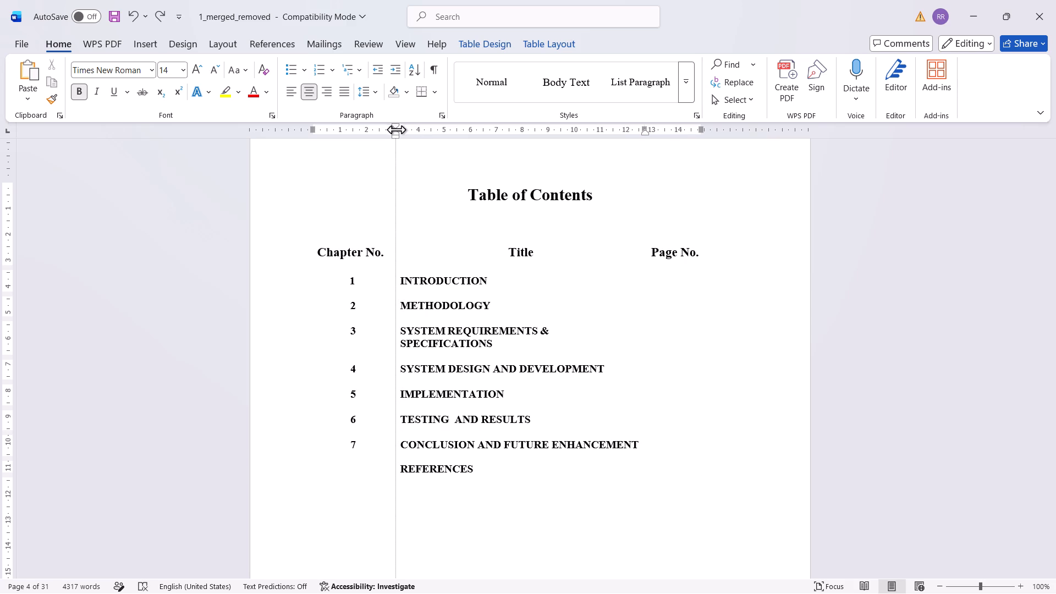
drag(396, 129, 403, 130)
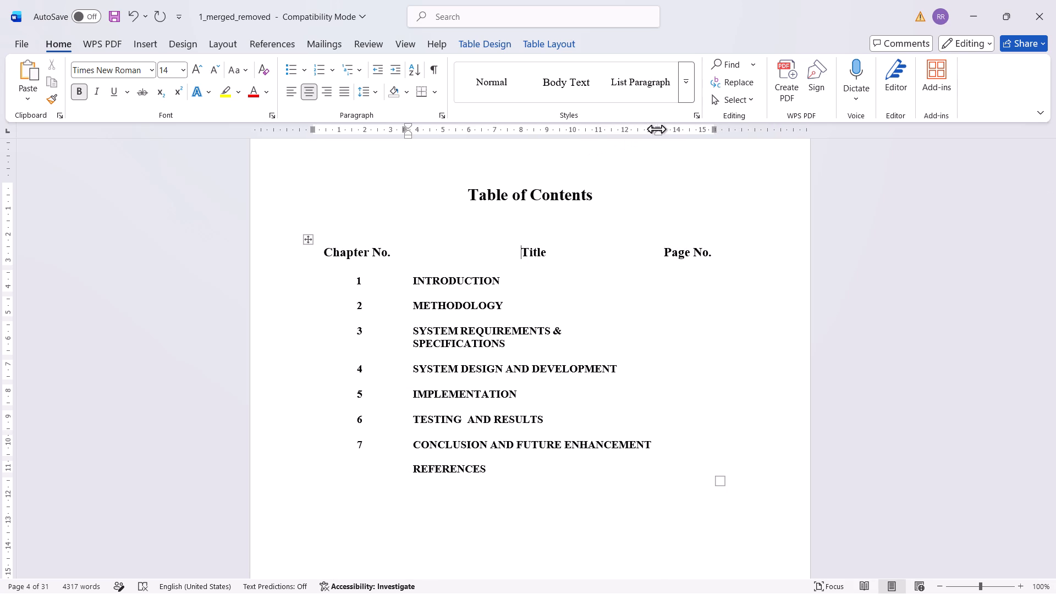
drag(656, 129, 672, 133)
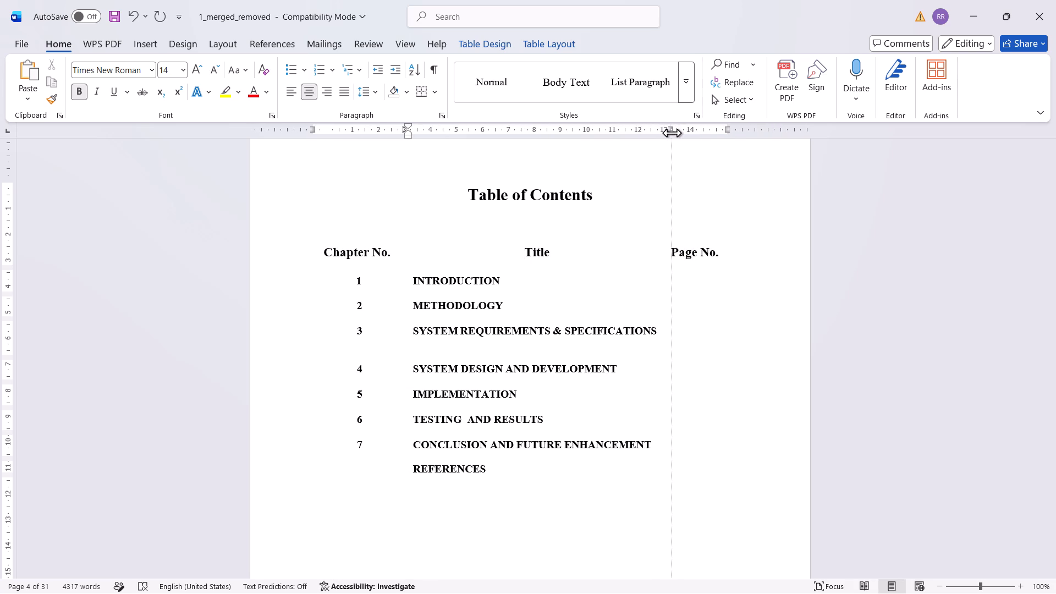
drag(672, 133, 671, 133)
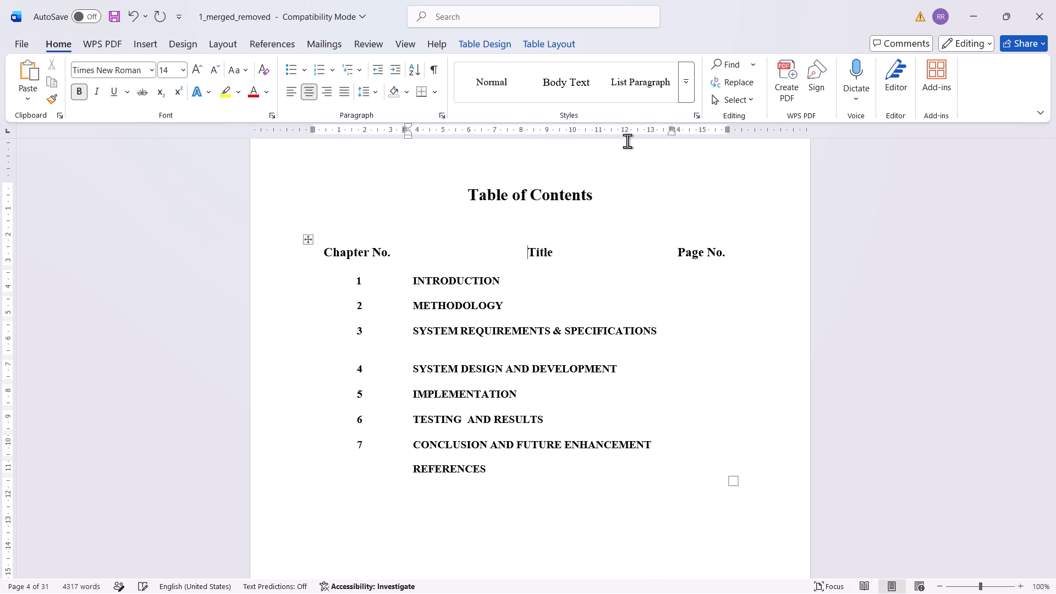
click(312, 130)
Centre the Chapter No., Title and Page No. header row of the Table of Contents.
scroll(526, 263, up, 2)
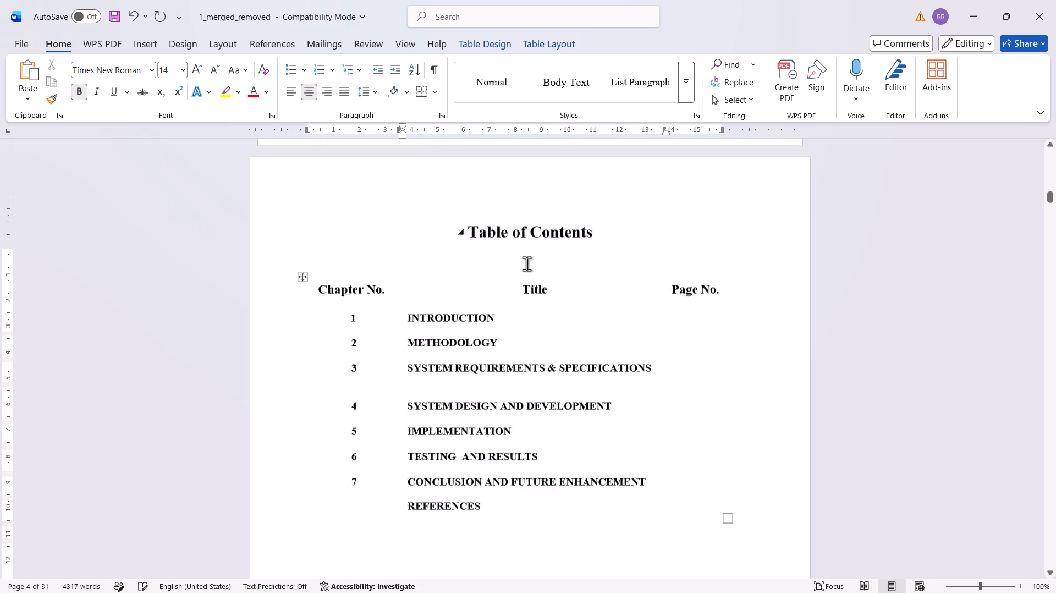
scroll(526, 263, up, 4)
scroll(526, 263, down, 5)
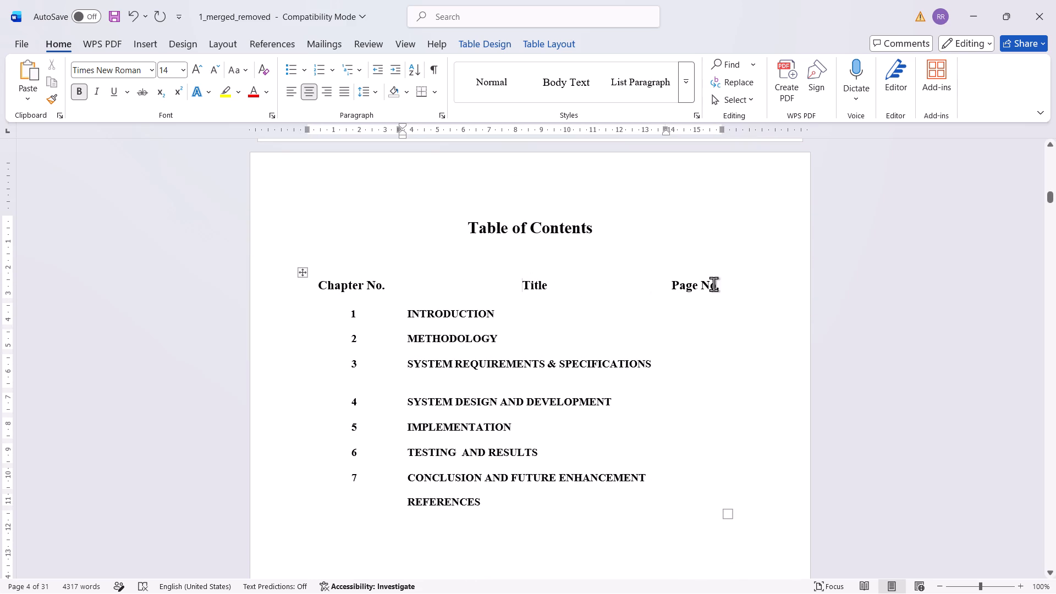
drag(732, 287, 271, 289)
click(309, 95)
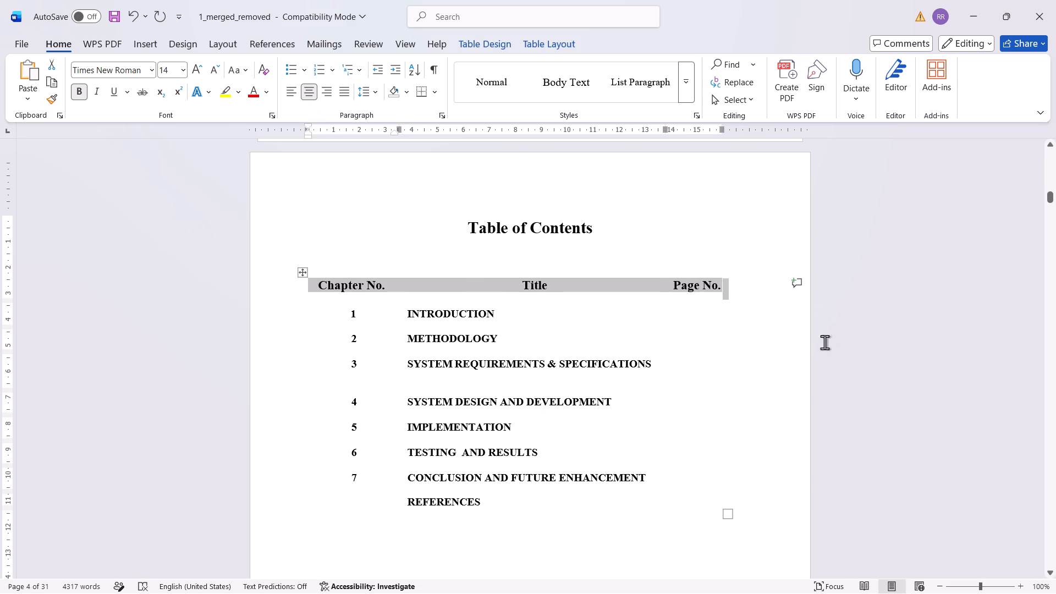
click(770, 353)
Insert an empty line below the List of Figures heading.
scroll(746, 408, down, 8)
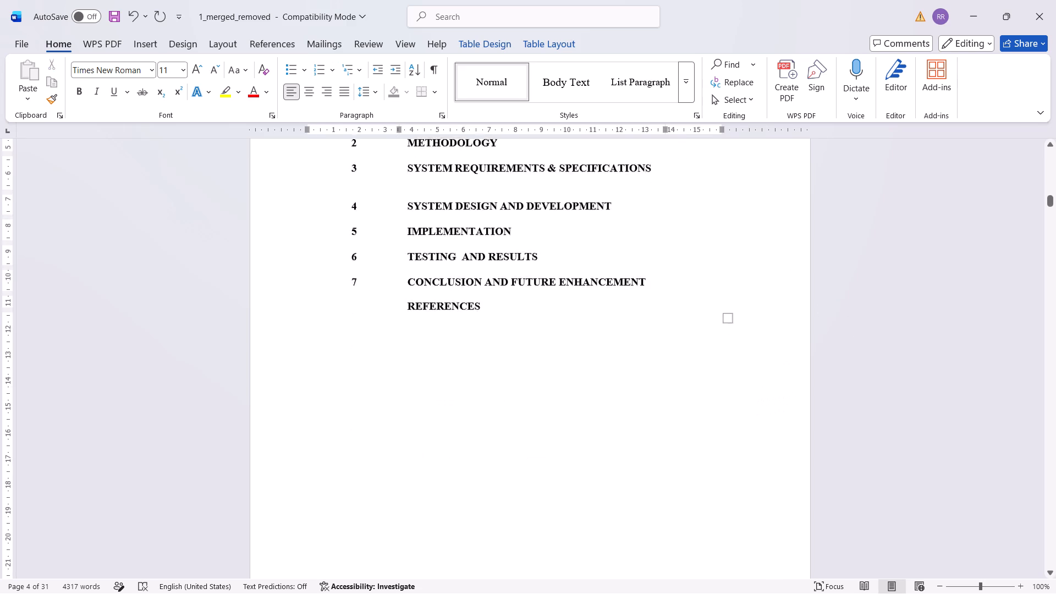
scroll(746, 407, down, 14)
click(570, 238)
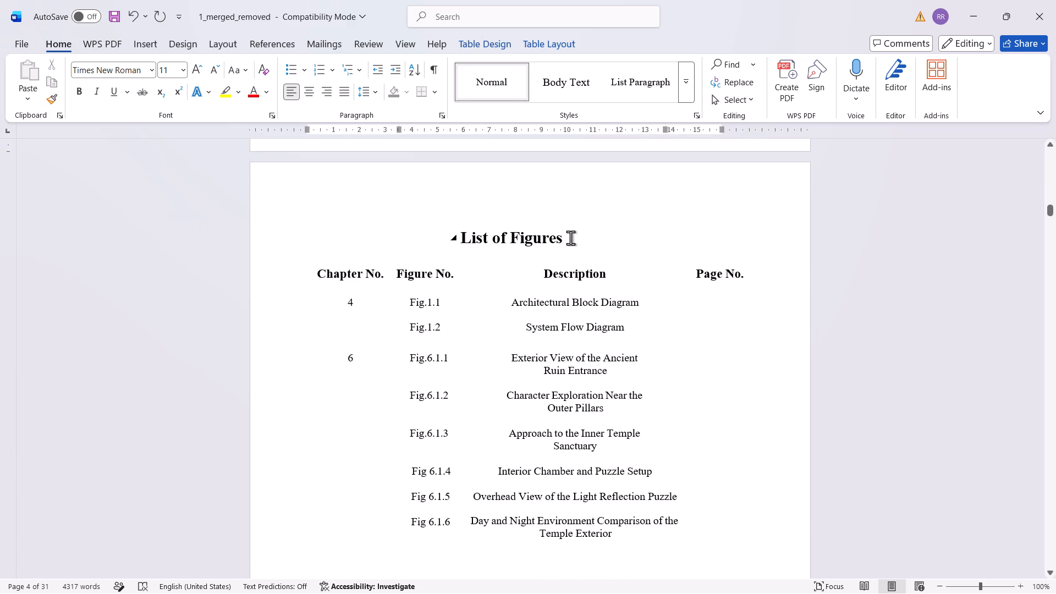
key(Return)
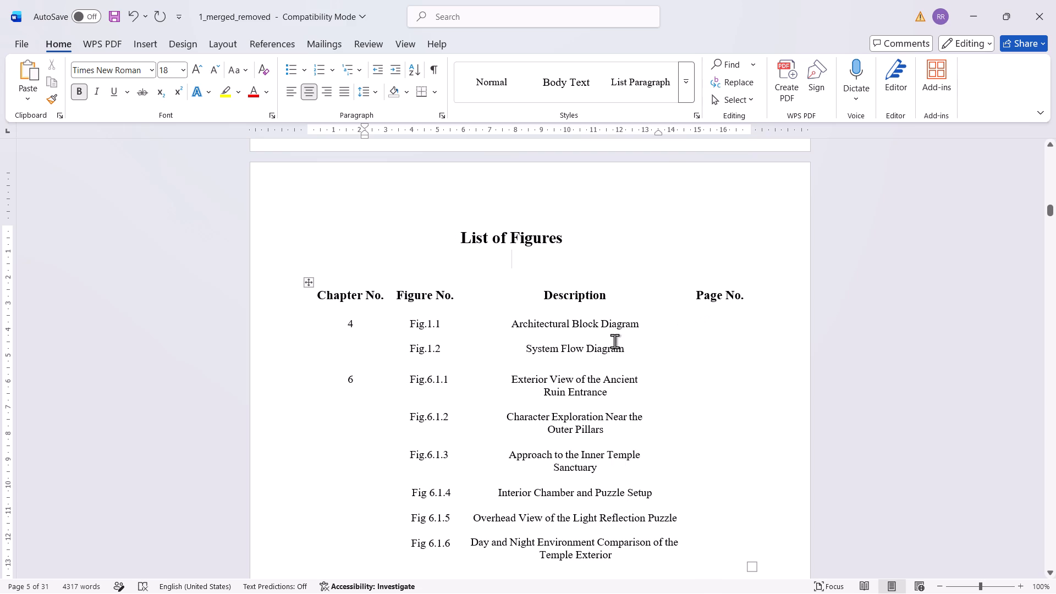
Left-align the Description and Page No. cells of every figure row in the List of Figures table.
scroll(585, 349, up, 2)
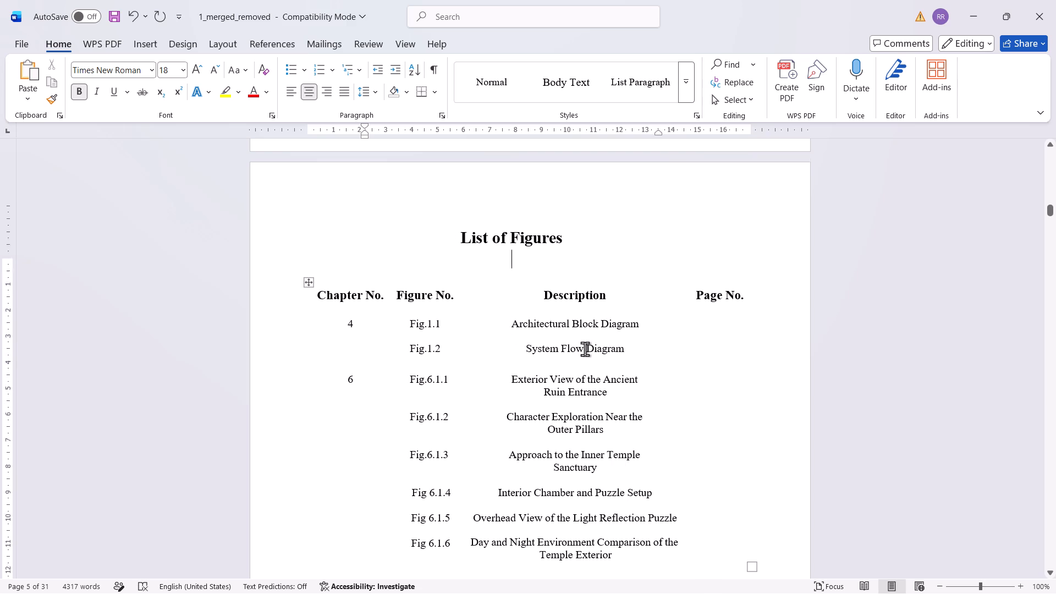
scroll(585, 349, up, 16)
scroll(585, 349, up, 5)
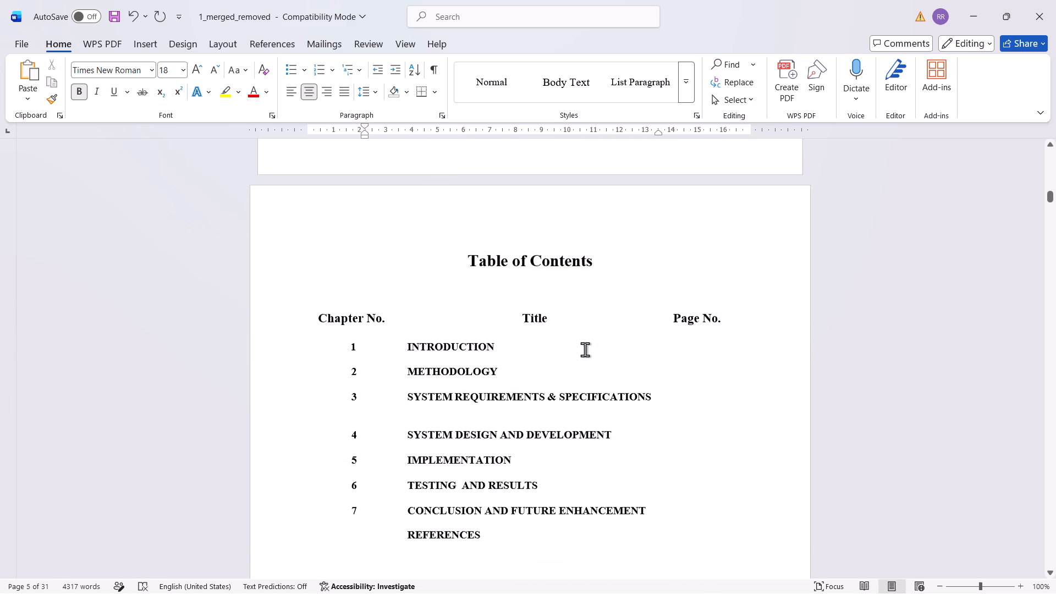
scroll(585, 349, down, 15)
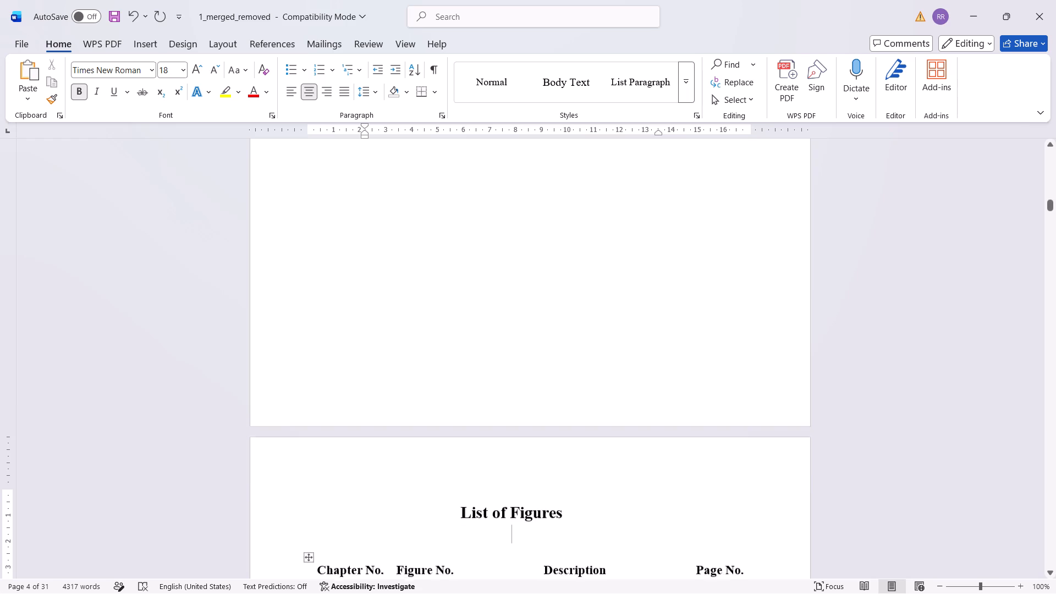
scroll(585, 350, down, 12)
drag(643, 431, 514, 224)
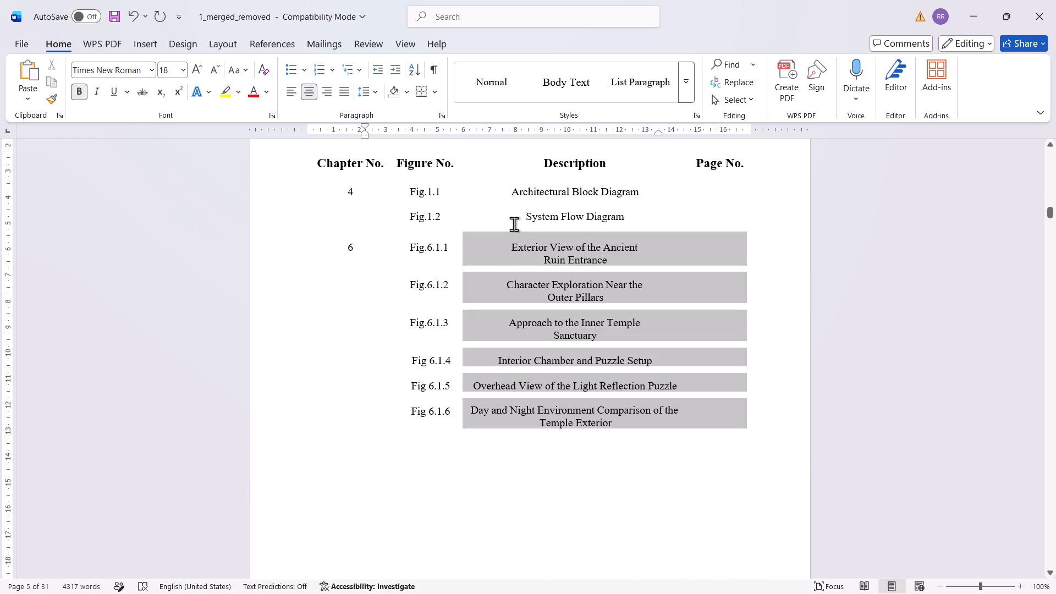
drag(514, 224, 512, 200)
click(293, 91)
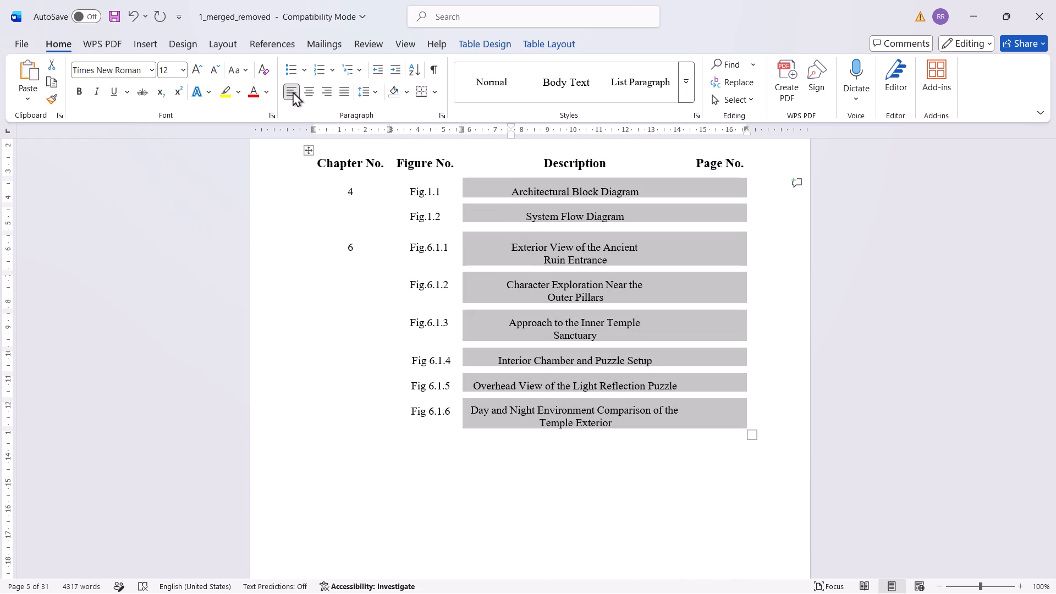
click(293, 91)
click(311, 88)
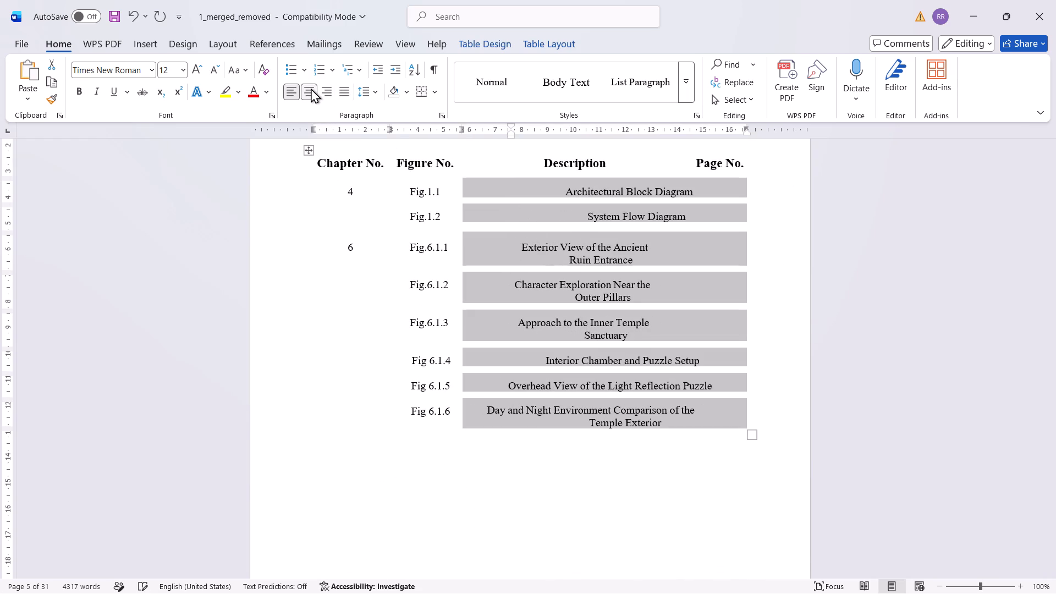
click(290, 89)
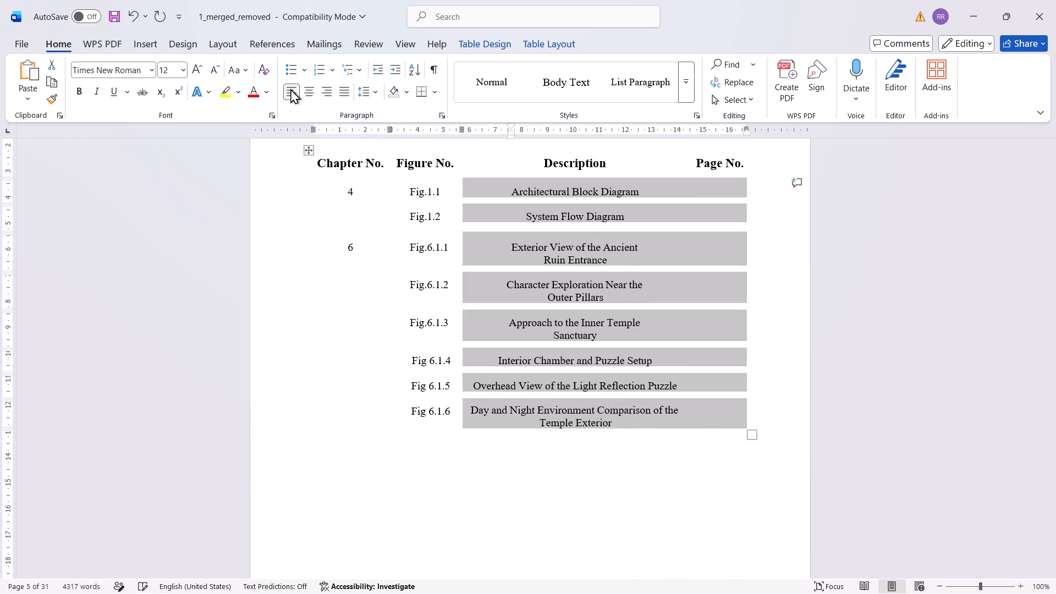
click(677, 494)
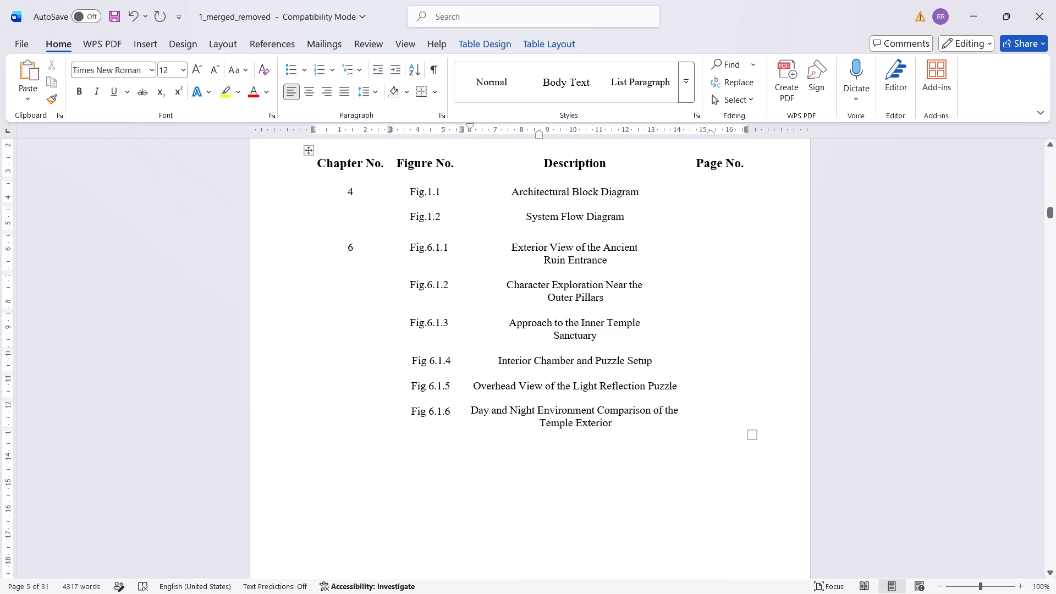
Widen the Figure No. column of the List of Figures table slightly.
click(462, 130)
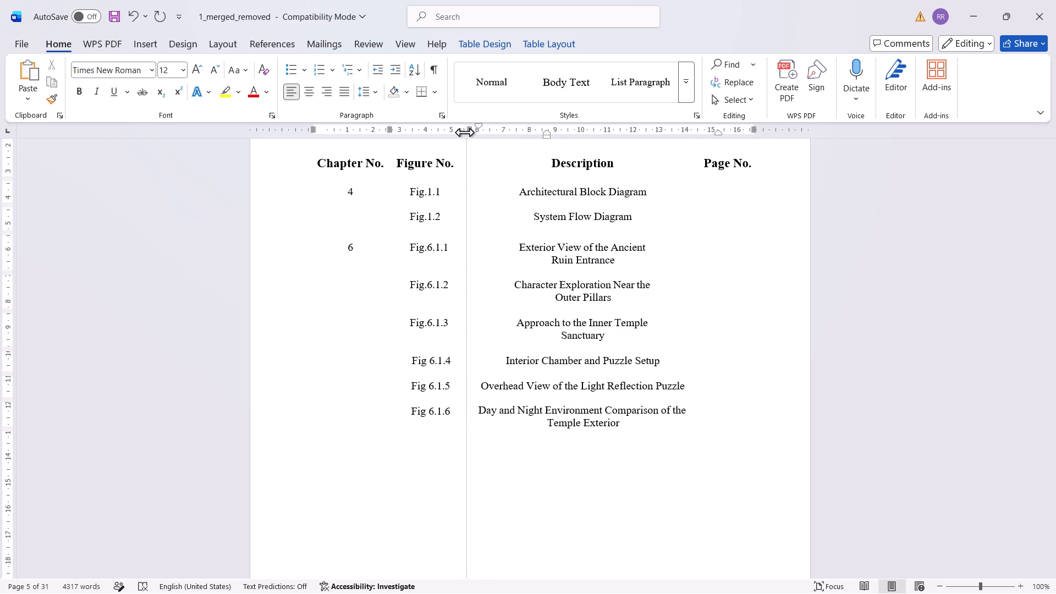
Remove the left indents of the Fig.1.1, Fig.1.2, Fig.6.1.1 and Fig.6.1.2 descriptions so they start at the Description column's left edge.
click(515, 191)
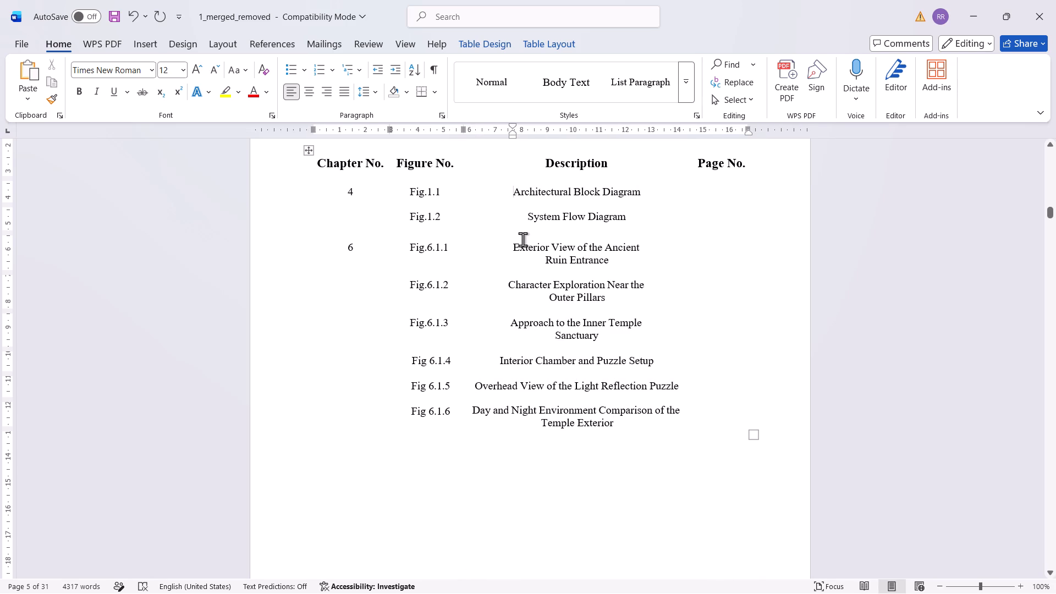
key(BackSpace)
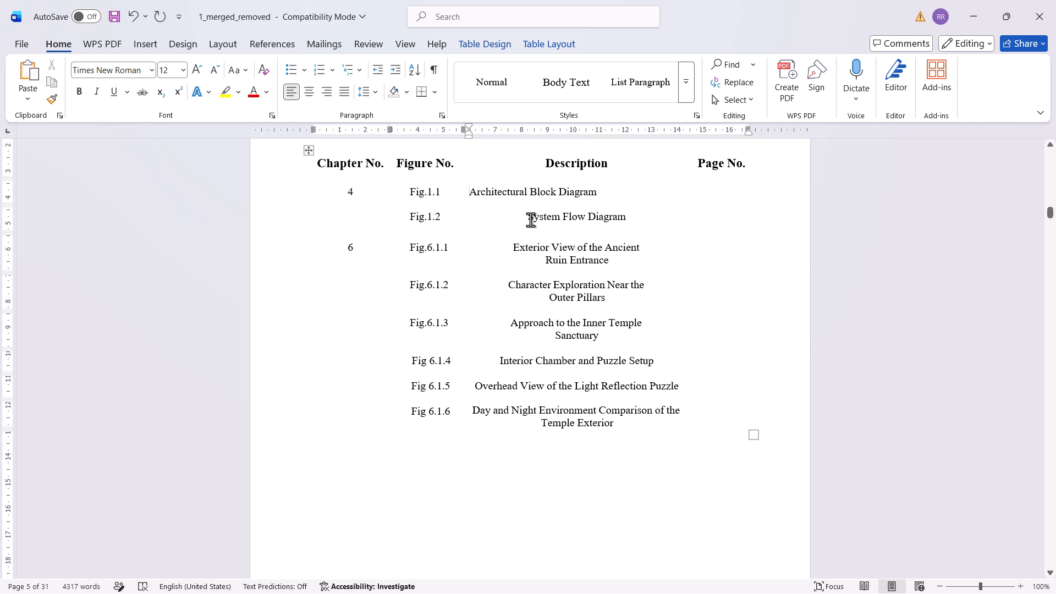
click(524, 213)
key(BackSpace)
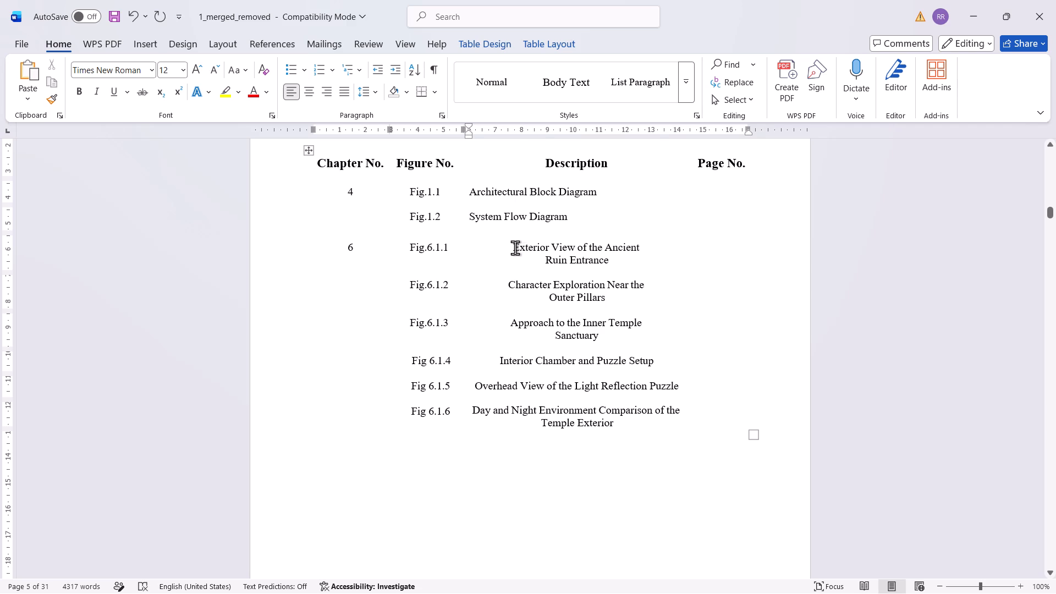
click(515, 248)
key(BackSpace)
key(BackSpace)
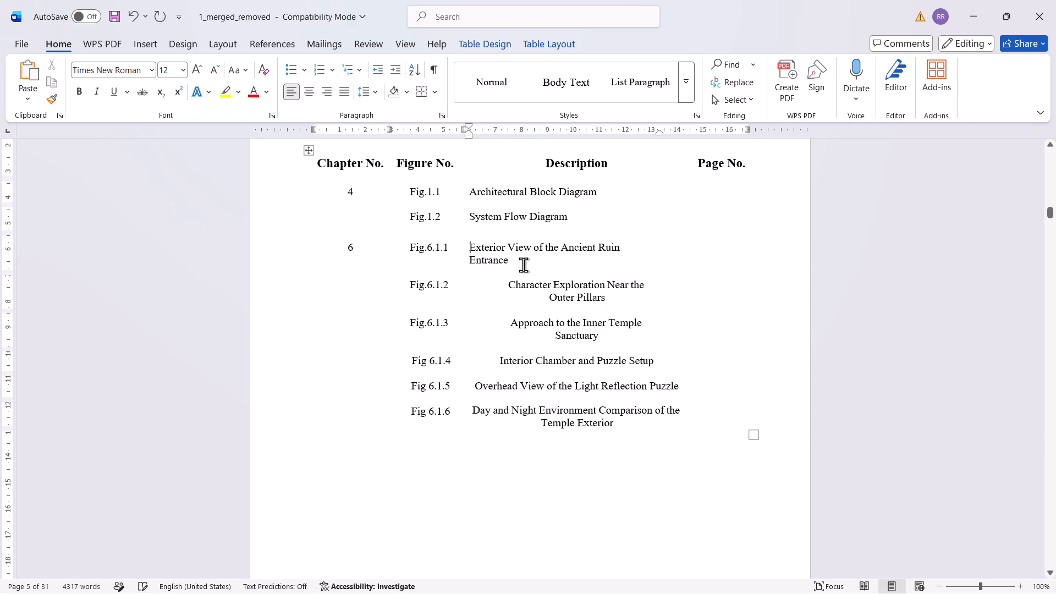
click(508, 284)
key(BackSpace)
key(BackSpace)
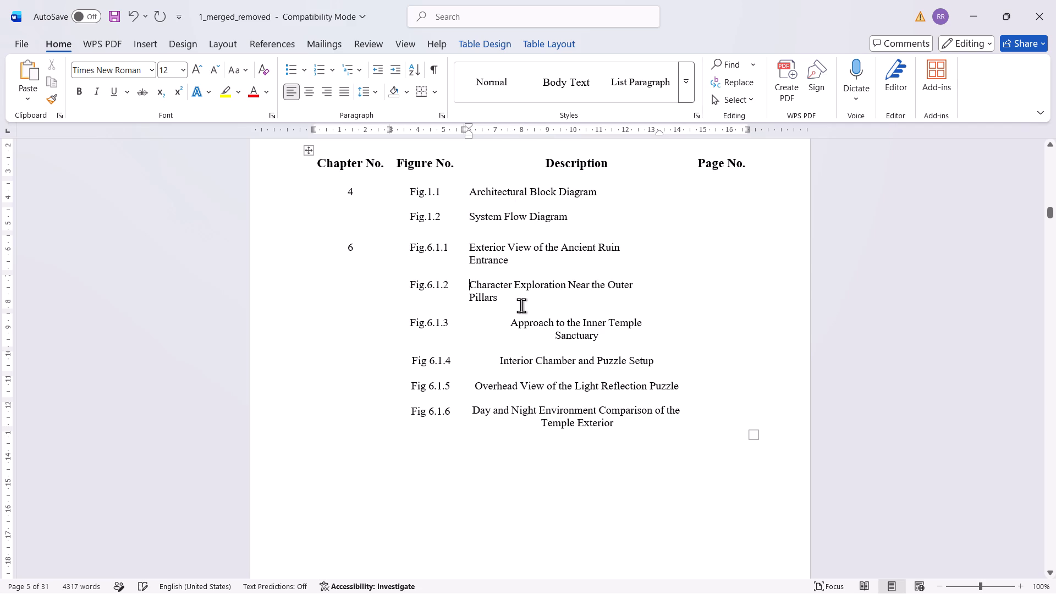
Remove the left indents of the Fig.6.1.3, Fig 6.1.4, Fig 6.1.5 and Fig 6.1.6 descriptions to match the rows above.
click(507, 323)
key(BackSpace)
key(BackSpace)
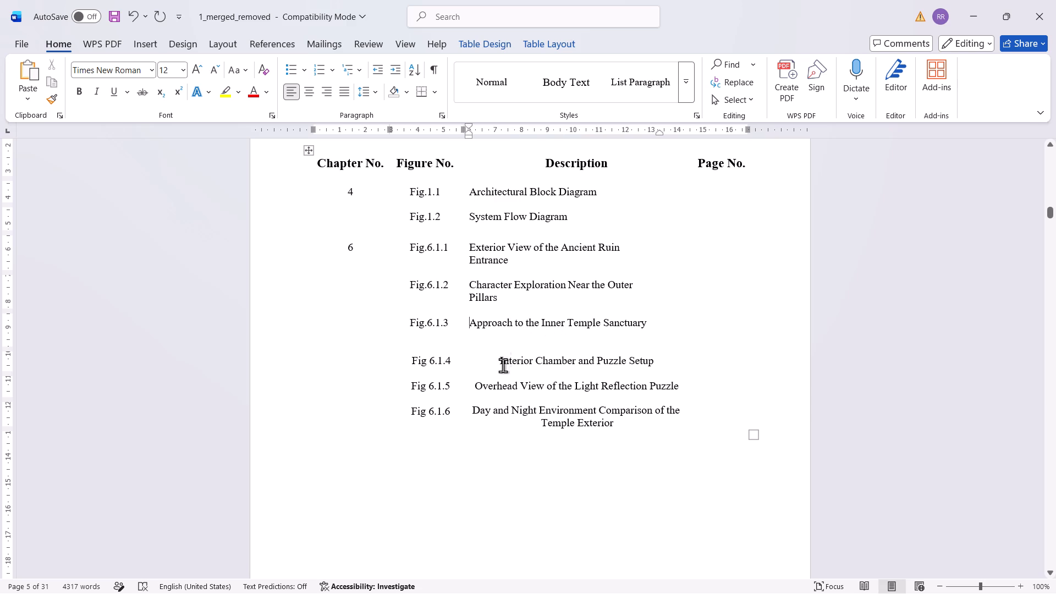
click(498, 362)
key(BackSpace)
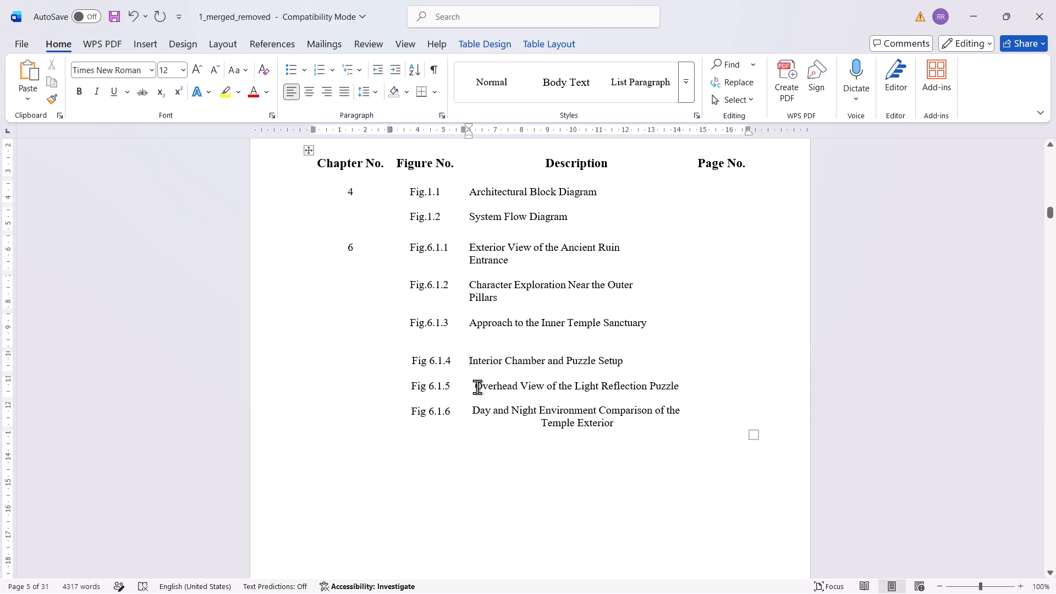
click(475, 388)
key(BackSpace)
click(471, 413)
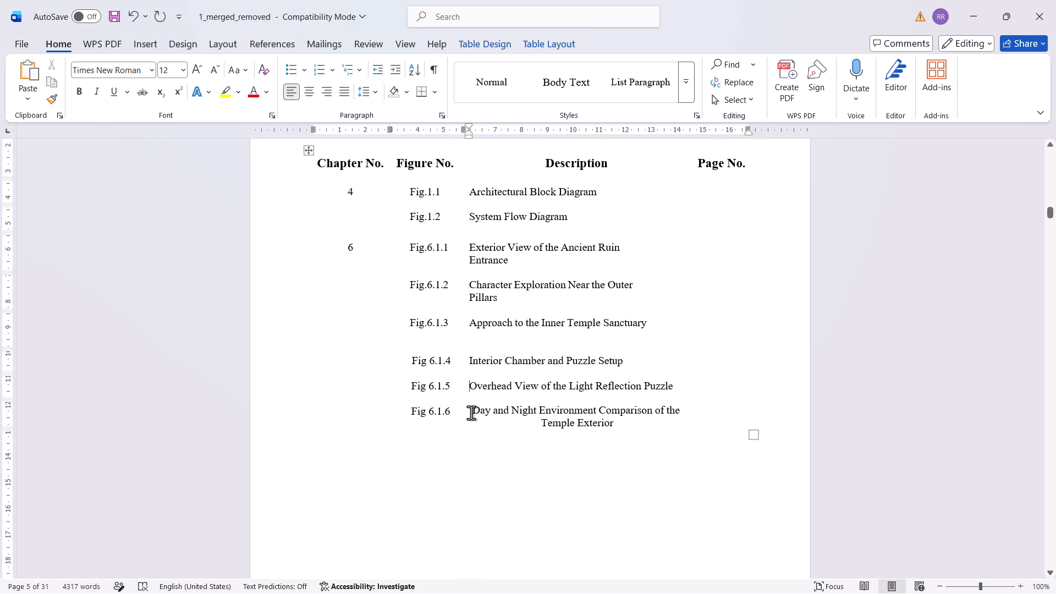
key(BackSpace)
key(BackSpace)
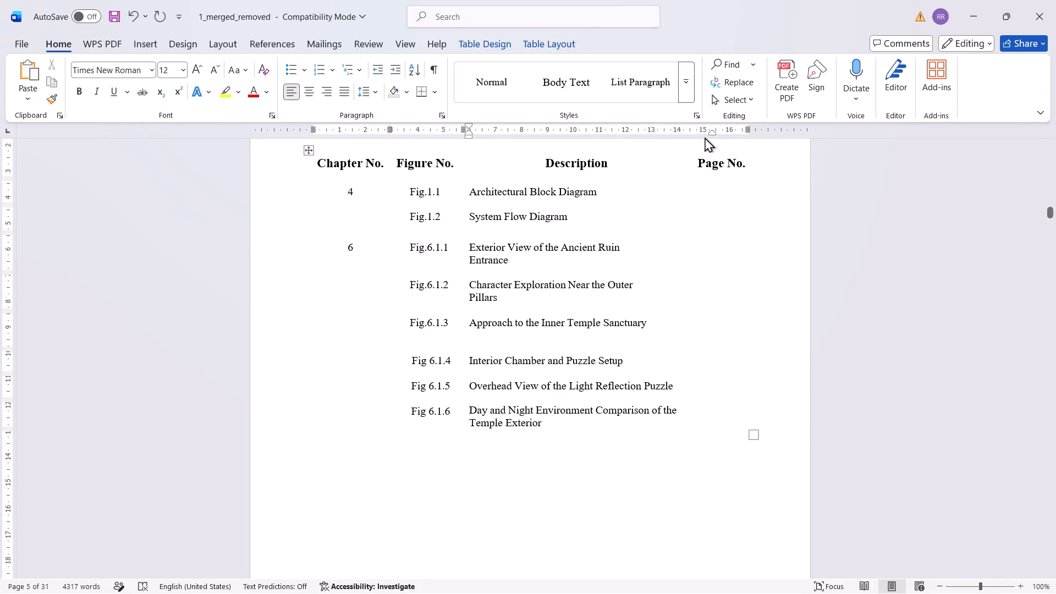
Move the right indent of the Fig 6.1.6 description inward to about 14.5 cm on the ruler.
drag(711, 133, 712, 133)
drag(712, 133, 694, 128)
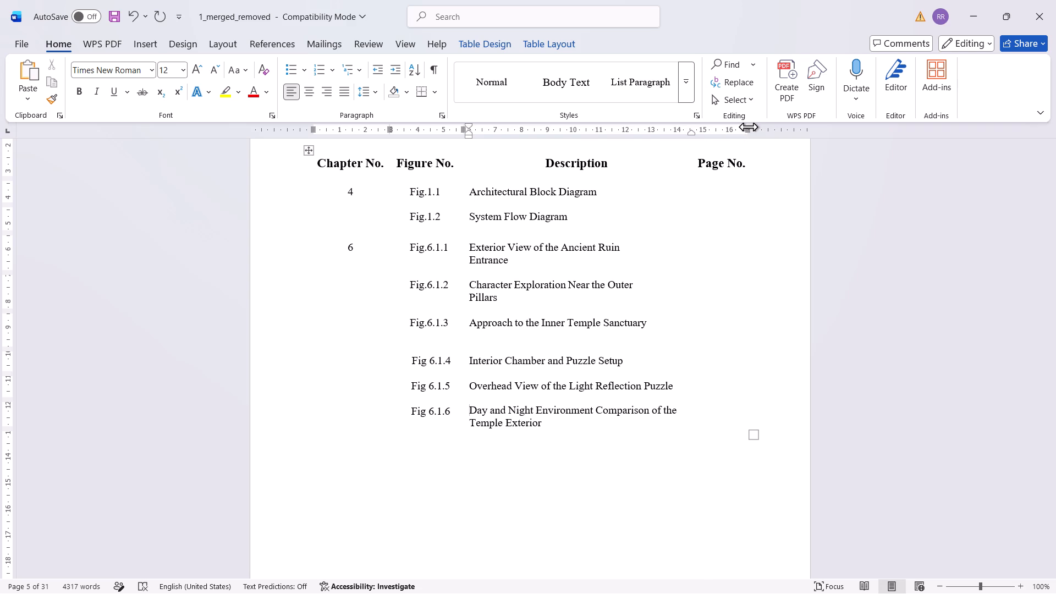
Widen the List of Figures descriptions by moving the table's right edge outward to about 17.3 cm on the ruler.
drag(746, 128, 750, 129)
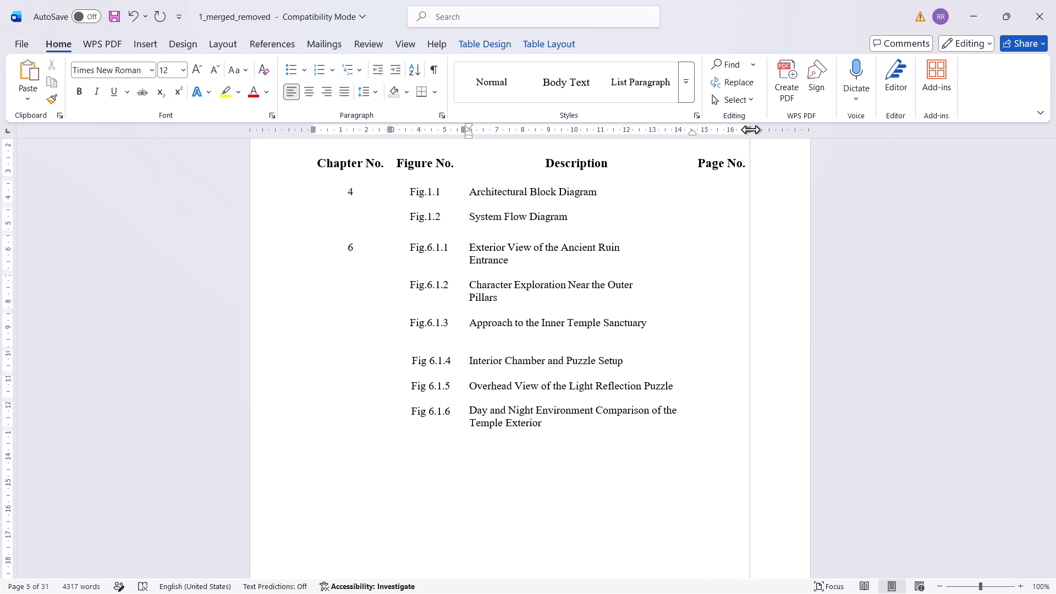
drag(750, 129, 761, 132)
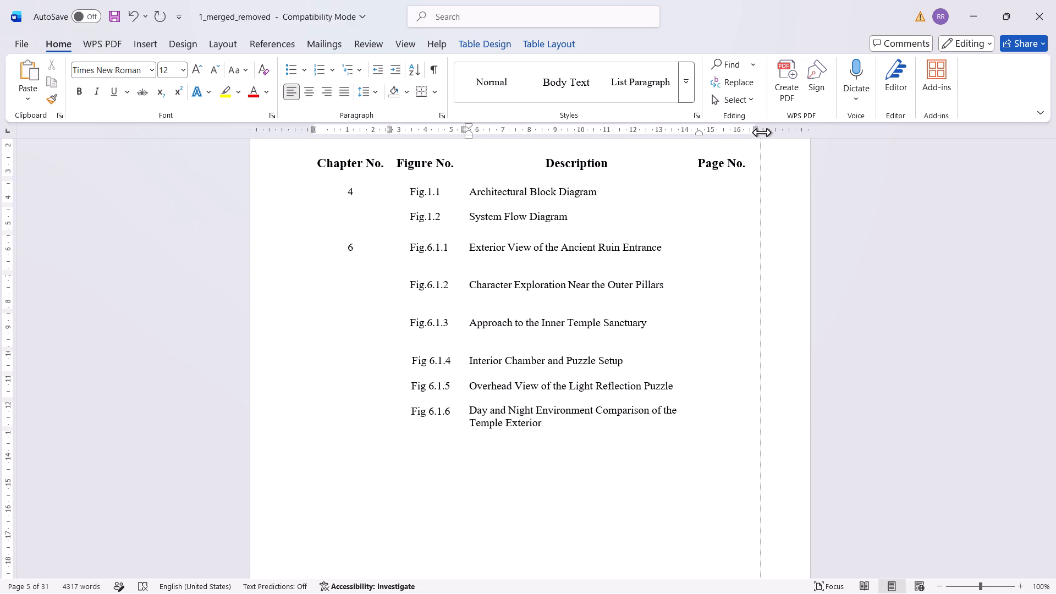
drag(761, 132, 761, 133)
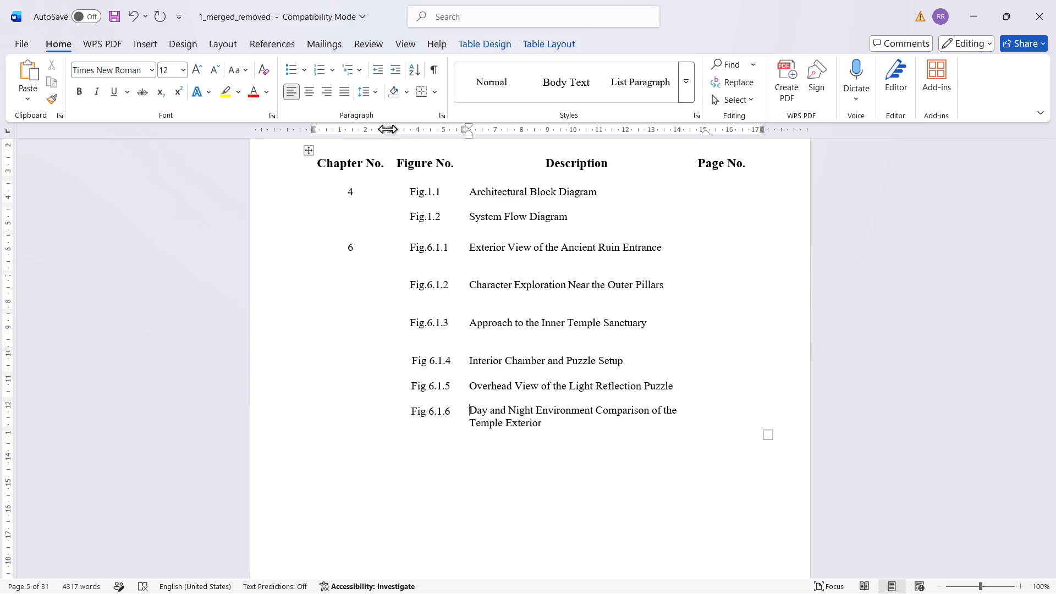
Insert an empty line below the List of Tables heading.
scroll(477, 278, down, 3)
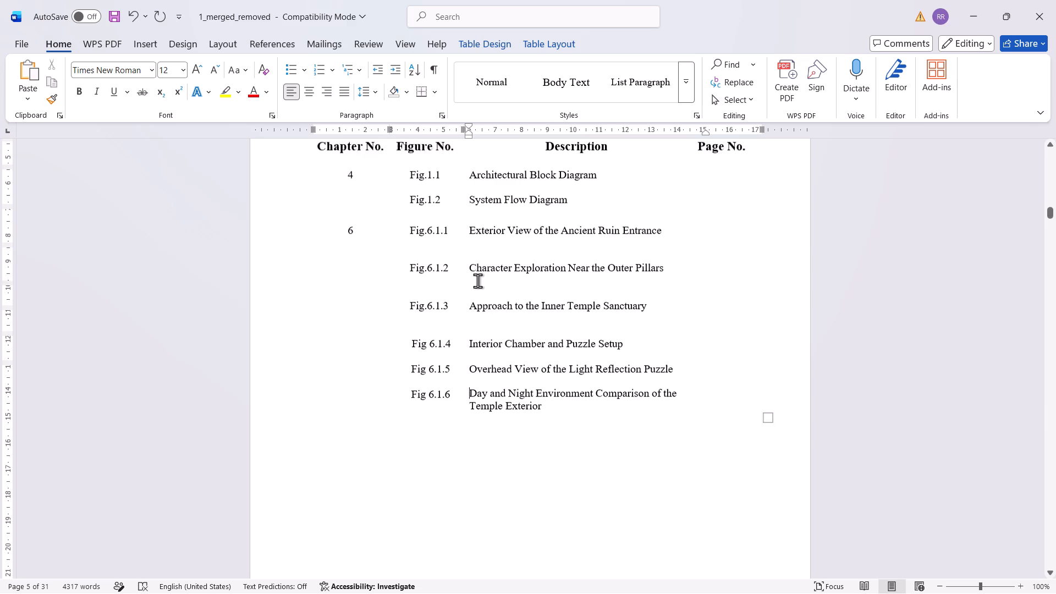
scroll(477, 280, down, 15)
click(597, 246)
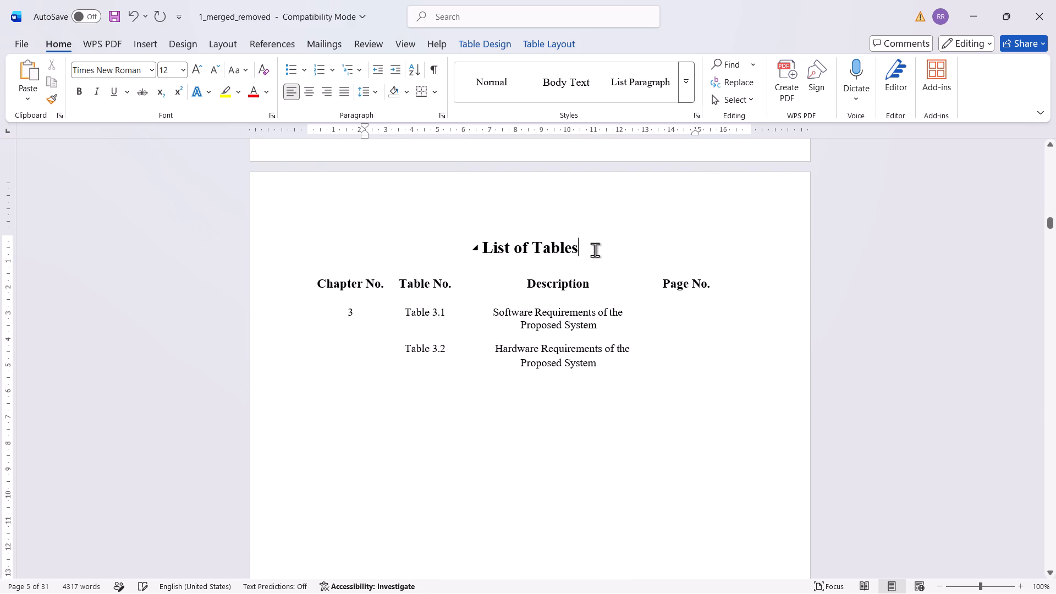
key(Return)
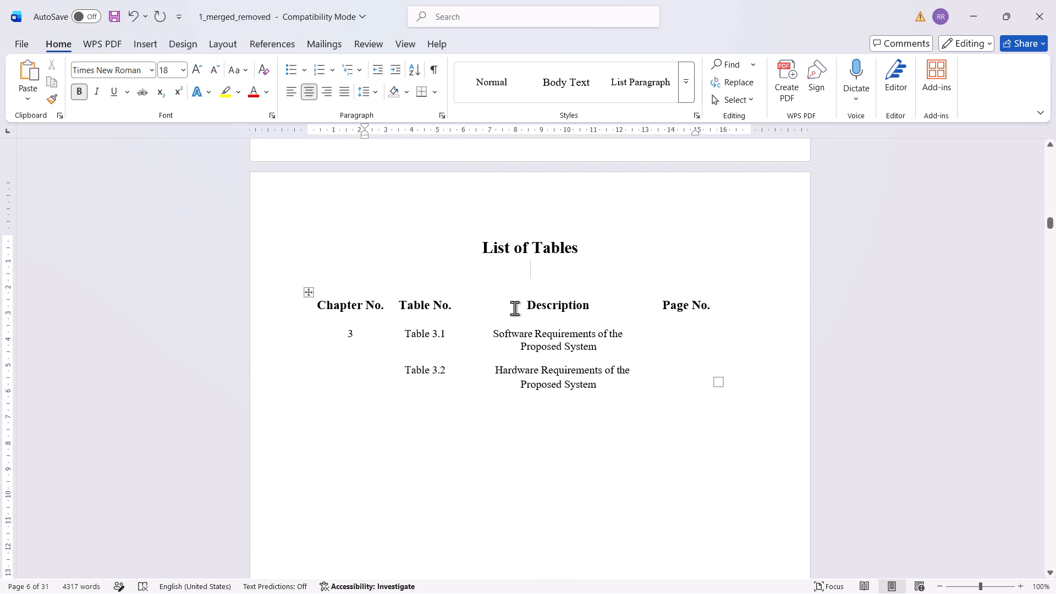
Remove the left indents of the Table 3.1 and Table 3.2 descriptions in the List of Tables.
click(491, 334)
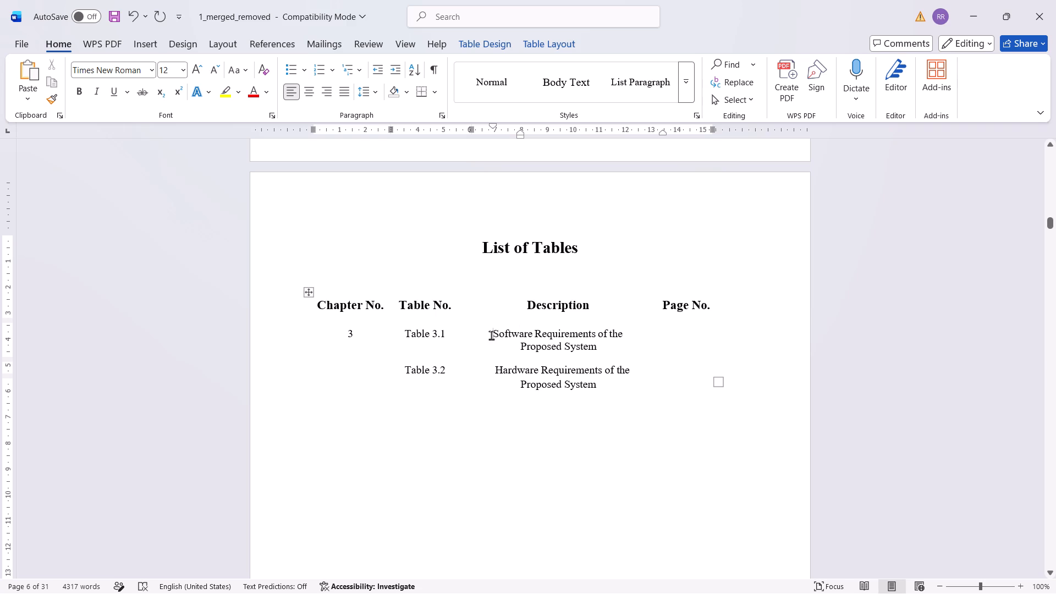
drag(612, 391, 508, 334)
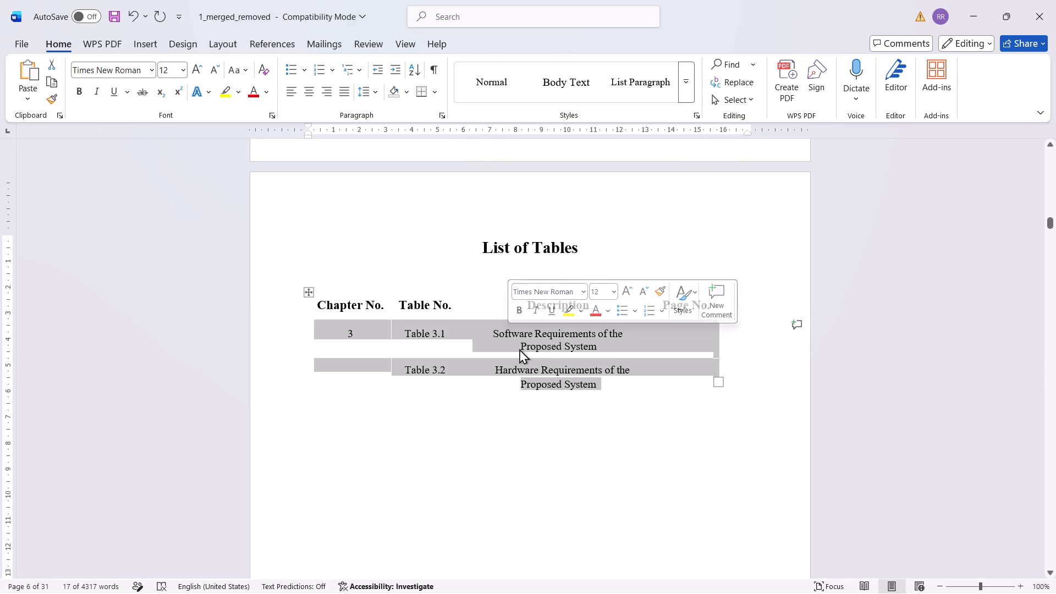
click(551, 403)
click(493, 333)
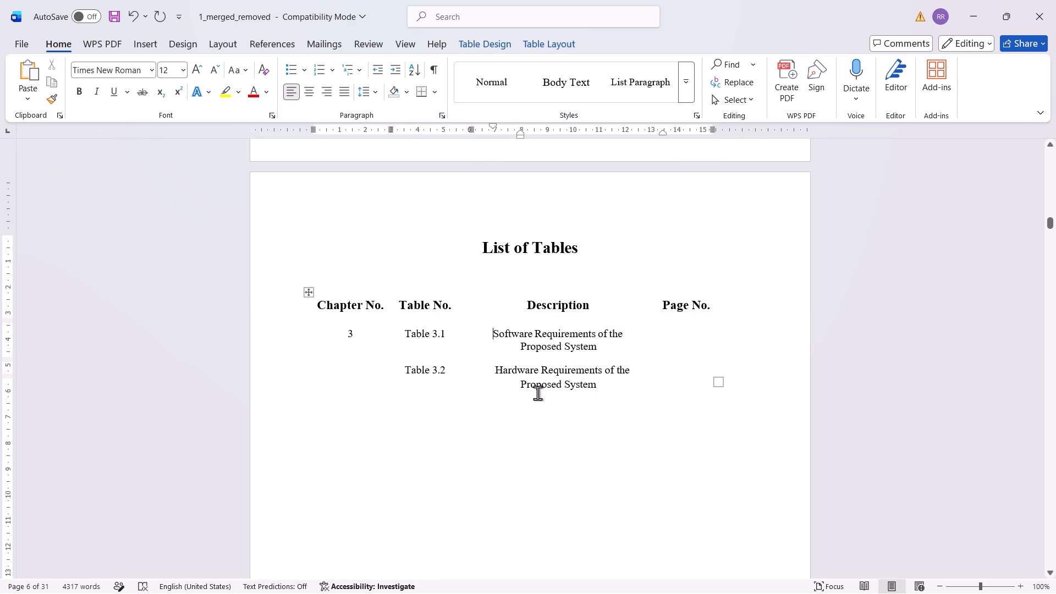
key(BackSpace)
key(BackSpace)
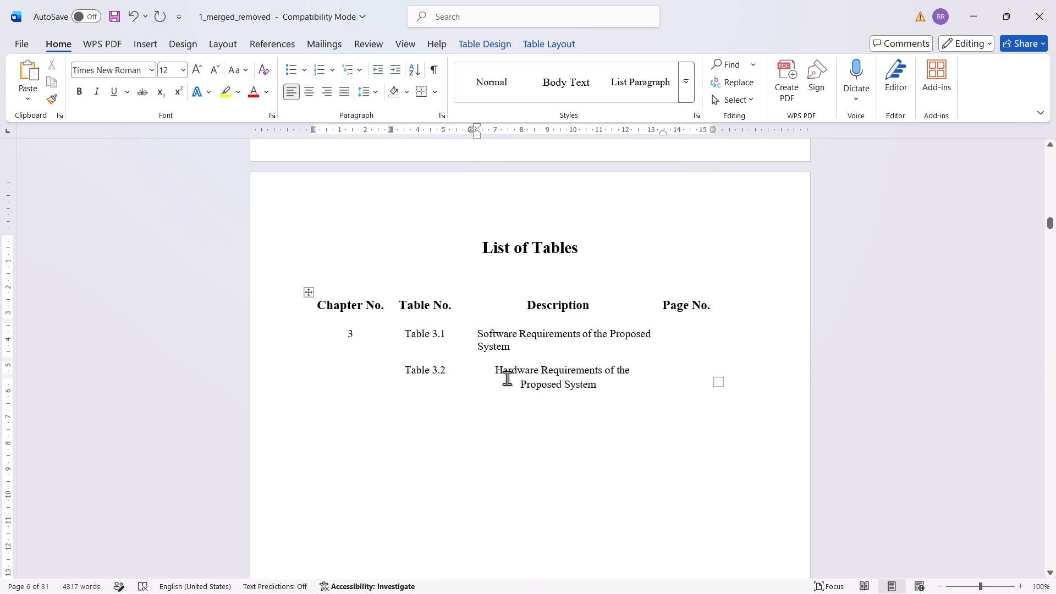
click(493, 370)
key(BackSpace)
key(BackSpace)
key(BackSpace)
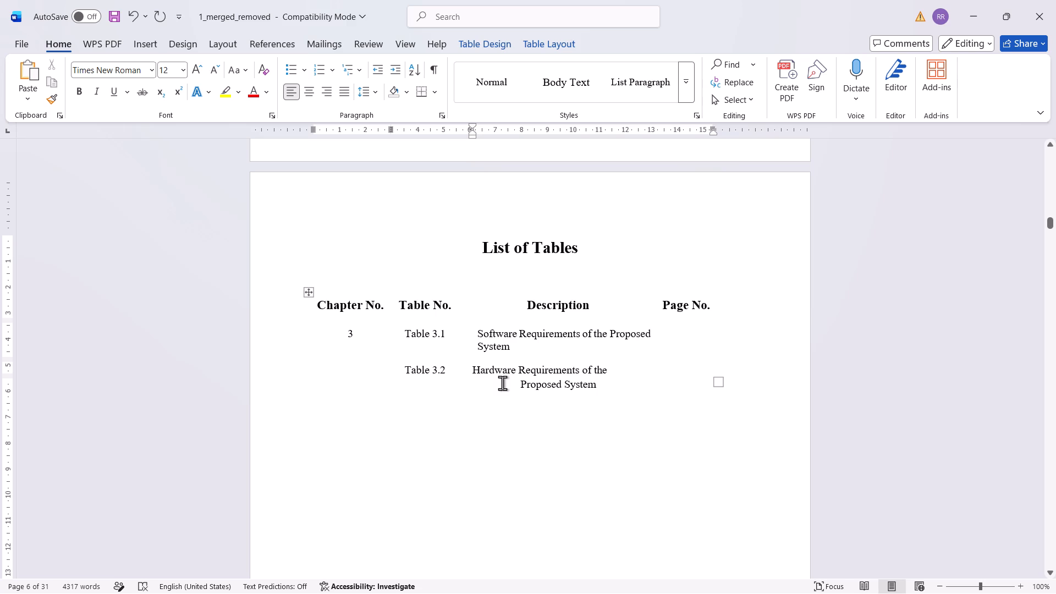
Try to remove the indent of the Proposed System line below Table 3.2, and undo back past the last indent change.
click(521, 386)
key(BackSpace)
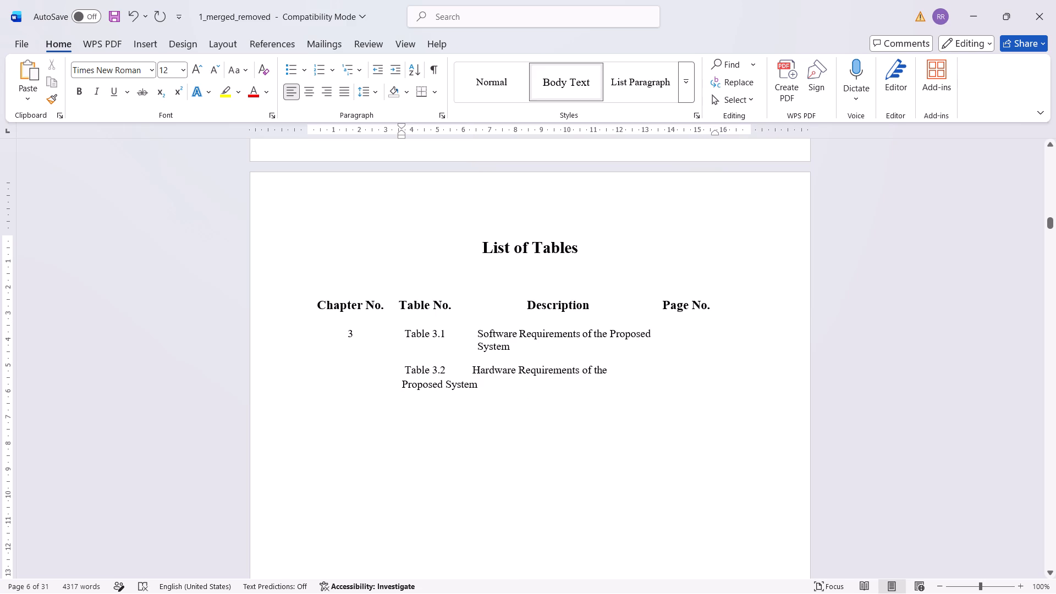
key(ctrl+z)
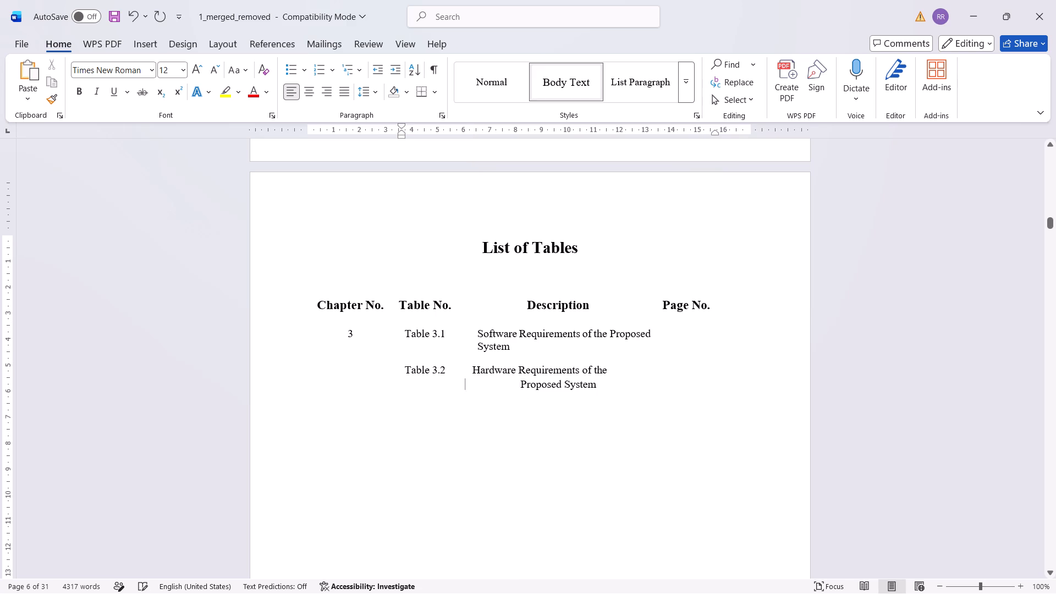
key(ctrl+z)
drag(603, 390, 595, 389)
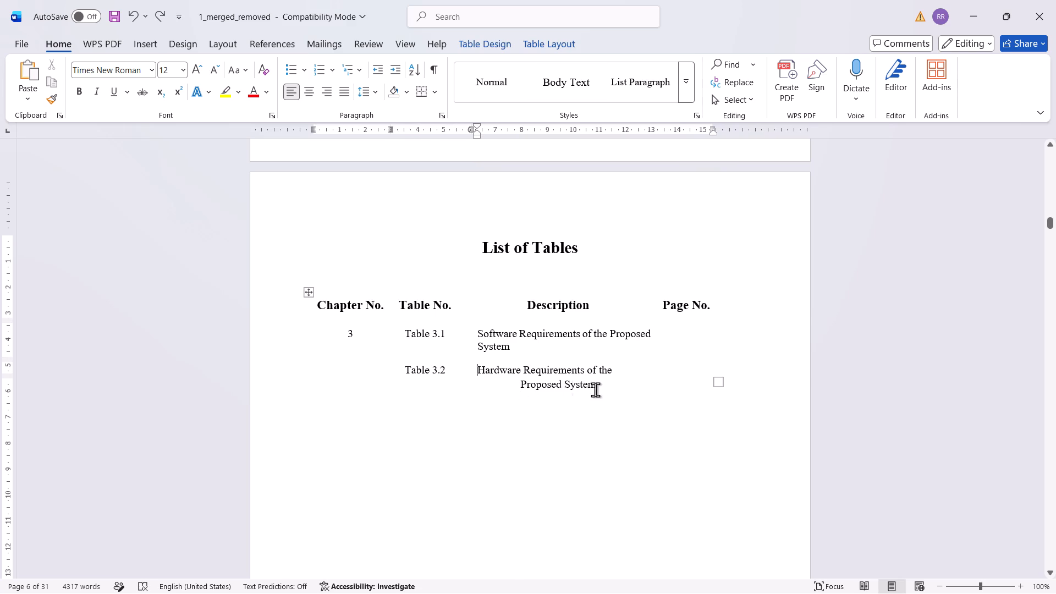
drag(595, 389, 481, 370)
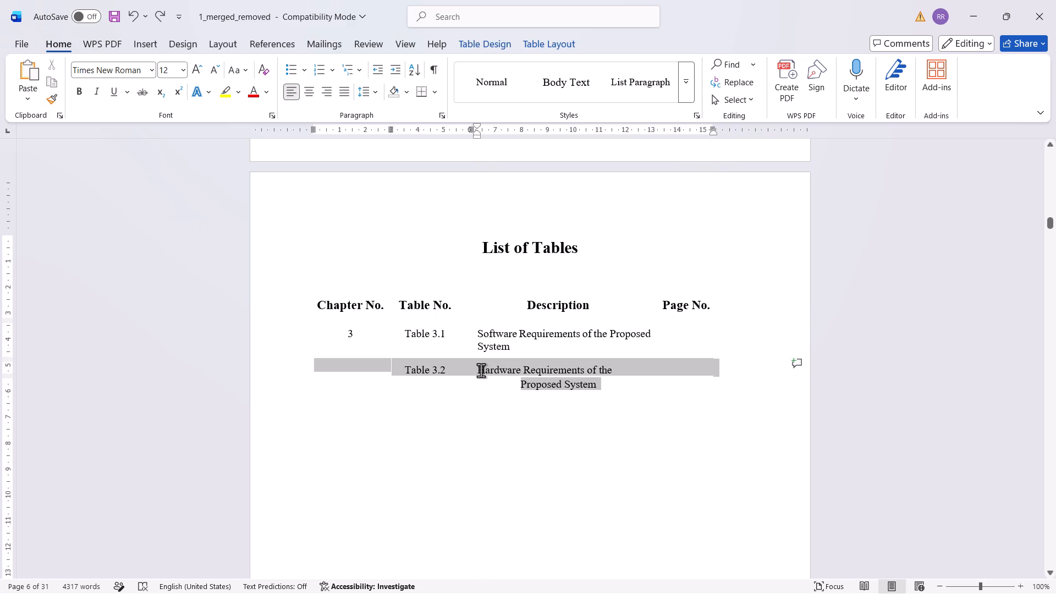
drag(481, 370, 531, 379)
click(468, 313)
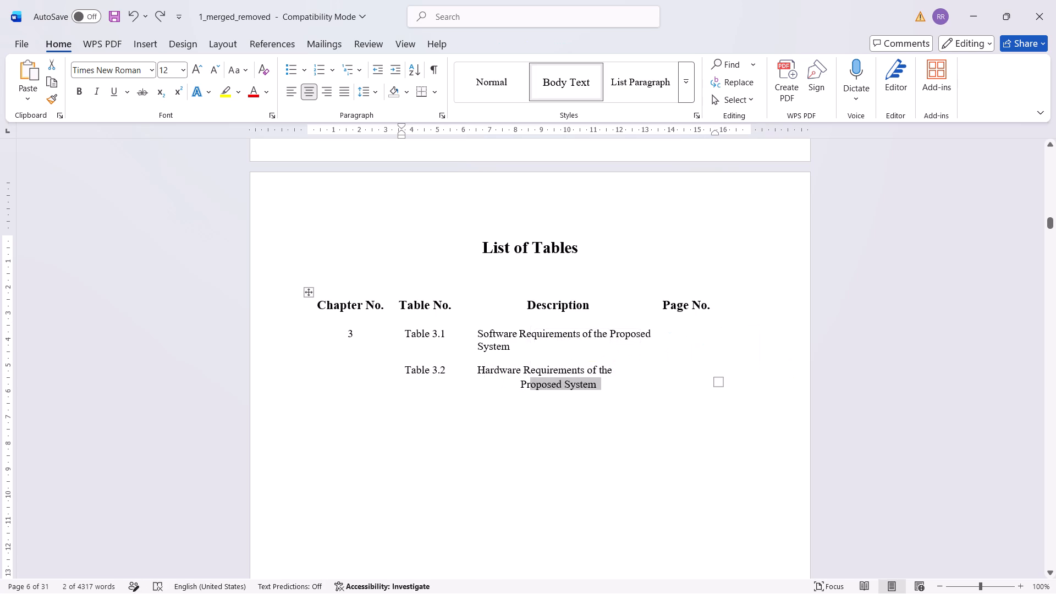
Widen the Table No. column of the List of Tables slightly.
click(475, 373)
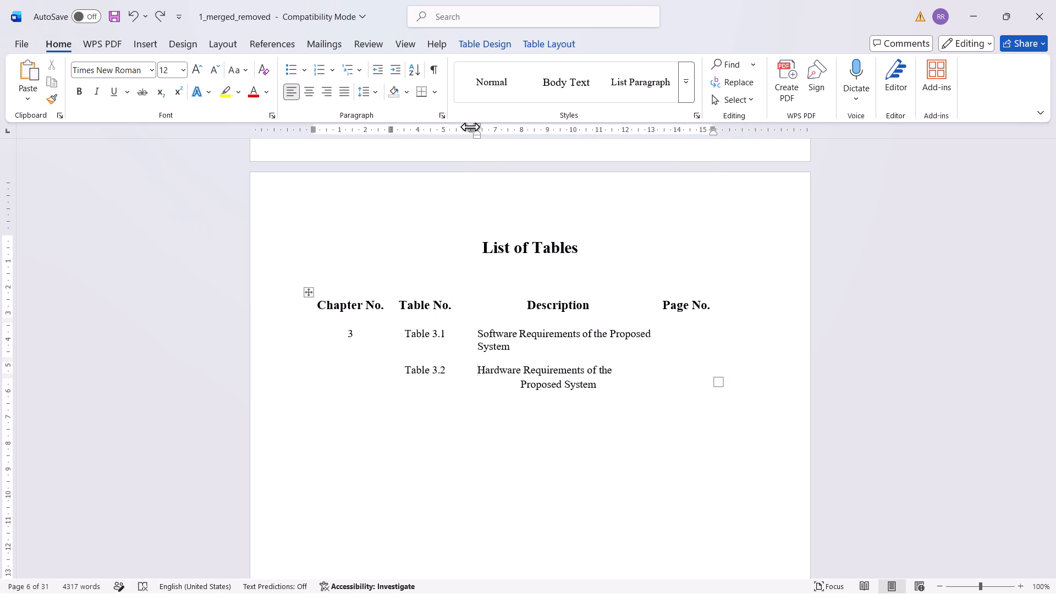
drag(470, 127, 478, 129)
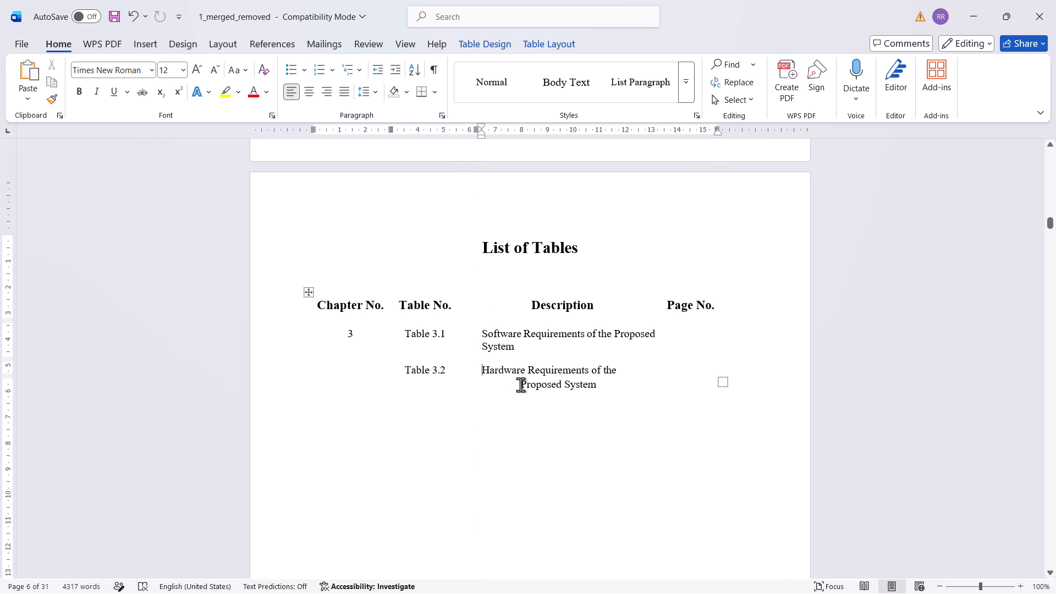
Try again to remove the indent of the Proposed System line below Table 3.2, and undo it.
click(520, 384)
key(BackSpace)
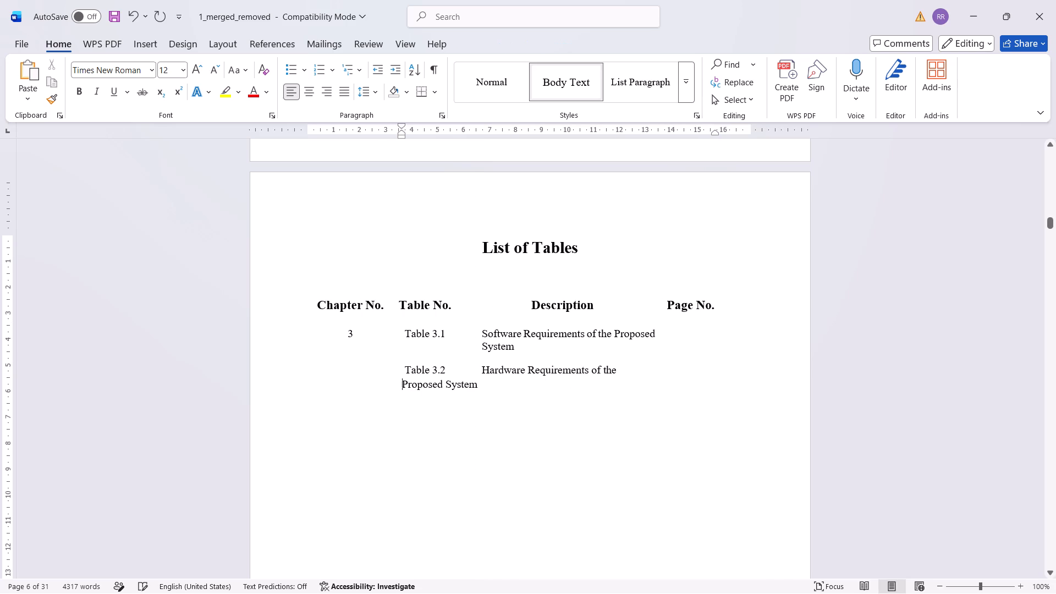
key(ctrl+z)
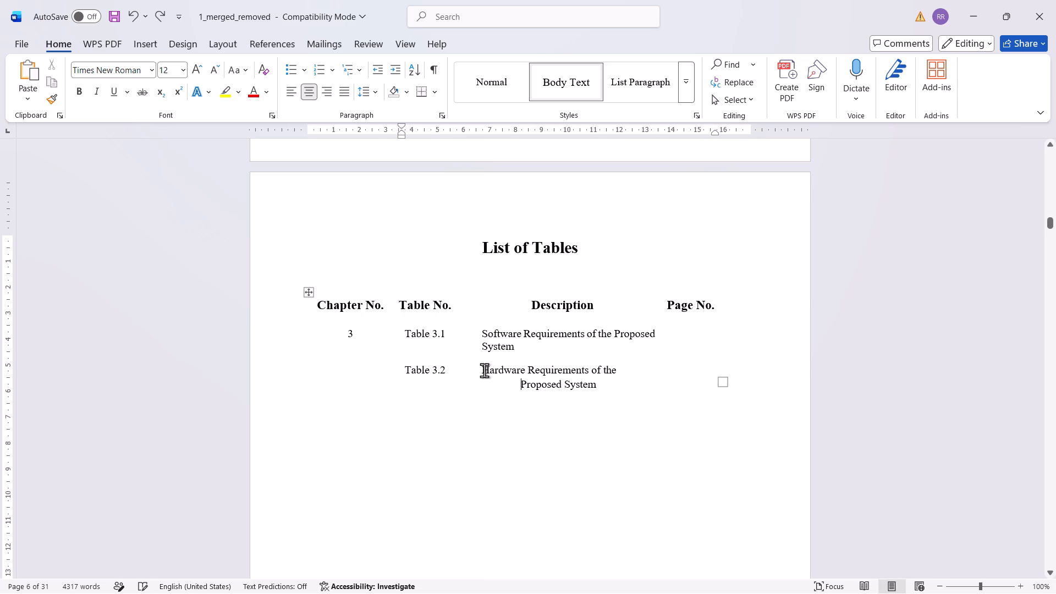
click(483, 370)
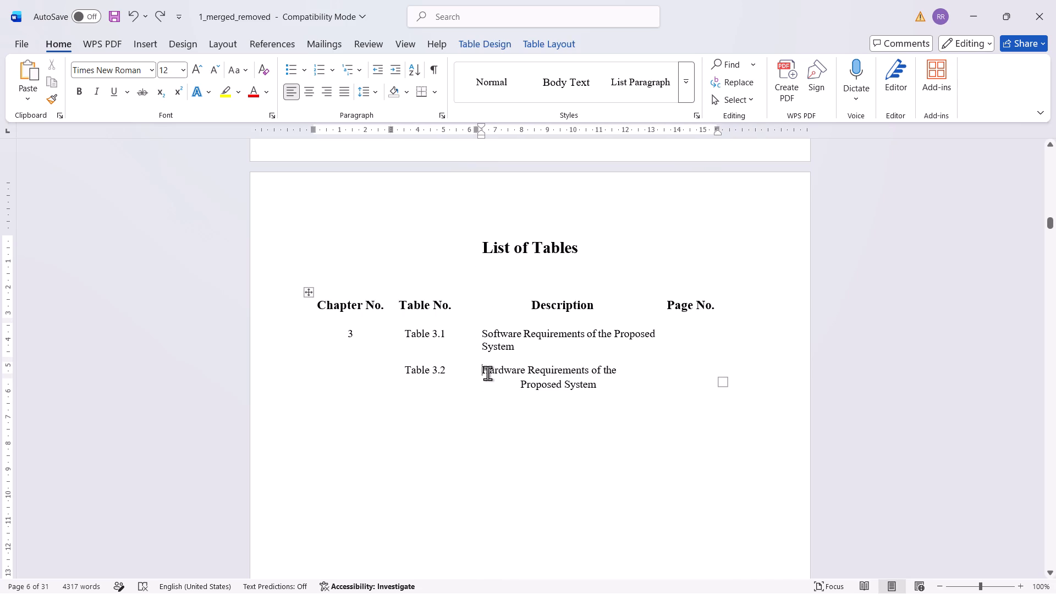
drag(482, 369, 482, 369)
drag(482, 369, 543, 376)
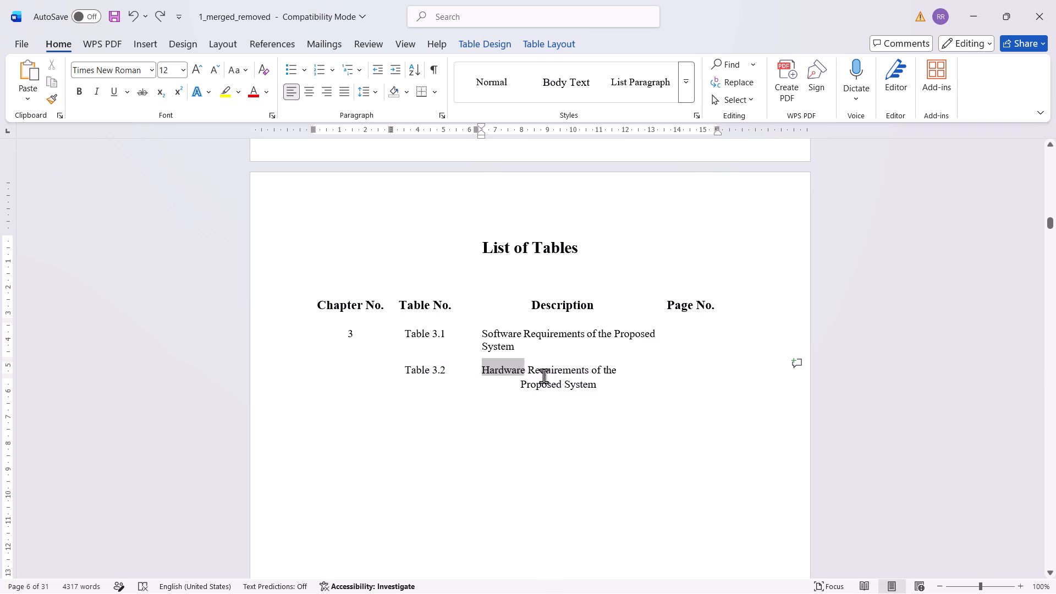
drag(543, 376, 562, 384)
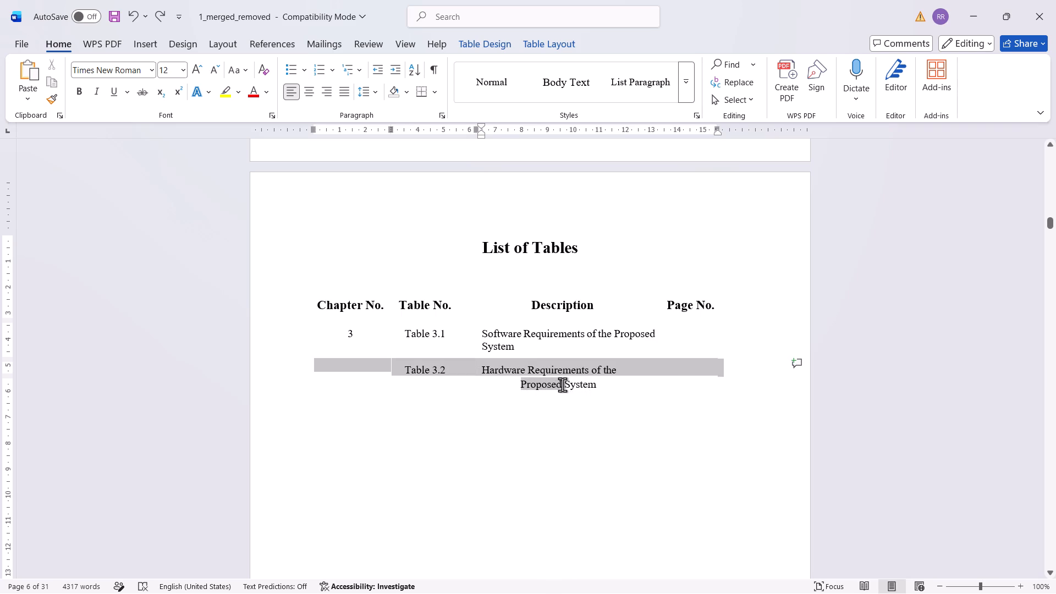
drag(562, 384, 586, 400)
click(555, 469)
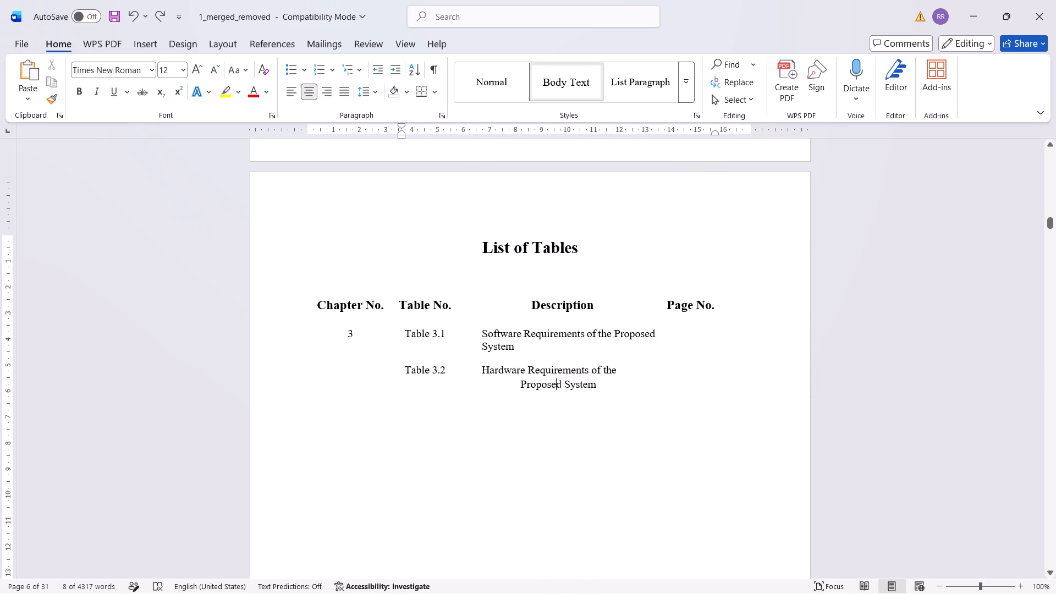
Left-align the Proposed System line of the Table 3.2 description and pad it with spaces until it starts under Hardware.
click(519, 383)
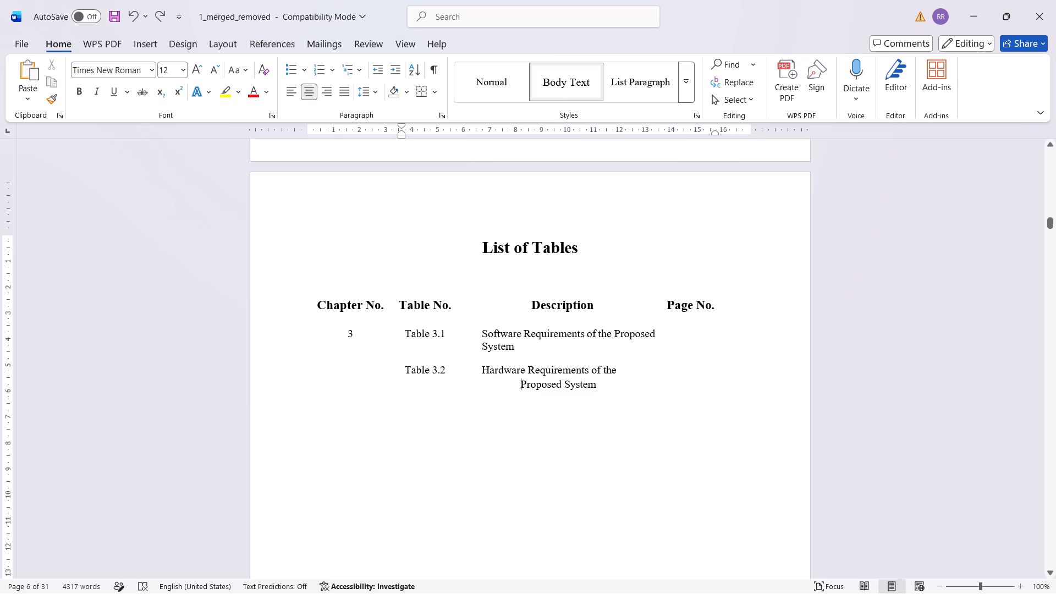
key(BackSpace)
key(space)
key(space)
key(space)
key(space)
key(space)
key(space)
key(space)
key(space)
key(space)
key(space)
key(space)
key(space)
key(space)
key(space)
key(space)
key(space)
key(space)
key(space)
key(space)
key(space)
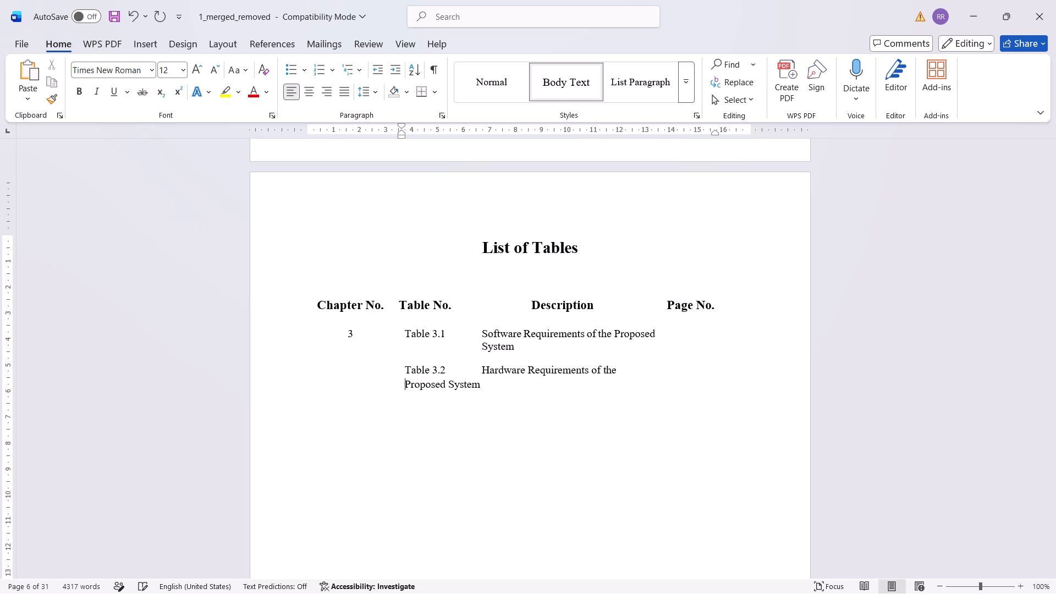
key(BackSpace)
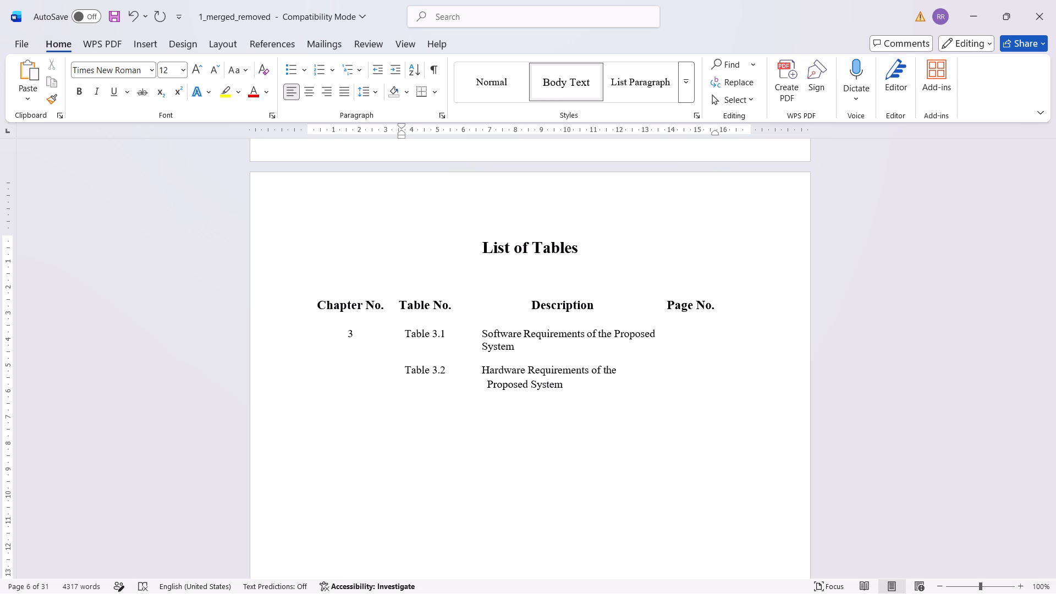
key(BackSpace)
key(BackSpace)
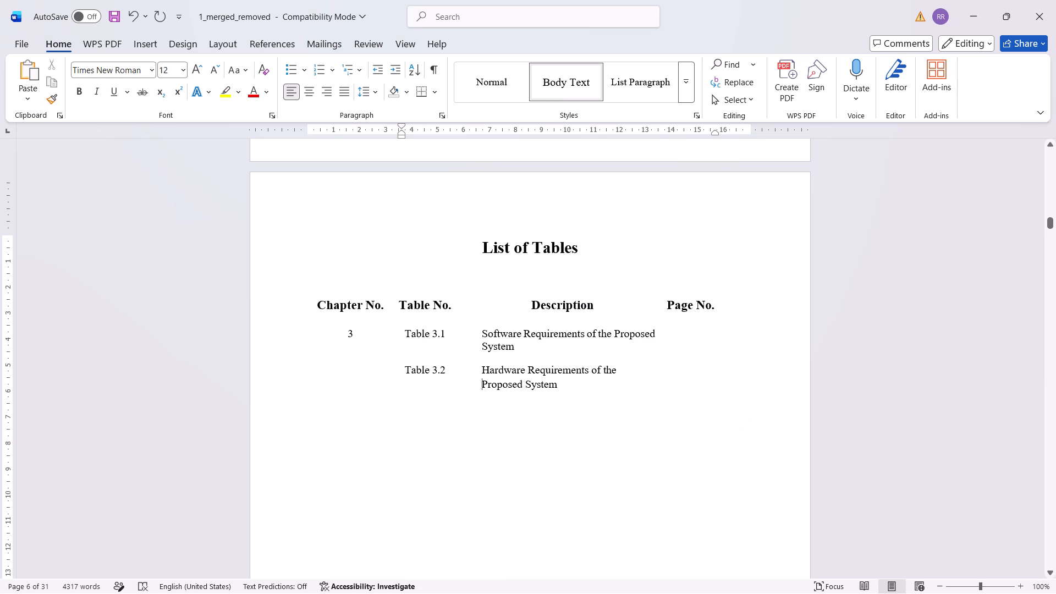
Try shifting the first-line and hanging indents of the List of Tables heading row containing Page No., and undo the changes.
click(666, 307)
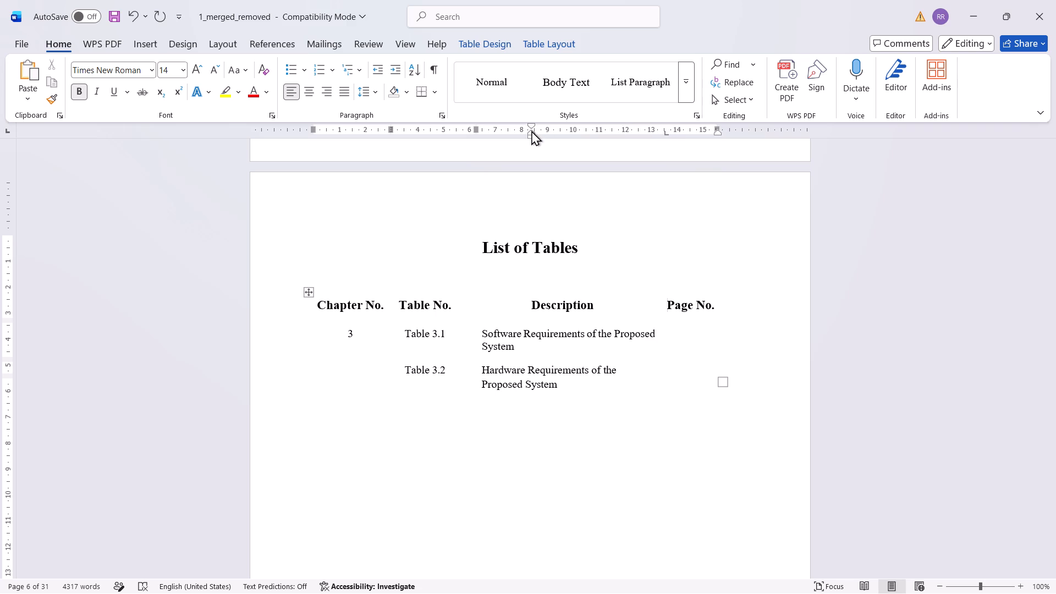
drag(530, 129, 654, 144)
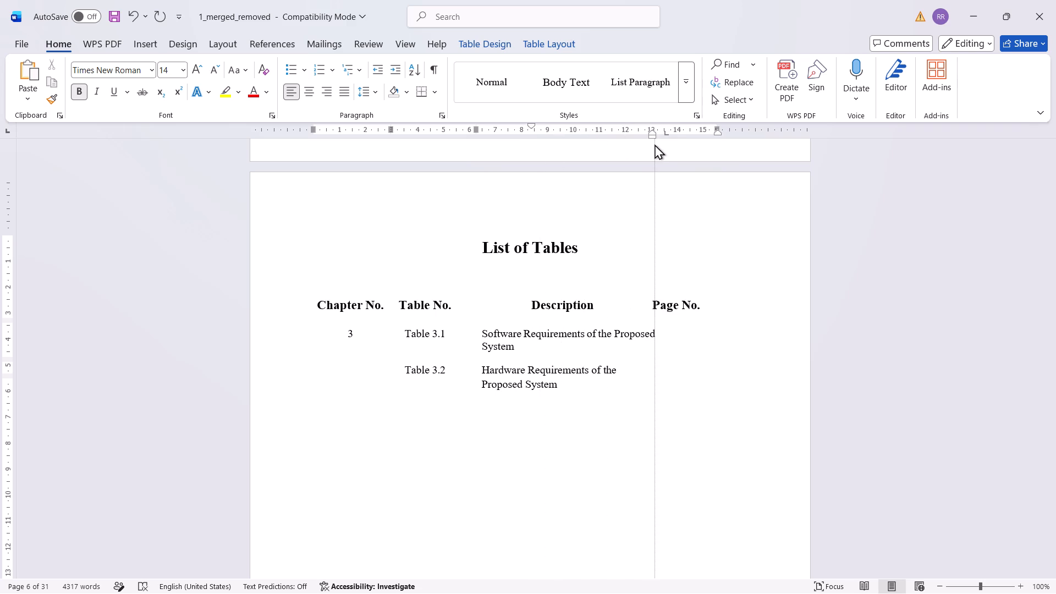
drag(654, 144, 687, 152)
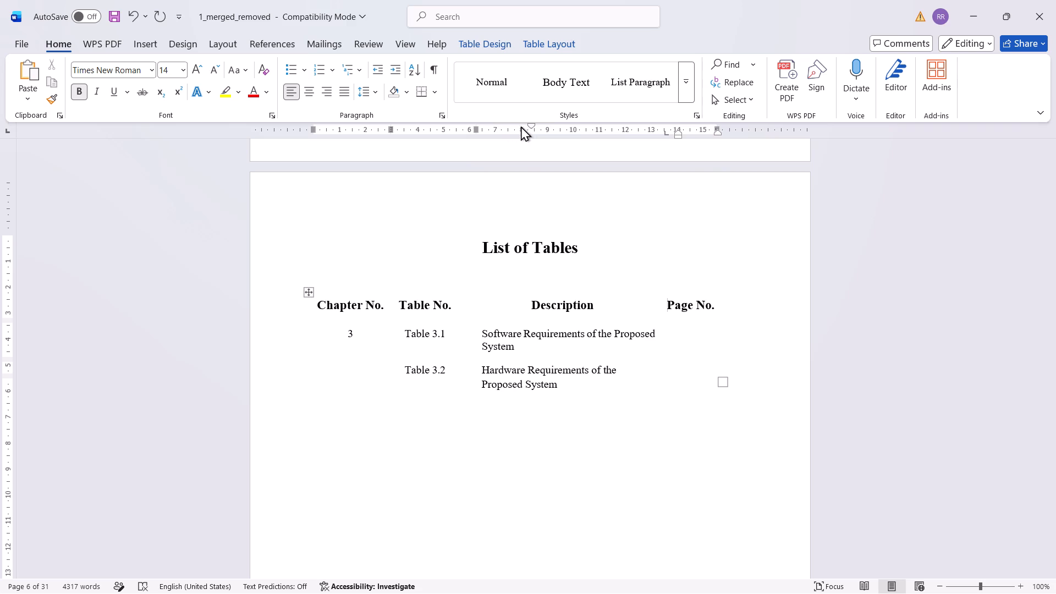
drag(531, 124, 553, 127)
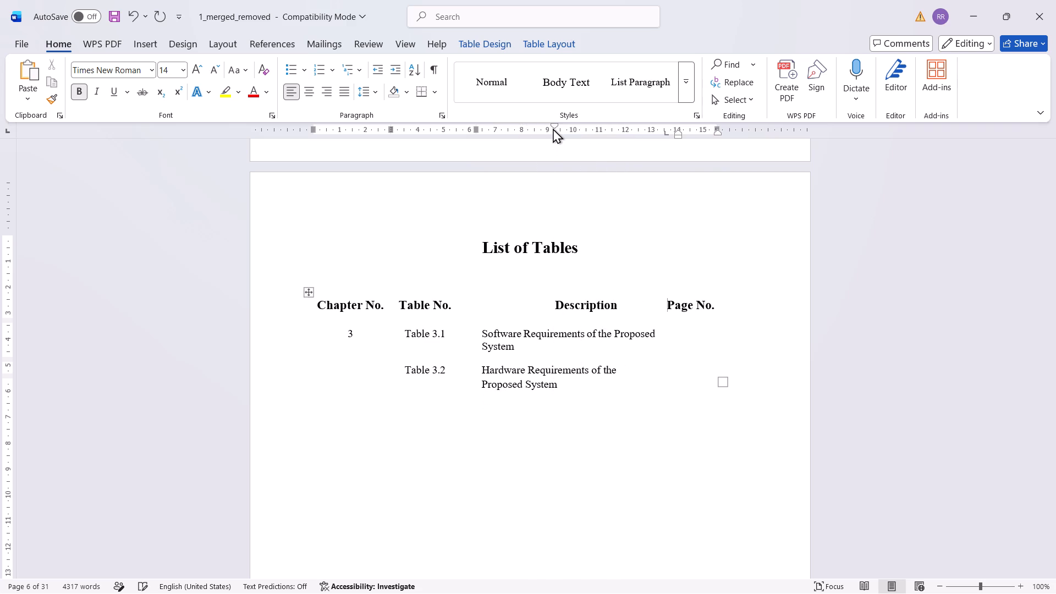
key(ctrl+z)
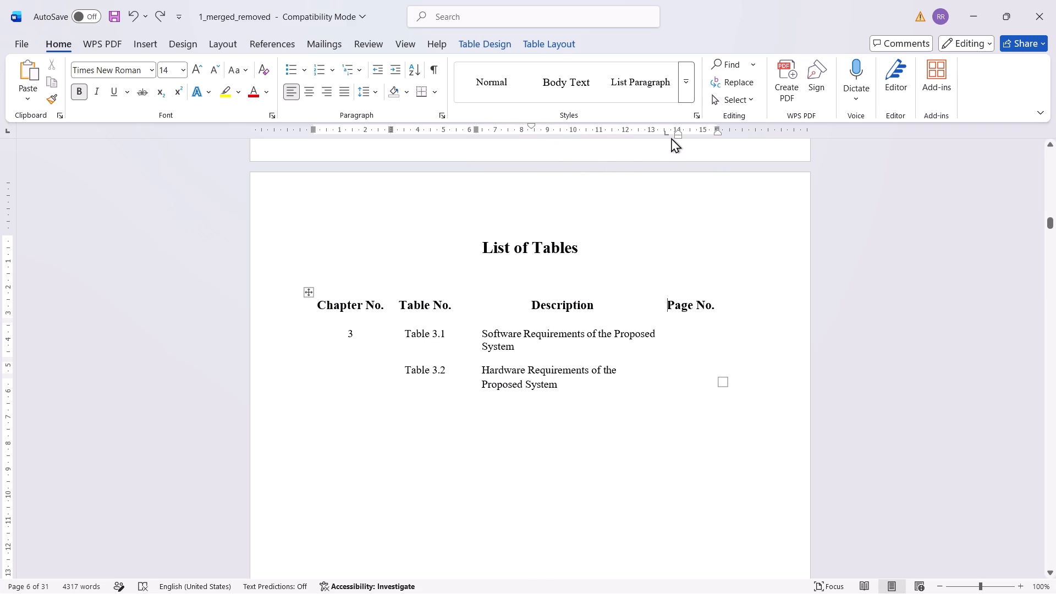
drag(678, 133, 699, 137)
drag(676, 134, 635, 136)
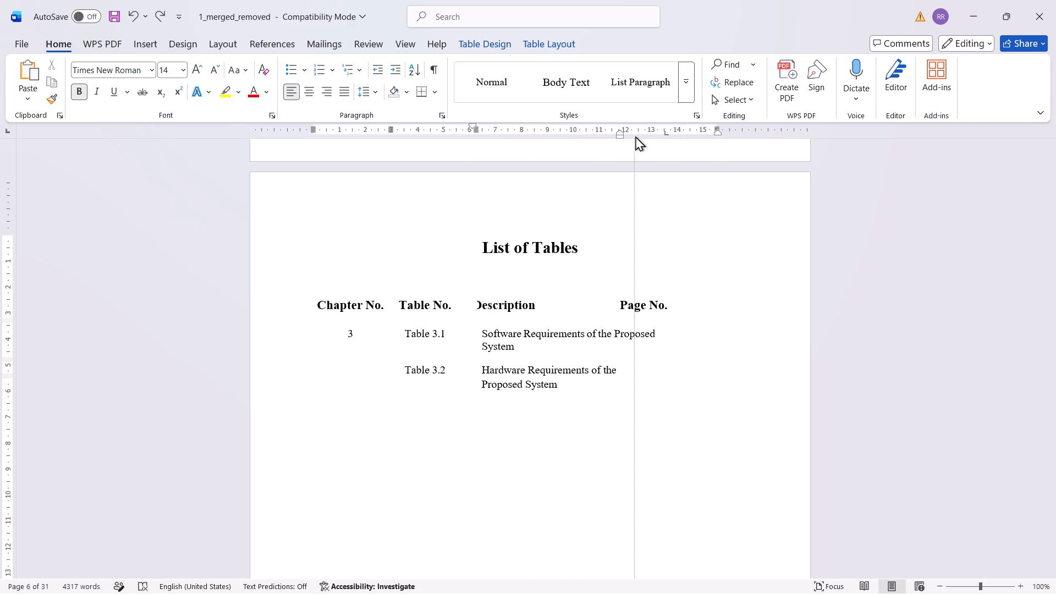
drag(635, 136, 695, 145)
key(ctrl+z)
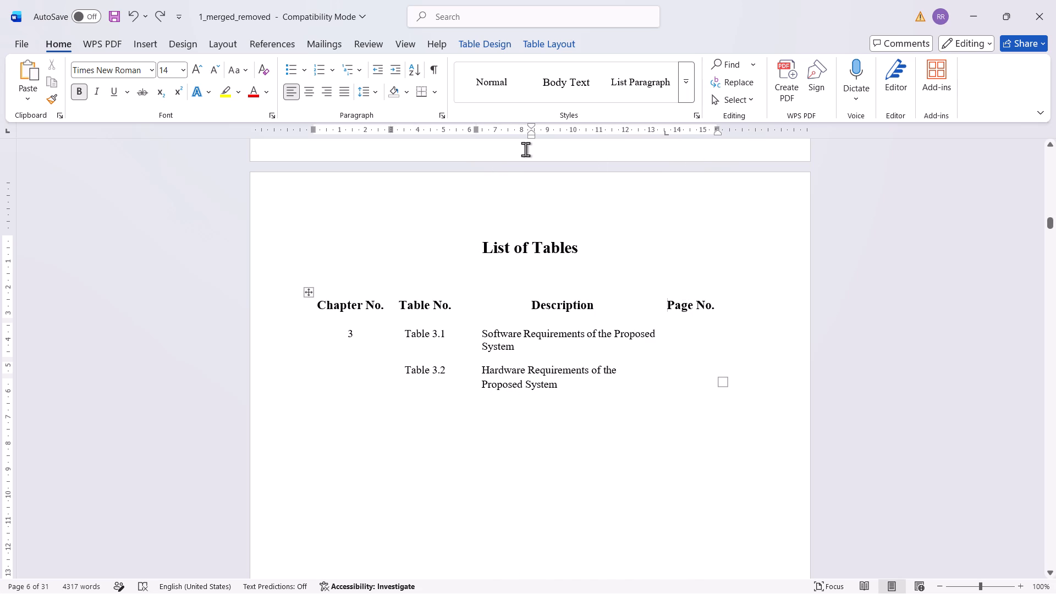
Reduce the first-line and hanging indents of the Description heading in the List of Tables to just before the ruler's 8 mark.
drag(531, 123, 531, 123)
drag(531, 123, 497, 116)
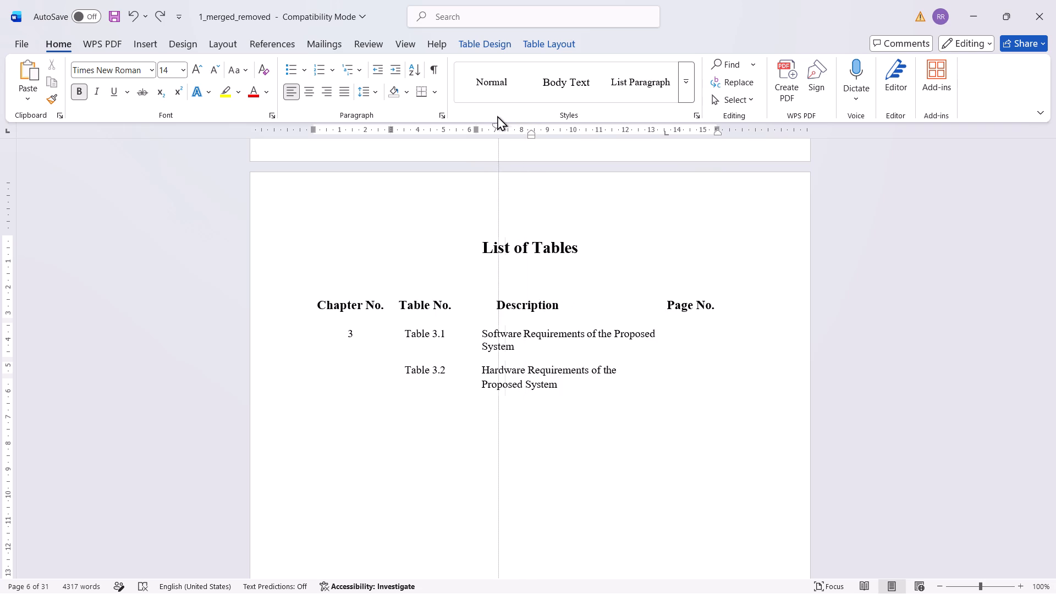
drag(497, 116, 490, 113)
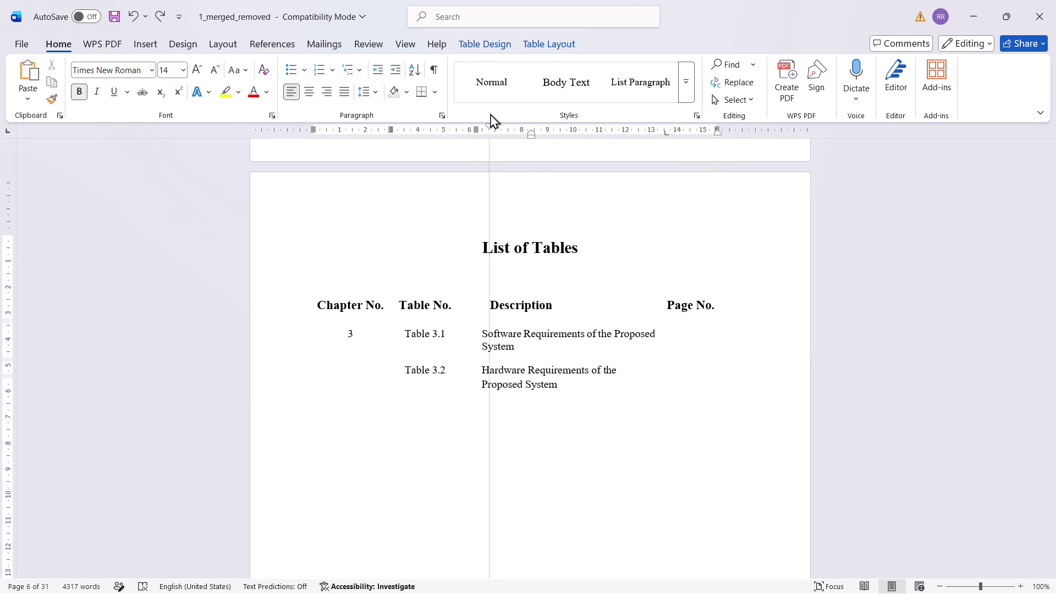
drag(490, 113, 518, 119)
click(531, 133)
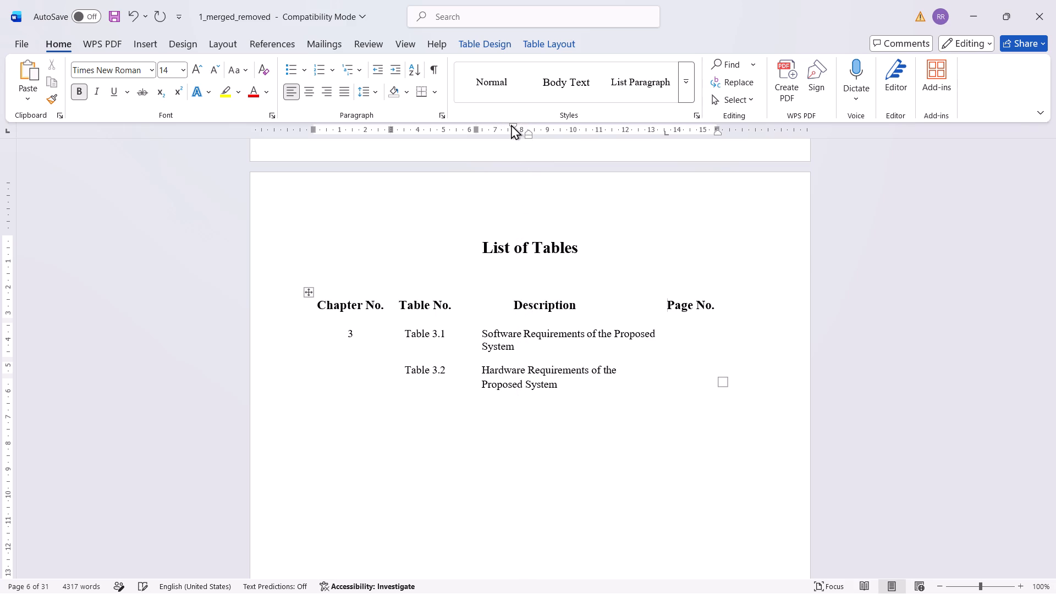
drag(512, 124, 528, 127)
drag(527, 133, 526, 133)
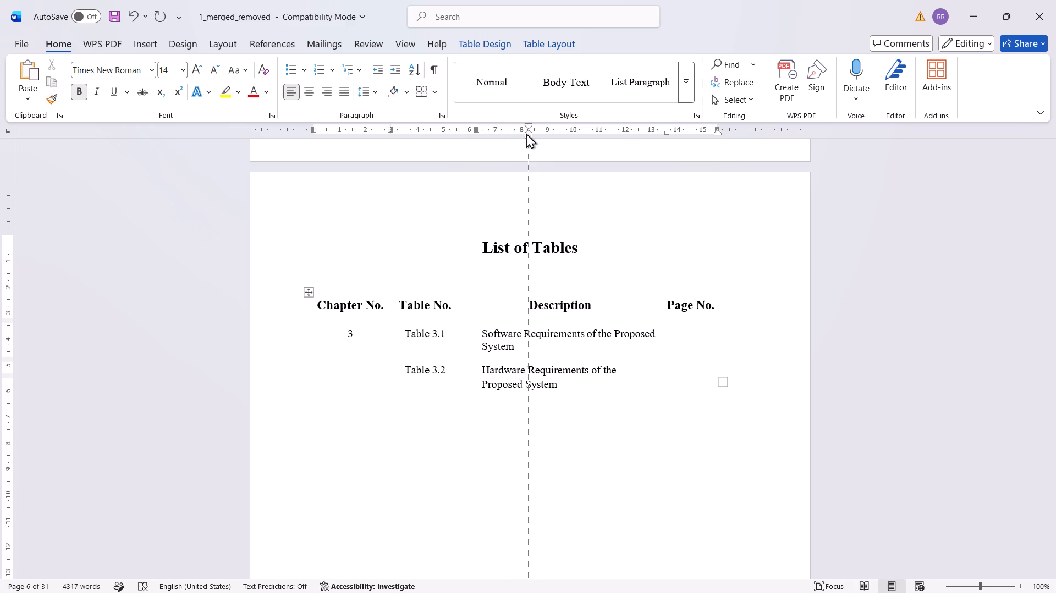
drag(526, 133, 516, 132)
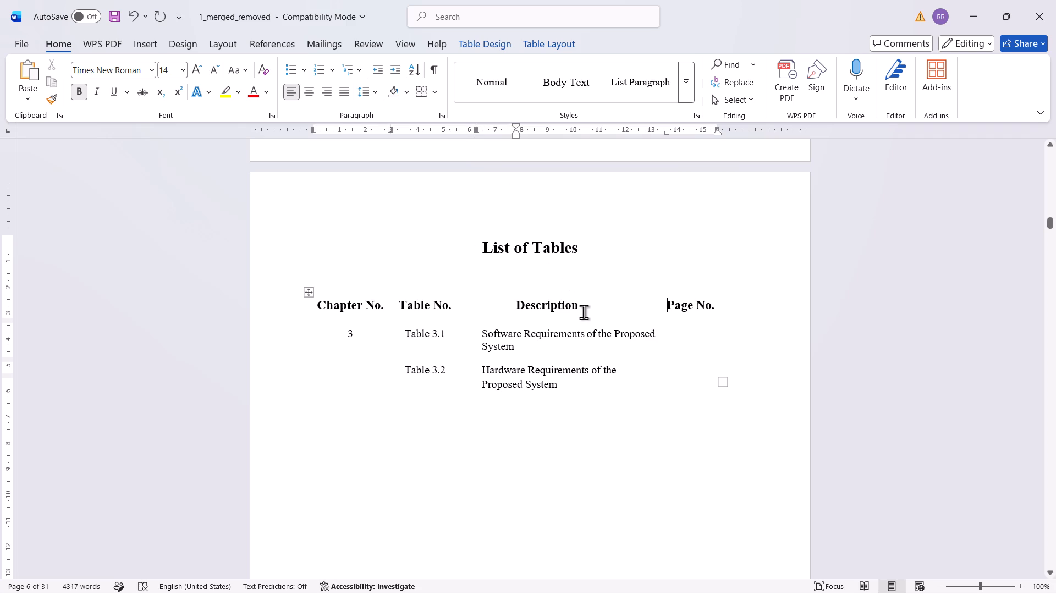
Centre-align the Description heading in the List of Tables.
drag(582, 307, 516, 301)
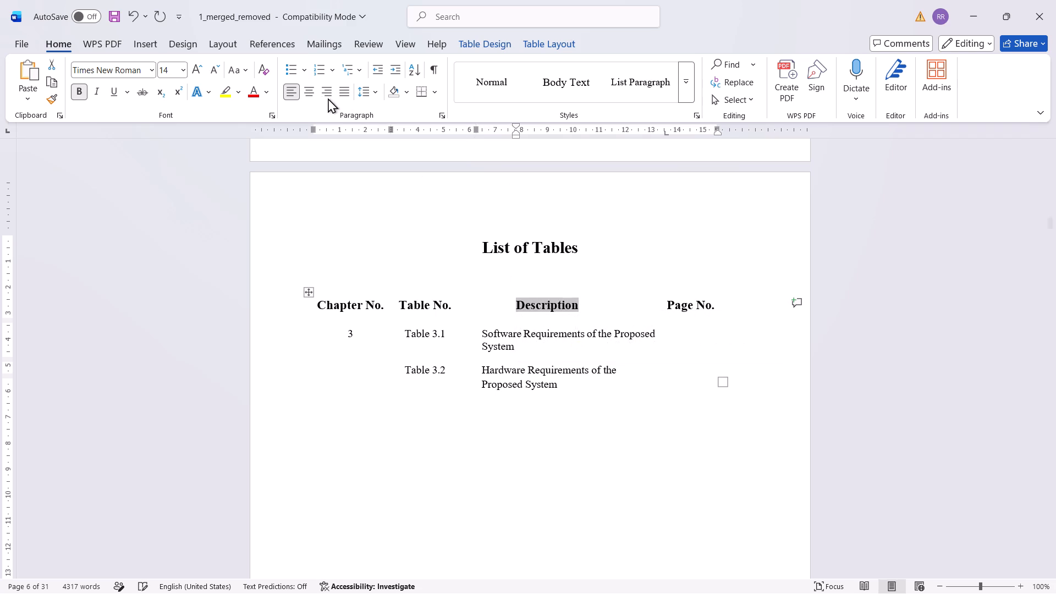
click(306, 92)
click(728, 457)
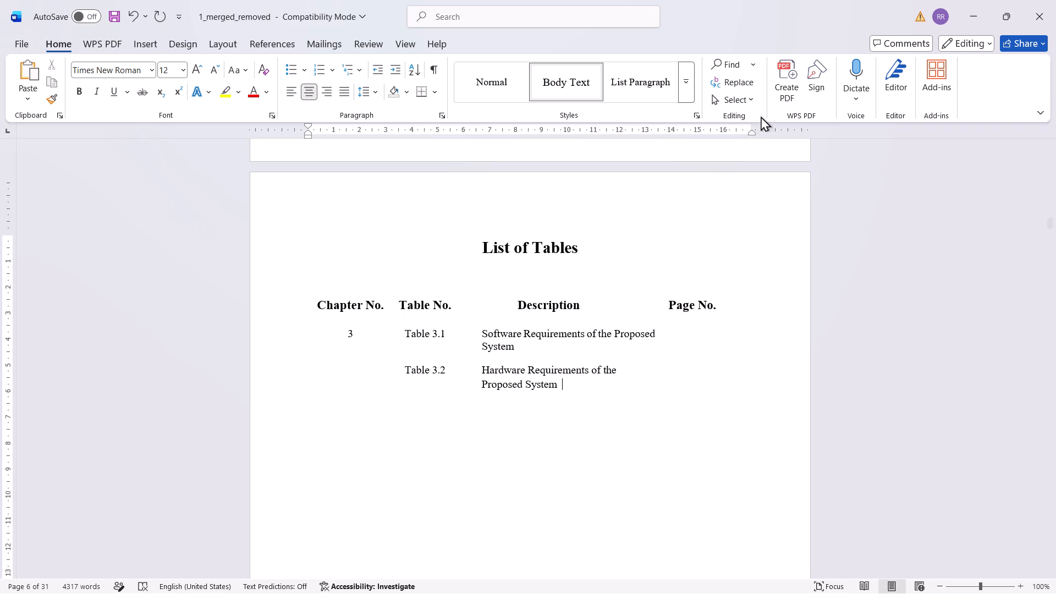
click(752, 133)
Save the document.
scroll(727, 423, down, 16)
key(ctrl+s)
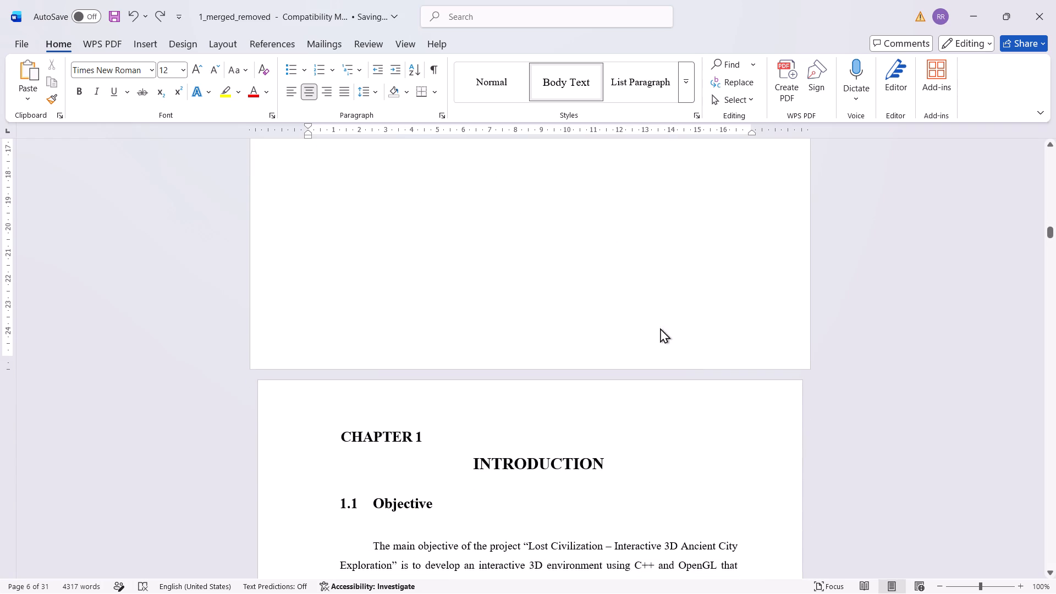
key(ctrl+s)
key(ctrl+s)
key(ctrl+s)
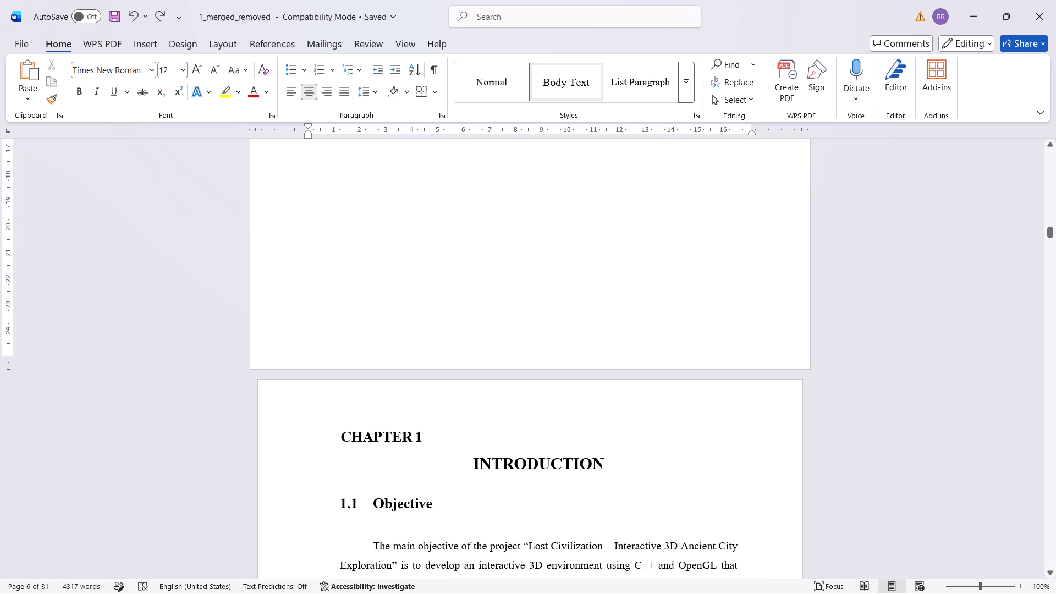
Review the Chapter 1 Introduction pages, checking the layout of the Objective and Scope sections and the page break before them.
scroll(661, 328, down, 9)
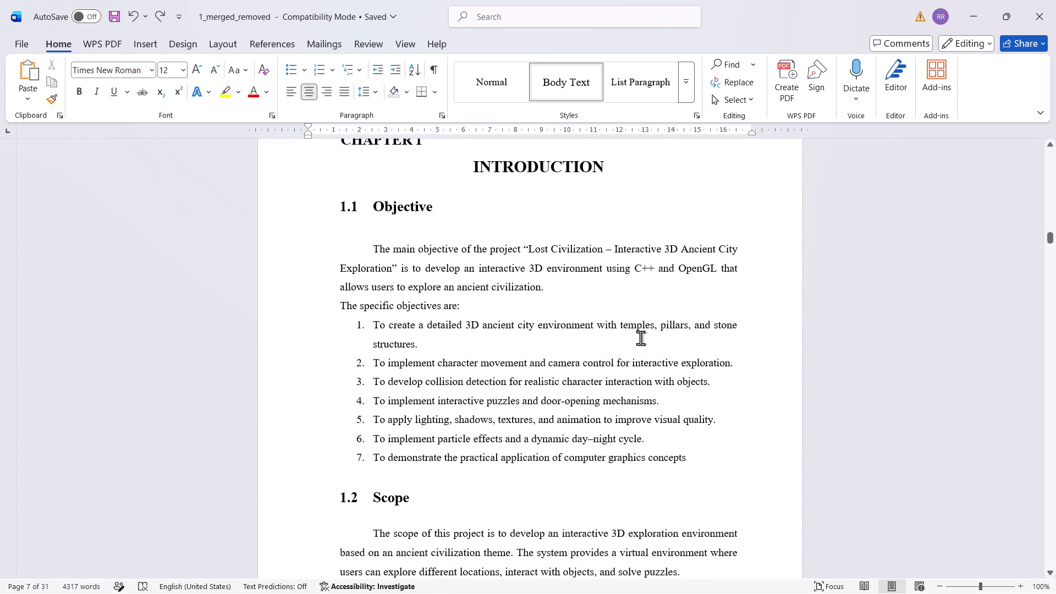
scroll(640, 338, up, 4)
scroll(640, 338, down, 12)
scroll(640, 339, up, 5)
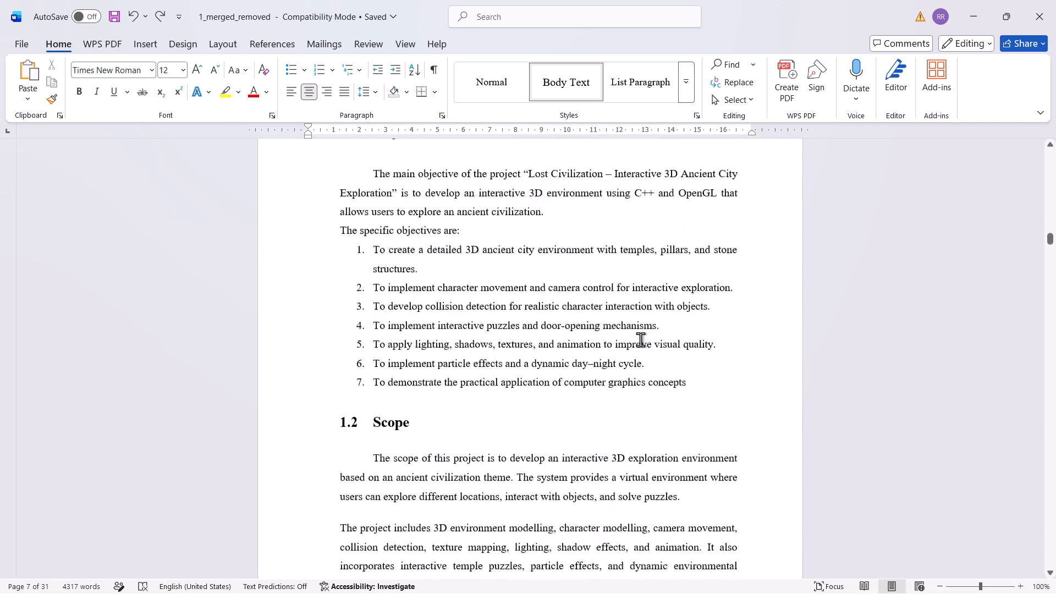
scroll(640, 339, up, 19)
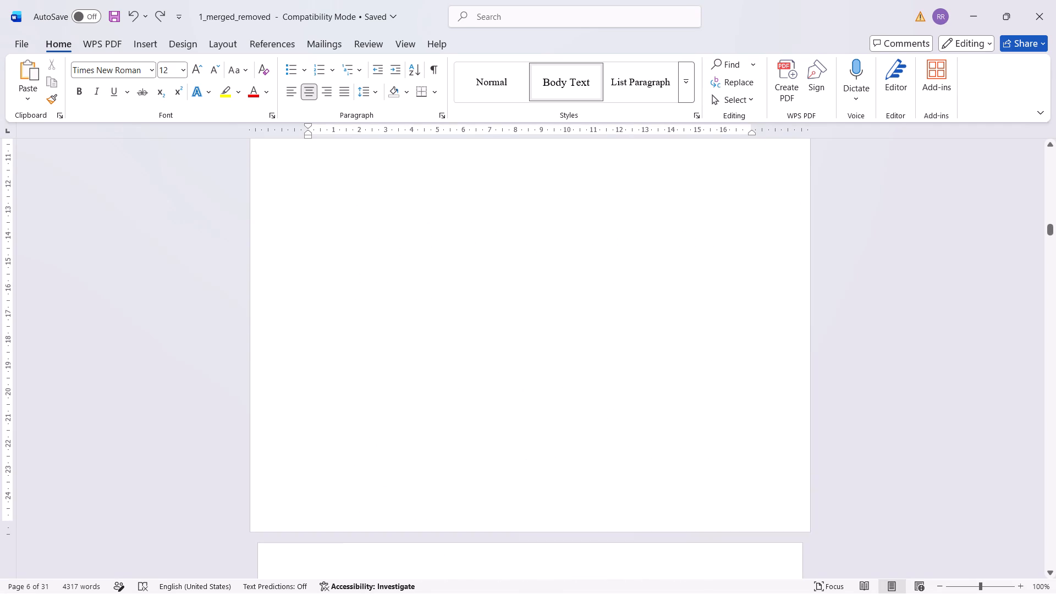
scroll(640, 339, up, 12)
scroll(640, 339, down, 20)
scroll(640, 339, down, 1)
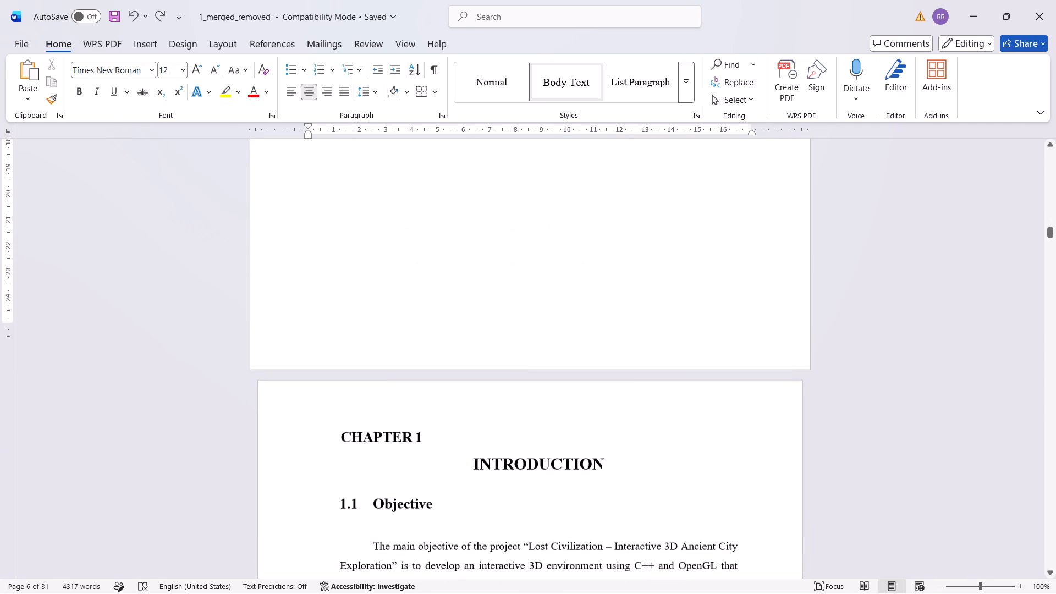
scroll(640, 339, down, 19)
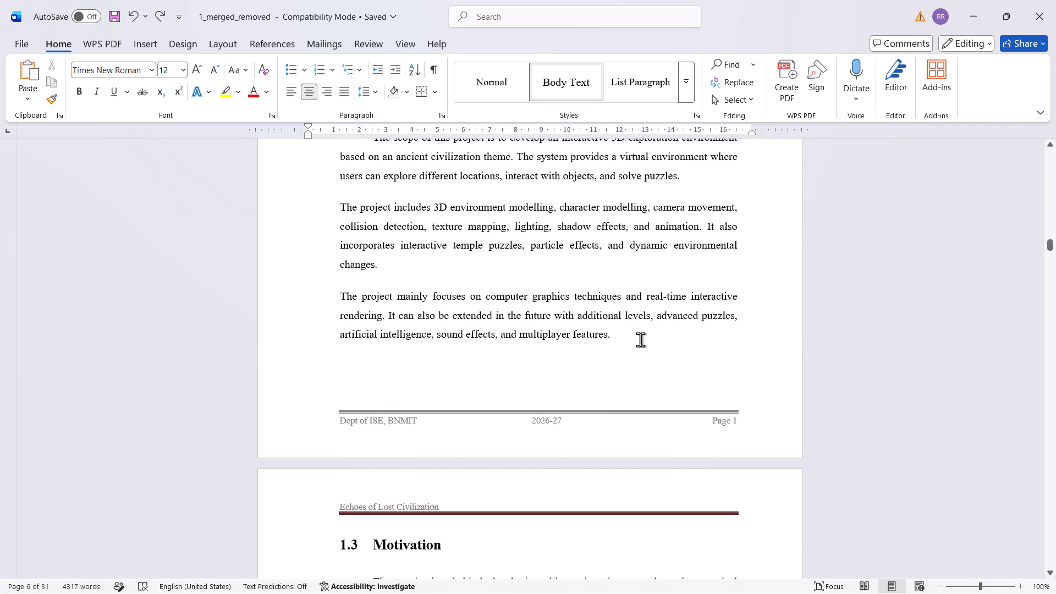
scroll(640, 339, up, 16)
scroll(640, 339, down, 7)
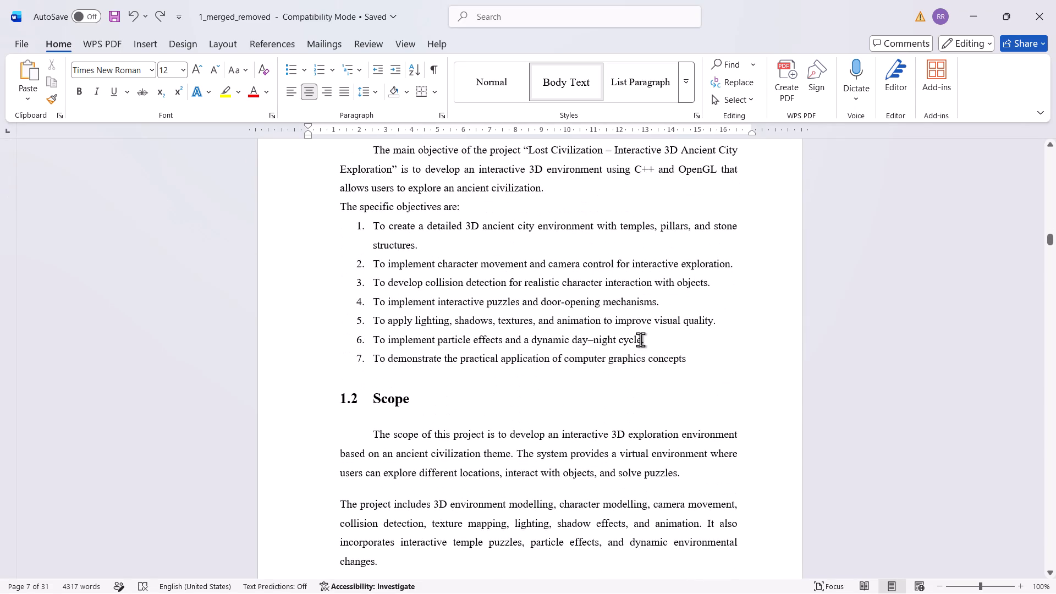
scroll(640, 339, up, 5)
scroll(640, 339, down, 3)
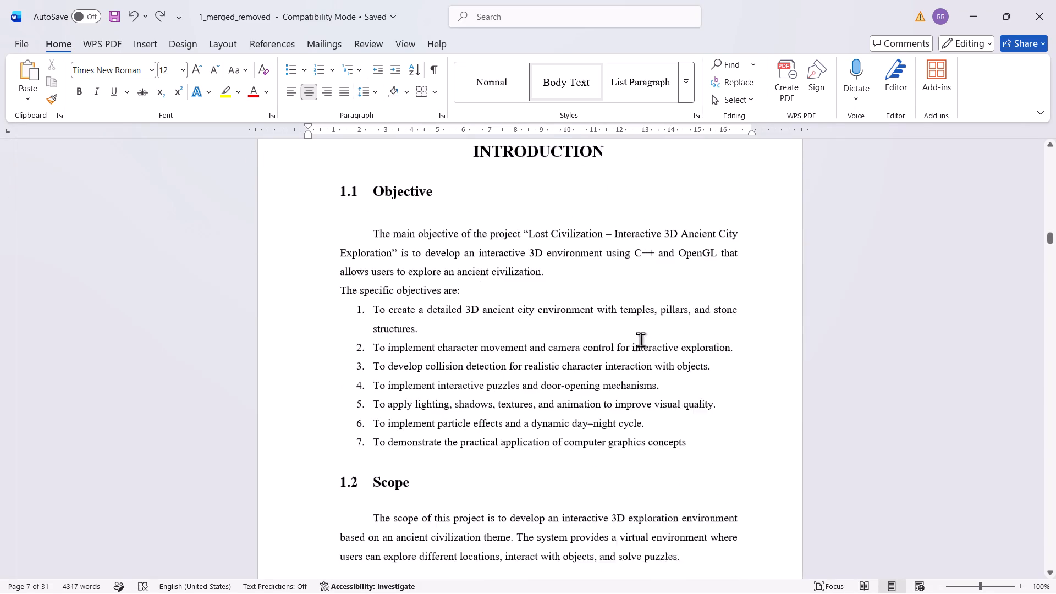
Review the Chapter 1 sections from Objective through Application Development Need & Importance up to the start of Chapter 2.
drag(689, 431, 327, 293)
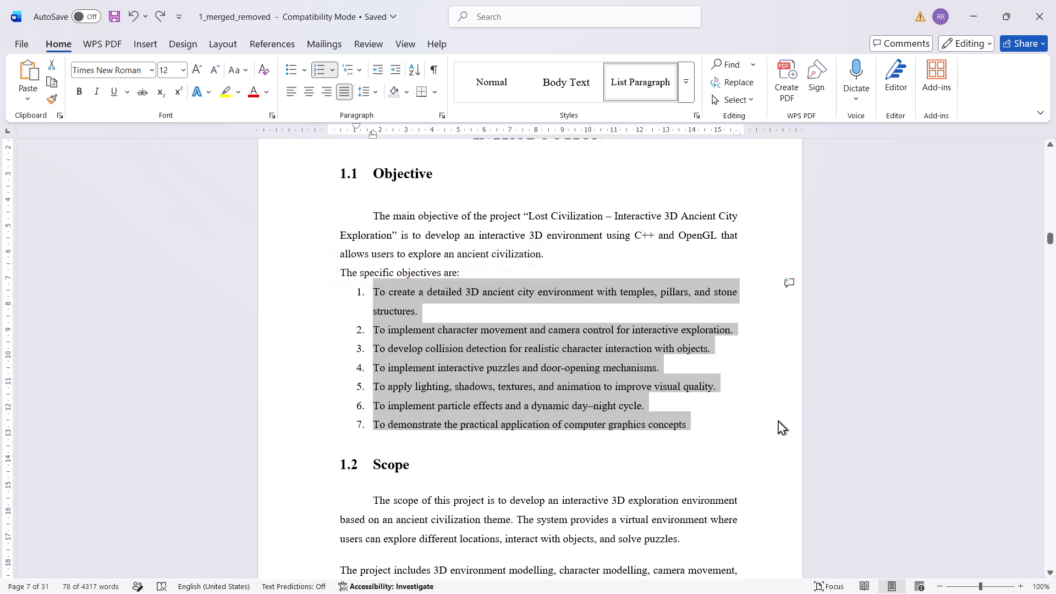
click(778, 420)
scroll(623, 388, down, 10)
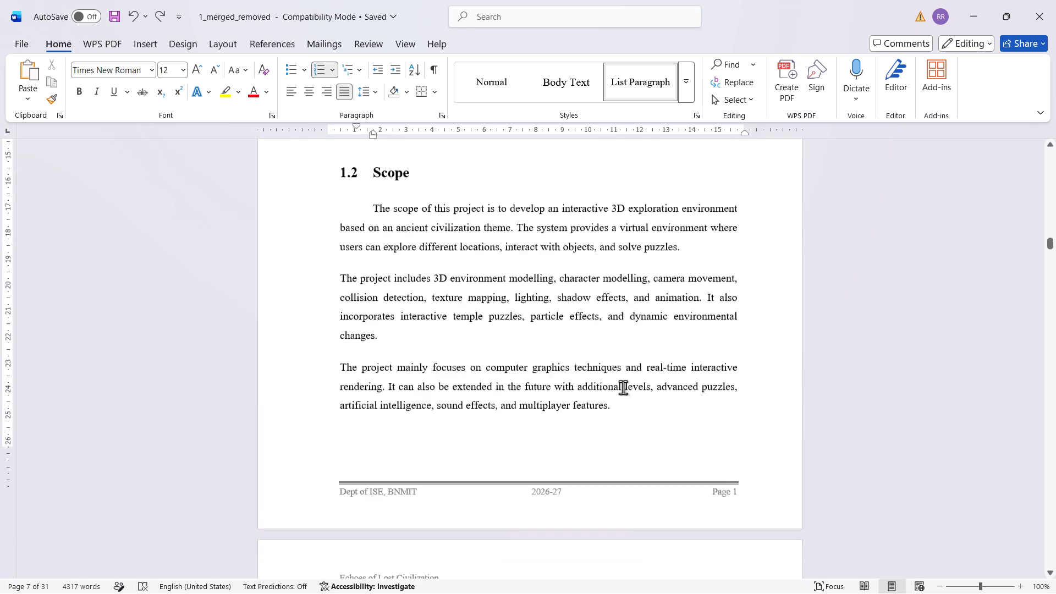
scroll(623, 387, down, 15)
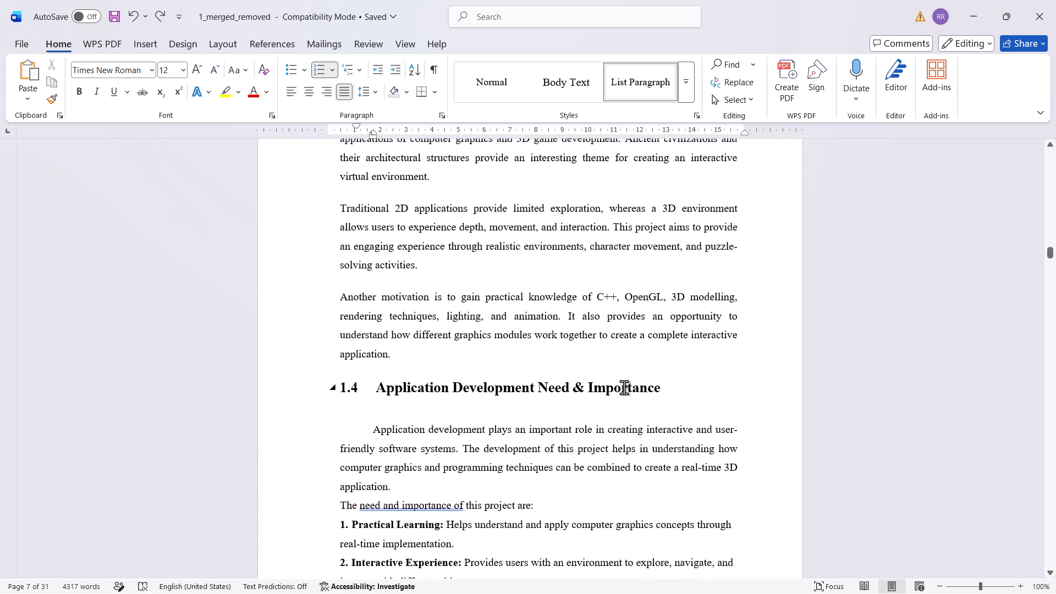
scroll(624, 388, down, 7)
scroll(624, 388, up, 11)
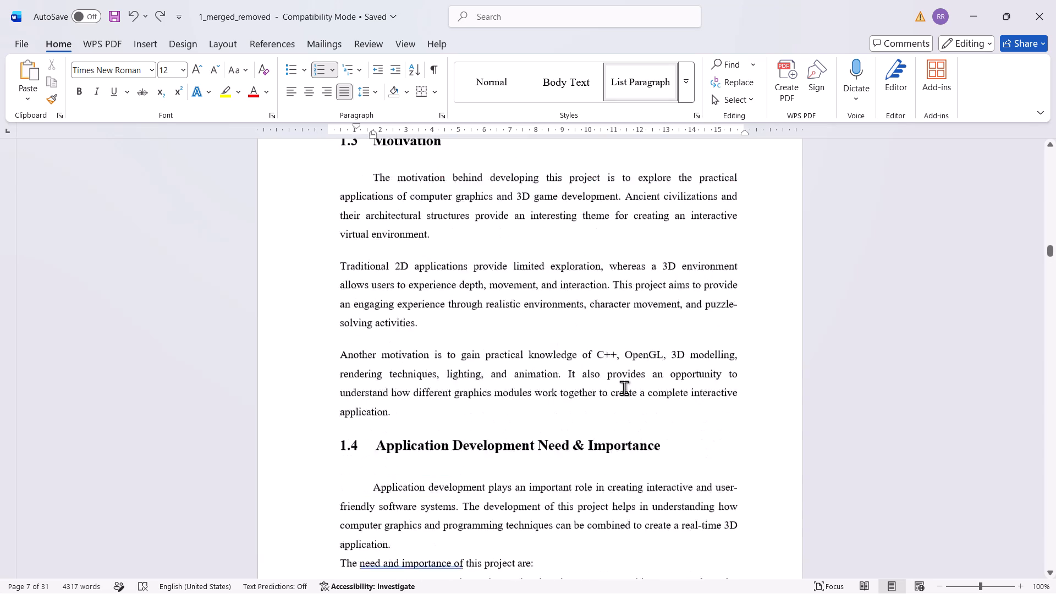
scroll(624, 388, up, 3)
scroll(624, 388, down, 1)
scroll(566, 210, up, 1)
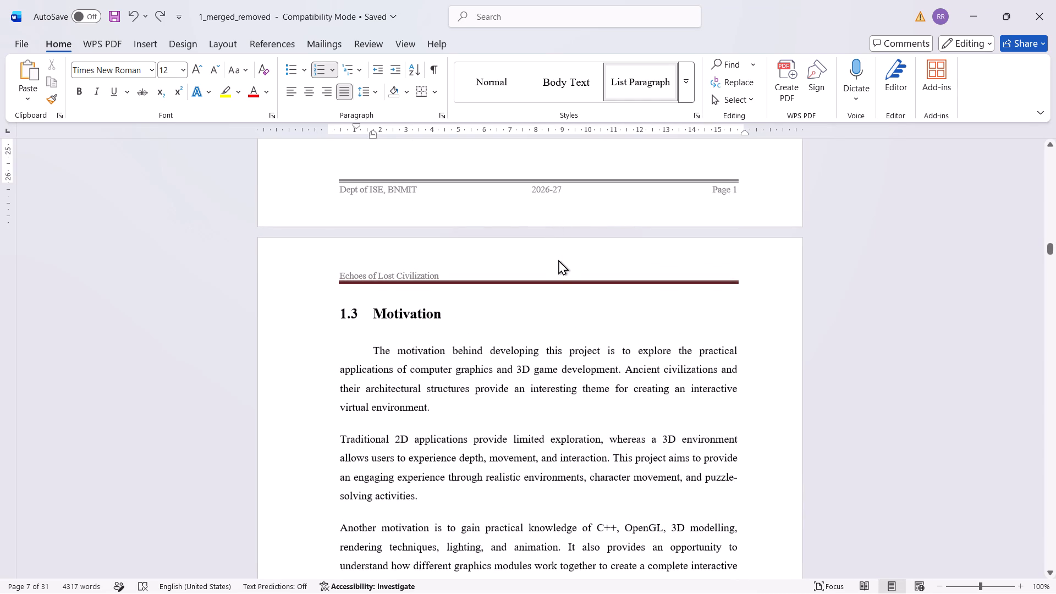
scroll(558, 260, up, 9)
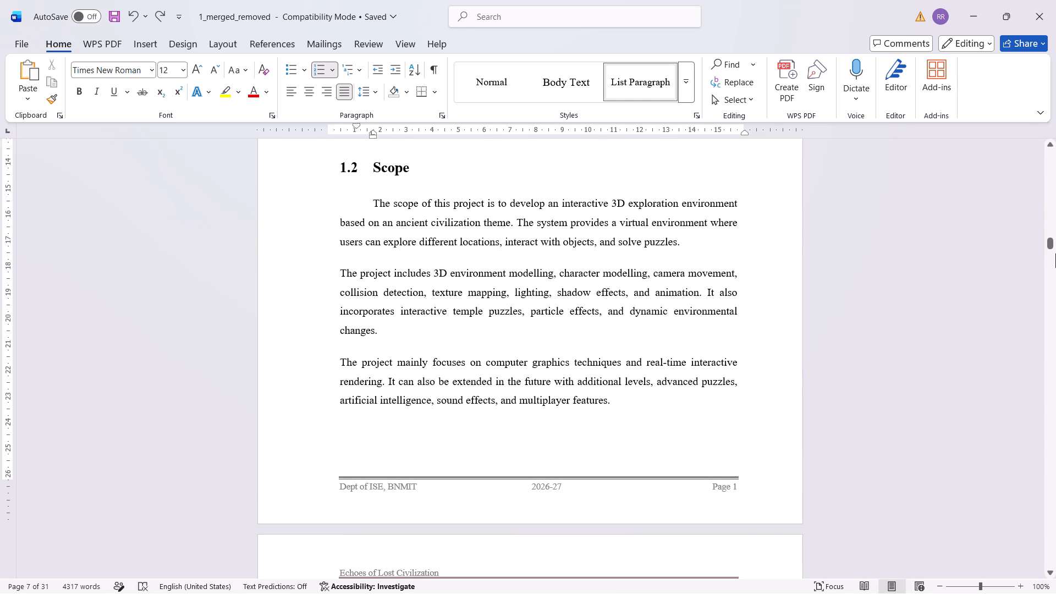
drag(1051, 238, 1048, 230)
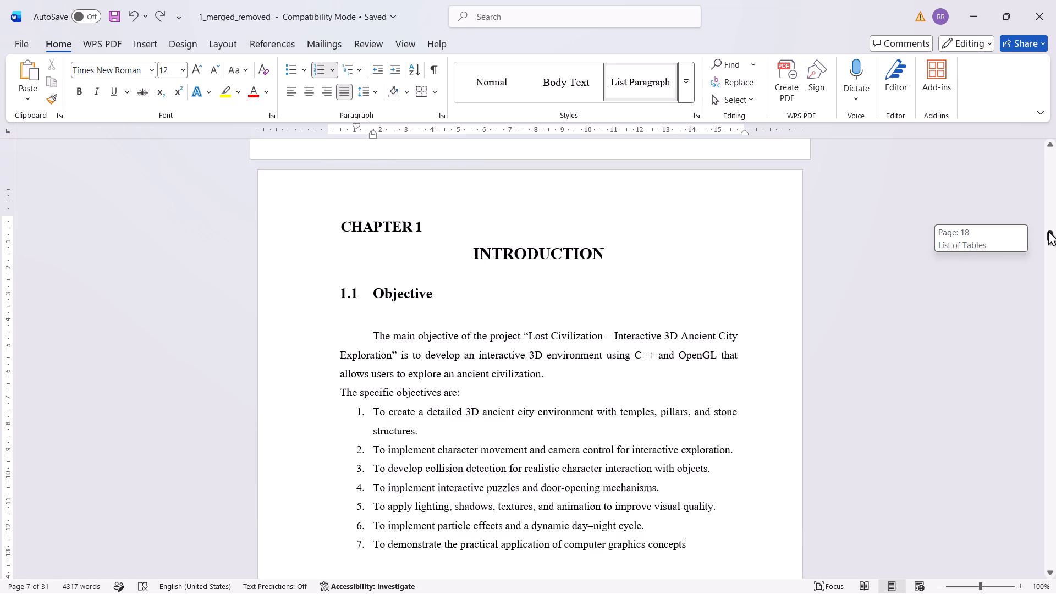
drag(1048, 230, 1050, 256)
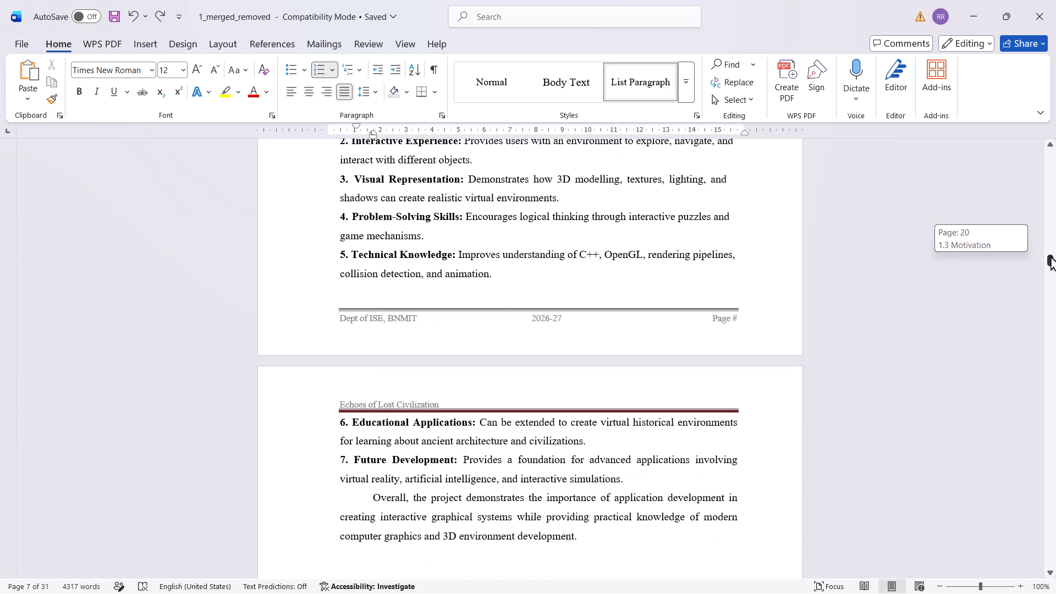
drag(1050, 256, 1050, 244)
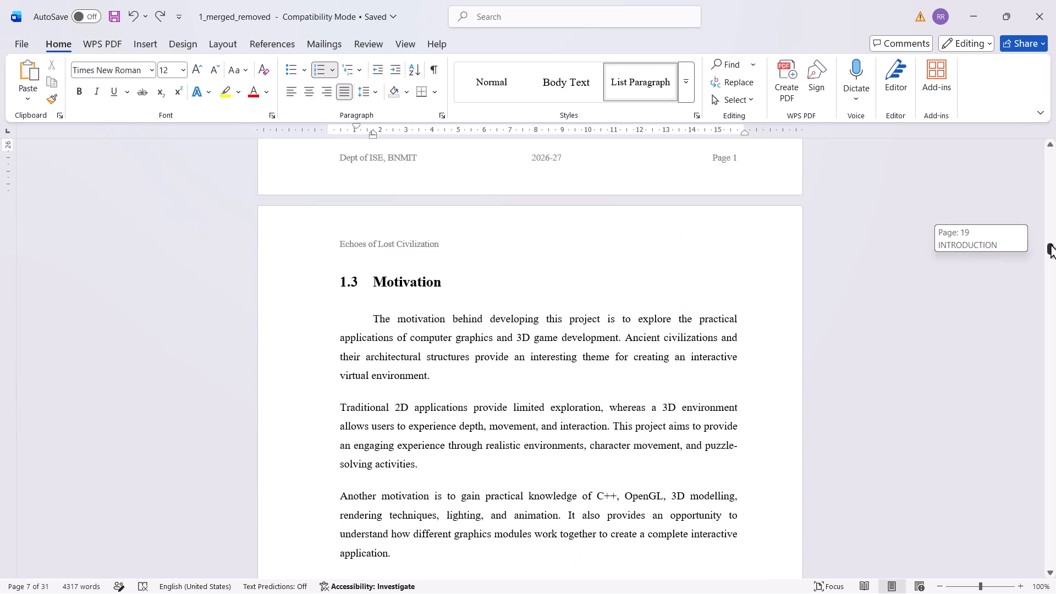
drag(1050, 244, 1050, 255)
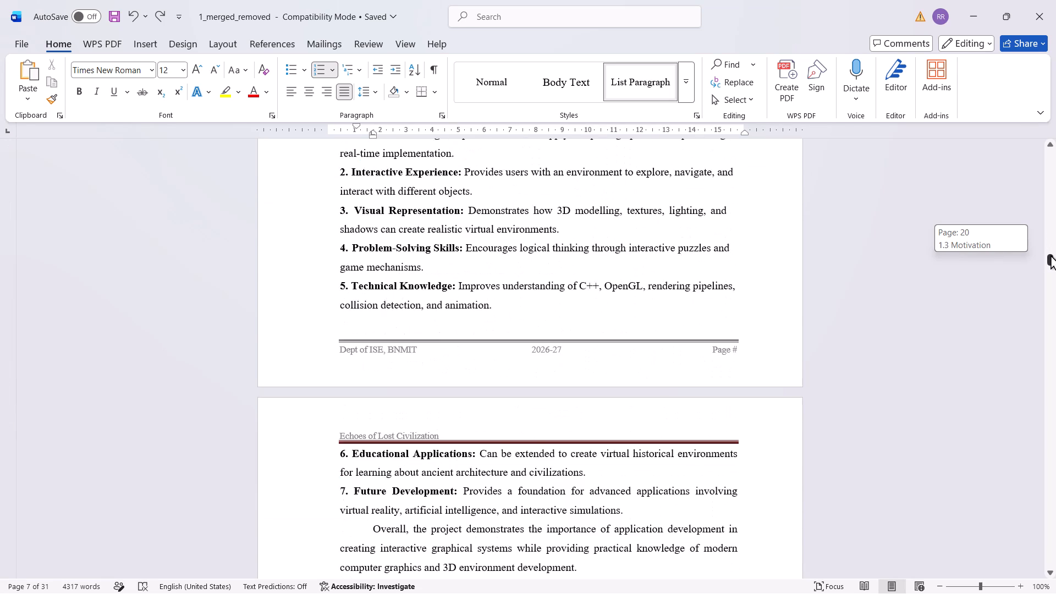
drag(1050, 255, 1051, 257)
scroll(1019, 279, down, 13)
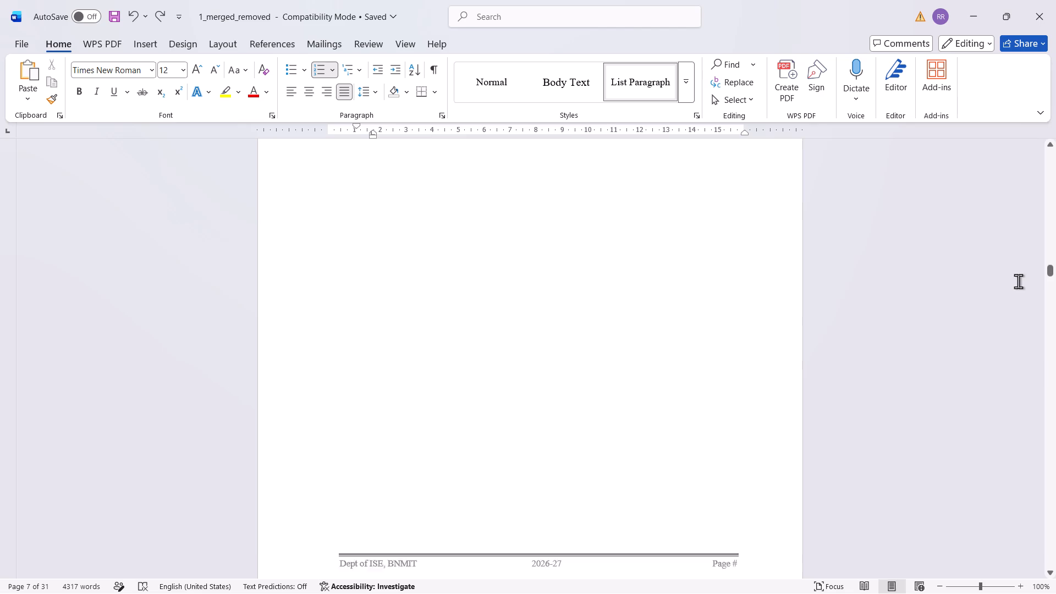
scroll(1018, 281, down, 17)
scroll(1019, 282, up, 7)
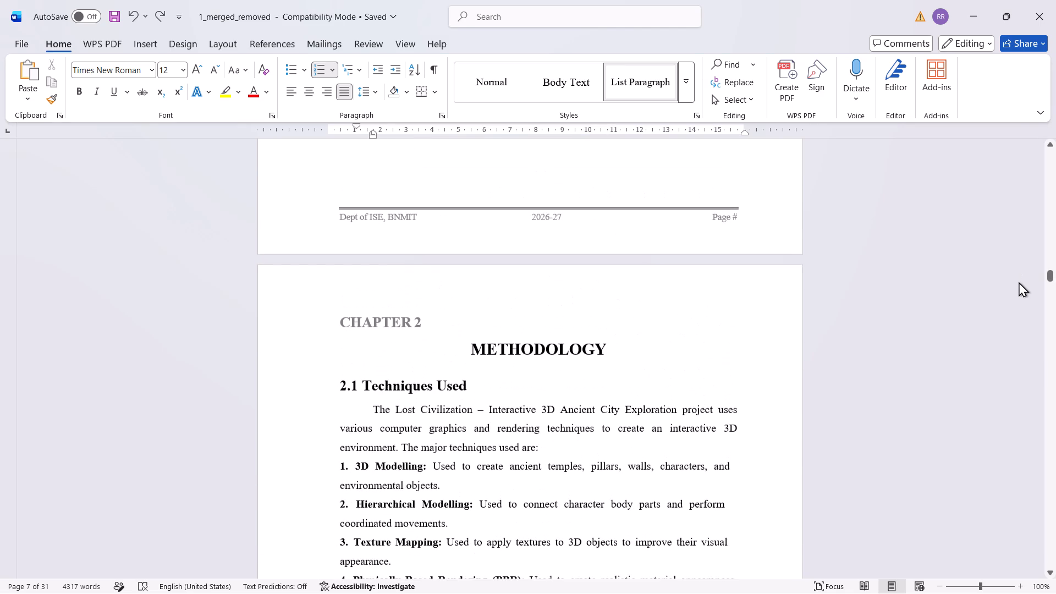
Open the Chapter 2 page header for editing, go to the following Section 13 header and unlink it from the previous section.
double_click(619, 302)
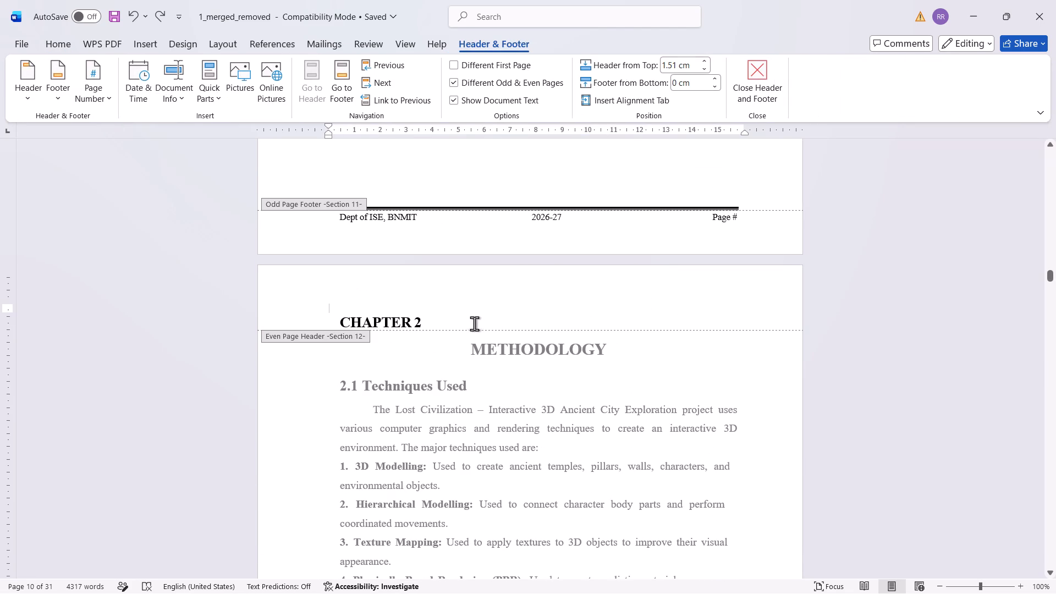
drag(422, 322, 340, 316)
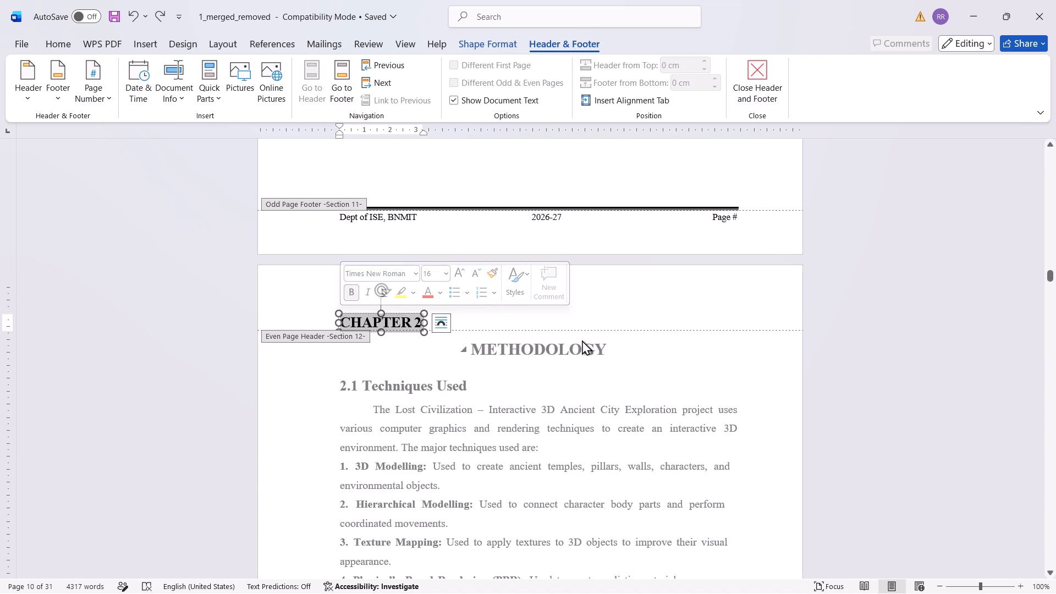
click(597, 319)
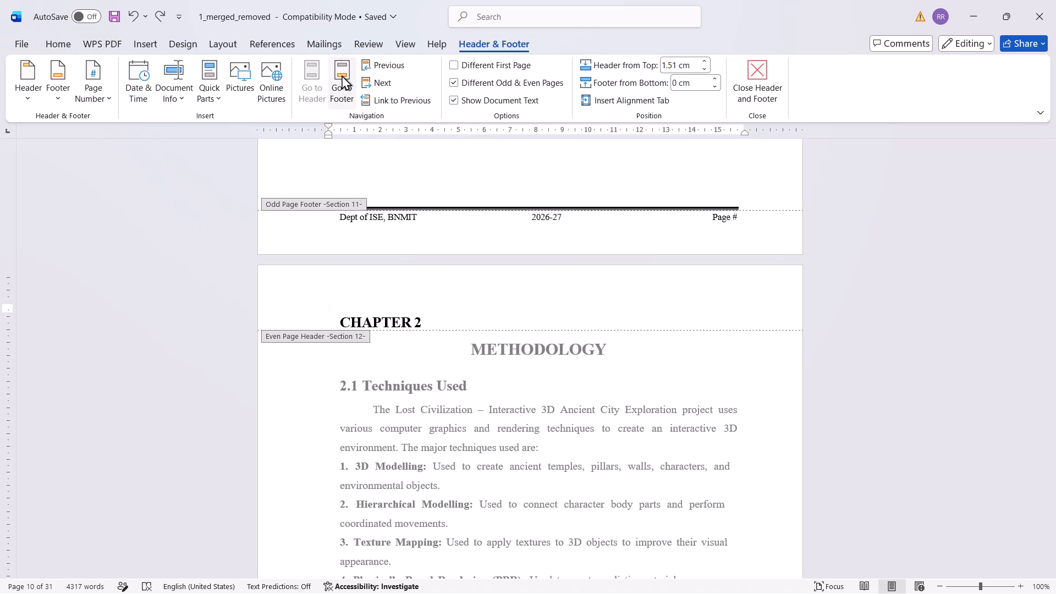
click(394, 81)
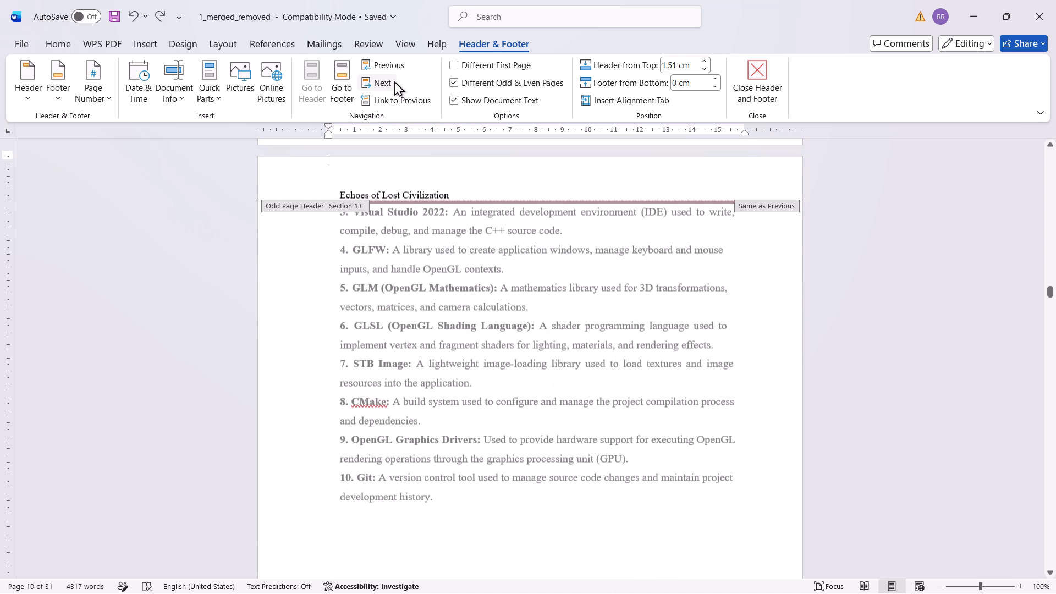
click(395, 97)
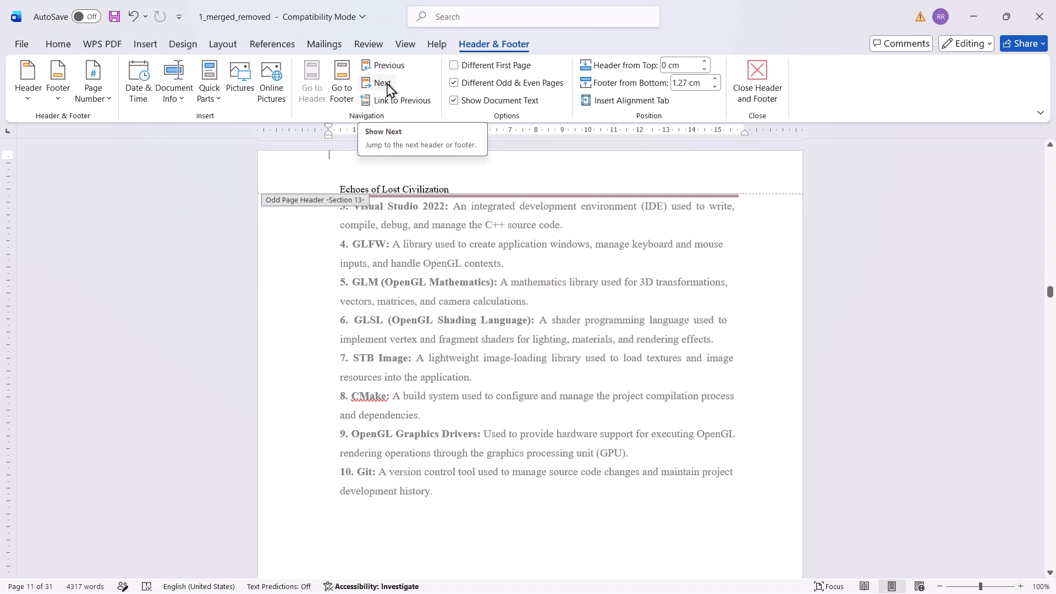
Examine the headers and footers from Chapter 2 back to the Motivation page for links to the previous section.
scroll(544, 251, up, 1)
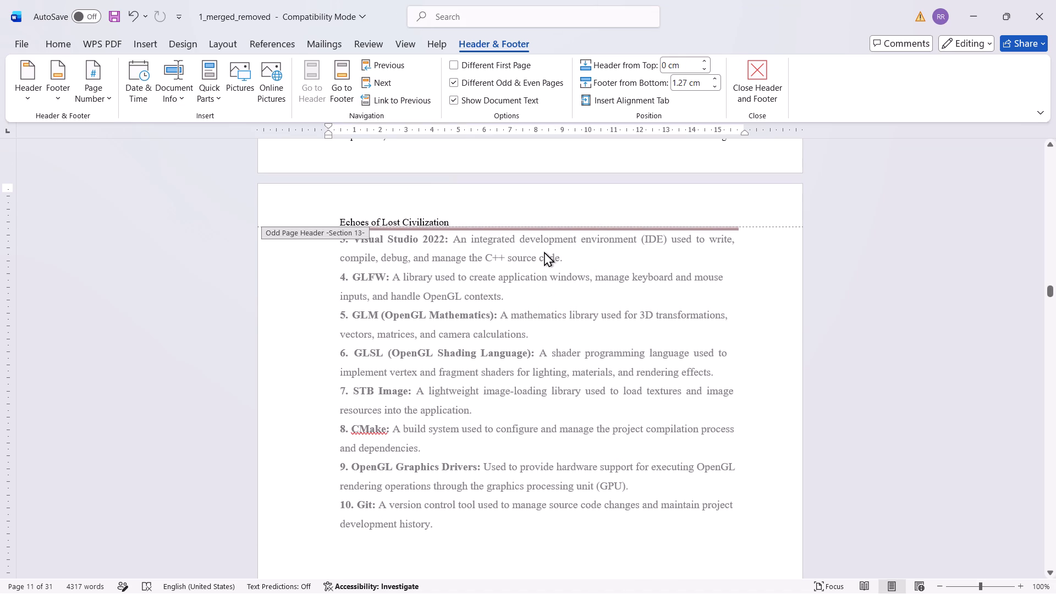
scroll(544, 251, up, 20)
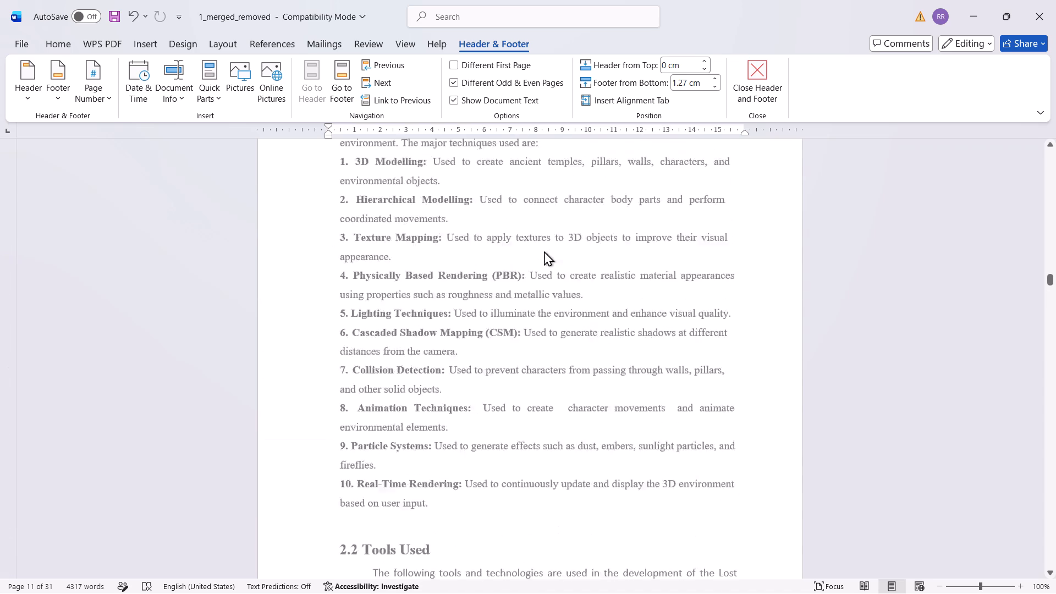
scroll(544, 251, up, 3)
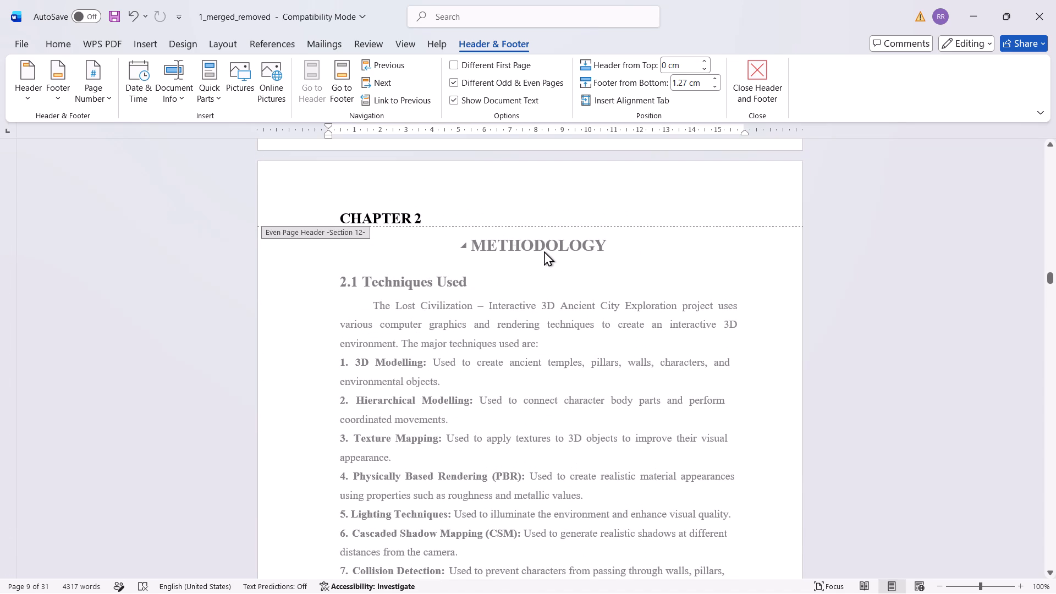
scroll(544, 251, up, 15)
scroll(544, 251, up, 13)
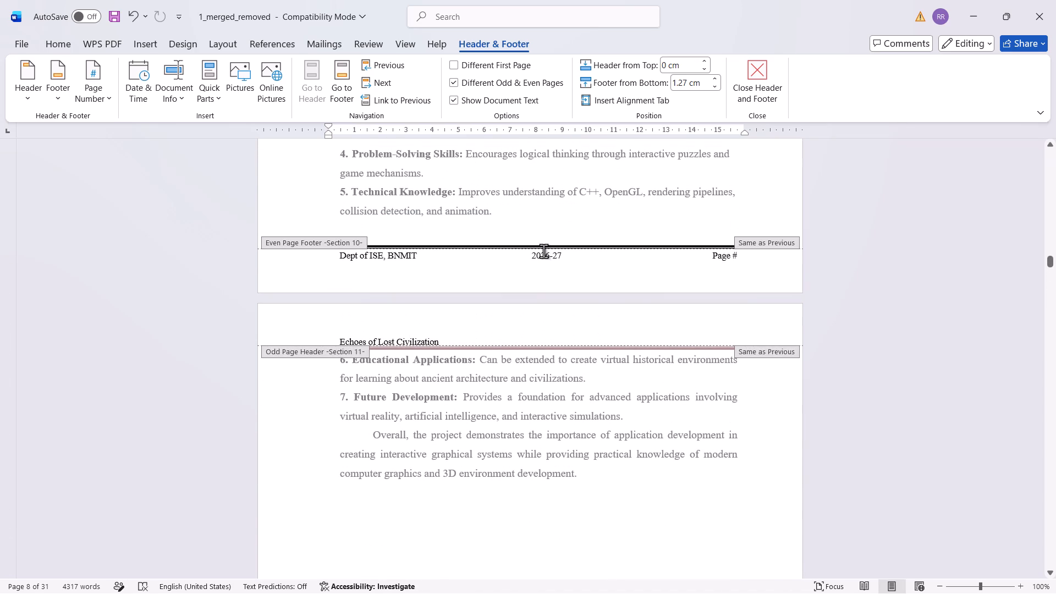
scroll(543, 251, up, 20)
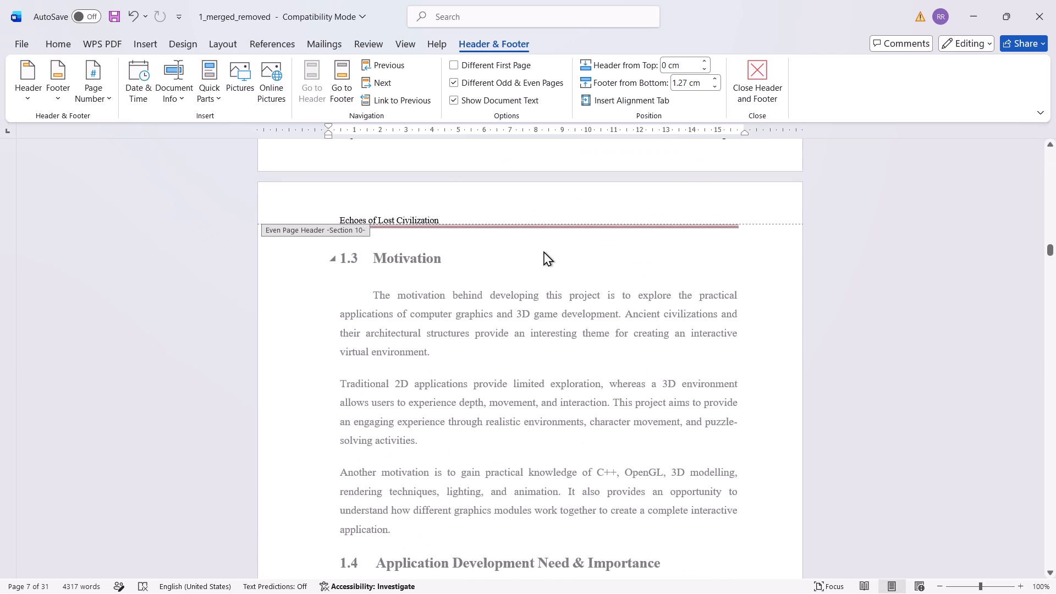
scroll(543, 251, down, 17)
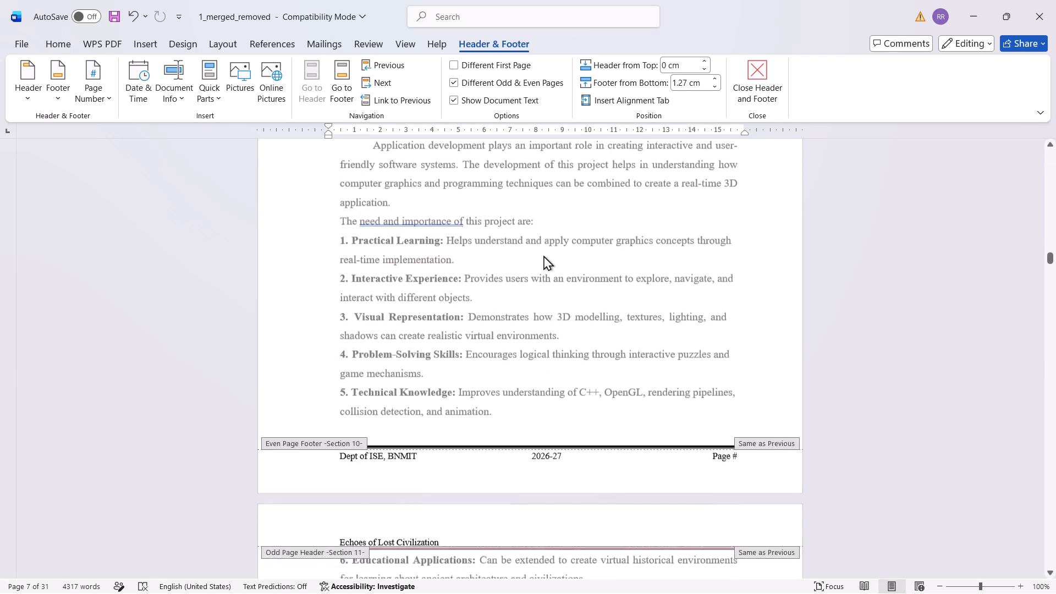
scroll(543, 255, down, 10)
scroll(543, 257, up, 7)
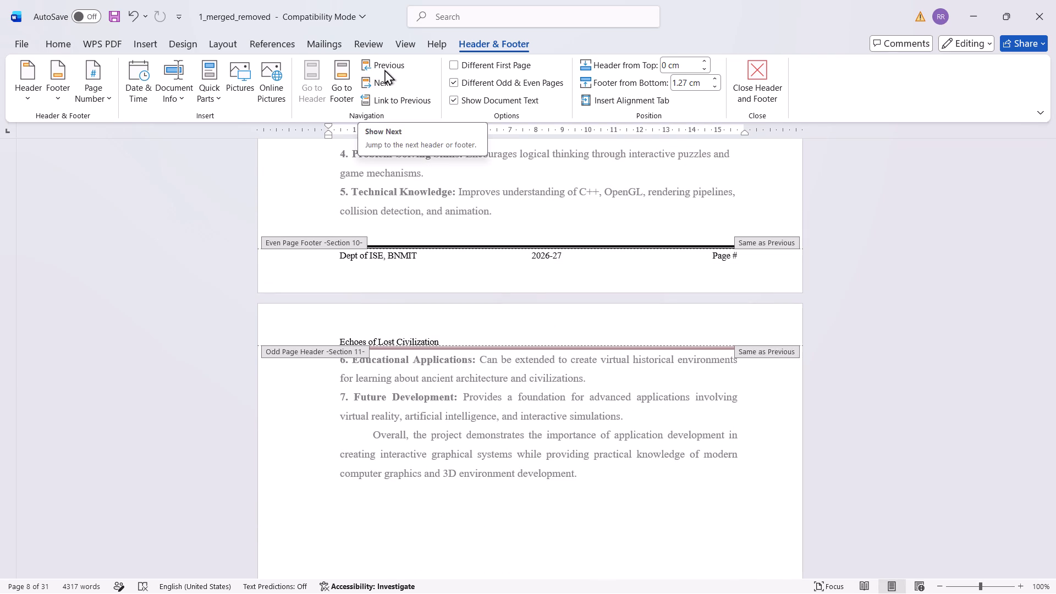
Go back to the first section's header and unlink the front-matter headers before Chapter 1 from their previous sections.
triple_click(382, 65)
triple_click(382, 65)
double_click(382, 65)
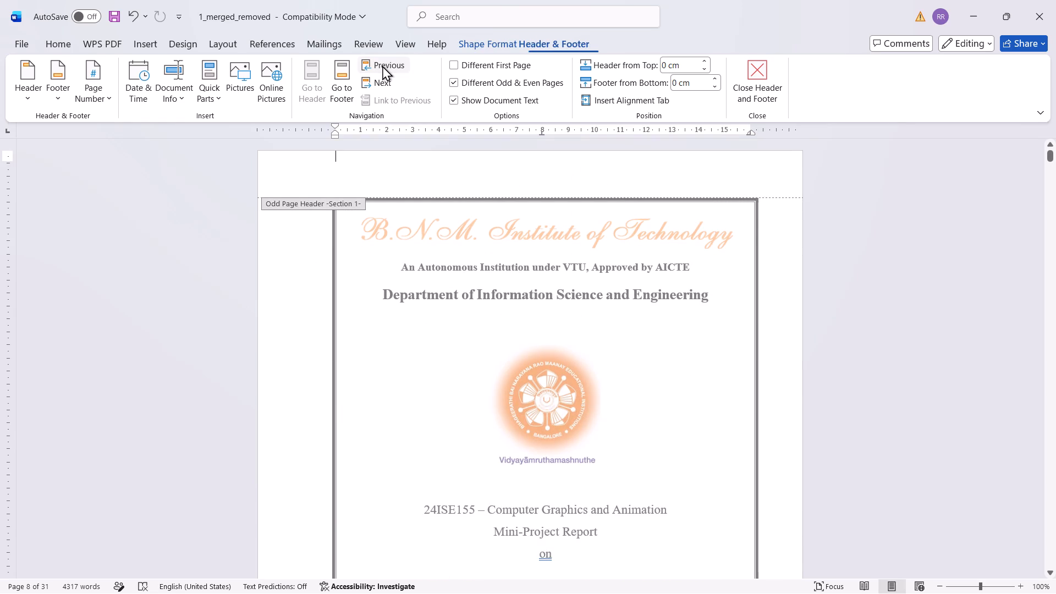
click(382, 65)
click(388, 76)
click(395, 100)
click(385, 83)
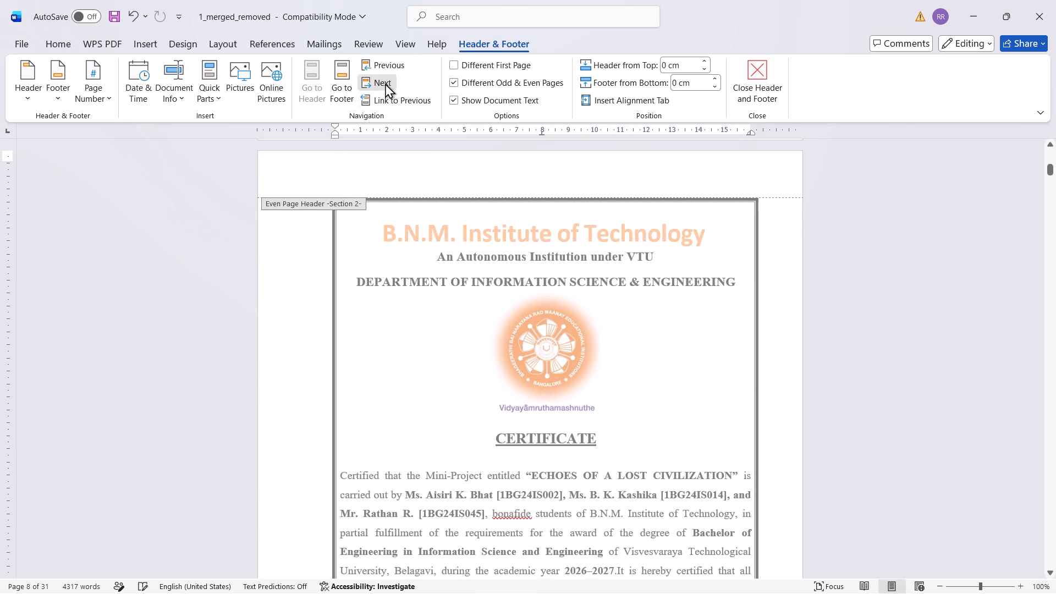
click(393, 96)
click(384, 82)
click(393, 97)
click(388, 81)
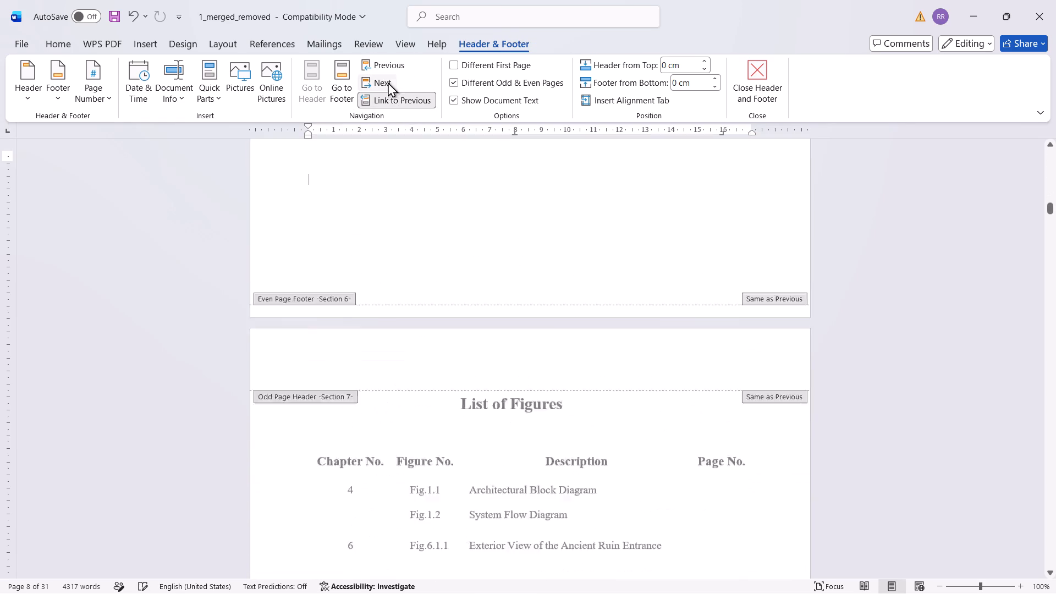
click(395, 96)
click(387, 85)
click(394, 98)
click(387, 85)
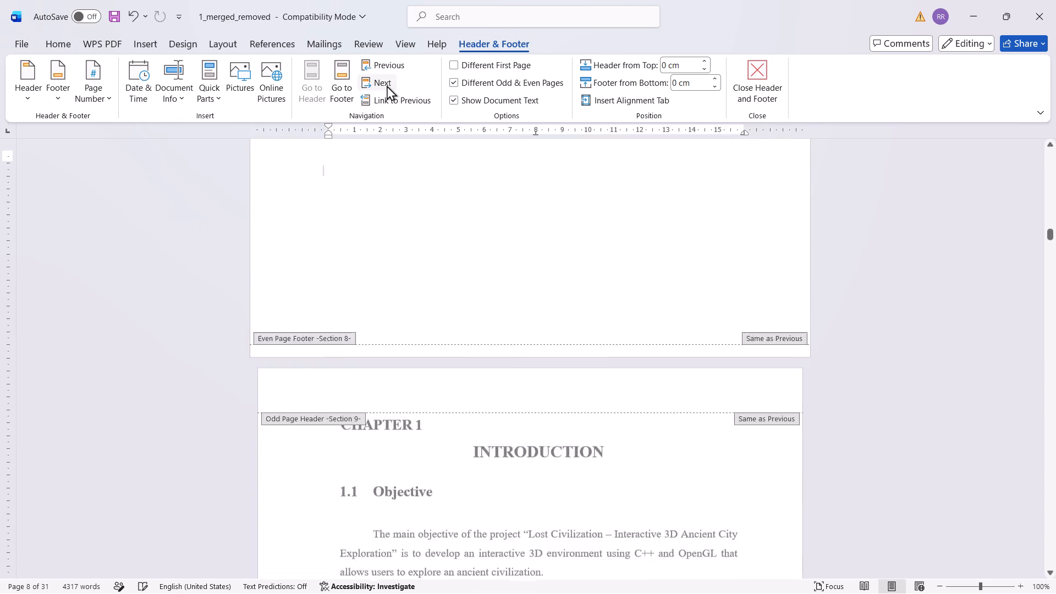
Unlink the Chapter 1 odd page headers in Sections 9 and 11 from their previous sections.
click(387, 85)
click(389, 67)
click(398, 97)
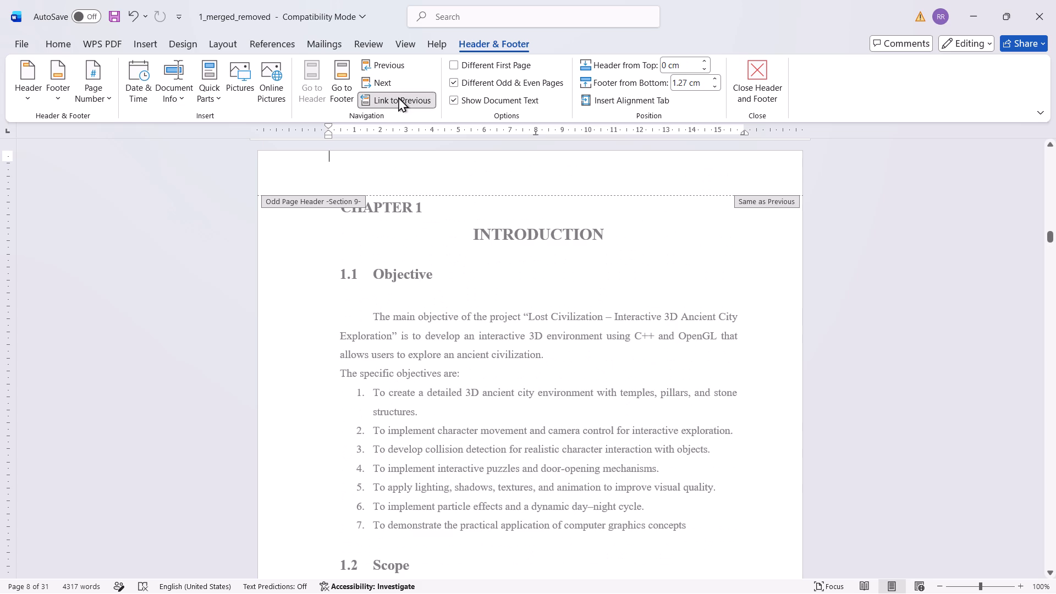
click(387, 80)
click(387, 80)
click(393, 92)
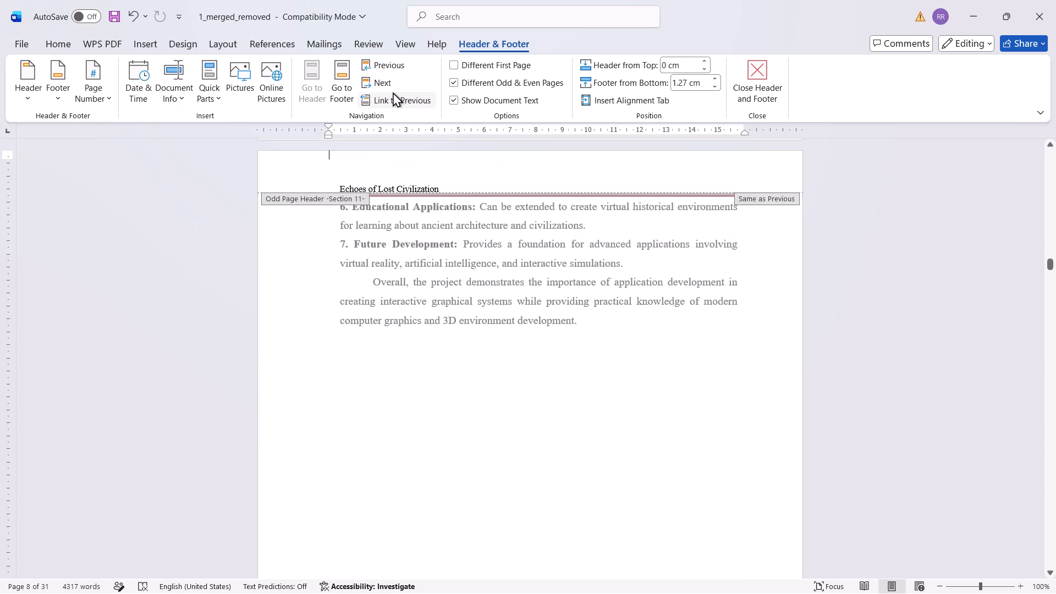
Move on through the Chapter 2 headers and unlink the Chapter 3 header in Section 15 from the previous section.
click(387, 81)
click(387, 82)
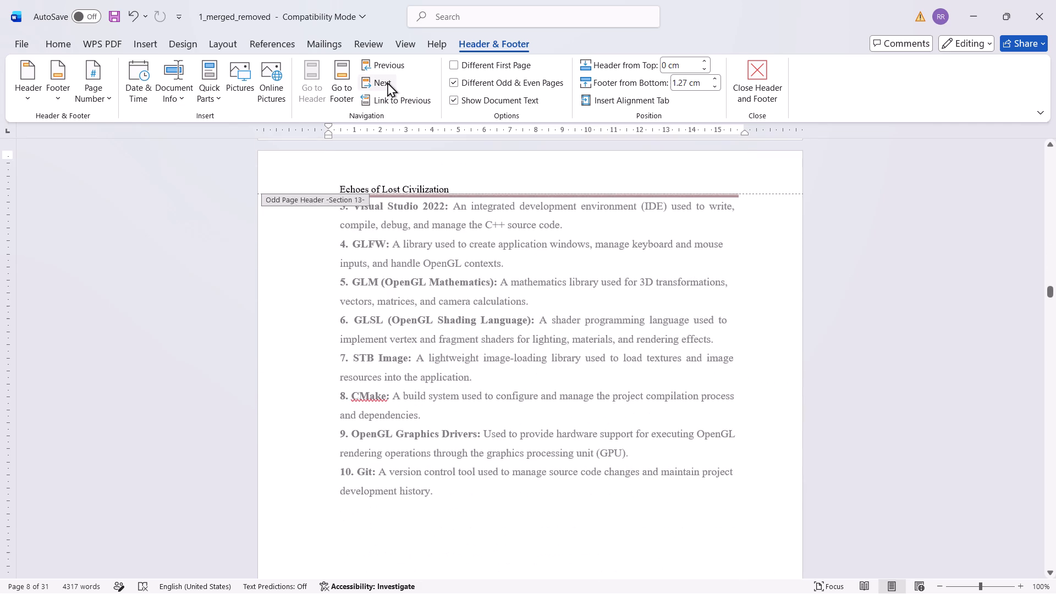
click(387, 82)
click(387, 82)
click(387, 82)
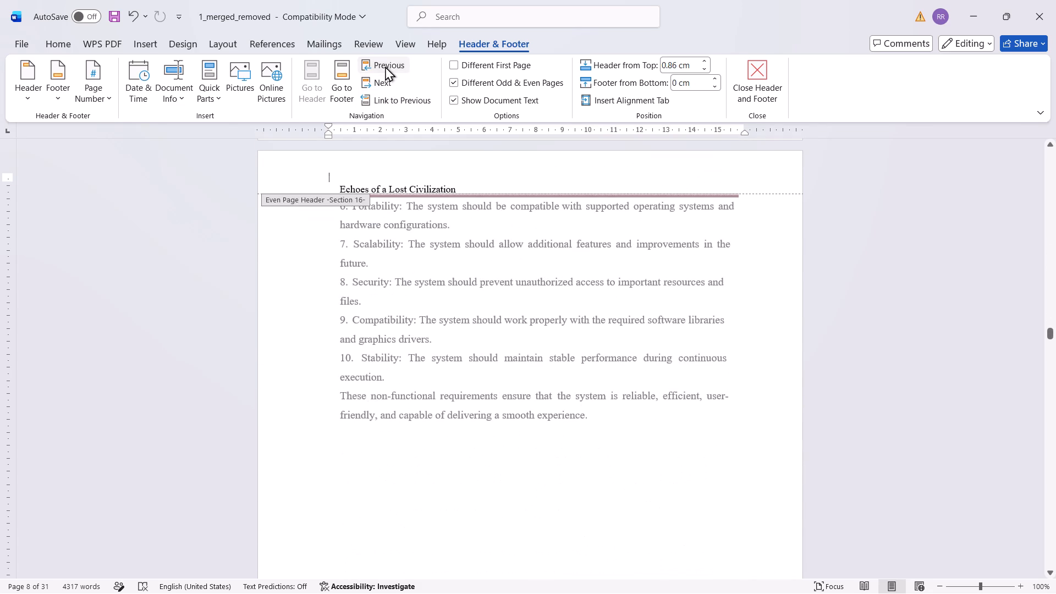
click(385, 66)
click(396, 96)
Unlink the Chapter 4 odd page header in Section 19 from the previous section.
click(385, 80)
click(385, 80)
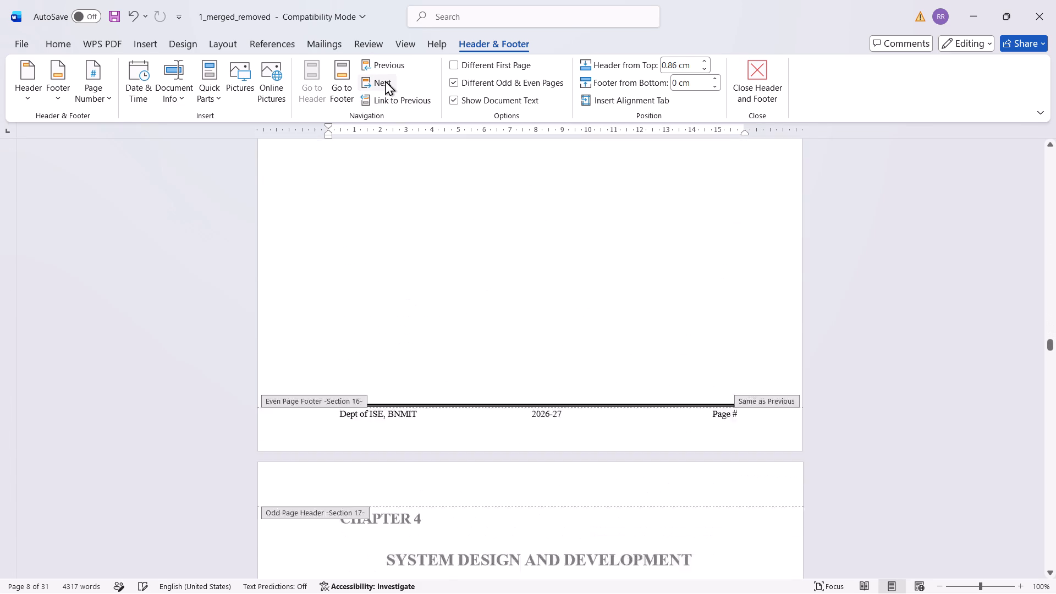
click(385, 80)
click(385, 80)
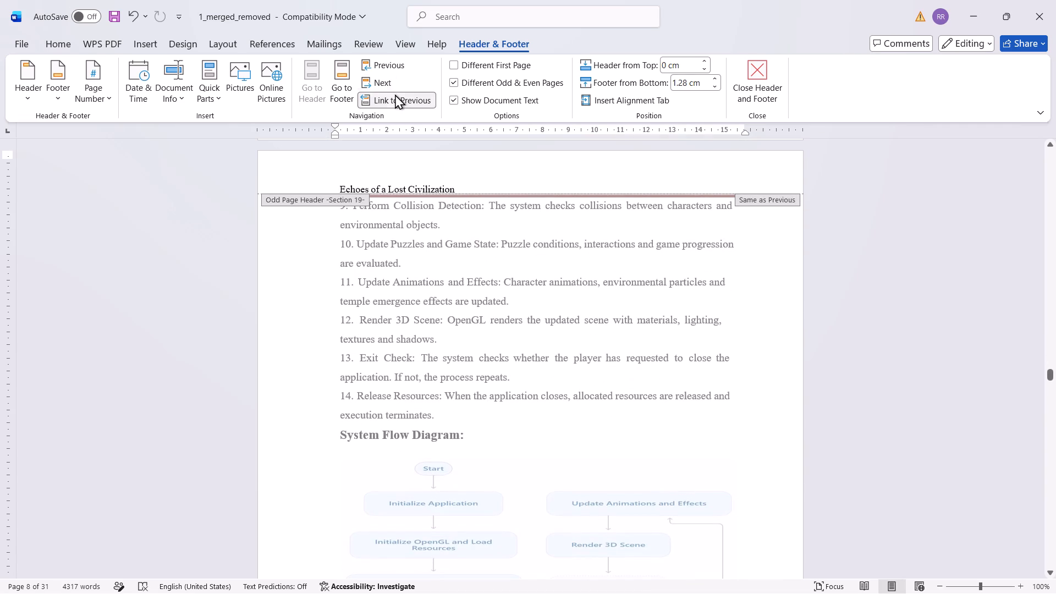
click(395, 94)
Unlink the Chapter 5 page headers in Sections 22, 23, 24 and 25 from their previous sections.
click(388, 84)
click(389, 86)
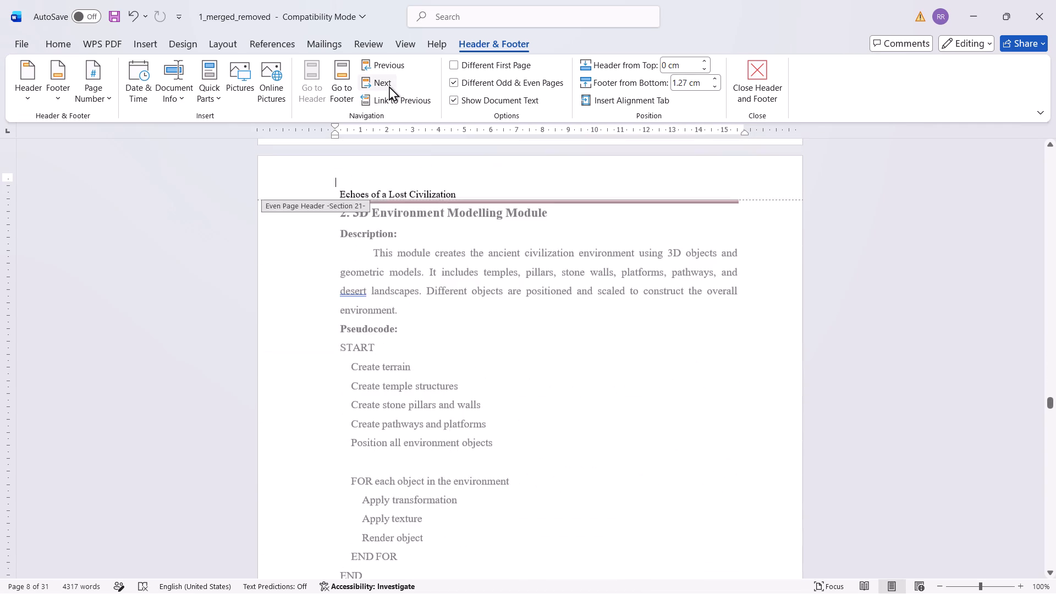
click(389, 86)
click(399, 102)
click(387, 82)
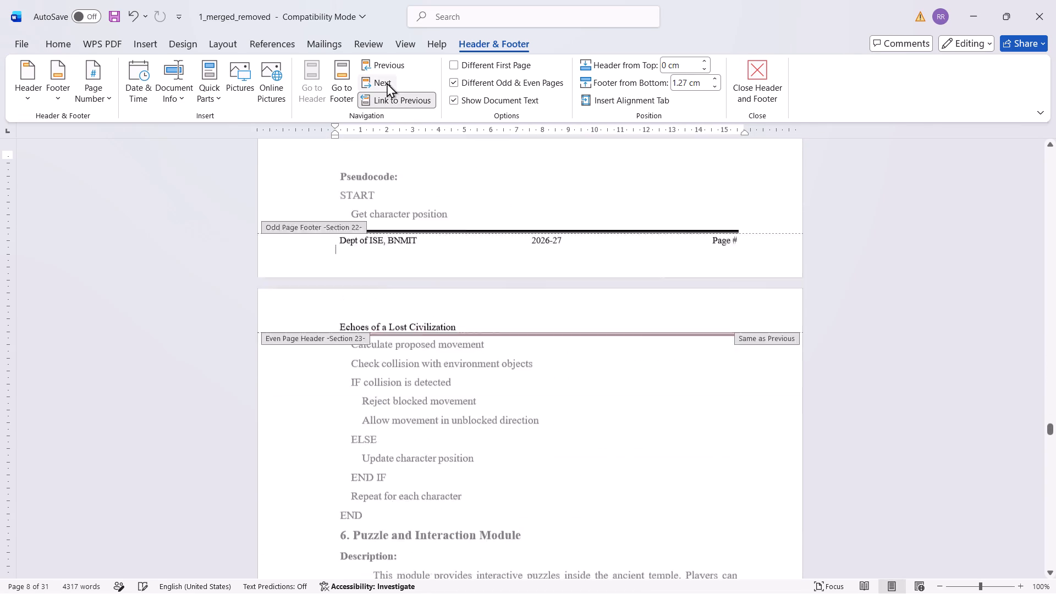
click(396, 98)
click(389, 86)
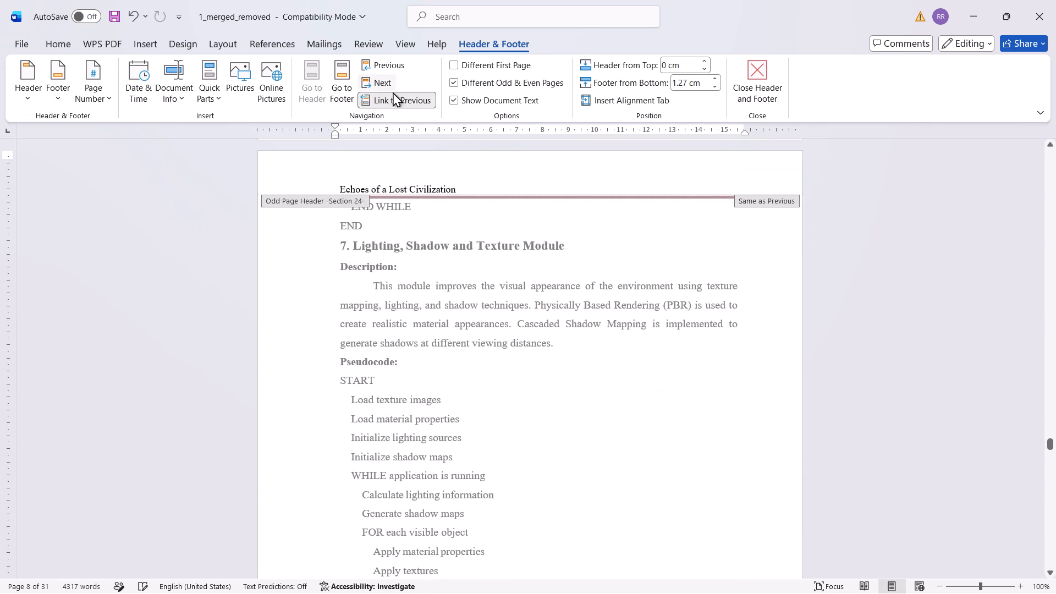
click(397, 100)
click(385, 82)
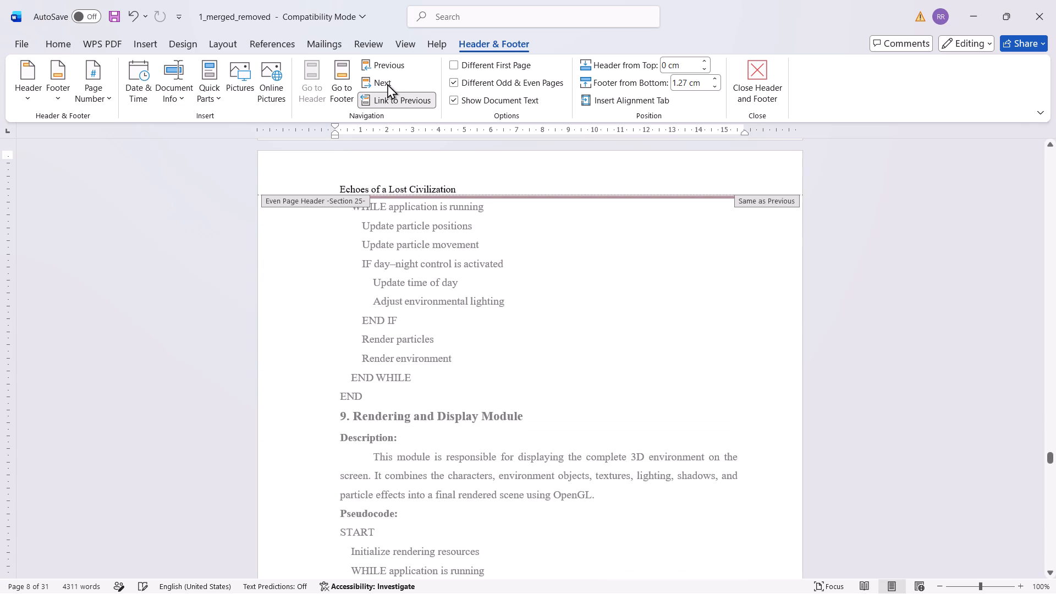
click(387, 84)
click(388, 67)
click(396, 101)
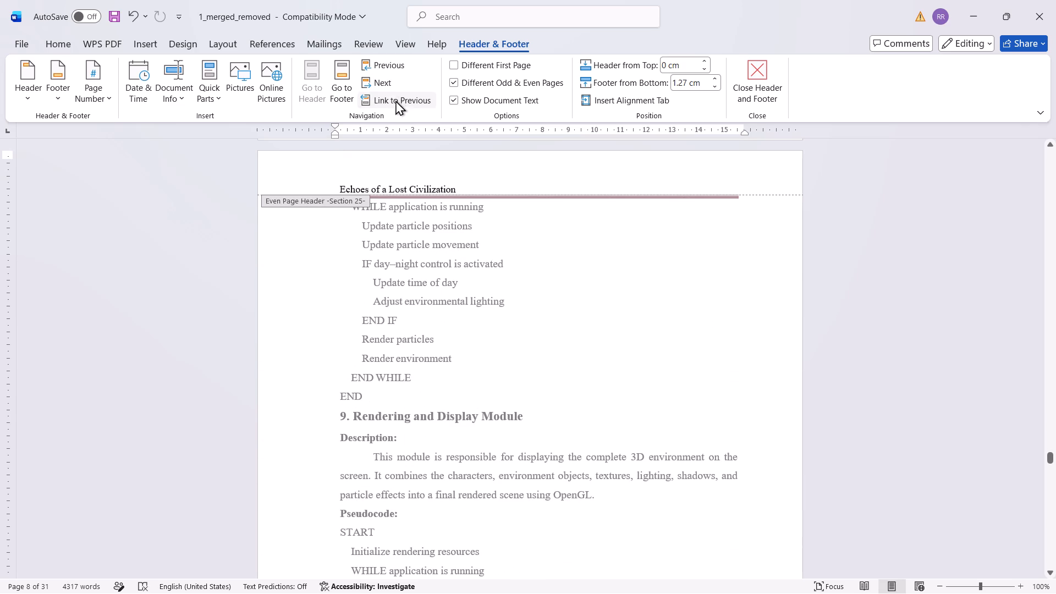
Unlink the Chapter 6 headers in Sections 27, 28 and 29 from their previous sections and check the remaining headers up to References.
click(390, 71)
click(391, 85)
click(391, 85)
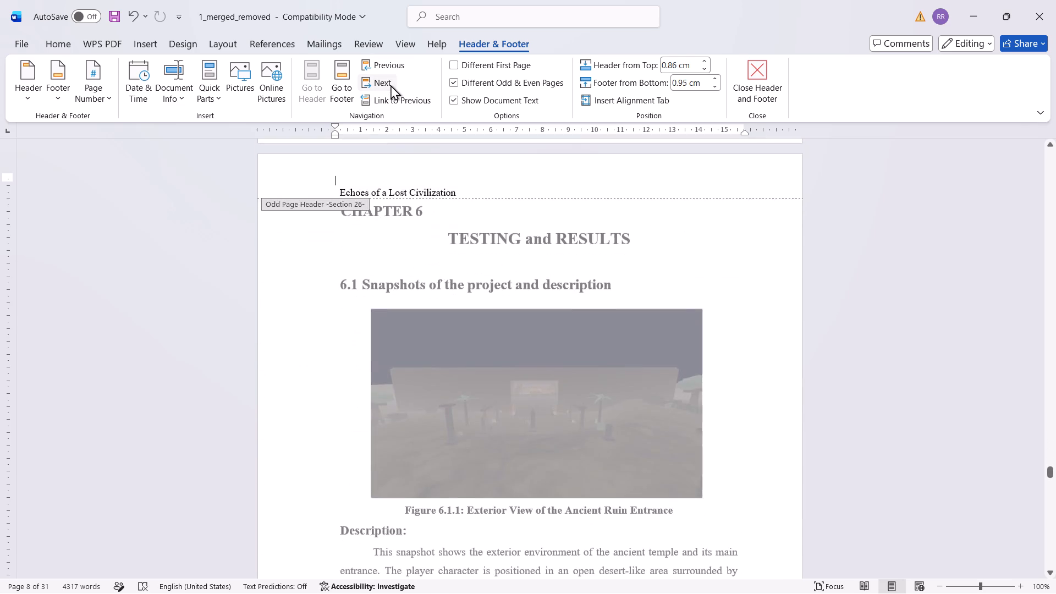
click(391, 85)
click(397, 101)
click(384, 81)
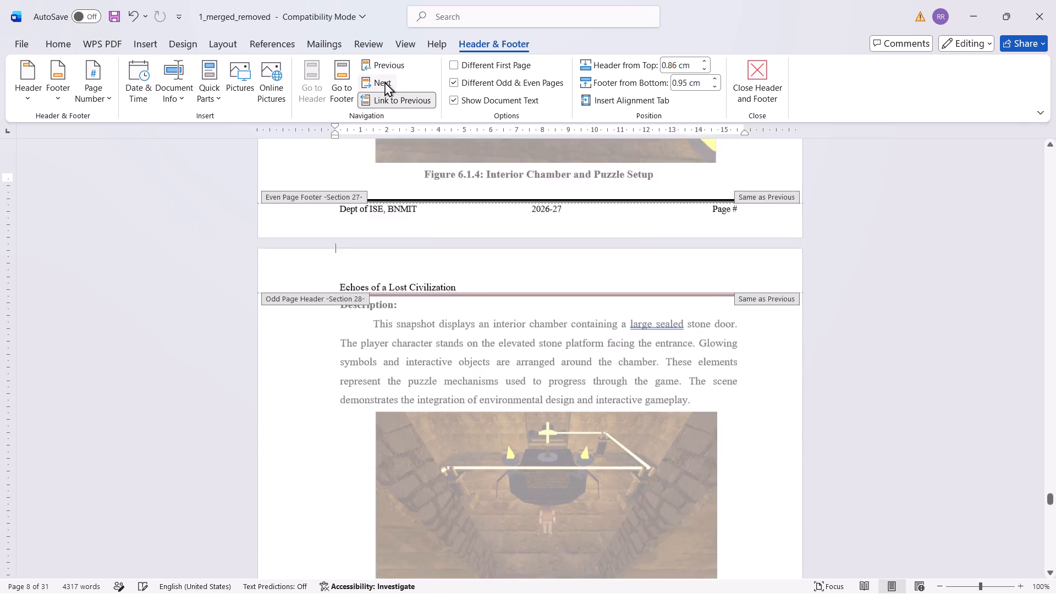
click(394, 97)
click(388, 82)
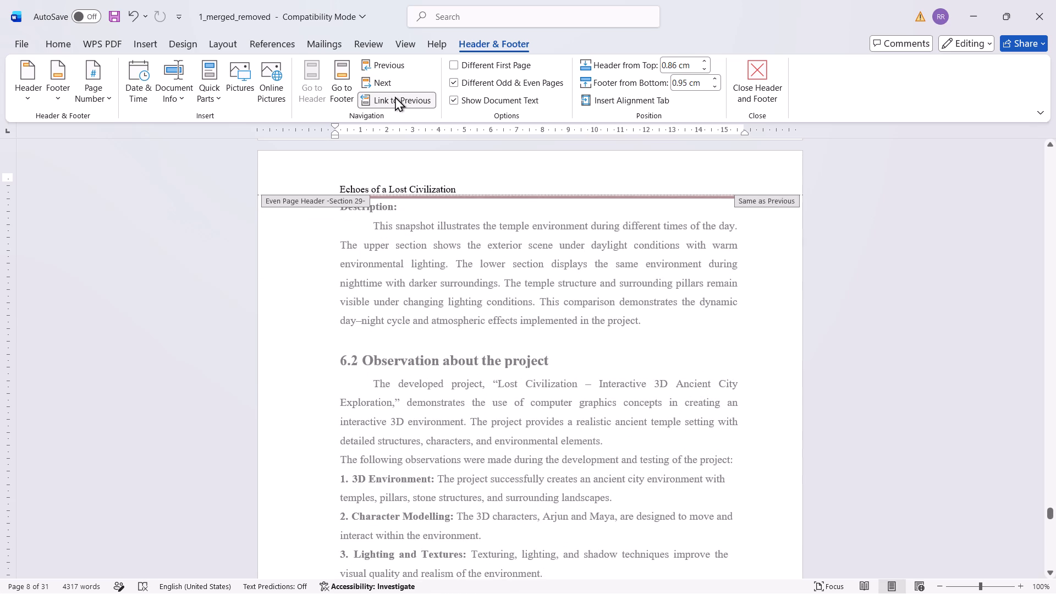
click(395, 96)
click(387, 82)
click(389, 84)
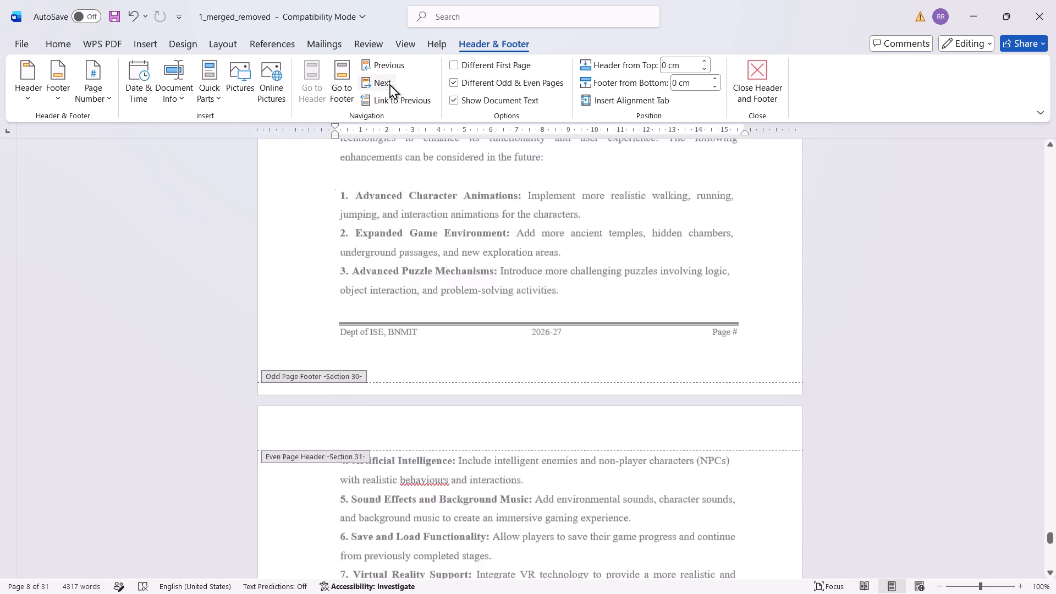
click(389, 84)
click(389, 84)
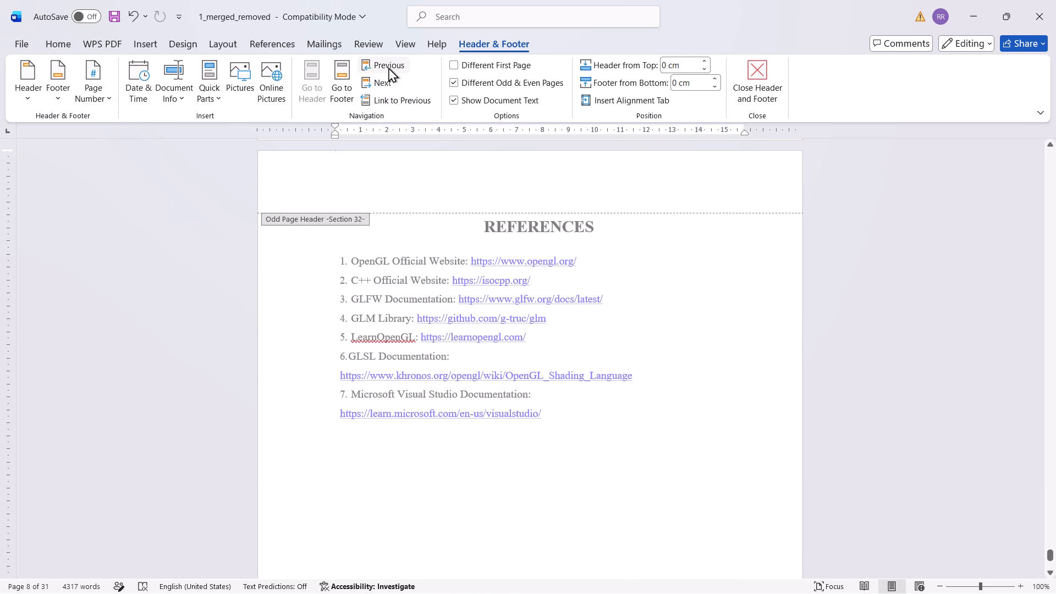
Go back from the References header to the first section and switch to its footer.
triple_click(388, 65)
triple_click(388, 65)
triple_click(388, 65)
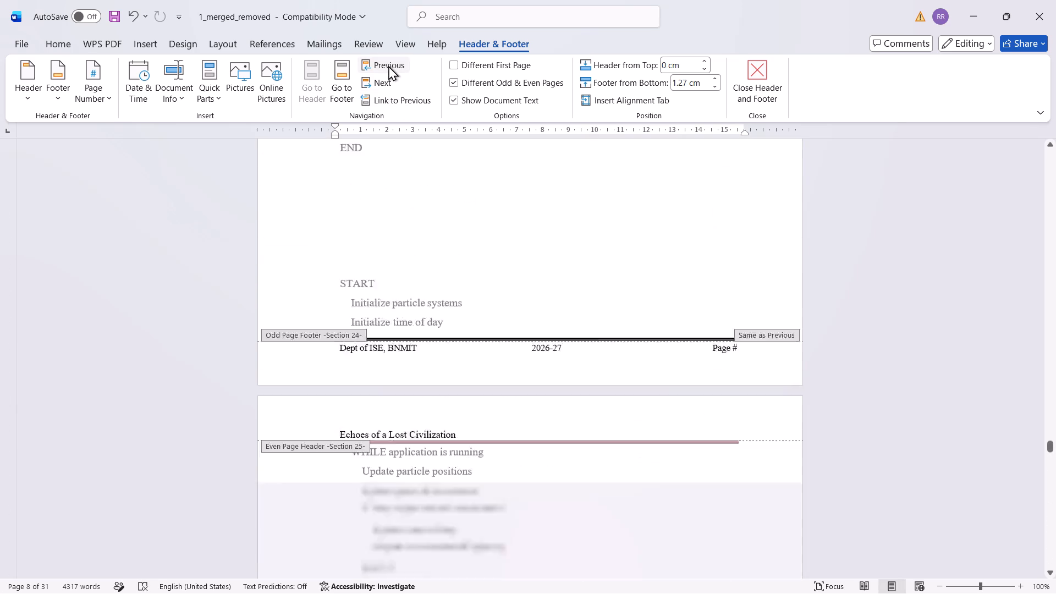
triple_click(388, 65)
triple_click(388, 65)
triple_click(388, 65)
triple_click(388, 65)
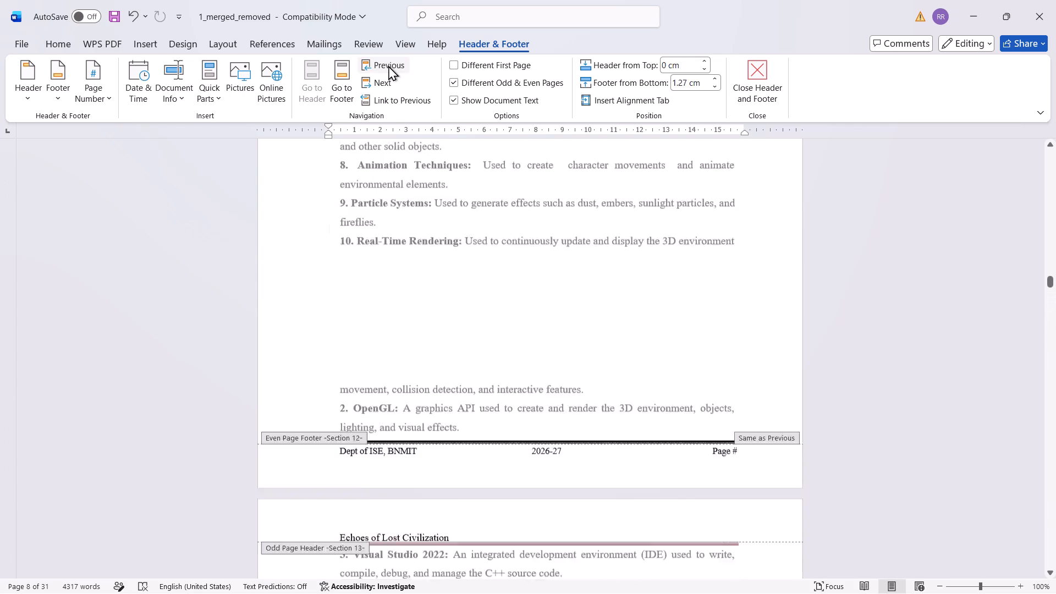
triple_click(388, 65)
triple_click(388, 65)
triple_click(388, 65)
click(388, 65)
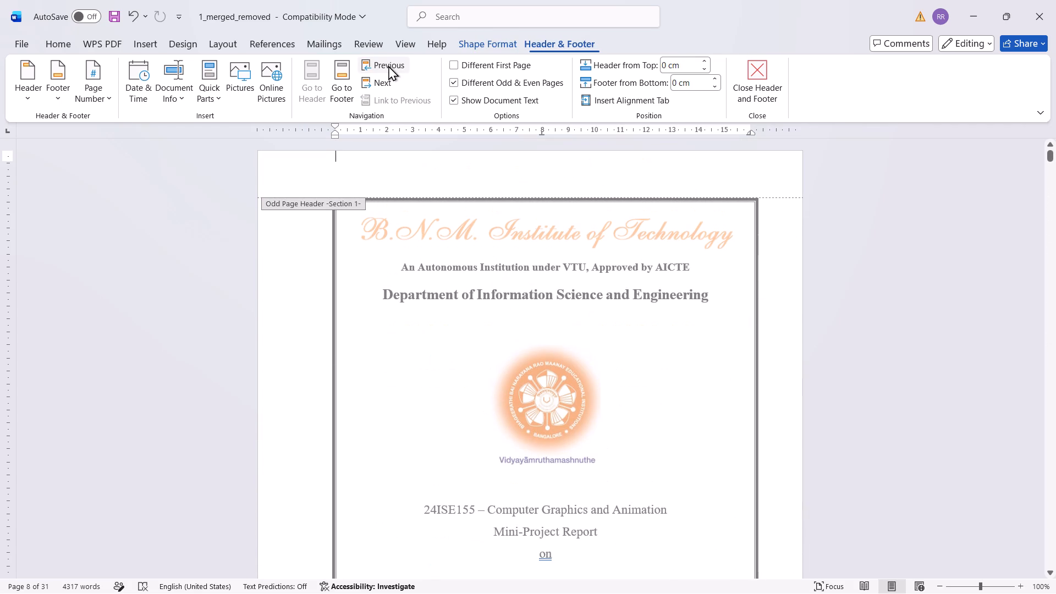
click(336, 86)
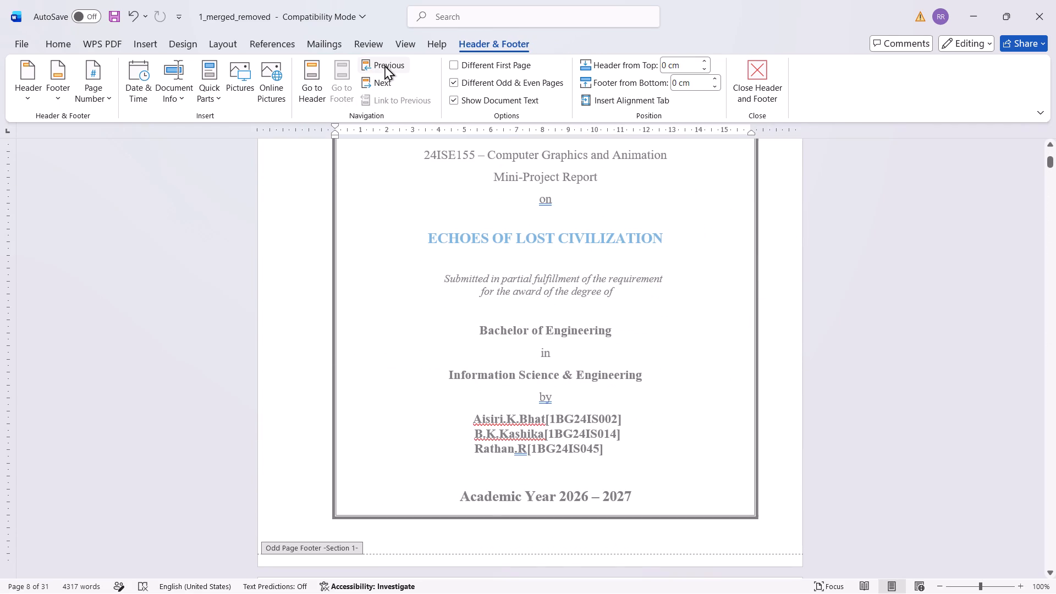
Unlink the front-matter footers before Chapter 1, up to the List of Tables in Section 8, from their previous sections.
click(386, 76)
click(392, 95)
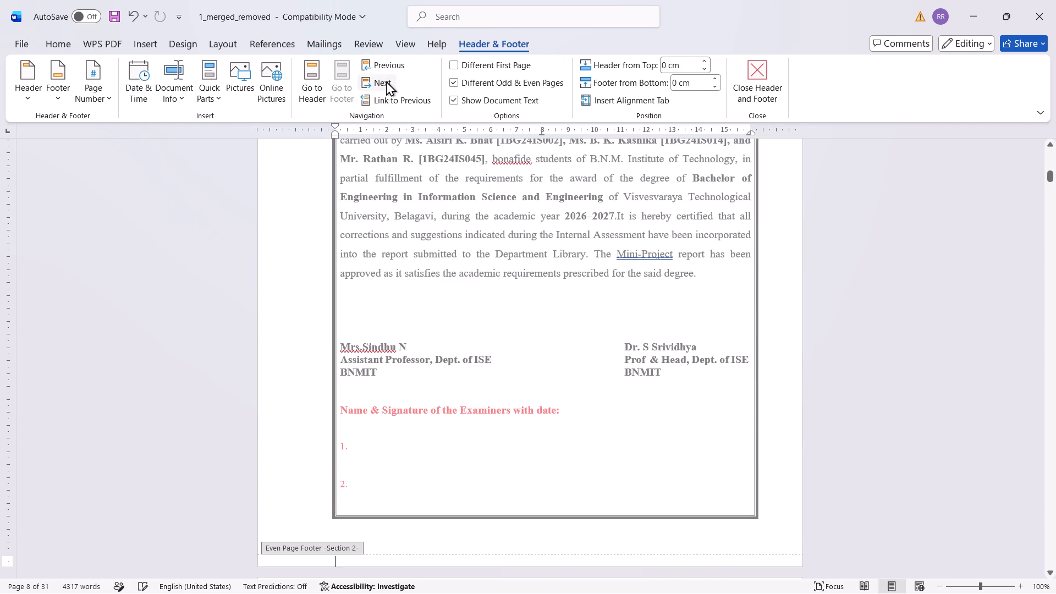
click(386, 81)
click(394, 94)
click(388, 79)
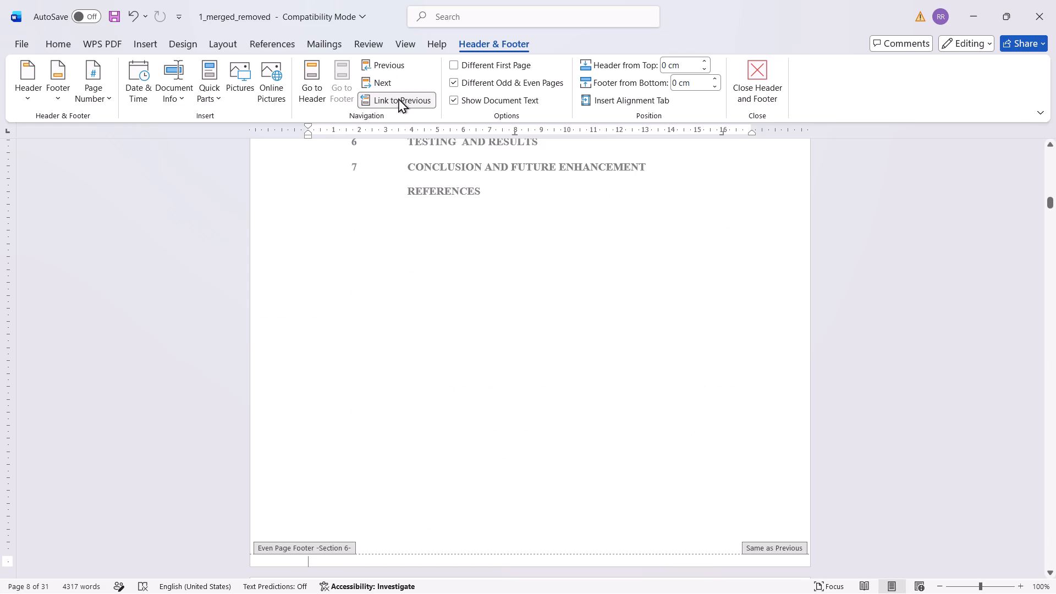
click(398, 98)
click(390, 82)
click(397, 98)
click(389, 86)
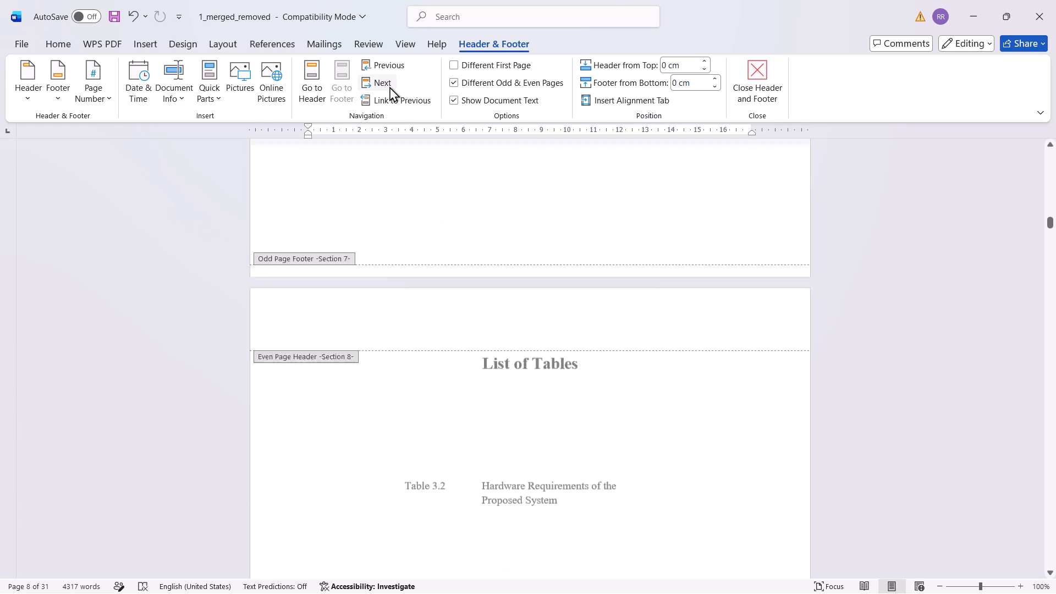
click(396, 97)
Unlink the even page footers of Sections 10 and 12 in Chapters 1 and 2 from their previous sections.
click(387, 83)
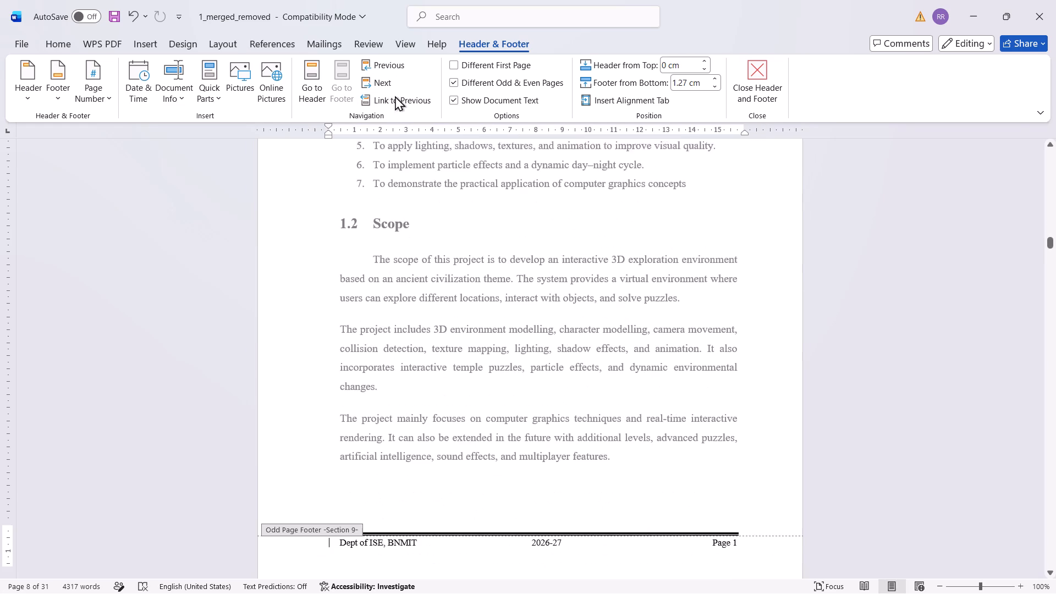
click(391, 82)
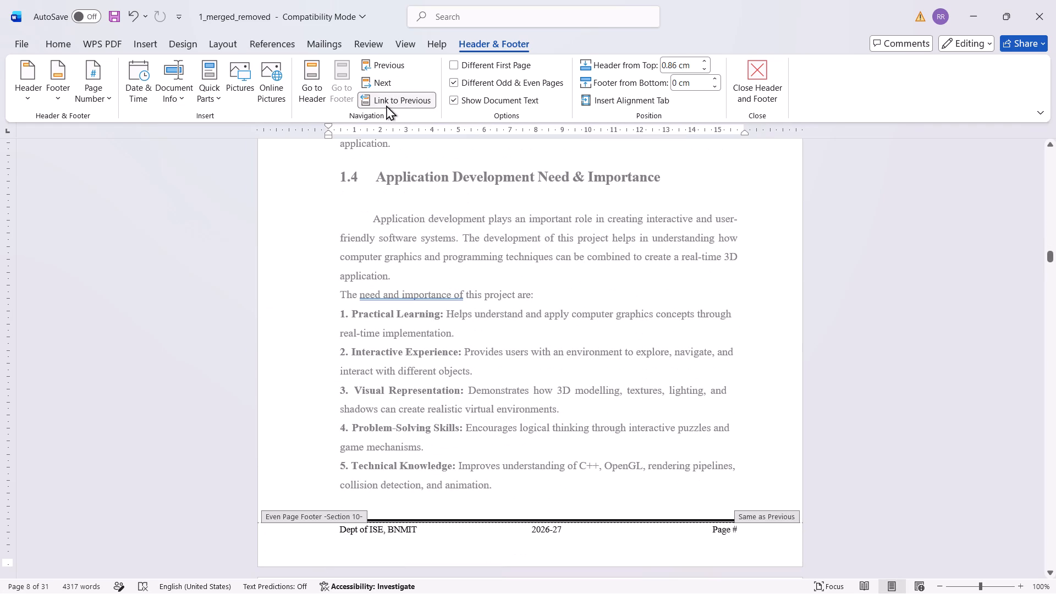
click(386, 105)
click(381, 84)
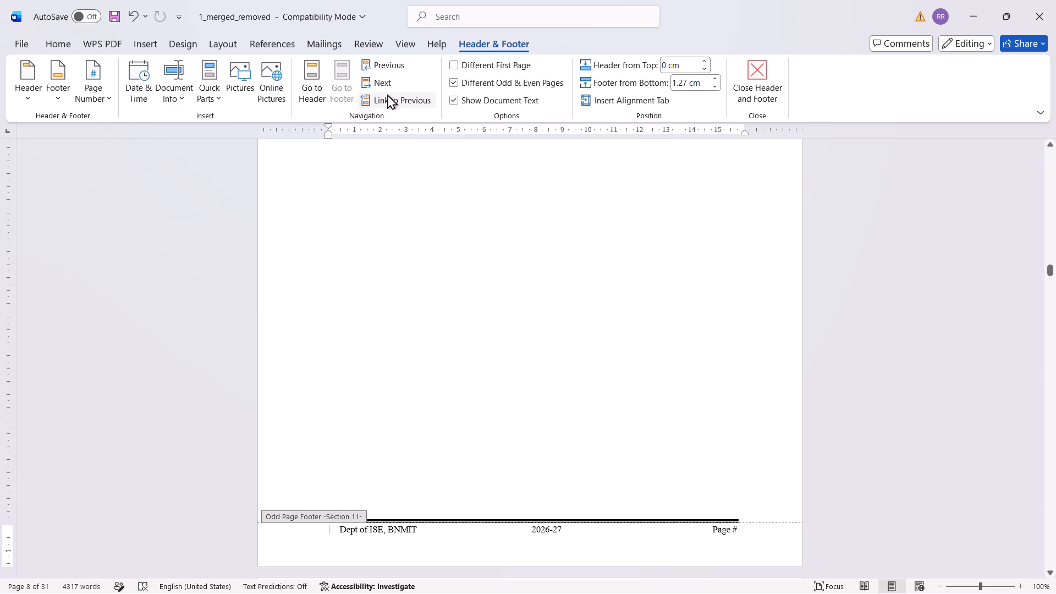
click(387, 81)
click(388, 95)
Unlink the even page footers of Sections 14, 16 and 18 in Chapters 3 and 4 from their previous sections.
click(388, 85)
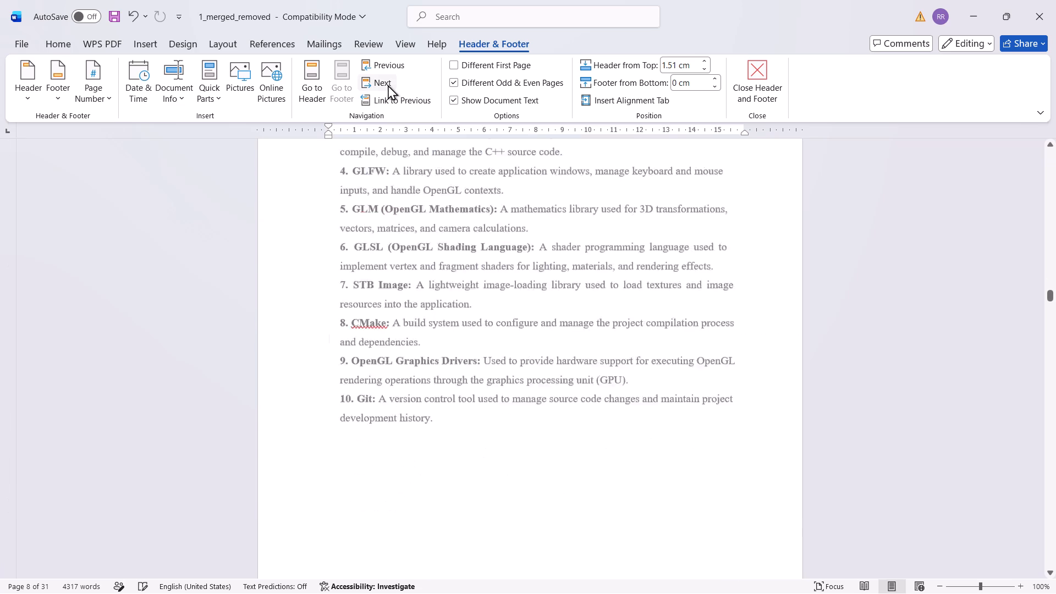
click(388, 86)
click(391, 96)
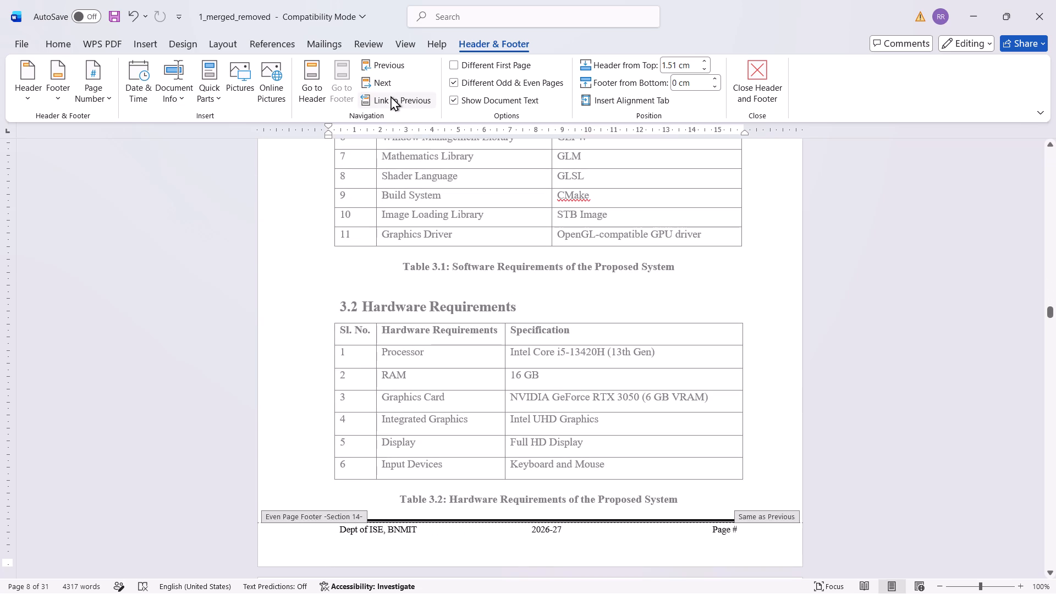
click(388, 83)
click(388, 83)
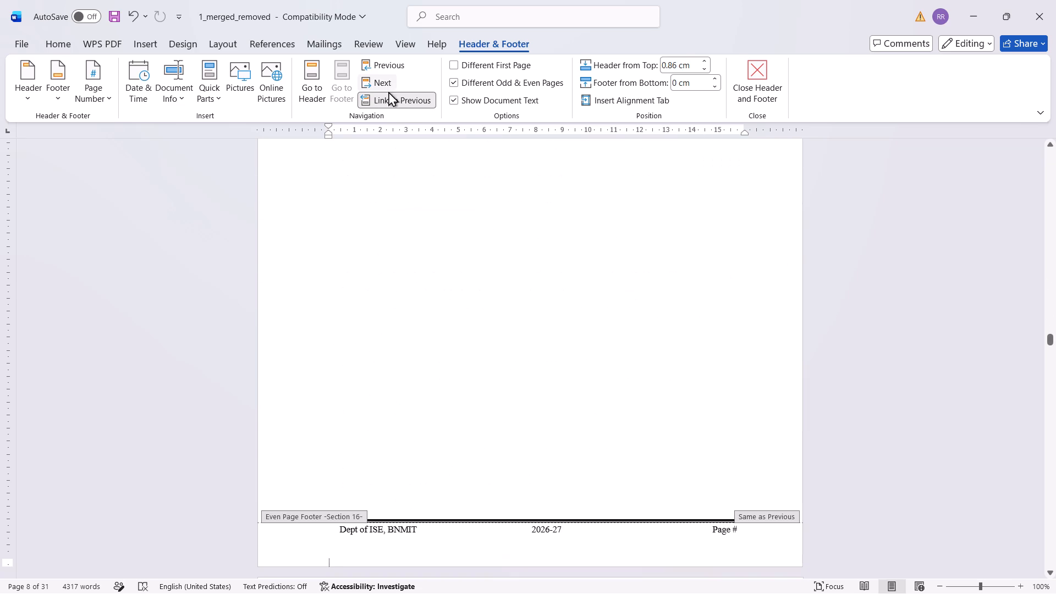
click(391, 97)
click(387, 85)
click(387, 85)
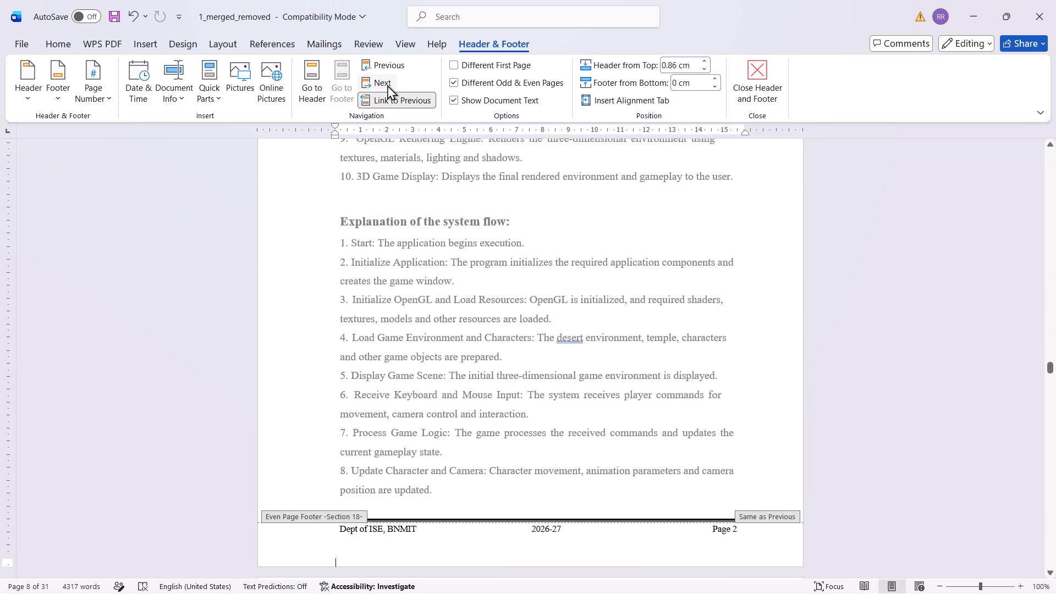
click(388, 101)
Unlink the Chapter 5 footers in Sections 21, 23, 24 and 25 from their previous sections.
click(386, 86)
click(386, 86)
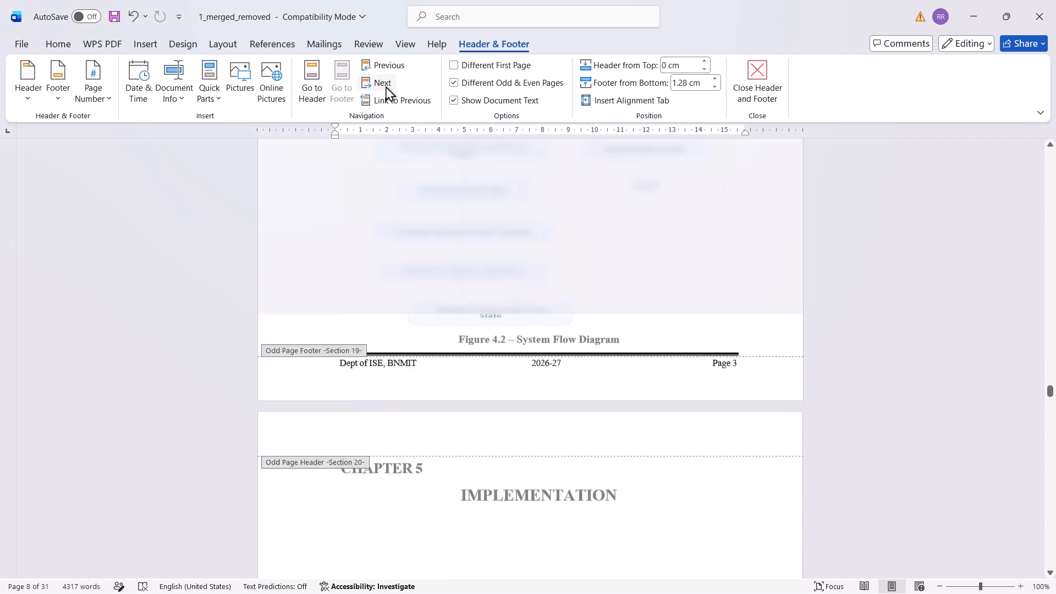
click(386, 84)
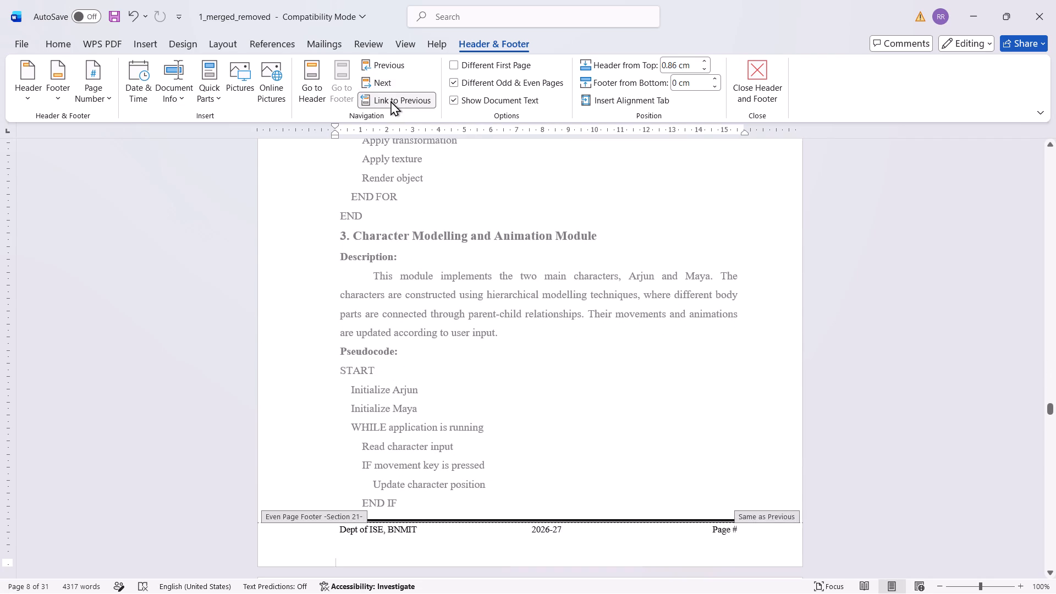
click(391, 101)
click(389, 85)
click(389, 85)
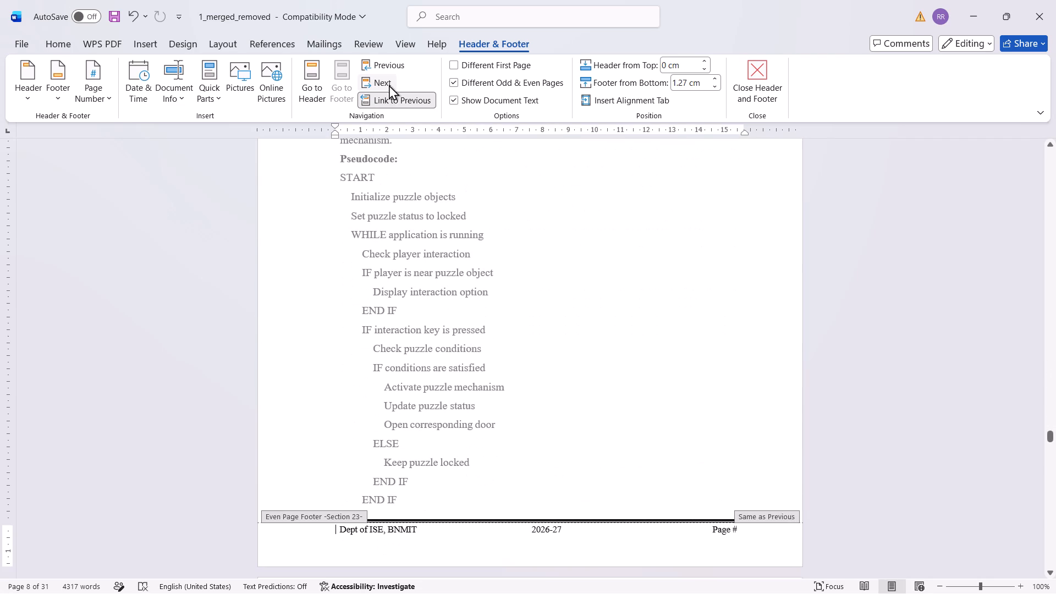
click(391, 101)
click(387, 82)
click(391, 99)
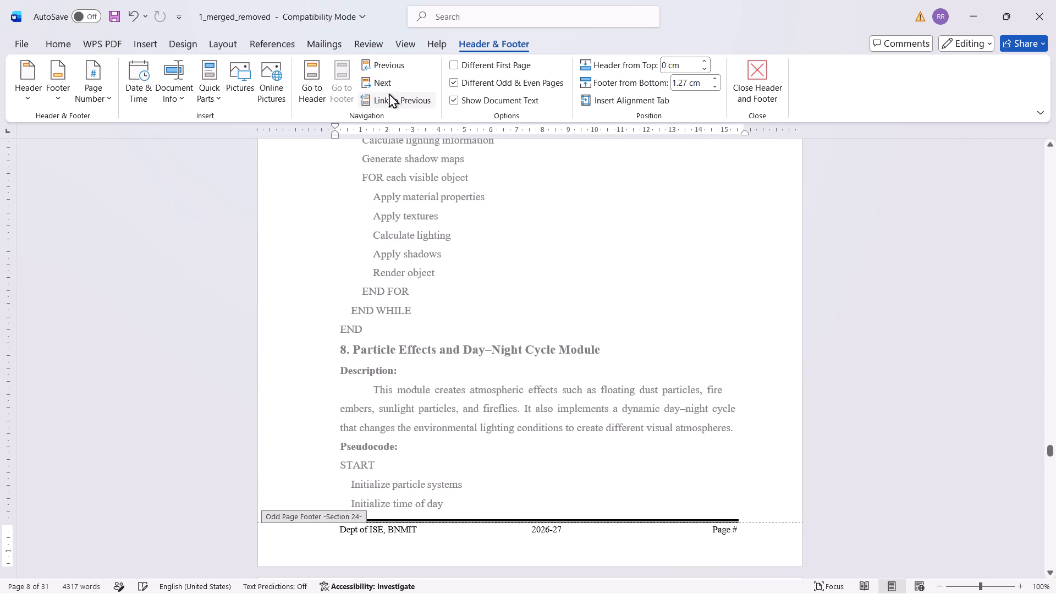
click(388, 87)
click(389, 99)
Unlink the Chapter 6 and following footers, up to Section 29, from their previous sections and go through the remaining footers.
click(387, 82)
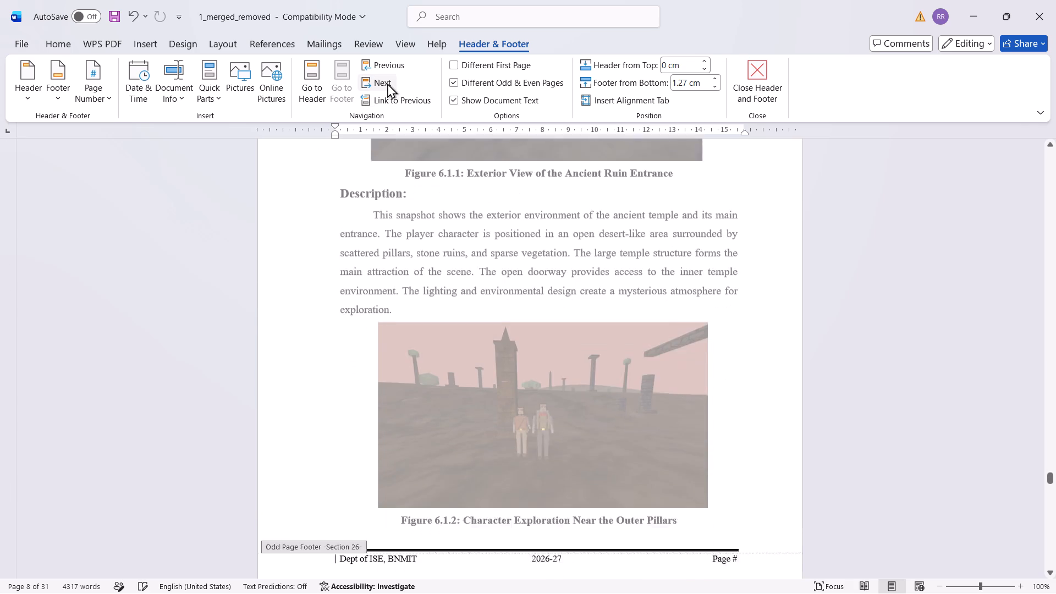
click(387, 83)
click(391, 98)
click(387, 84)
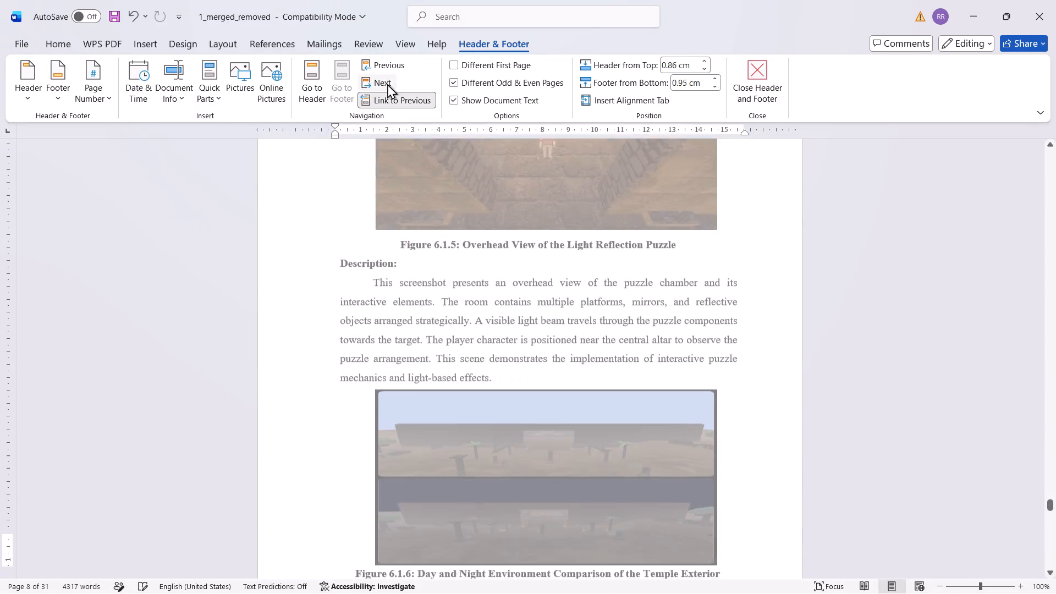
click(393, 102)
click(391, 85)
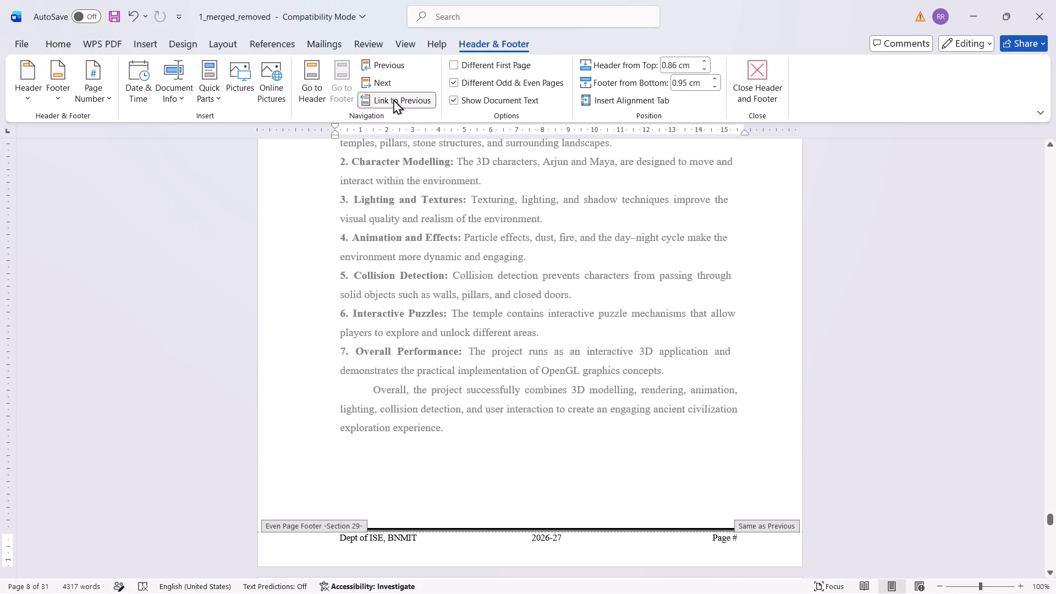
click(393, 99)
click(388, 85)
click(388, 85)
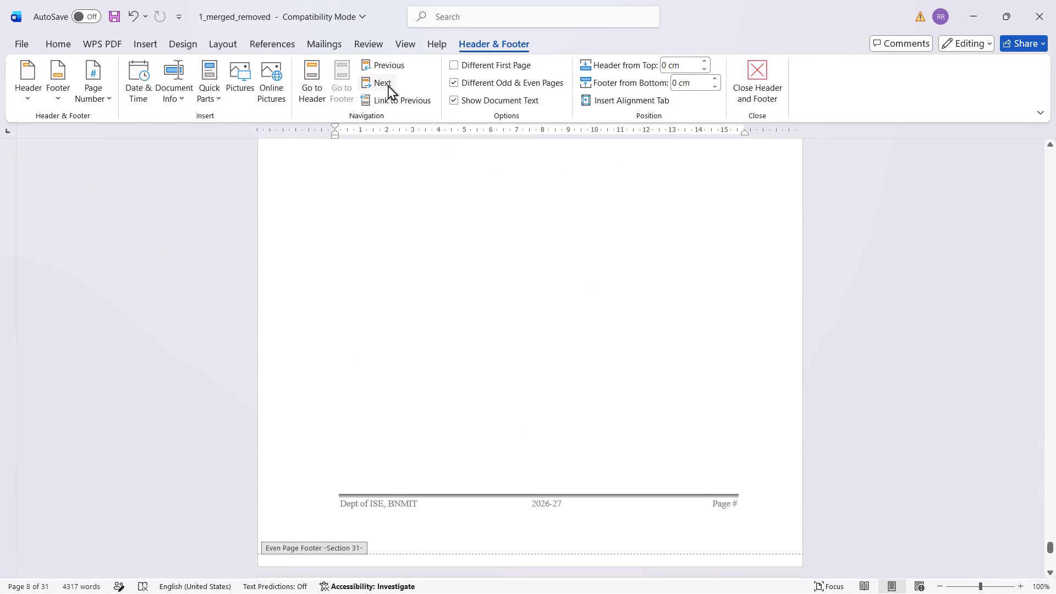
click(388, 85)
click(388, 79)
Go back through the footers to the title page in Section 1, leave footer editing and save the document.
triple_click(391, 63)
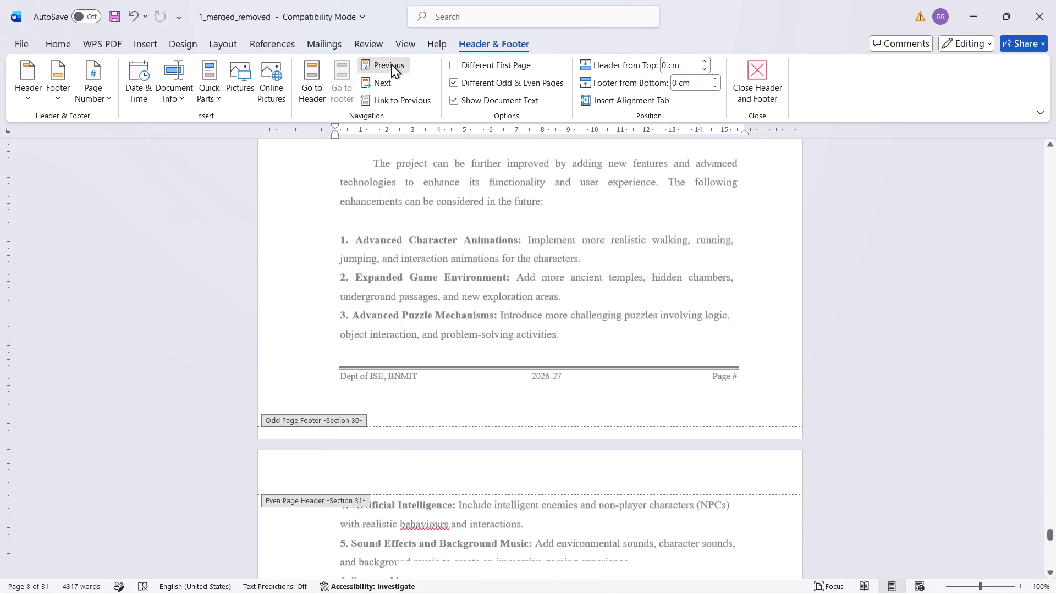
triple_click(391, 63)
triple_click(391, 63)
triple_click(391, 63)
triple_click(391, 63)
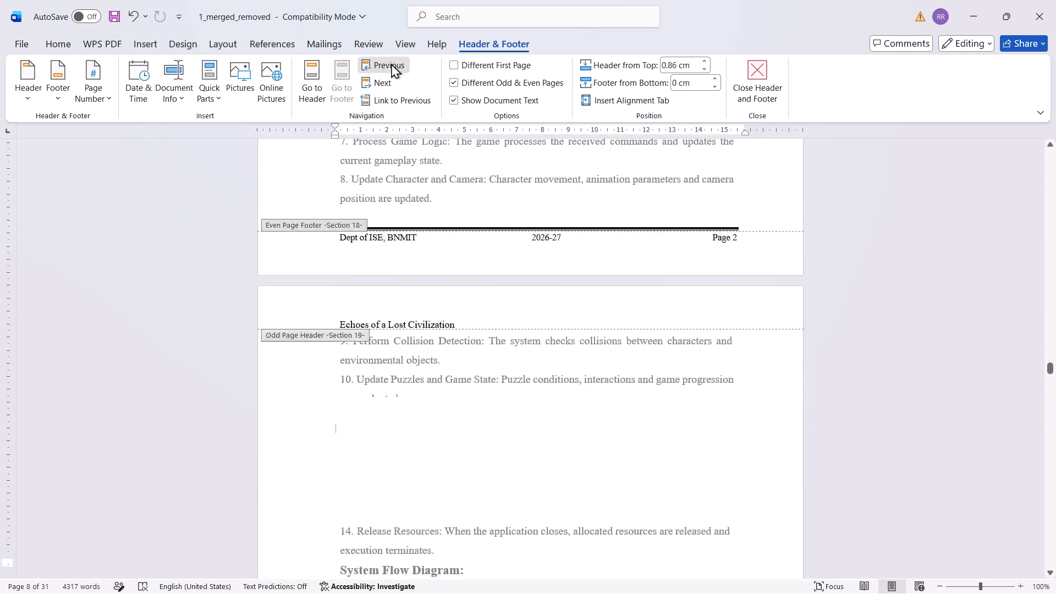
triple_click(391, 63)
triple_click(391, 63)
triple_click(391, 63)
triple_click(391, 63)
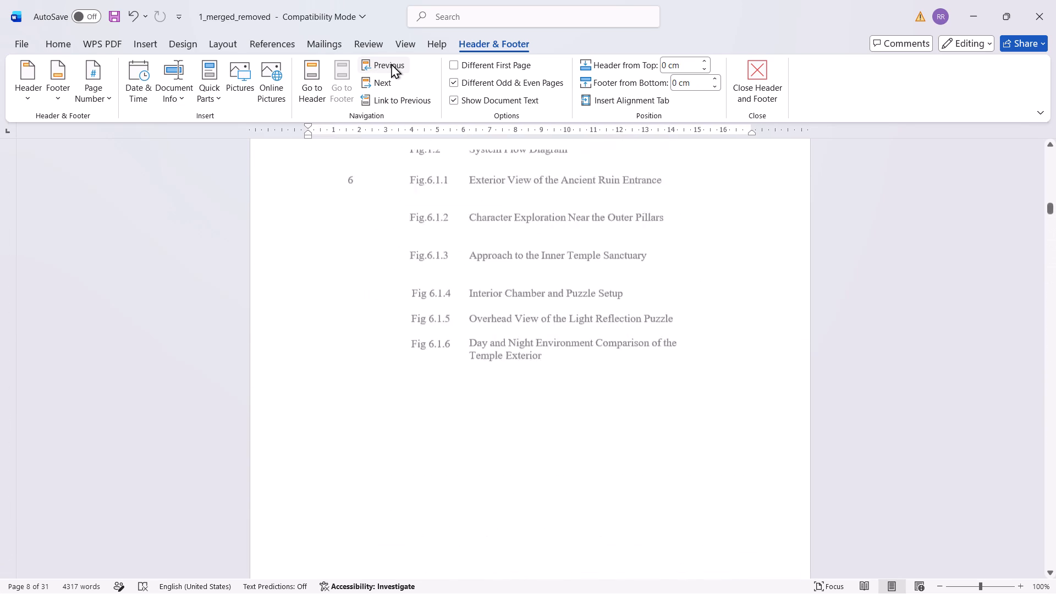
triple_click(391, 63)
double_click(391, 63)
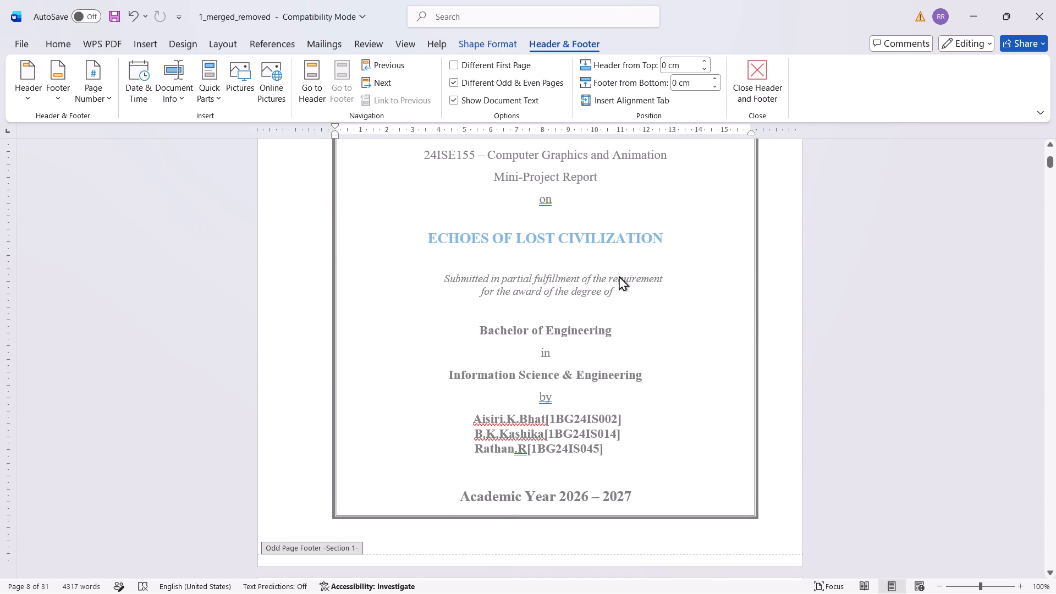
double_click(655, 320)
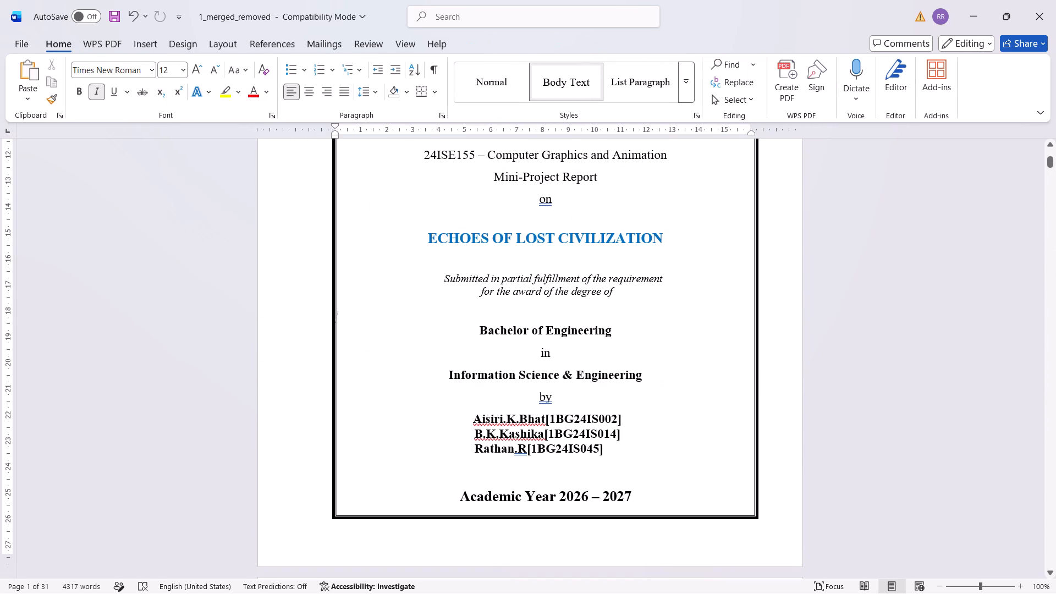
key(ctrl+s)
Examine the headers and footers from the title page through the front-matter lists to the start of Chapter 1.
scroll(646, 329, down, 20)
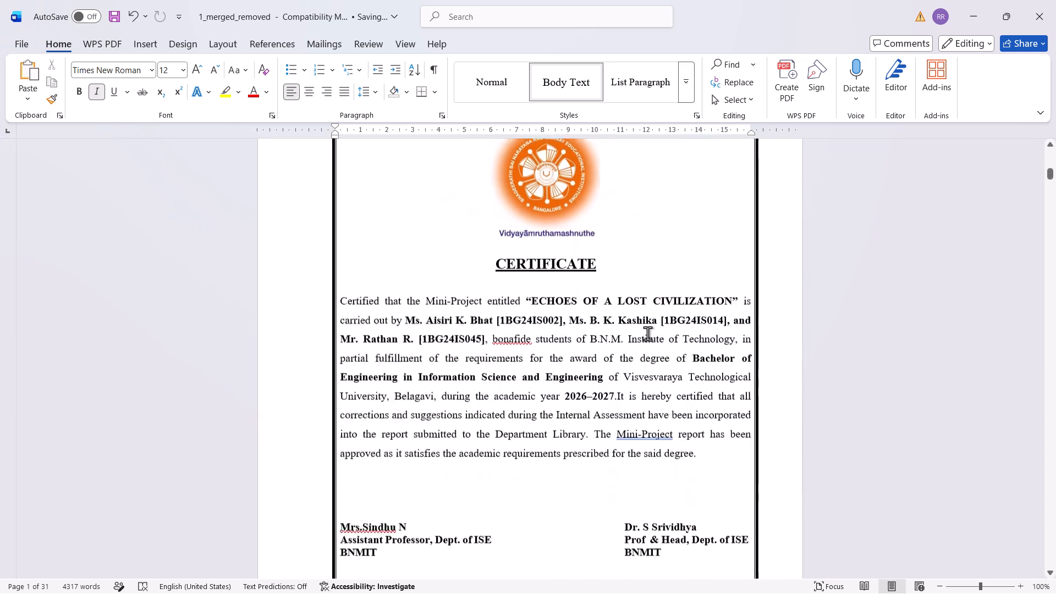
scroll(647, 333, down, 20)
scroll(647, 333, down, 13)
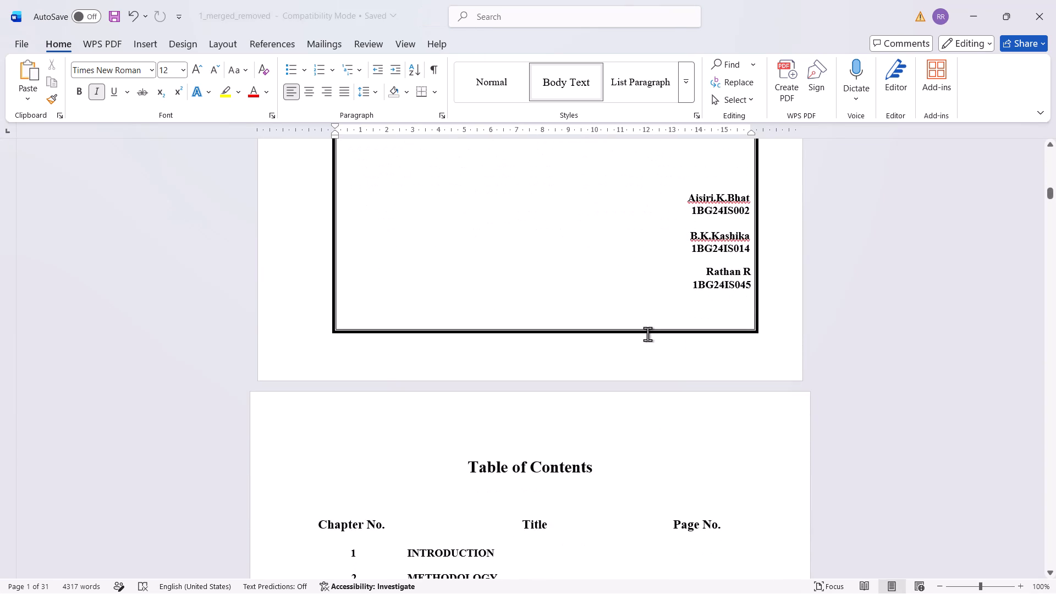
scroll(647, 334, down, 11)
scroll(647, 334, down, 16)
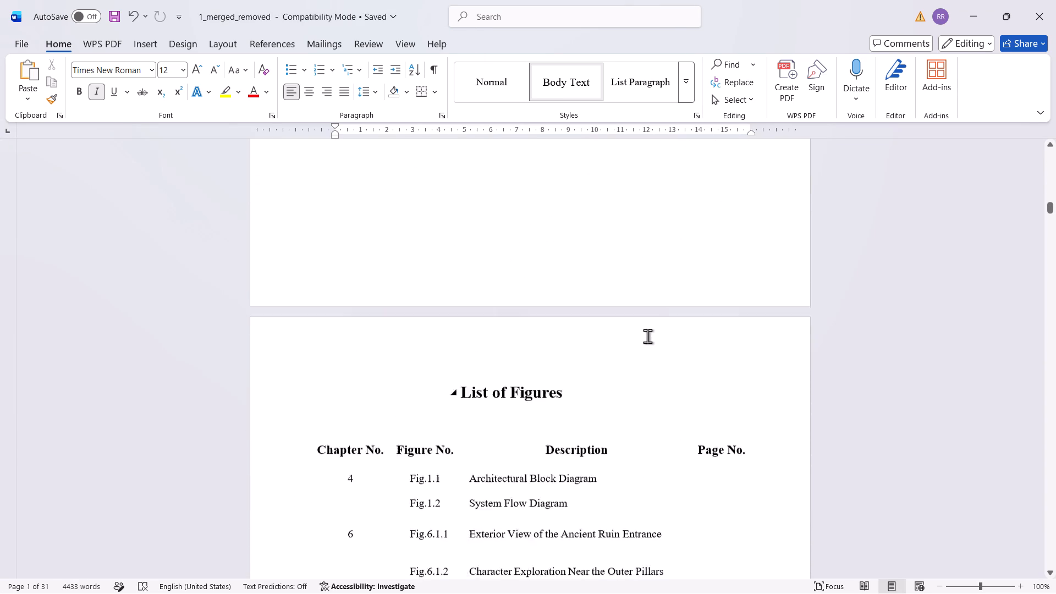
scroll(647, 337, down, 5)
scroll(647, 338, down, 20)
scroll(647, 338, down, 1)
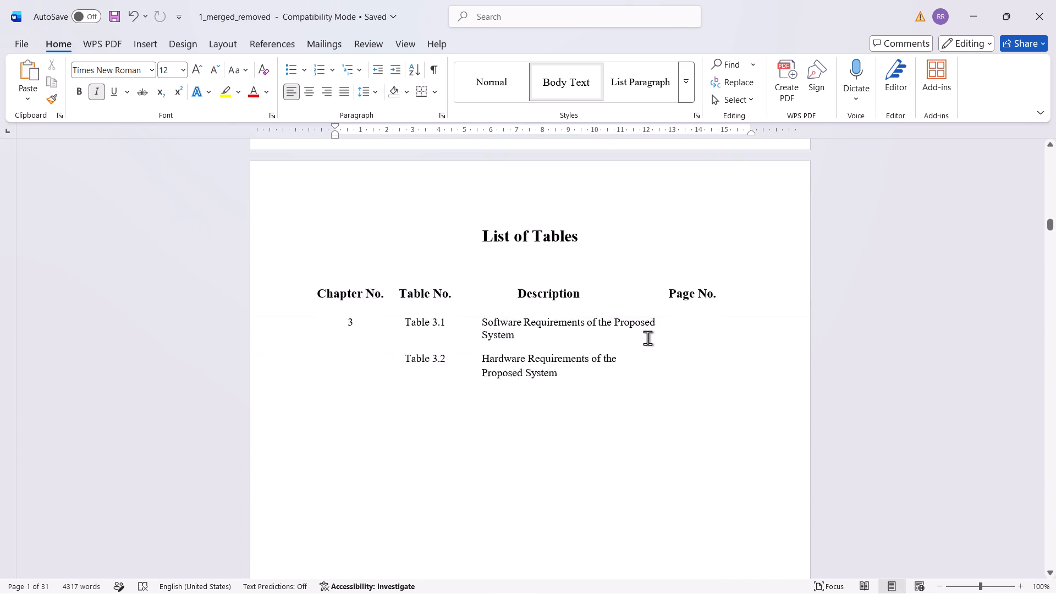
scroll(647, 338, down, 20)
scroll(647, 338, down, 4)
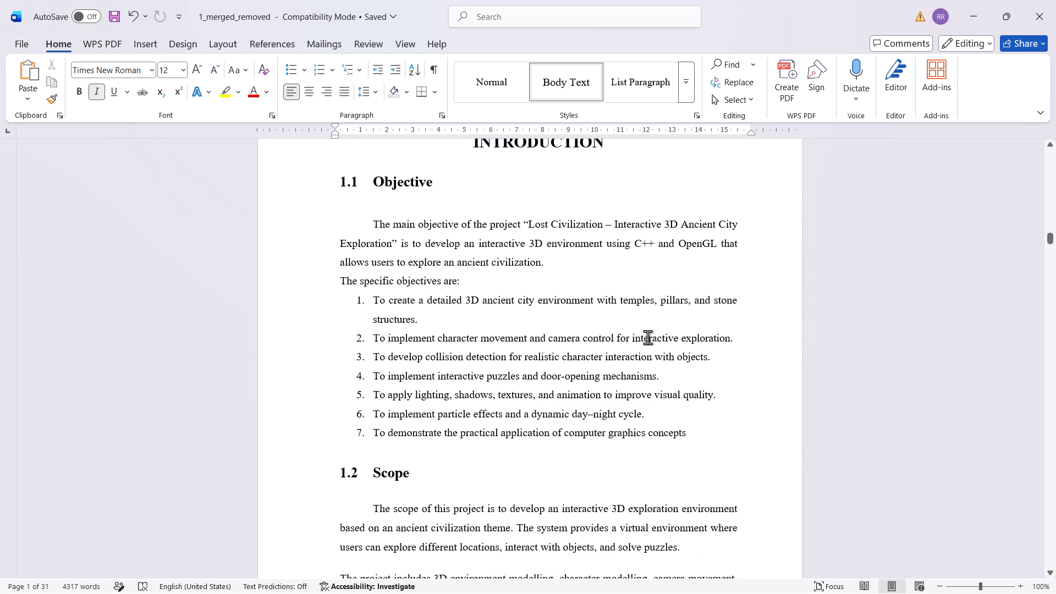
scroll(647, 337, up, 4)
Set the page number in the Section 10 even page footer of Chapter 1 to Page 2.
scroll(647, 337, down, 17)
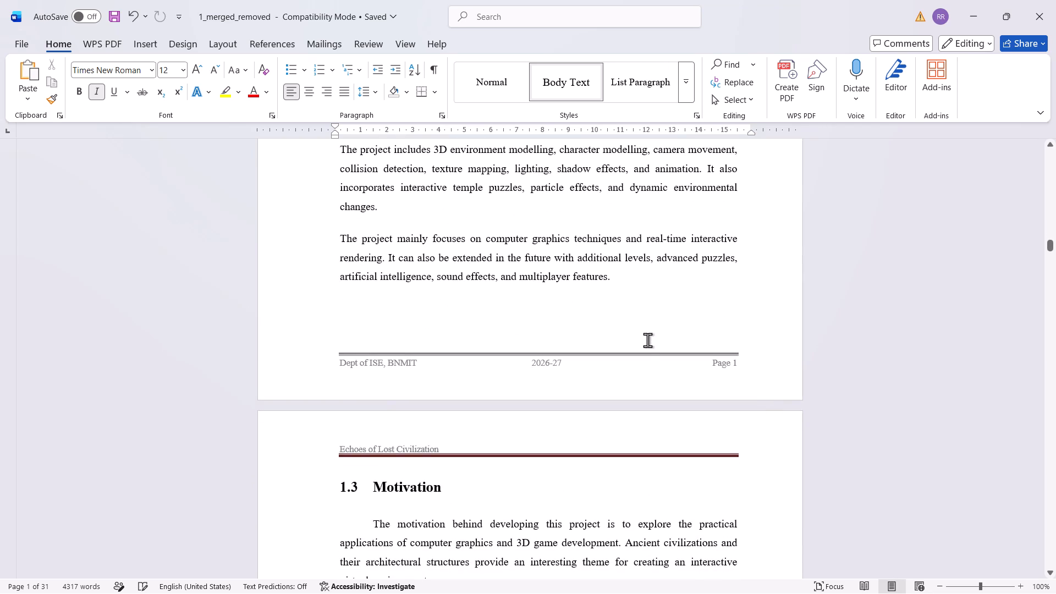
scroll(647, 340, down, 19)
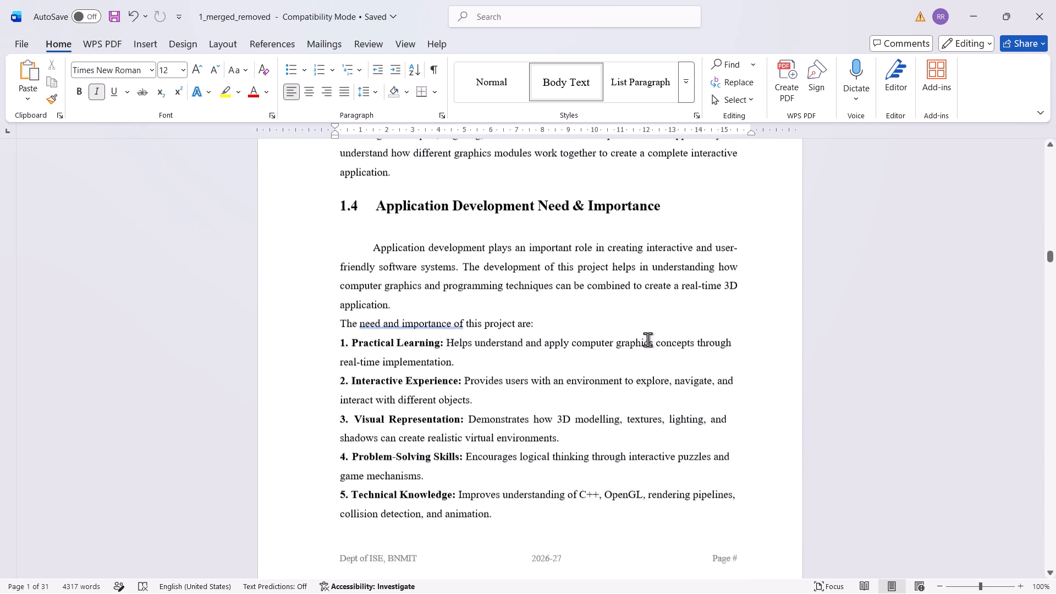
scroll(647, 339, down, 5)
double_click(730, 365)
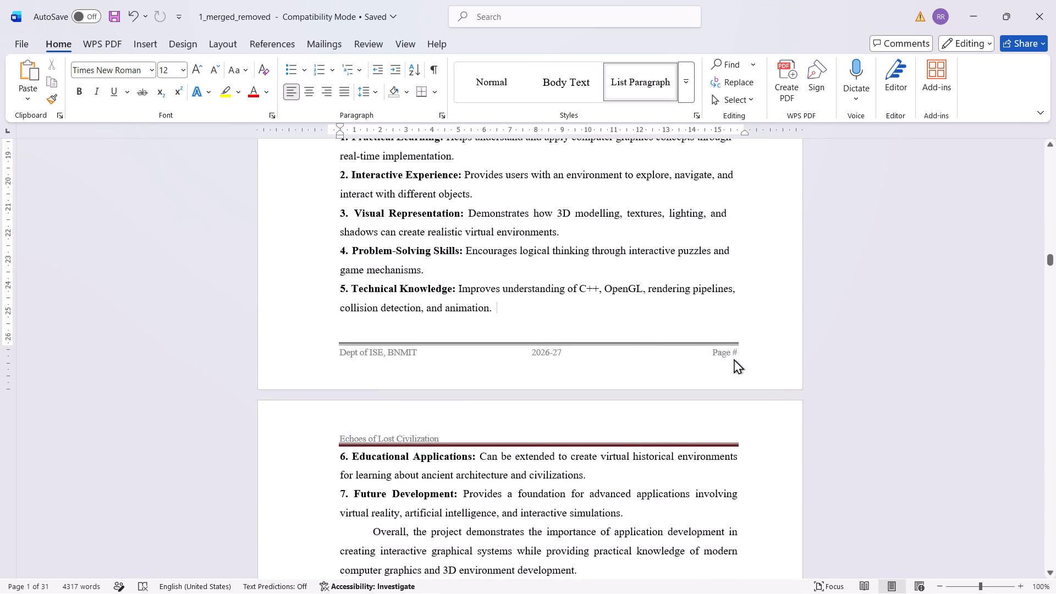
click(738, 350)
click(739, 353)
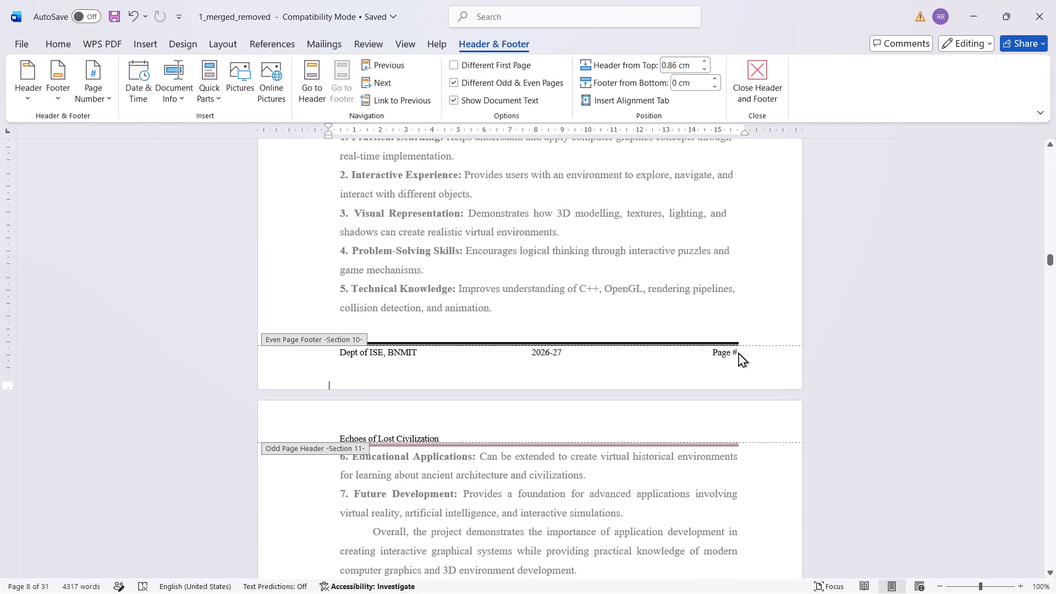
click(738, 352)
click(735, 350)
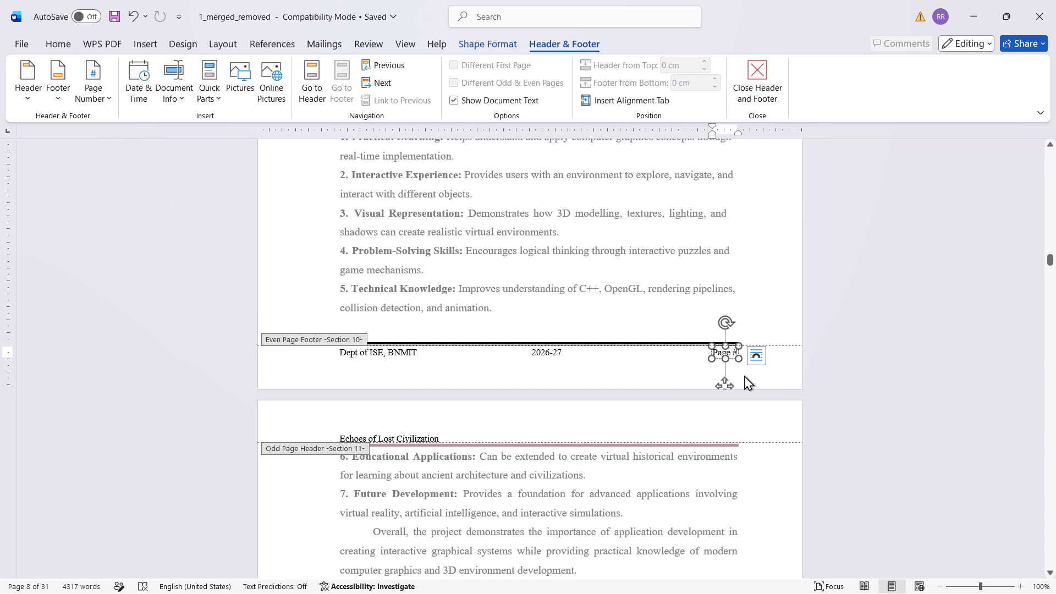
key(BackSpace)
key(2)
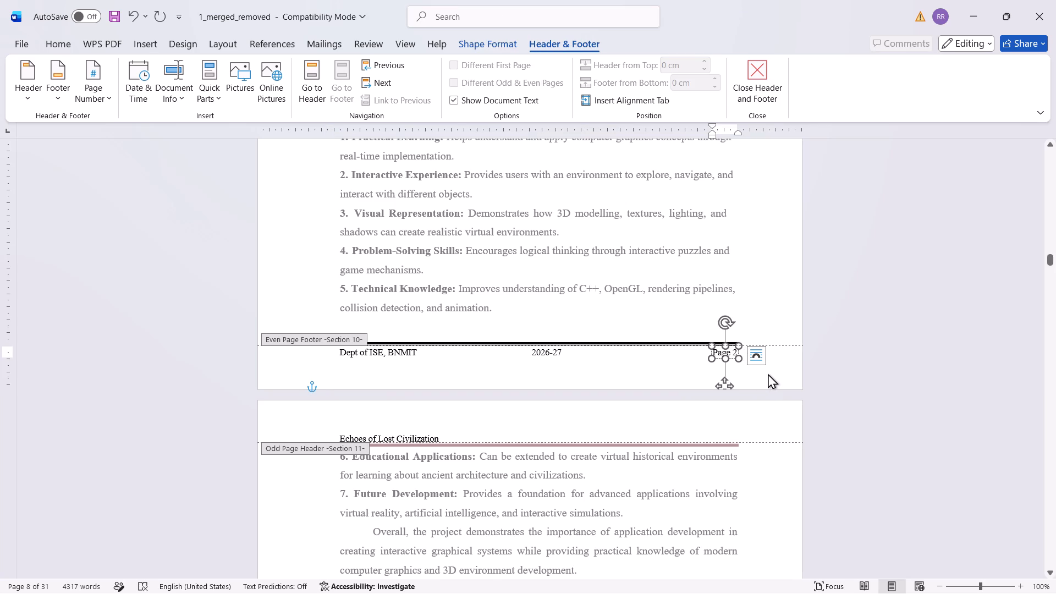
double_click(764, 498)
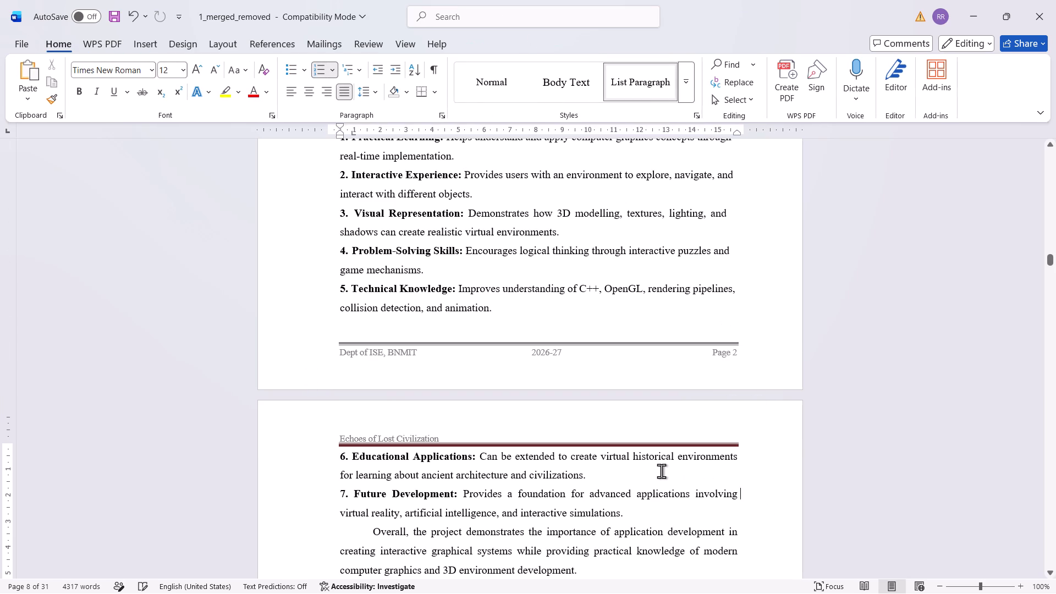
Set the page number in the Section 11 odd page footer, before Chapter 2, to Page 3.
scroll(661, 471, down, 20)
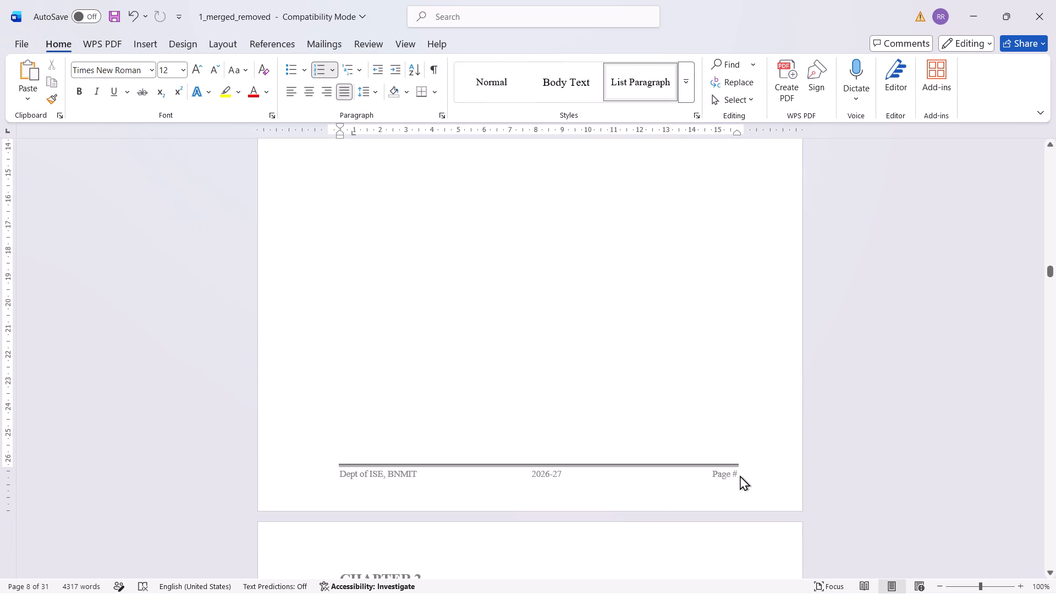
double_click(740, 475)
click(736, 472)
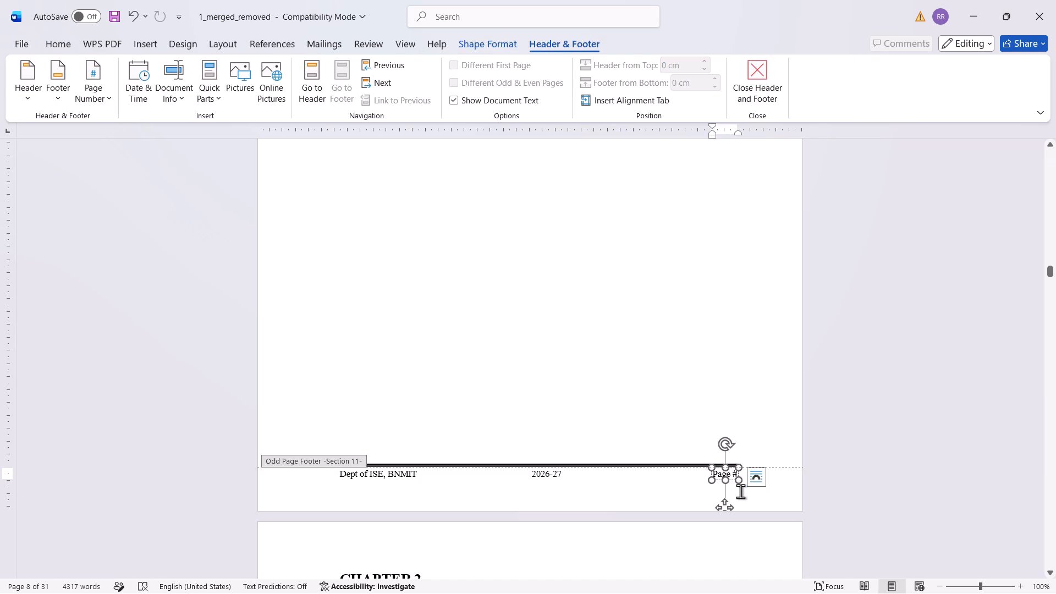
key(BackSpace)
key(3)
Copy the CHAPTER 2 text from the Section 12 even page header, delete it and remove that header.
scroll(739, 533, down, 4)
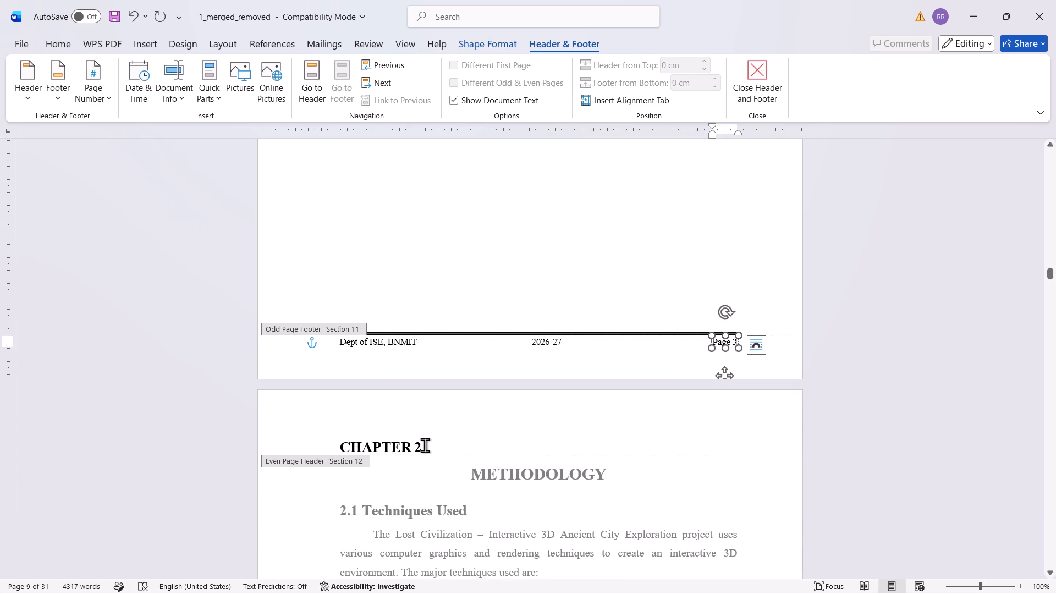
drag(425, 444, 351, 441)
click(430, 445)
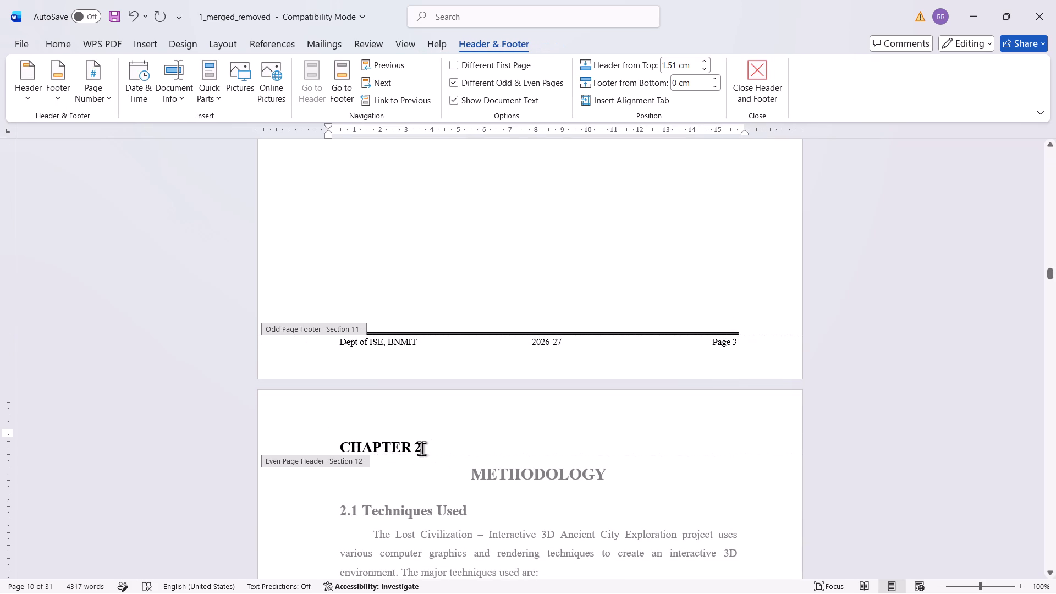
click(419, 448)
key(ctrl+a)
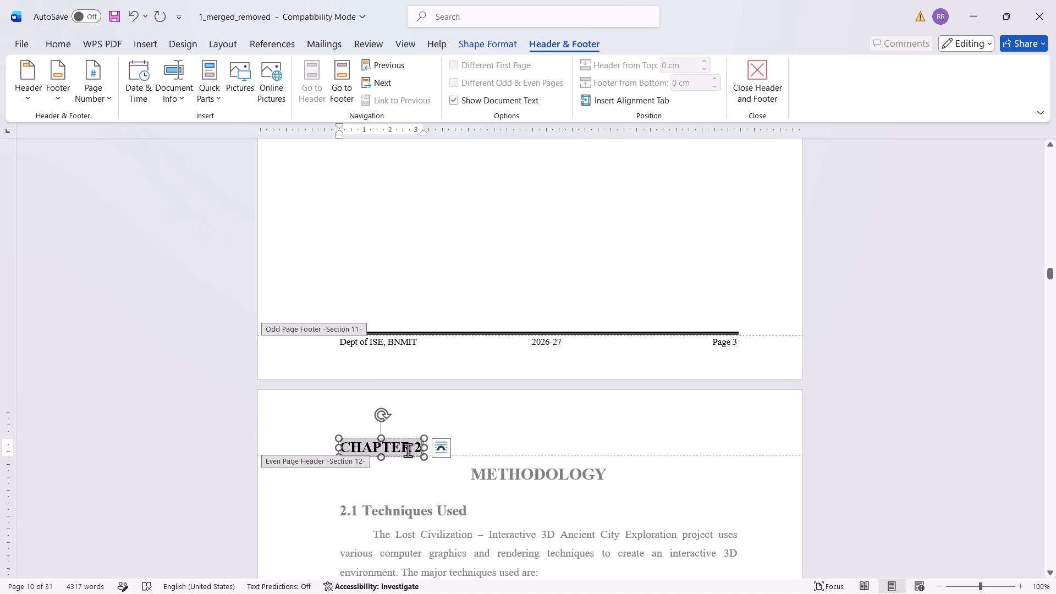
key(ctrl+c)
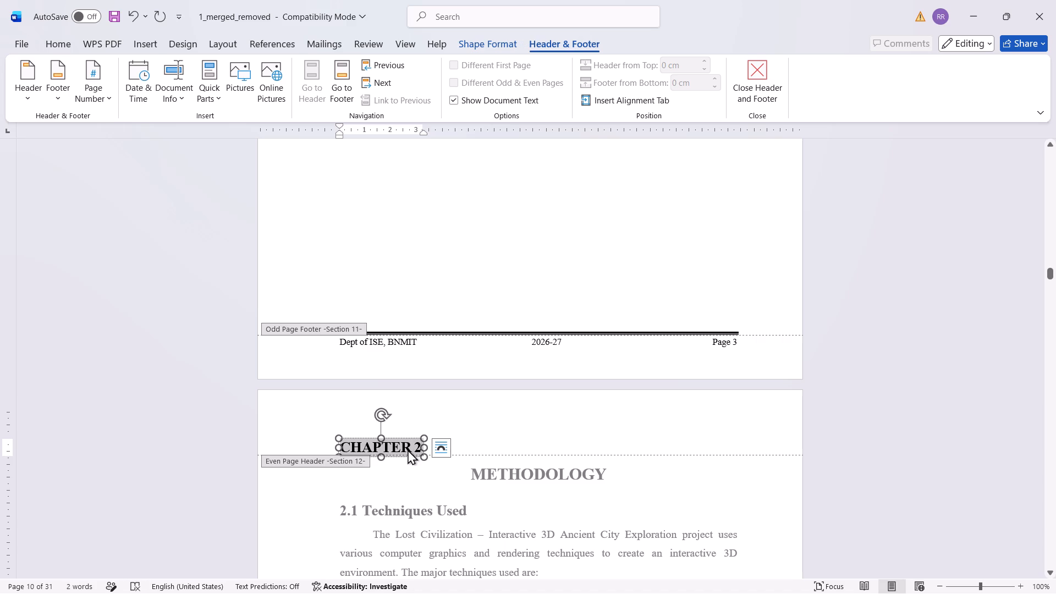
key(Delete)
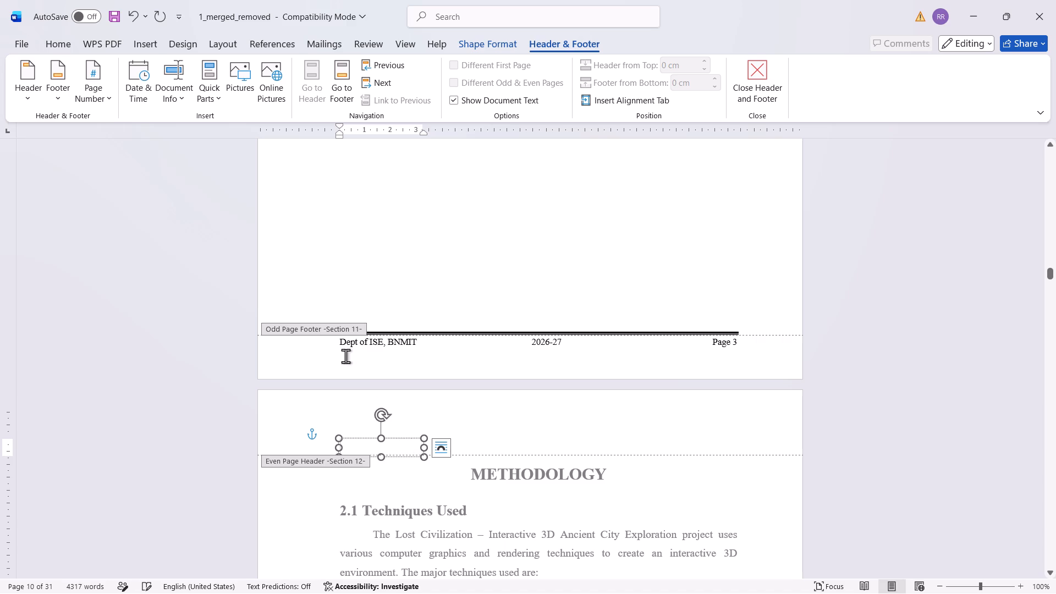
click(29, 98)
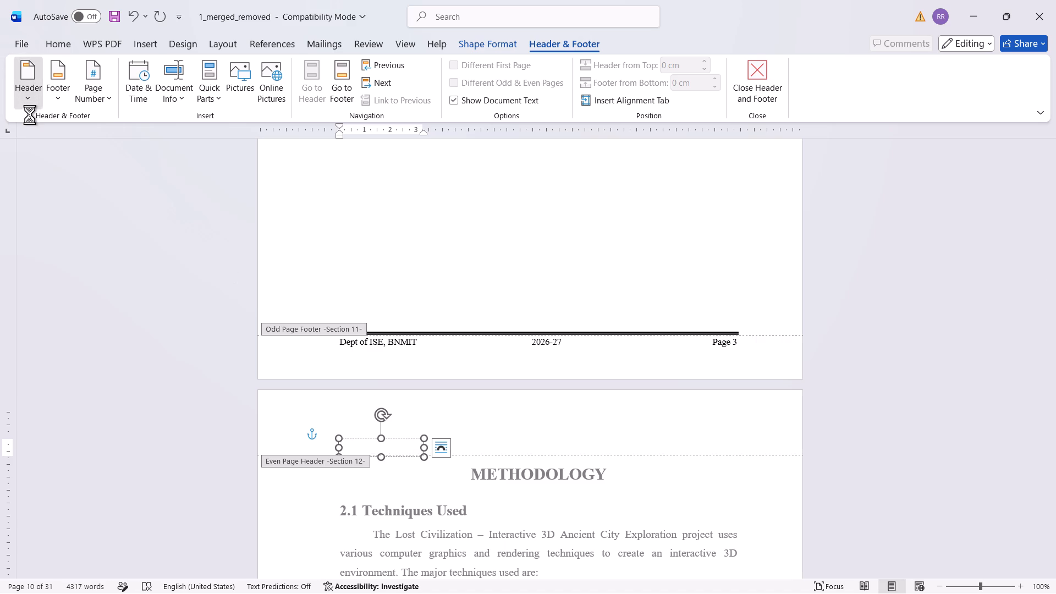
click(61, 491)
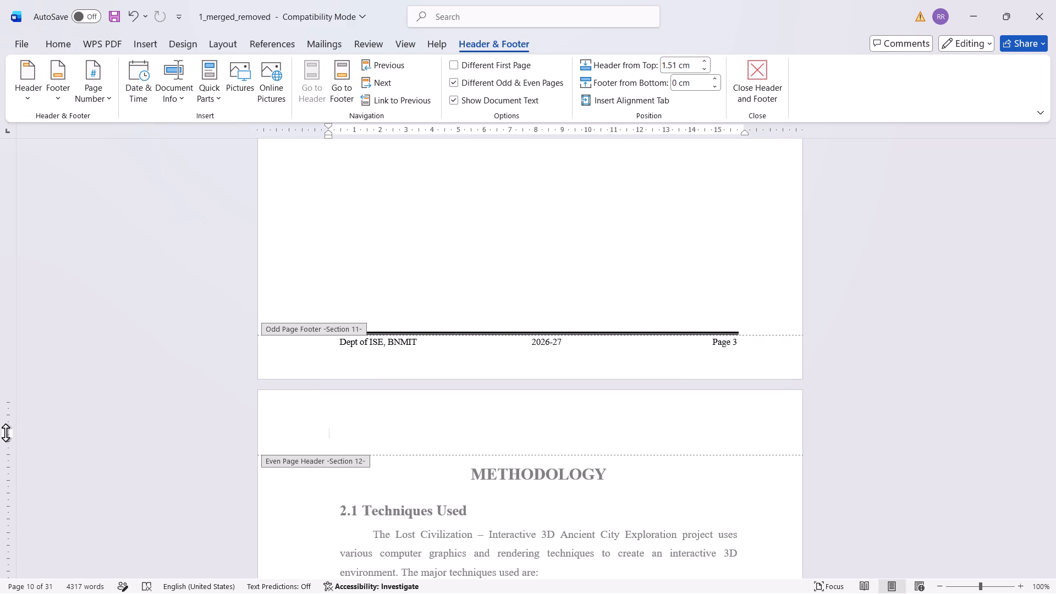
Reduce the top spacing on the first page of Chapter 2 so the METHODOLOGY heading sits higher.
drag(5, 432, 4, 411)
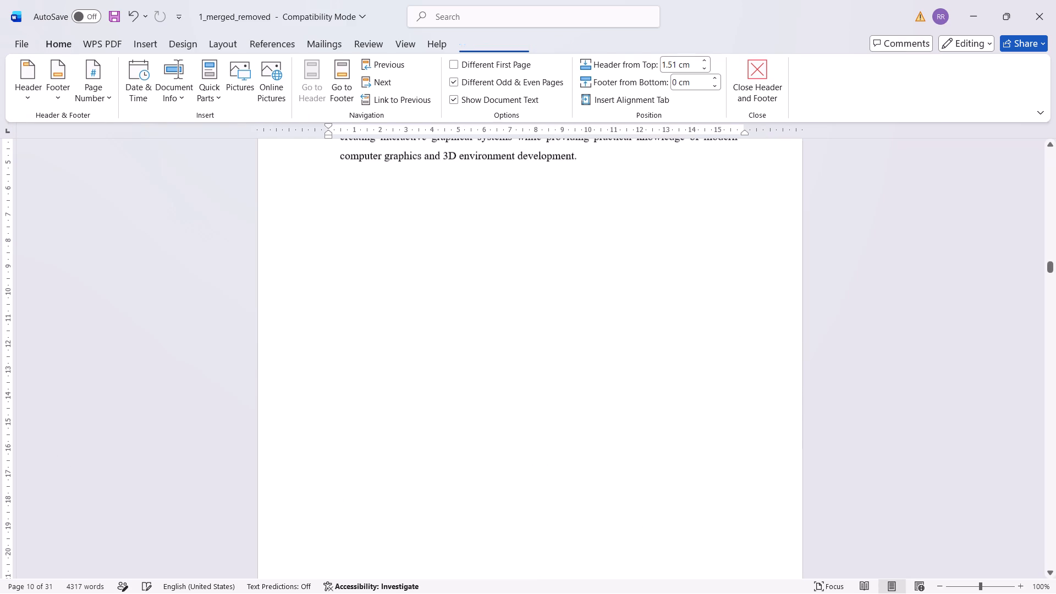
scroll(438, 461, up, 16)
scroll(438, 462, down, 20)
scroll(438, 462, down, 9)
double_click(427, 384)
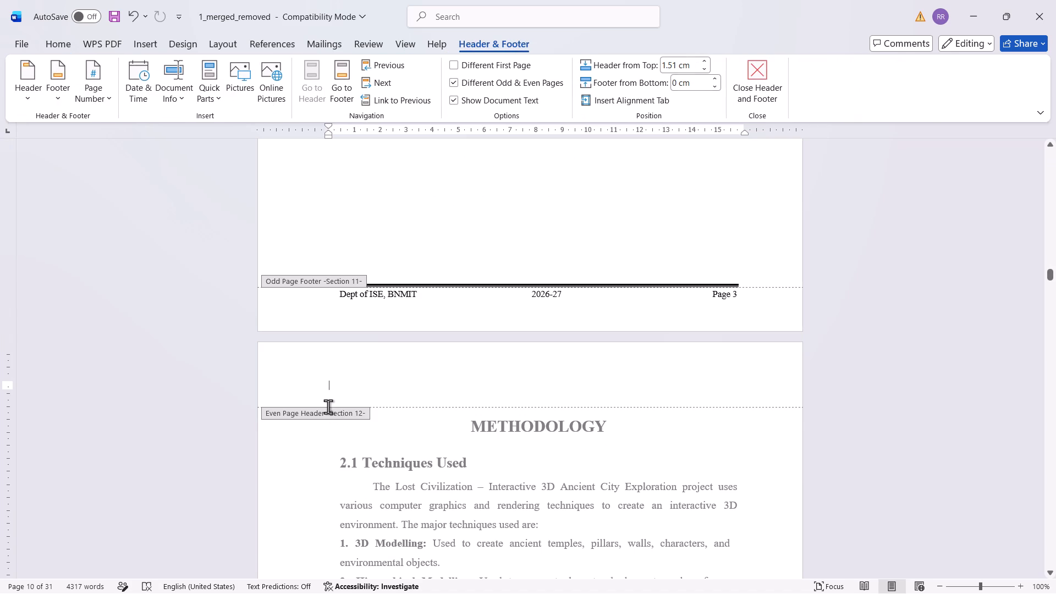
drag(328, 406, 326, 399)
drag(3, 389, 10, 347)
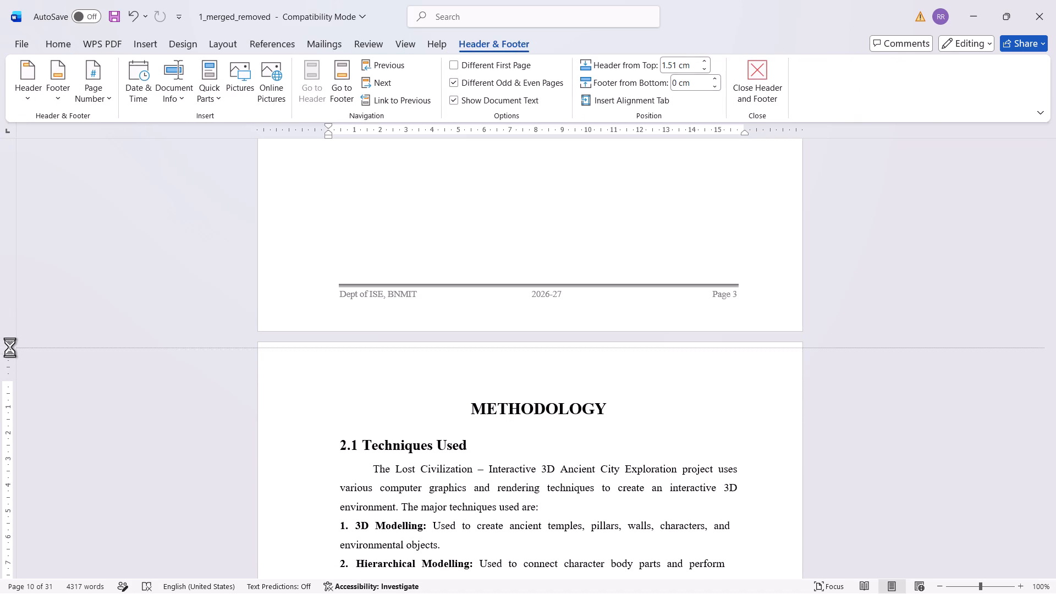
drag(10, 347, 14, 367)
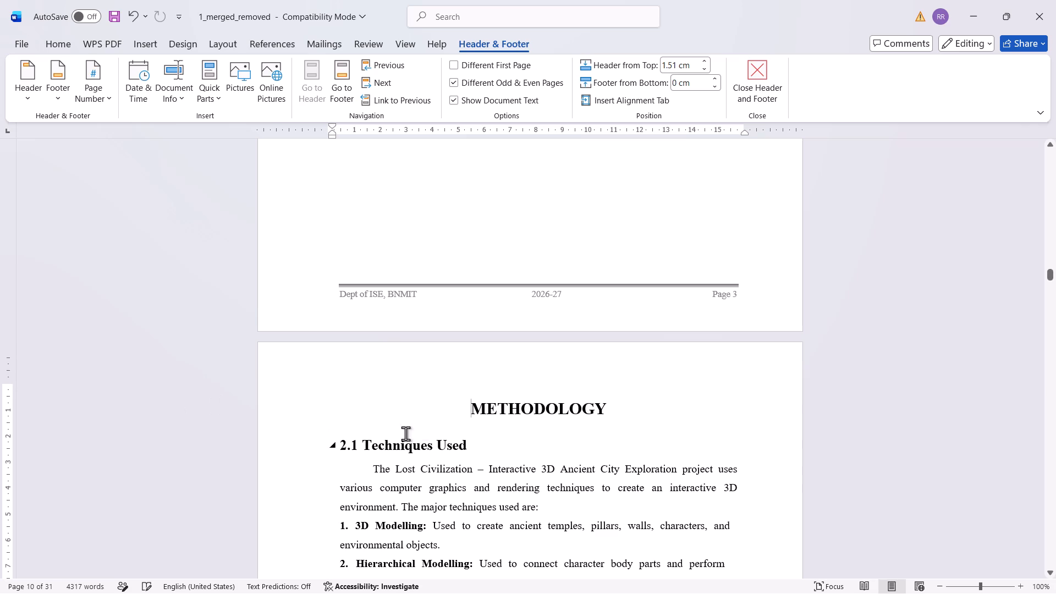
Leave header editing and paste the copied CHAPTER 2 text on a new line above the METHODOLOGY heading.
double_click(487, 391)
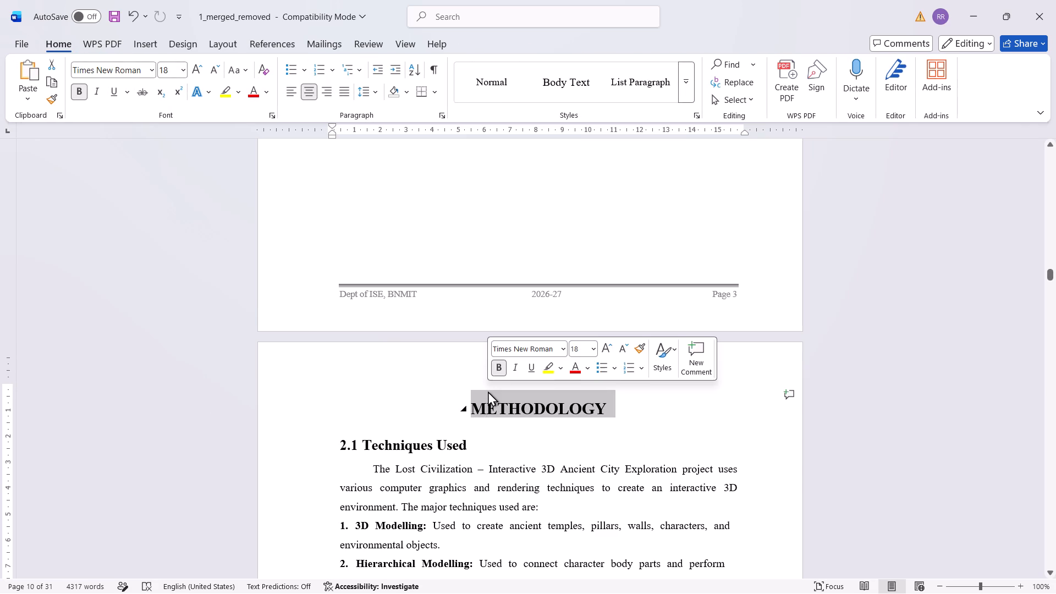
click(487, 391)
click(473, 384)
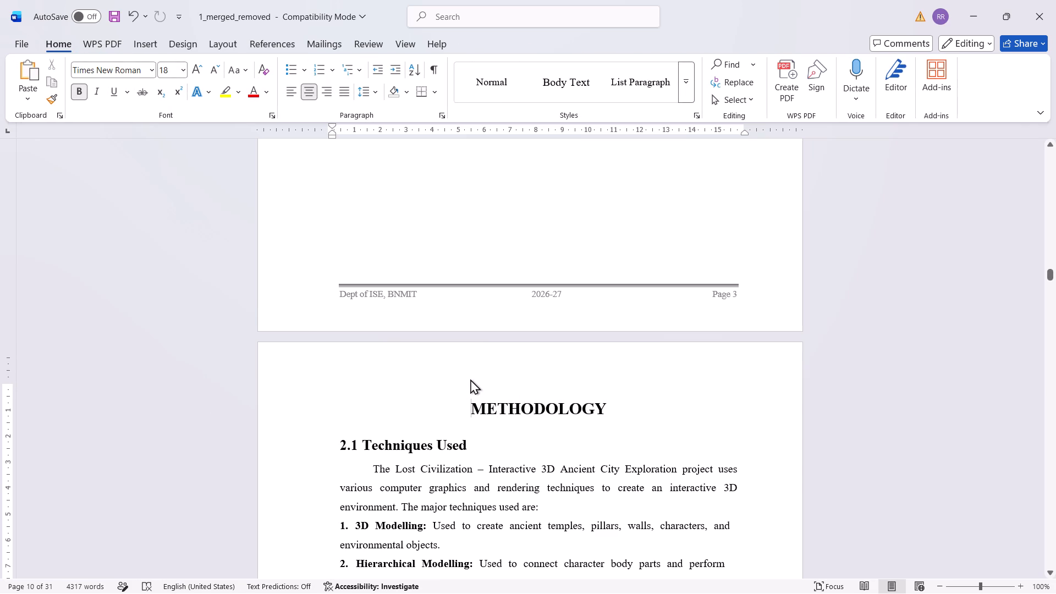
key(Up)
scroll(470, 380, down, 2)
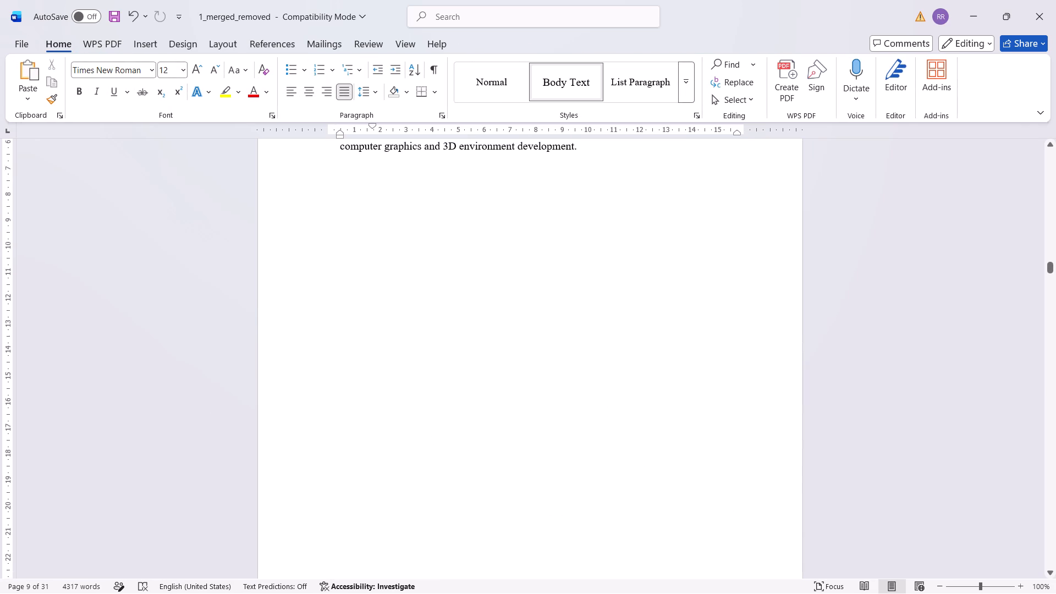
scroll(471, 380, down, 9)
click(492, 434)
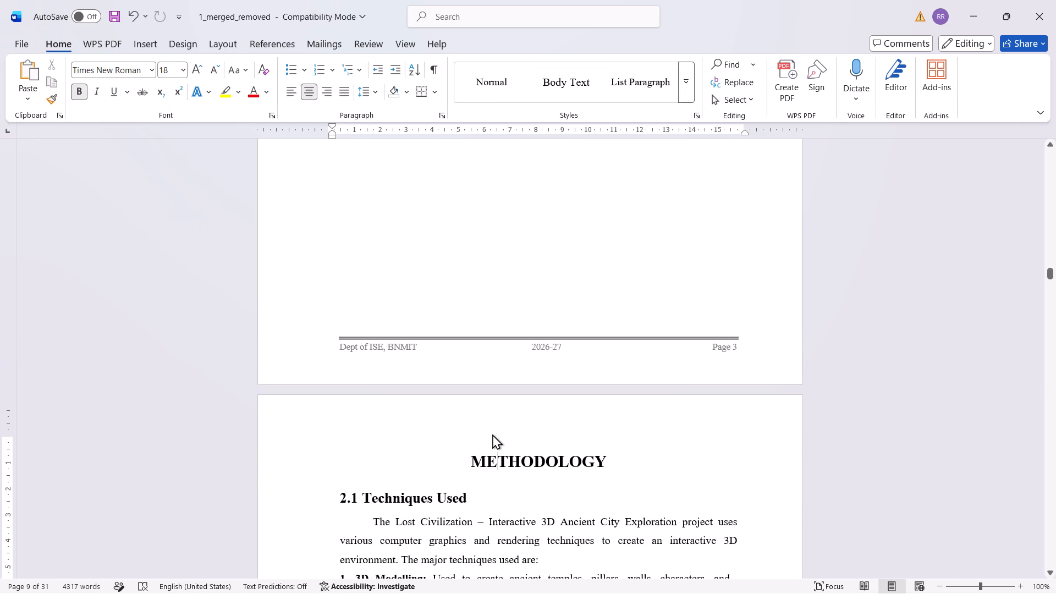
click(469, 458)
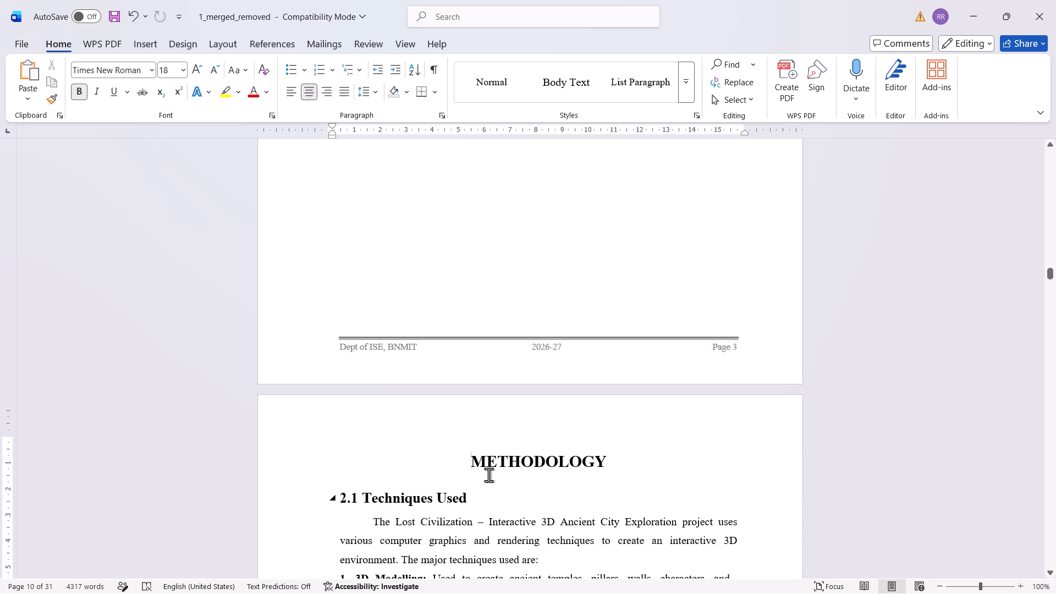
key(Return)
key(Up)
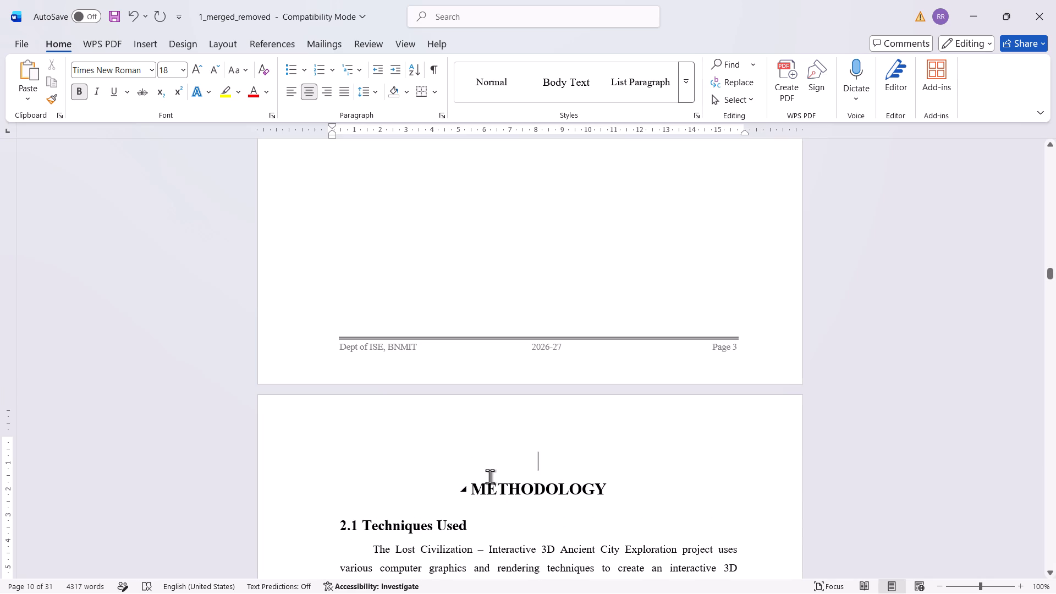
key(ctrl+v)
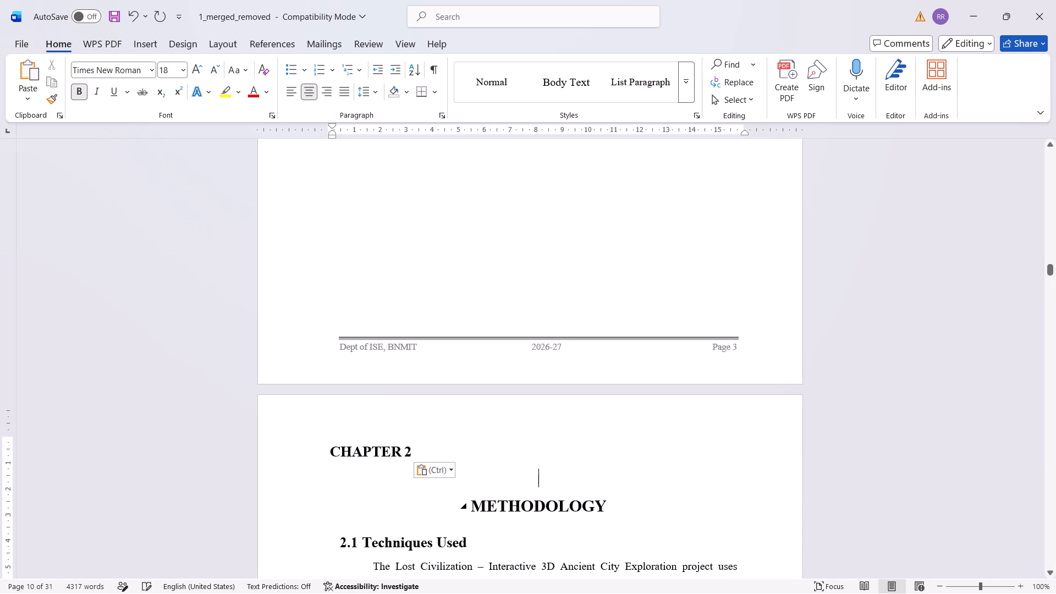
Remove the empty paragraph between CHAPTER 2 and the METHODOLOGY heading, keeping the full CHAPTER 2 text.
key(BackSpace)
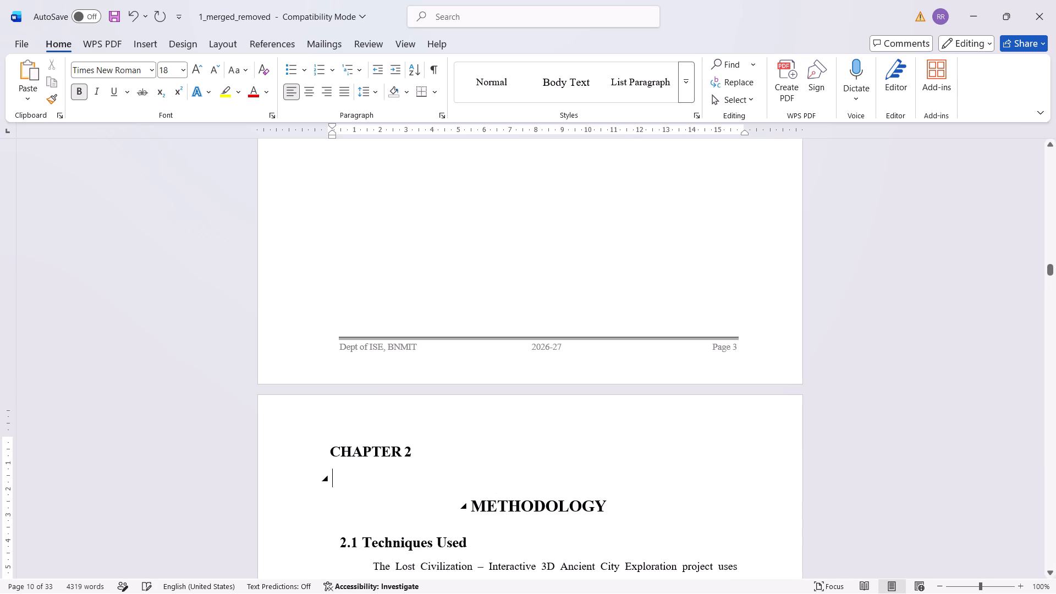
key(BackSpace)
key(BackSpace)
key(BackSpace)
key(BackSpace)
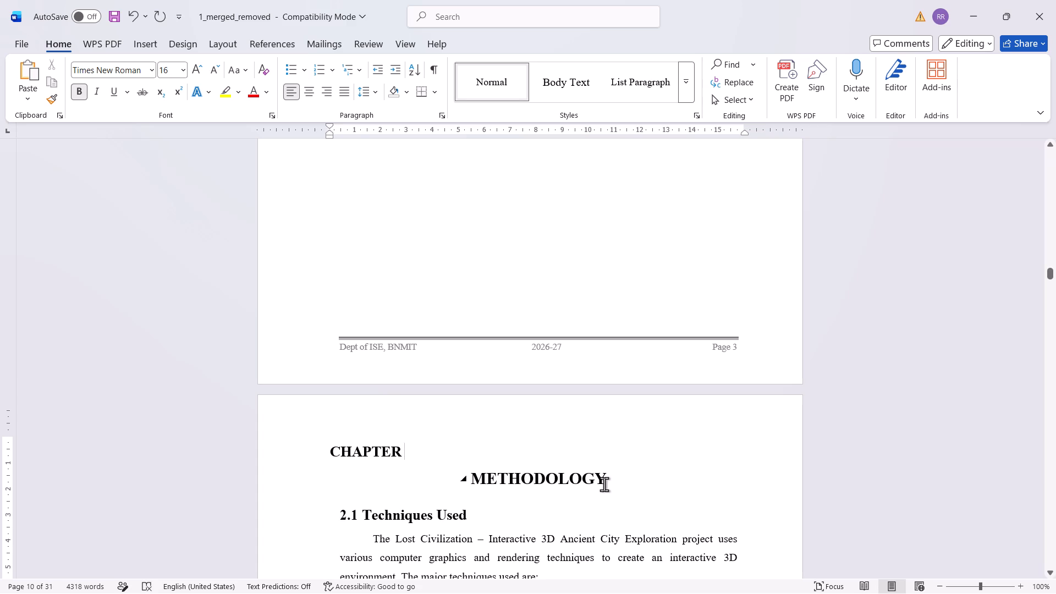
key(ctrl+z)
Compare the formatting of the CHAPTER 1 heading text with that of the pasted CHAPTER 2 text.
scroll(640, 459, up, 12)
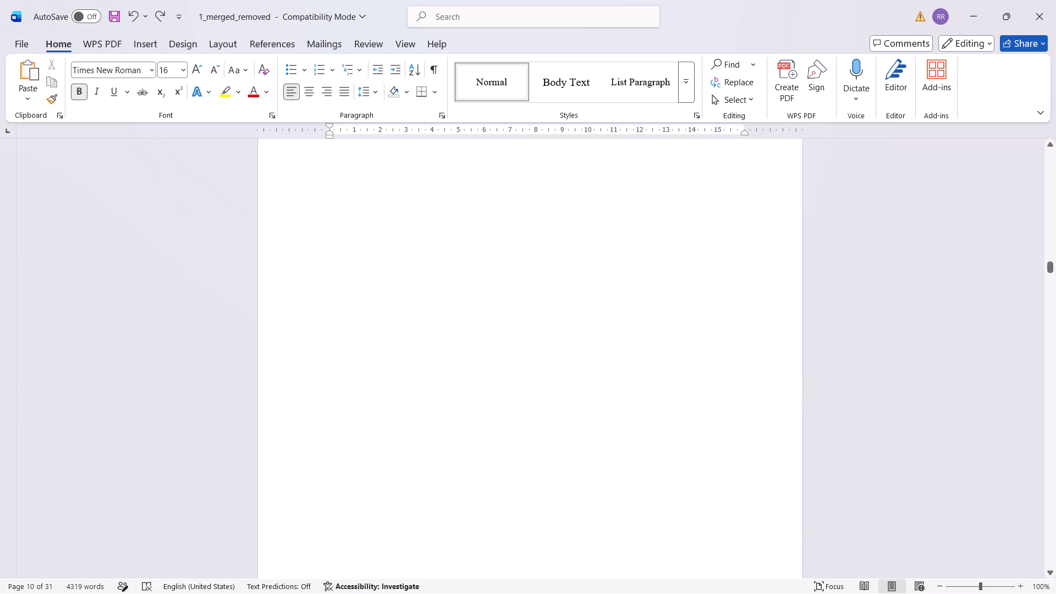
scroll(640, 459, up, 20)
scroll(640, 459, up, 20)
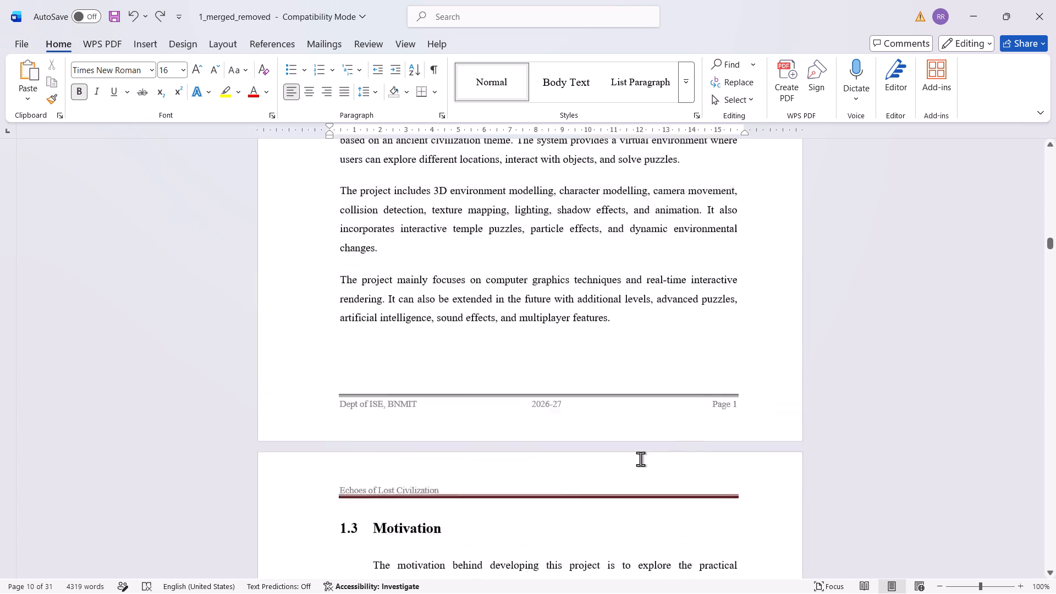
scroll(640, 459, up, 11)
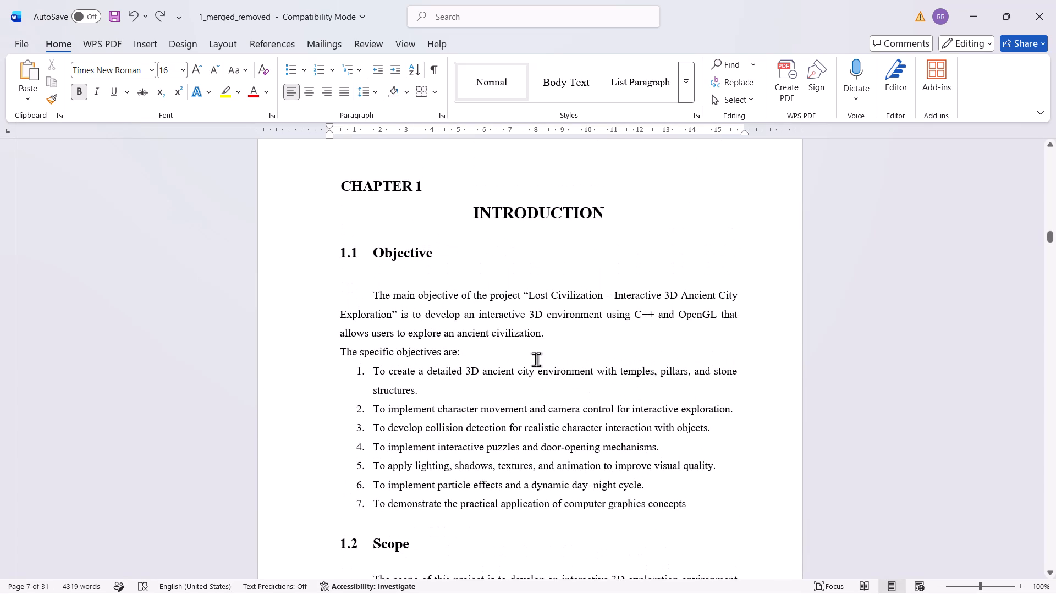
drag(424, 185, 392, 179)
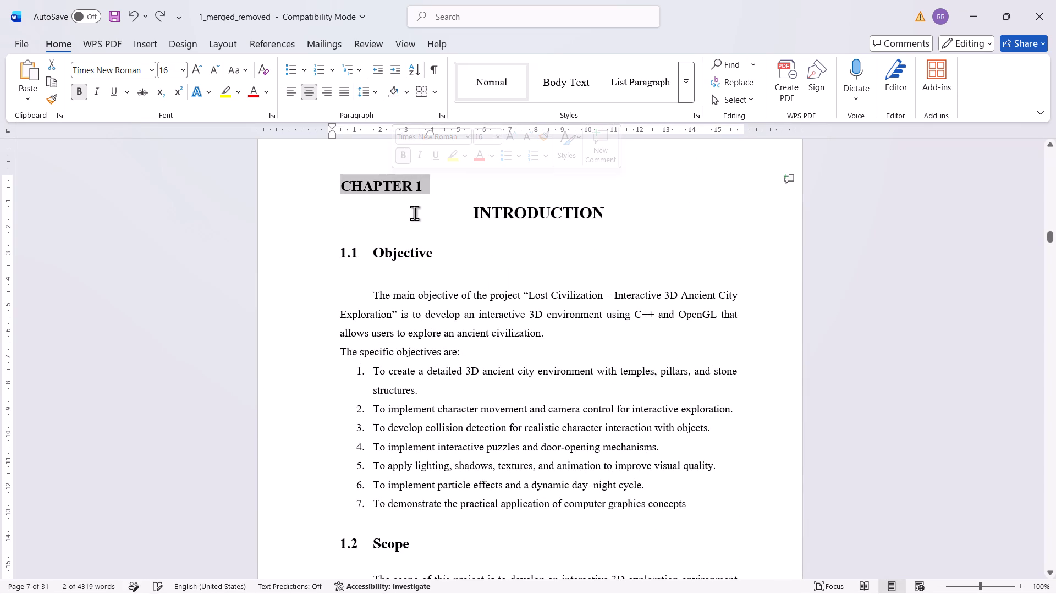
click(417, 215)
scroll(545, 322, down, 5)
scroll(544, 323, down, 20)
scroll(544, 323, down, 2)
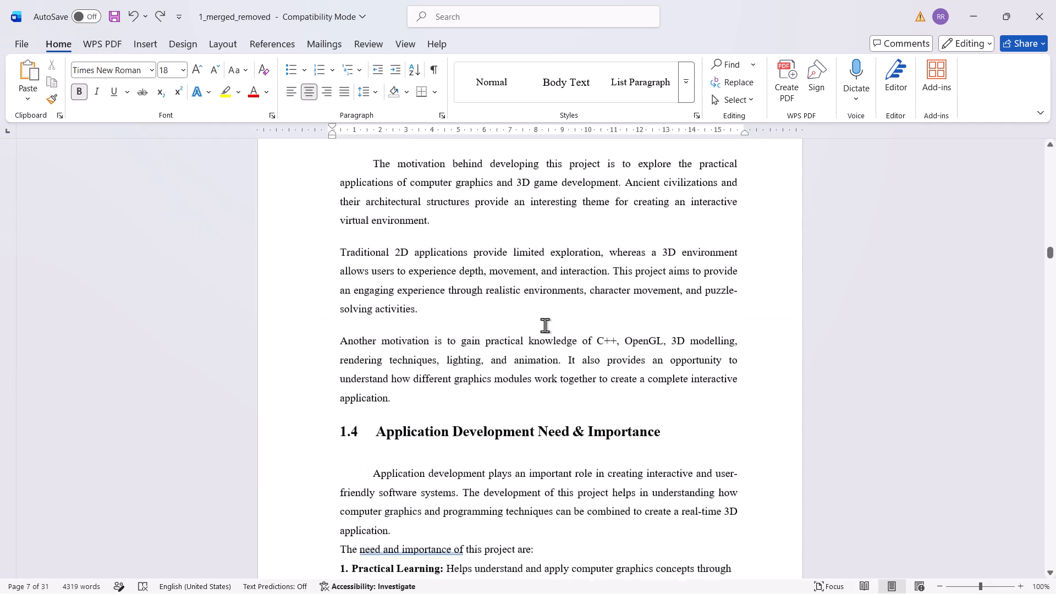
scroll(544, 325, down, 20)
scroll(544, 325, down, 16)
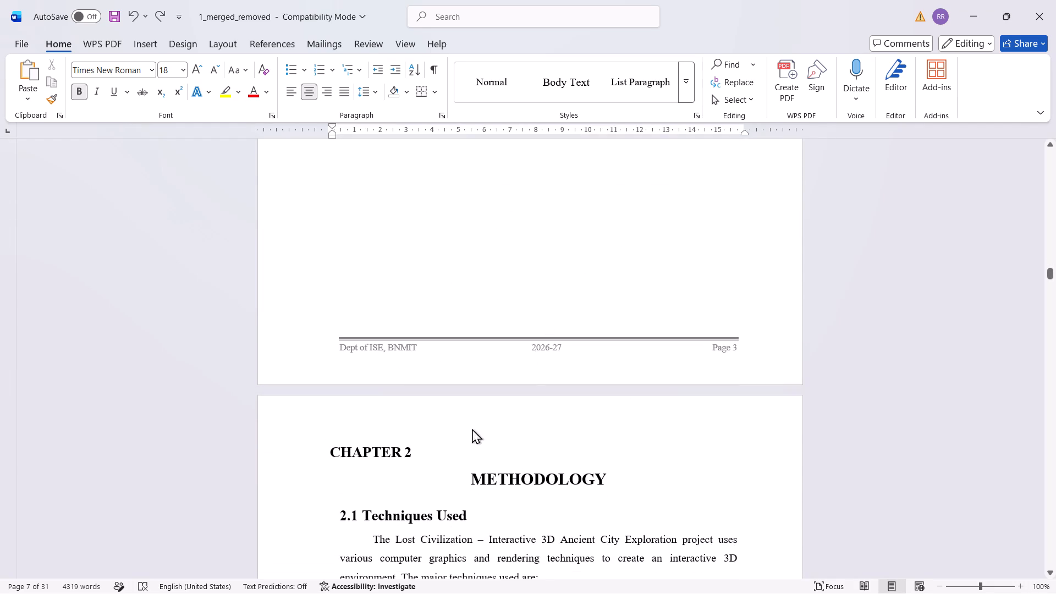
drag(416, 453, 373, 453)
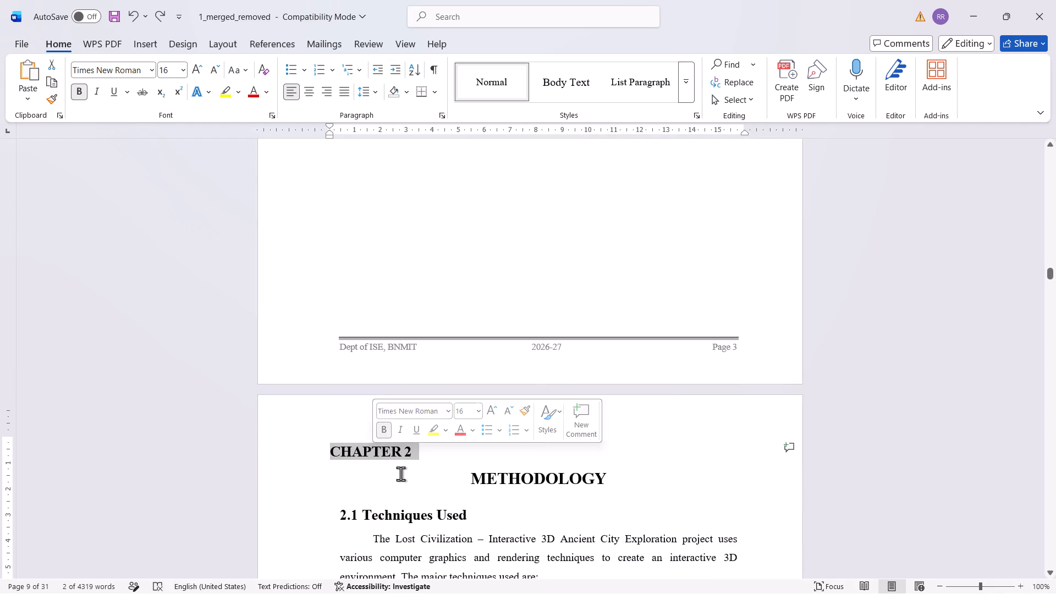
click(400, 474)
Set the page number in the Section 12 even page footer of Chapter 2 to Page 4.
scroll(501, 434, down, 9)
scroll(501, 433, up, 4)
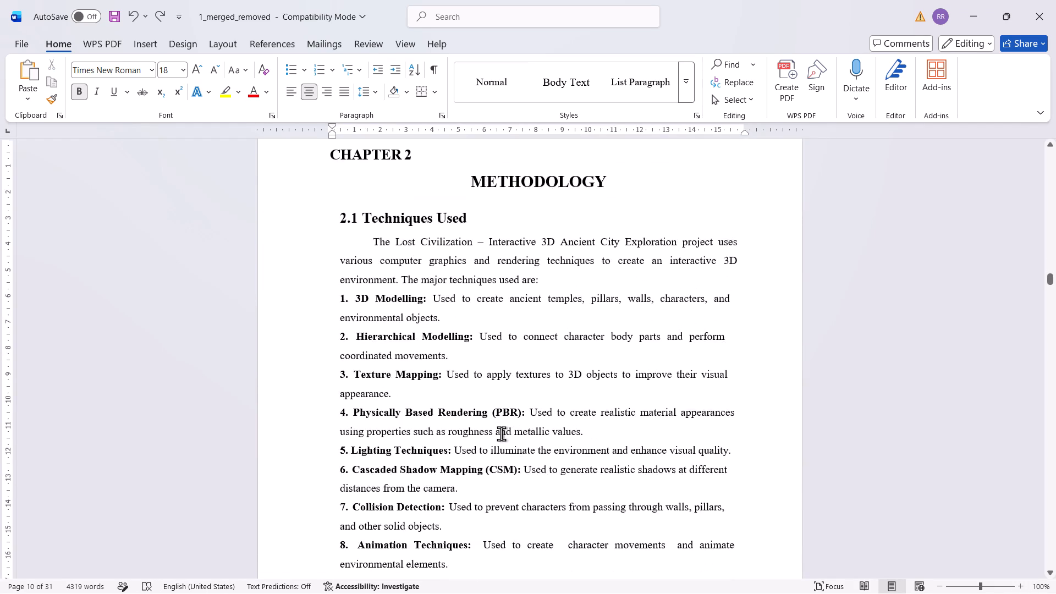
scroll(501, 433, up, 3)
scroll(501, 435, down, 18)
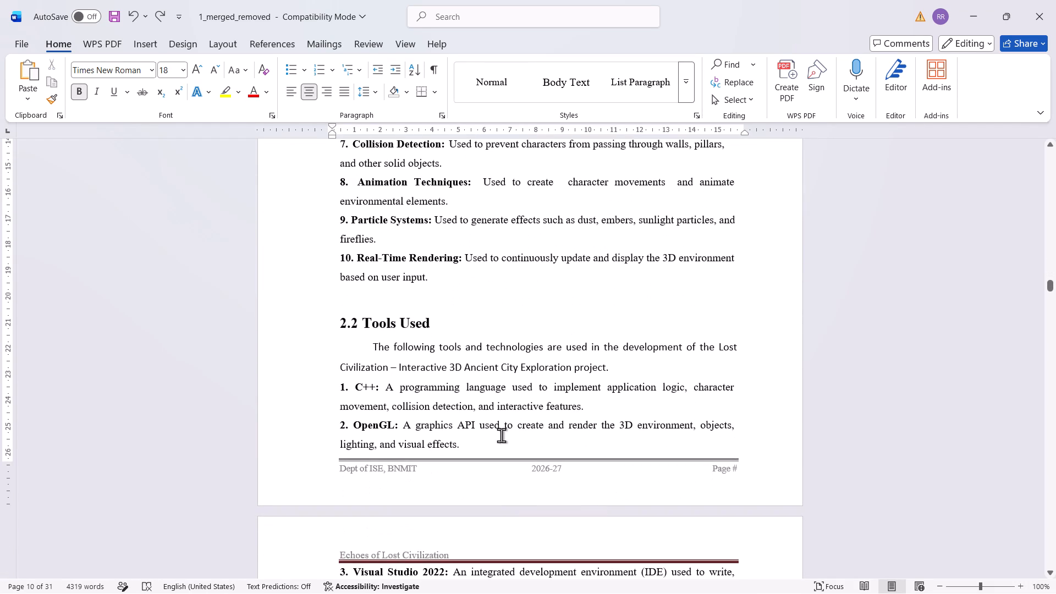
scroll(501, 436, down, 3)
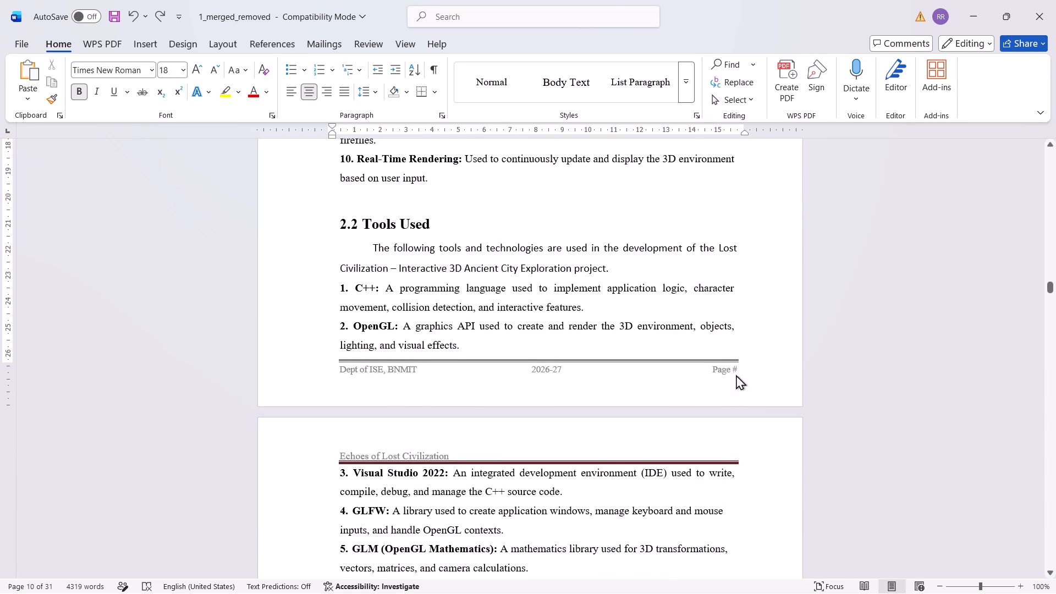
click(739, 371)
double_click(736, 382)
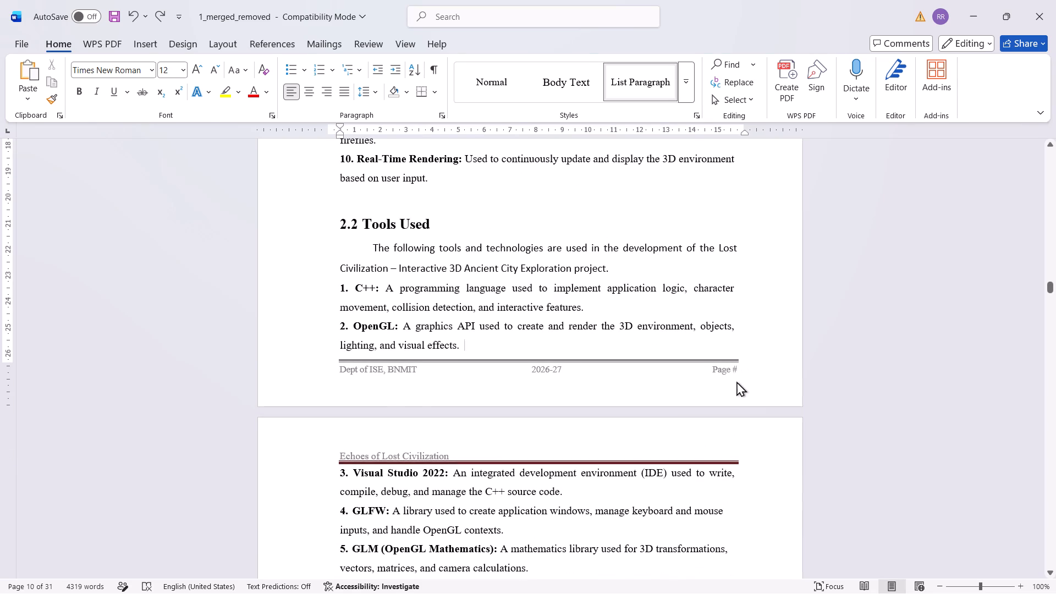
click(736, 372)
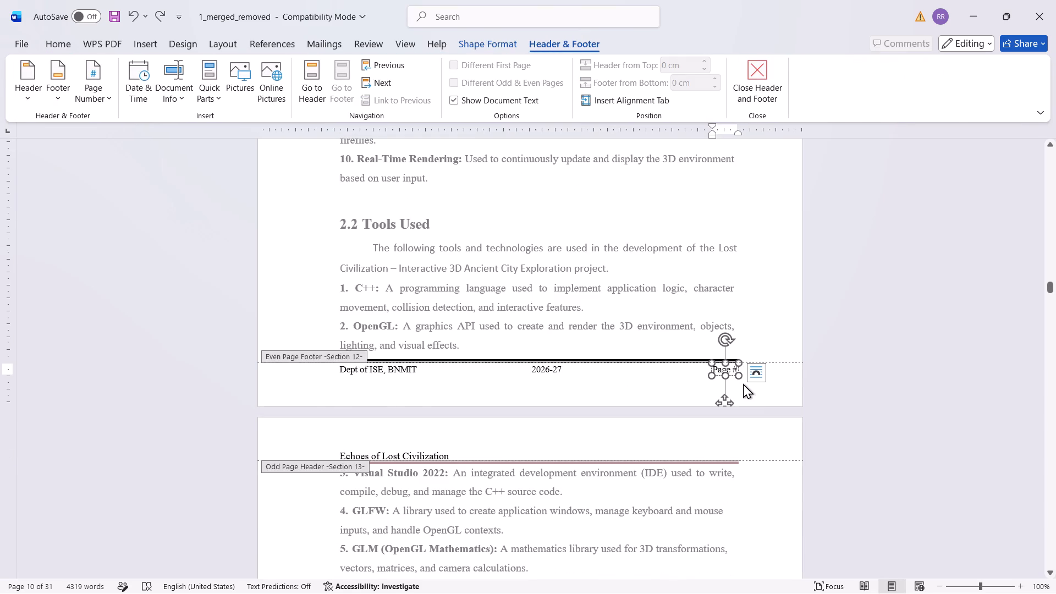
key(BackSpace)
scroll(749, 366, up, 13)
scroll(762, 306, up, 20)
scroll(762, 306, up, 3)
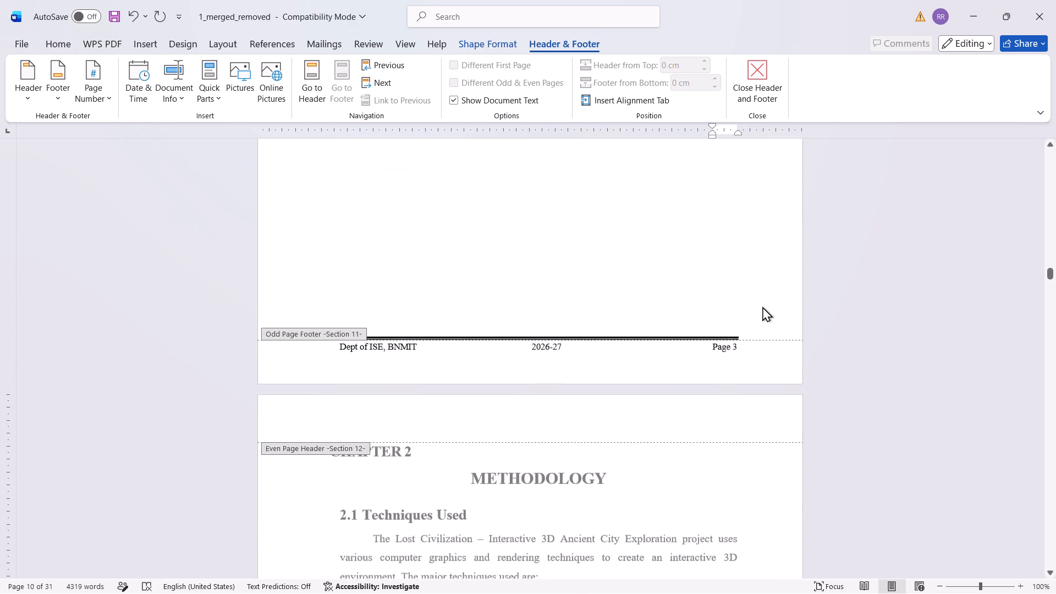
scroll(763, 309, down, 20)
key(4)
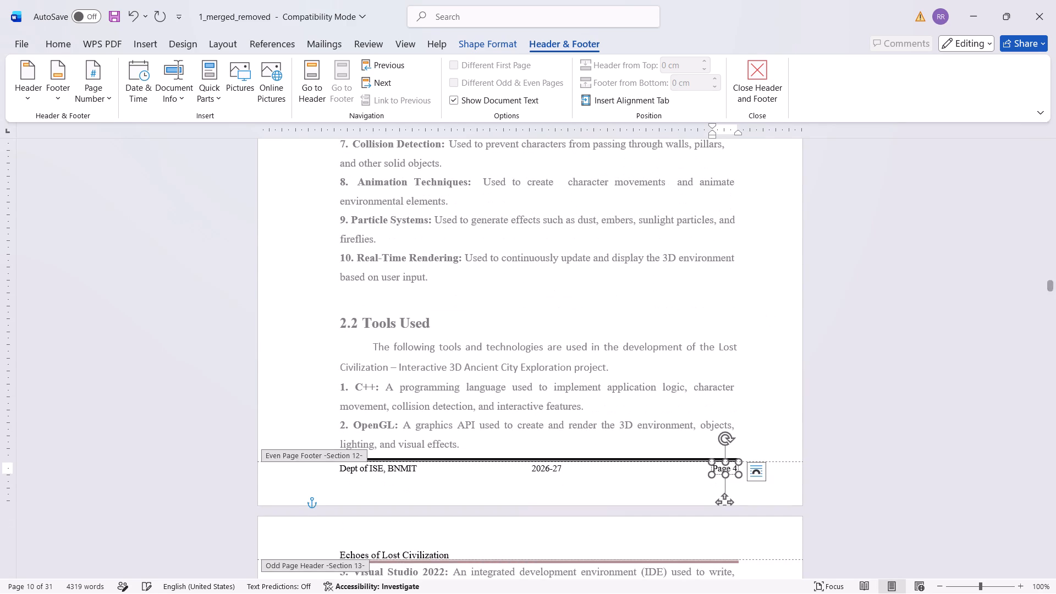
Set the page number in the Section 13 odd page footer, before Chapter 3, to Page 5.
scroll(763, 311, down, 18)
scroll(756, 350, down, 7)
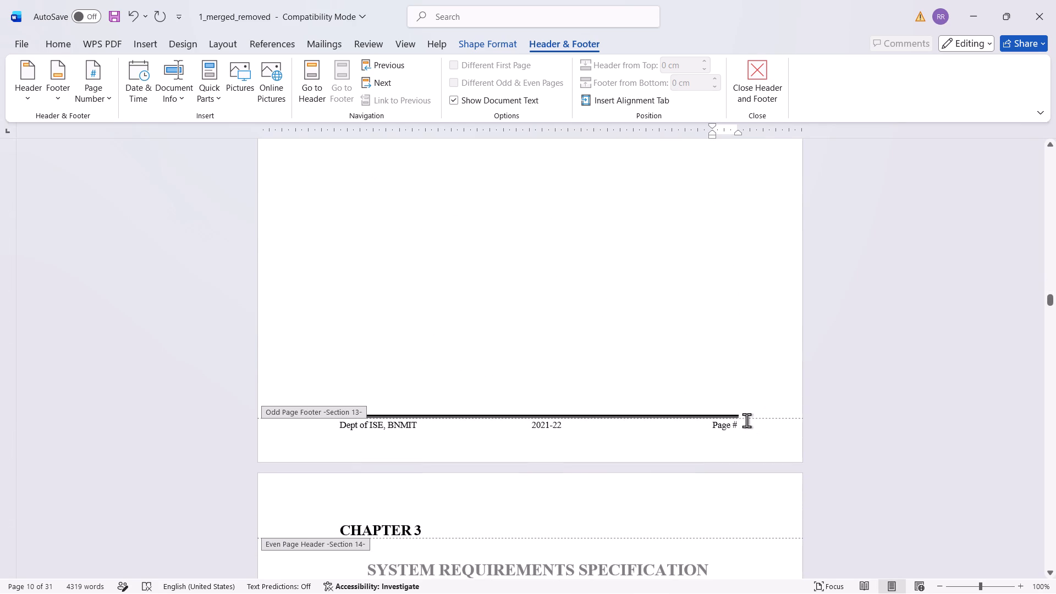
click(739, 422)
click(735, 425)
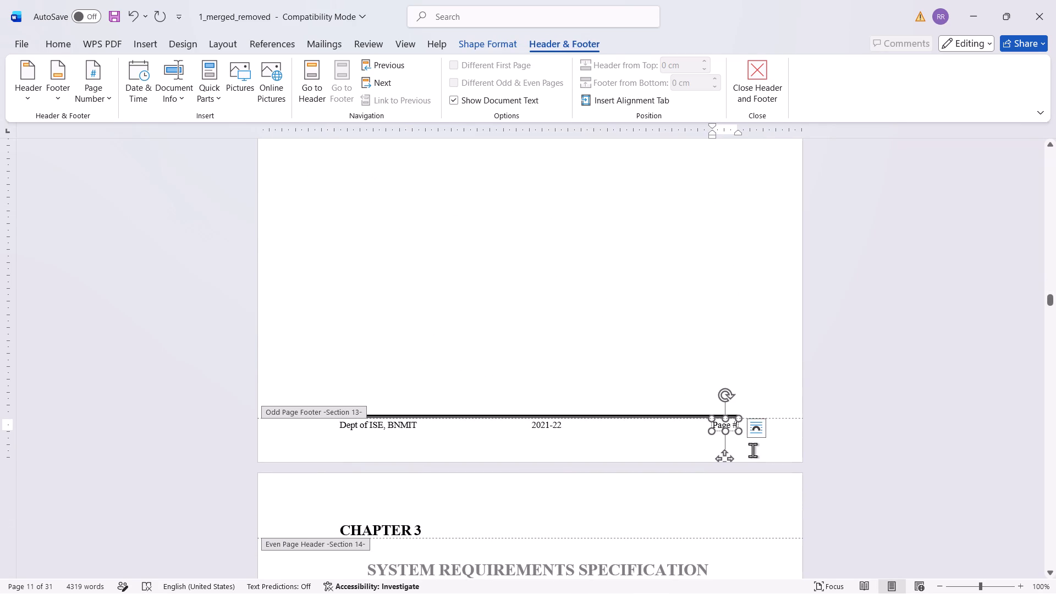
key(BackSpace)
key(5)
scroll(740, 432, down, 17)
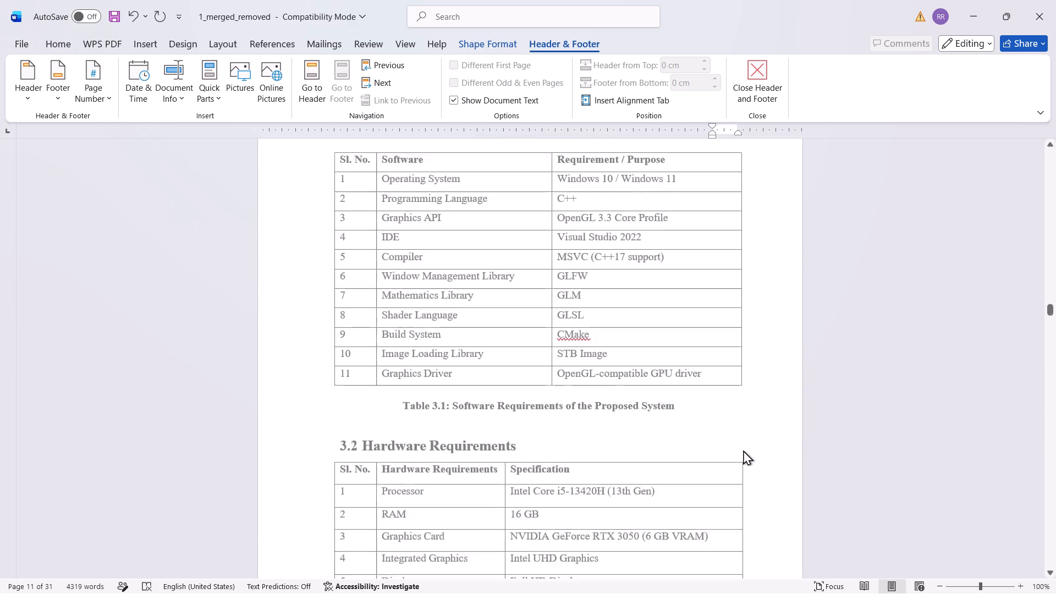
scroll(743, 450, up, 14)
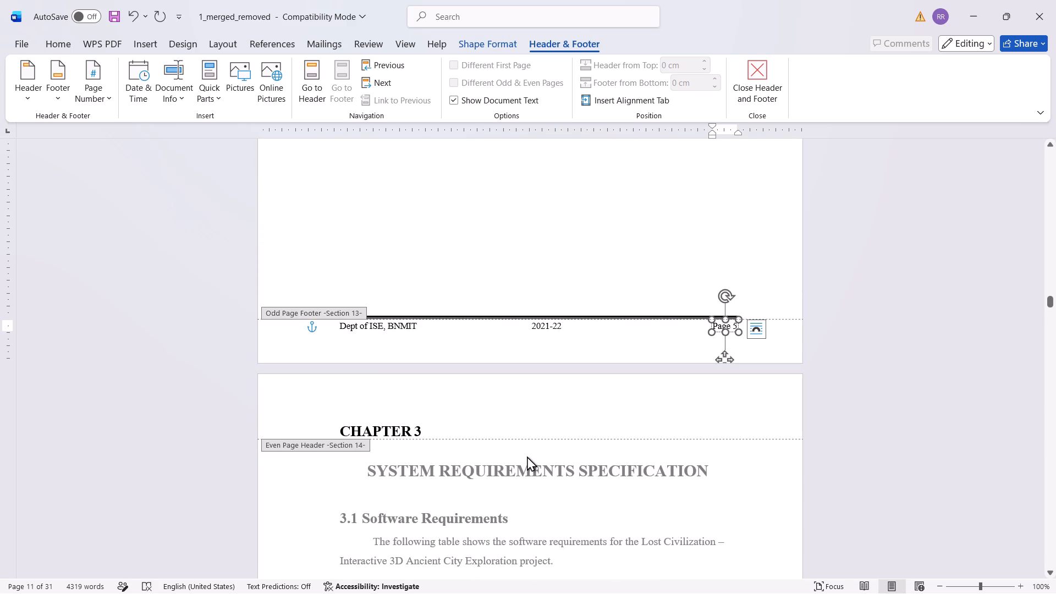
Save the document and return from footer editing to the body text of Chapter 3.
key(ctrl+s)
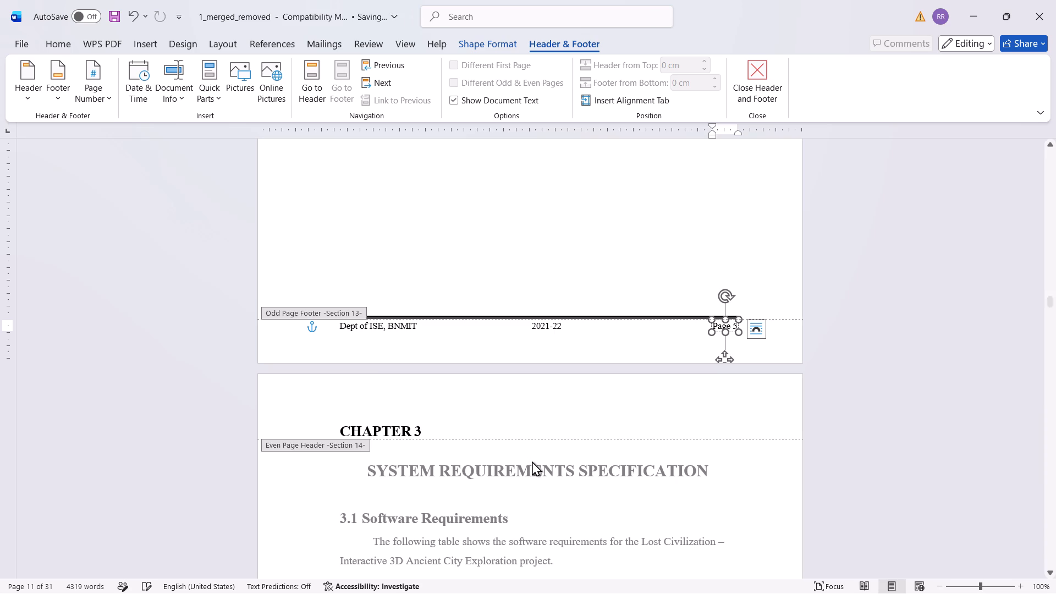
double_click(730, 499)
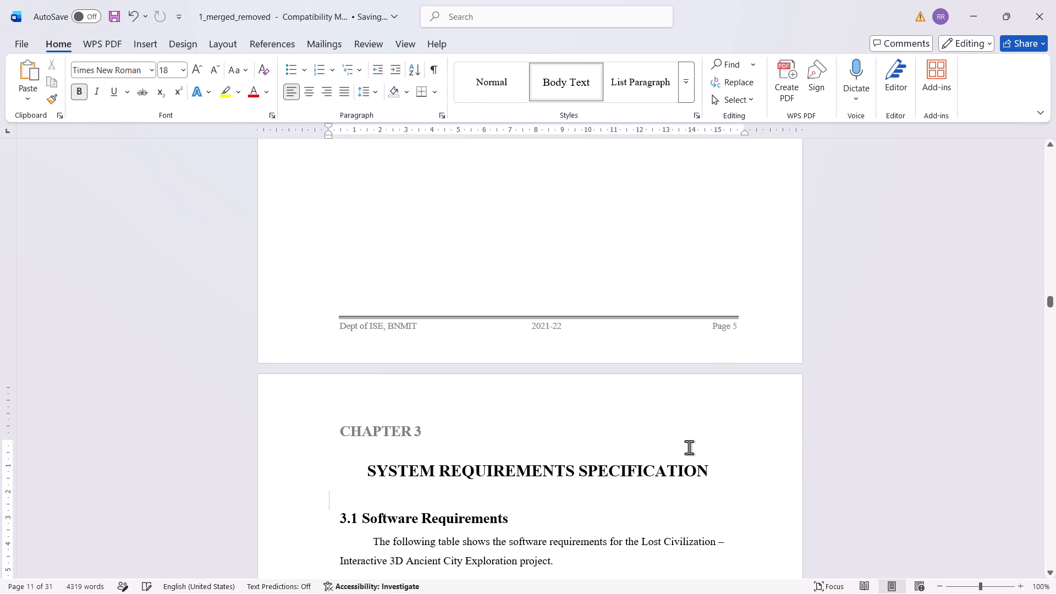
Review the Chapter 2 pages and the start of Chapter 3, checking their headings, headers and footer page numbers.
scroll(689, 447, up, 17)
scroll(687, 446, up, 9)
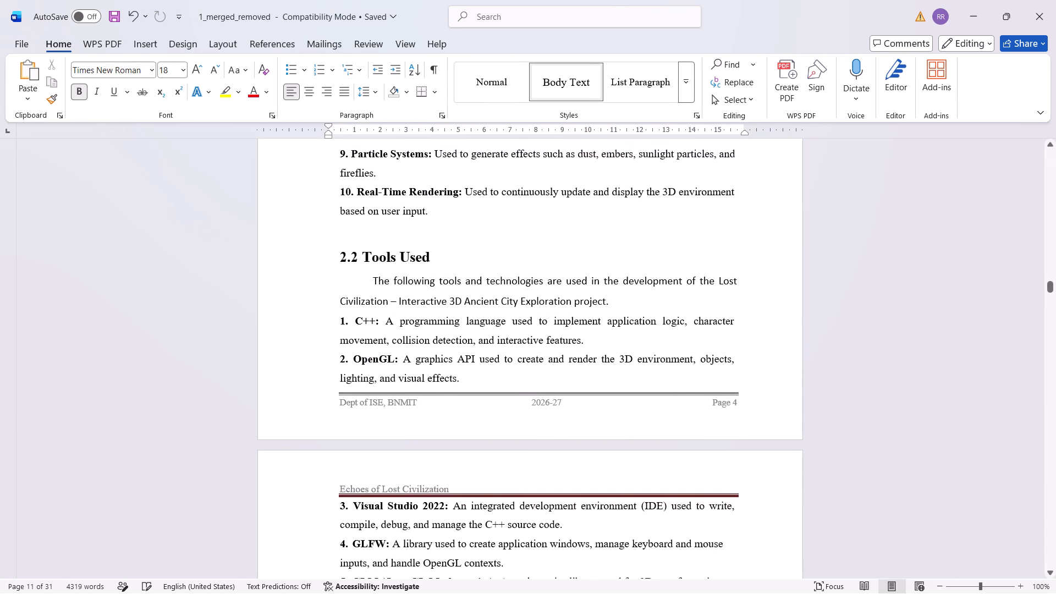
scroll(687, 446, up, 7)
scroll(687, 447, down, 8)
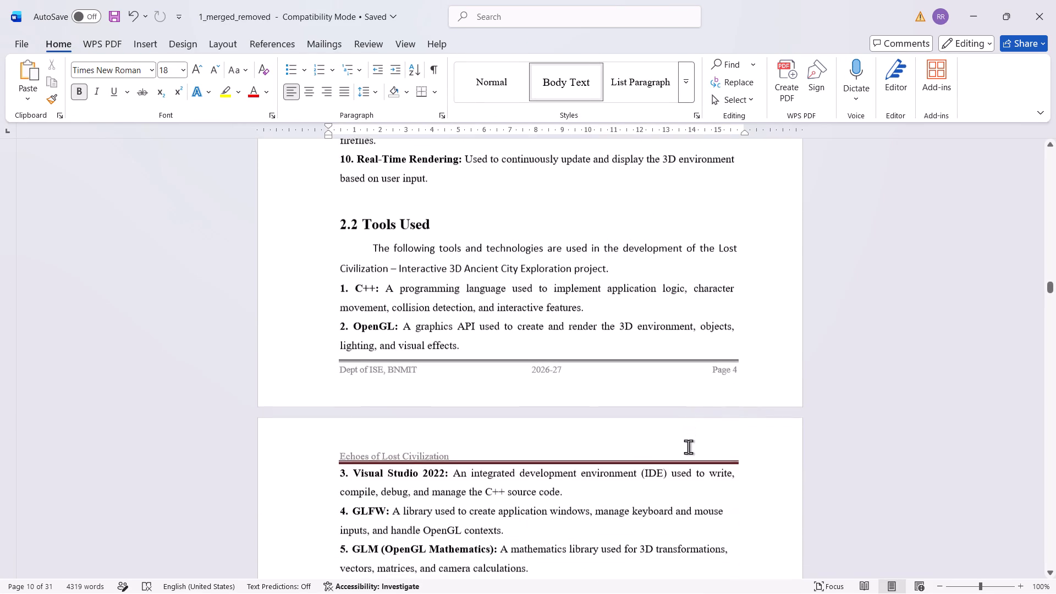
scroll(688, 447, up, 17)
scroll(688, 447, up, 17)
scroll(689, 447, down, 20)
scroll(689, 447, down, 9)
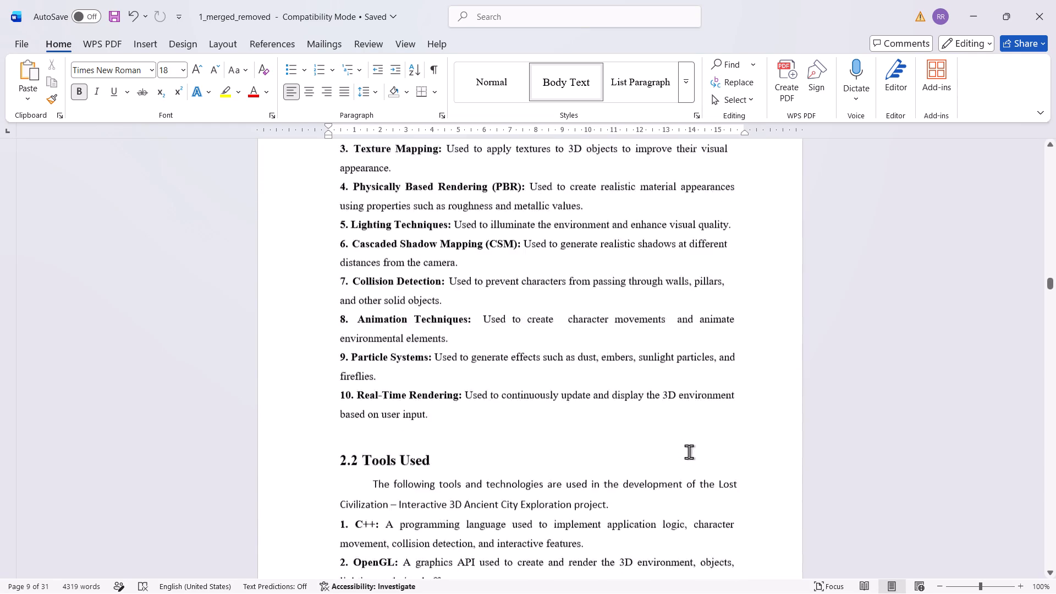
scroll(689, 452, down, 20)
scroll(689, 452, down, 19)
scroll(689, 453, up, 5)
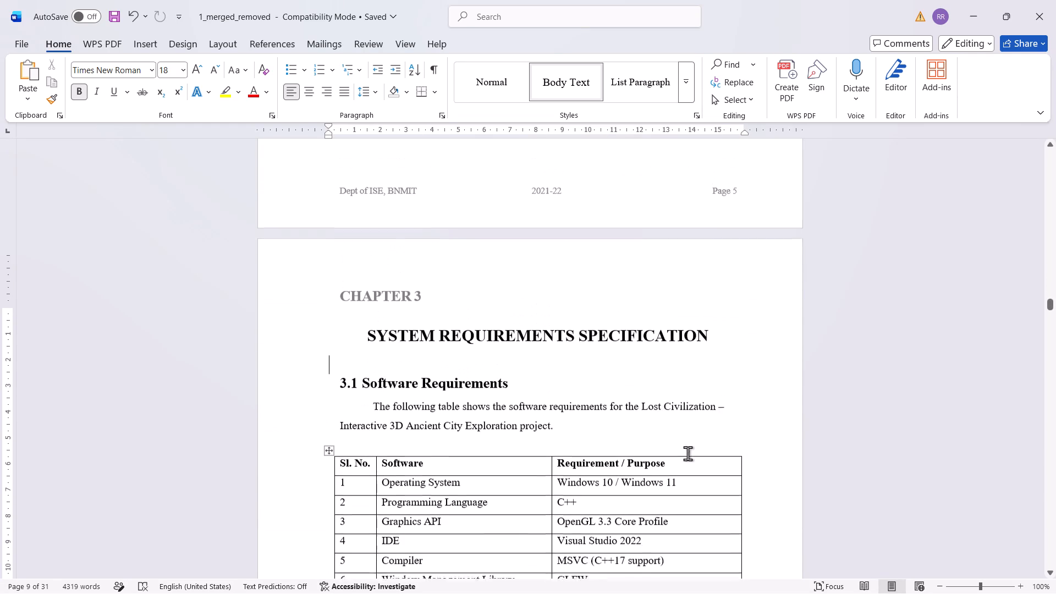
Copy the CHAPTER 3 heading out of the Section 14 even page header, delete it there and remove the header.
double_click(490, 276)
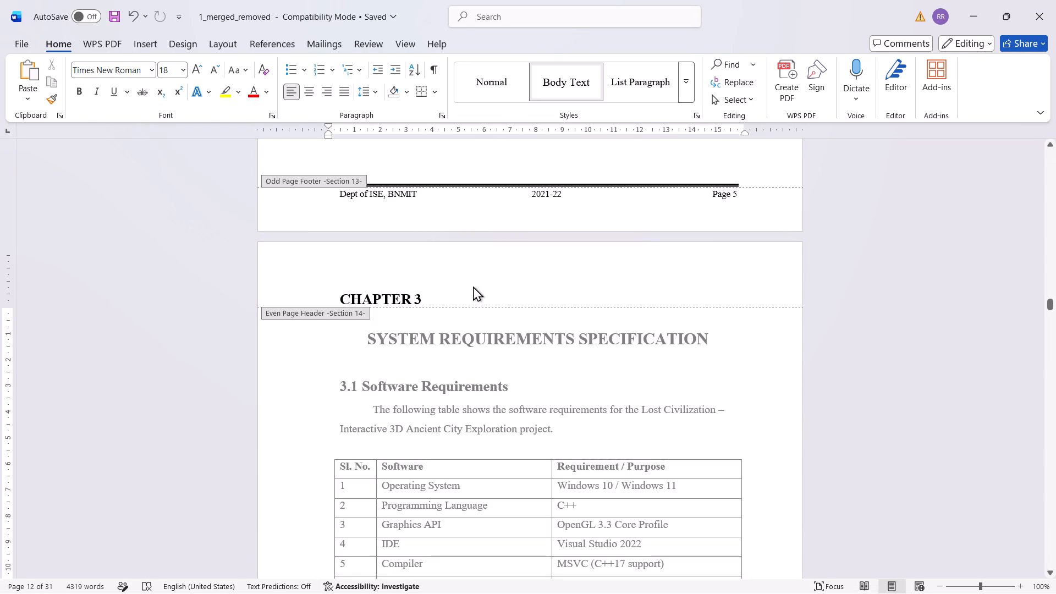
click(443, 298)
click(415, 295)
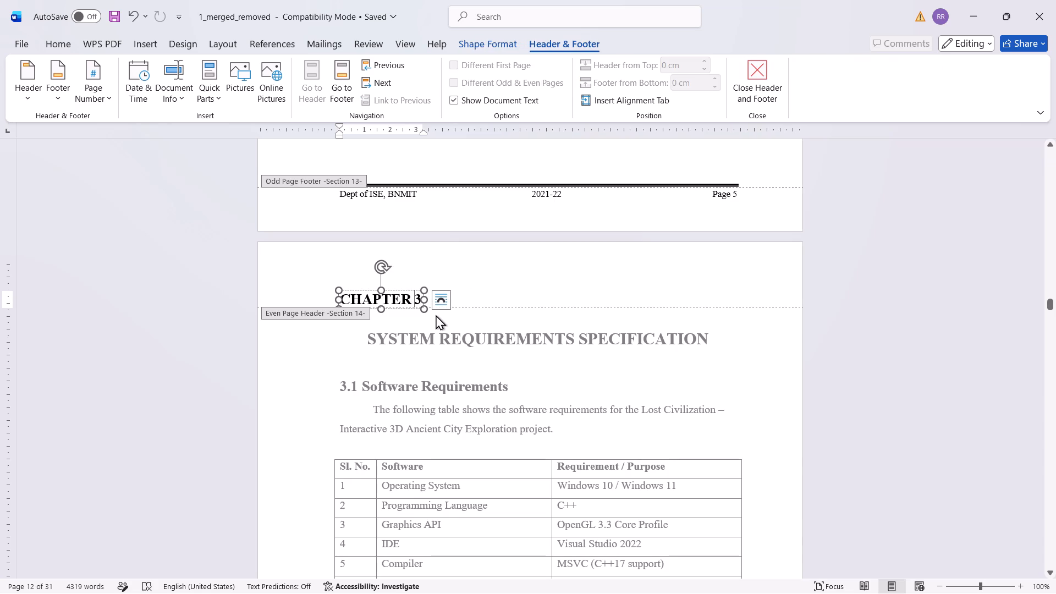
key(ctrl+a)
key(ctrl+c)
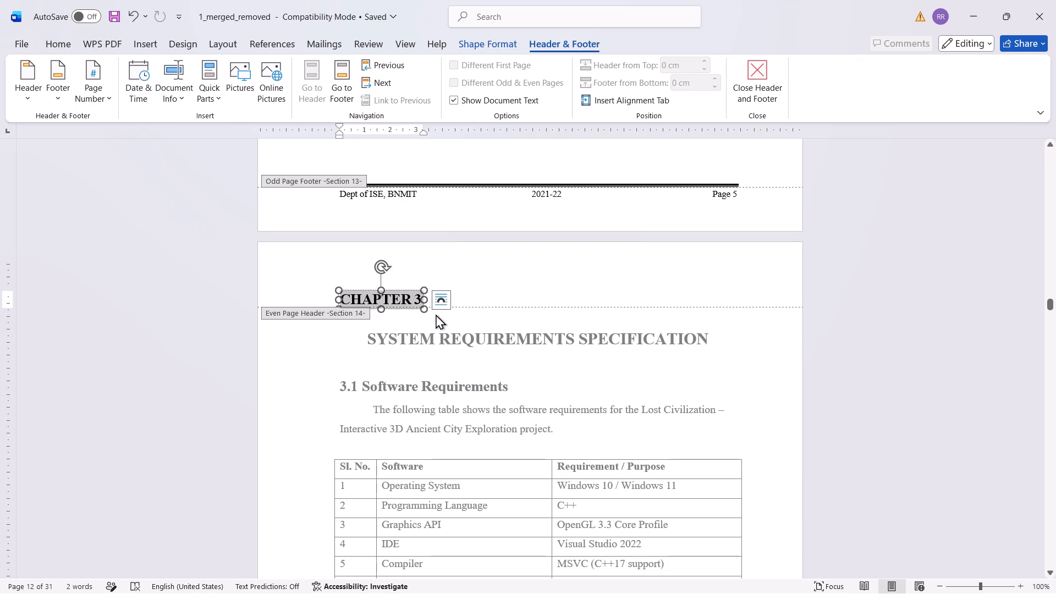
key(Delete)
click(22, 97)
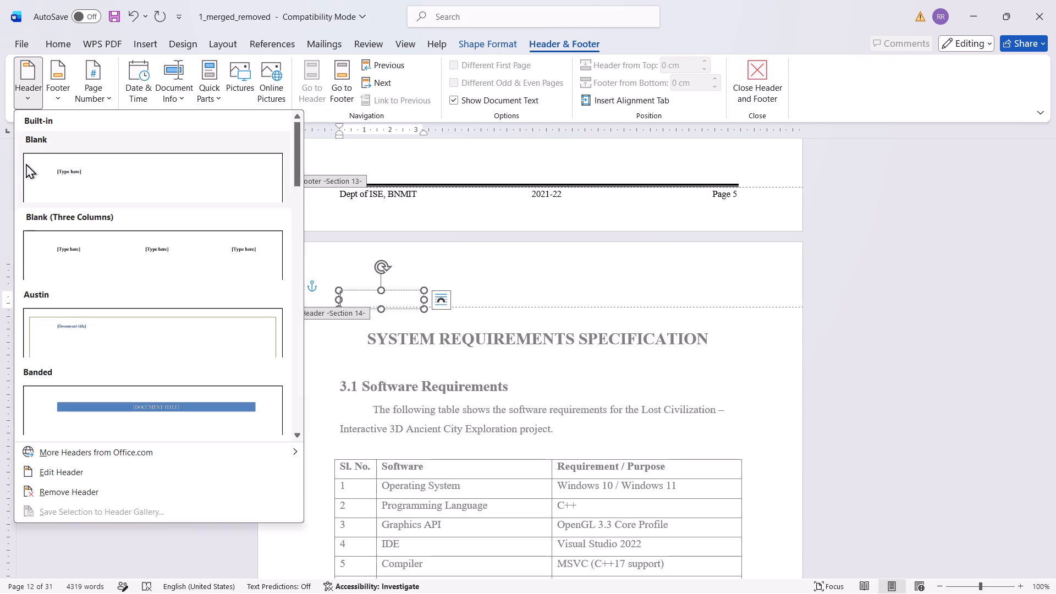
click(72, 493)
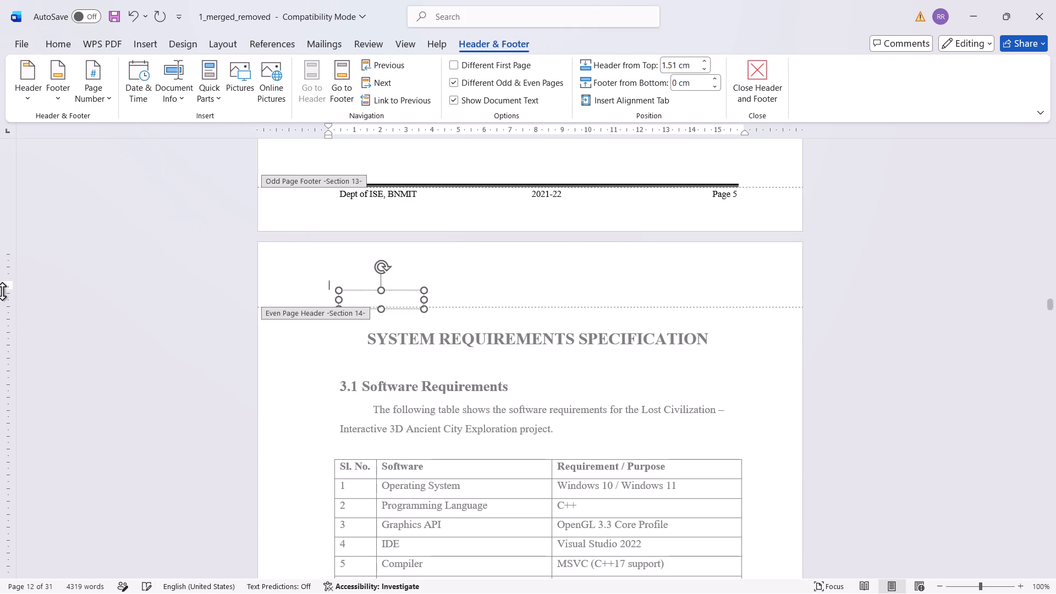
drag(8, 289, 13, 255)
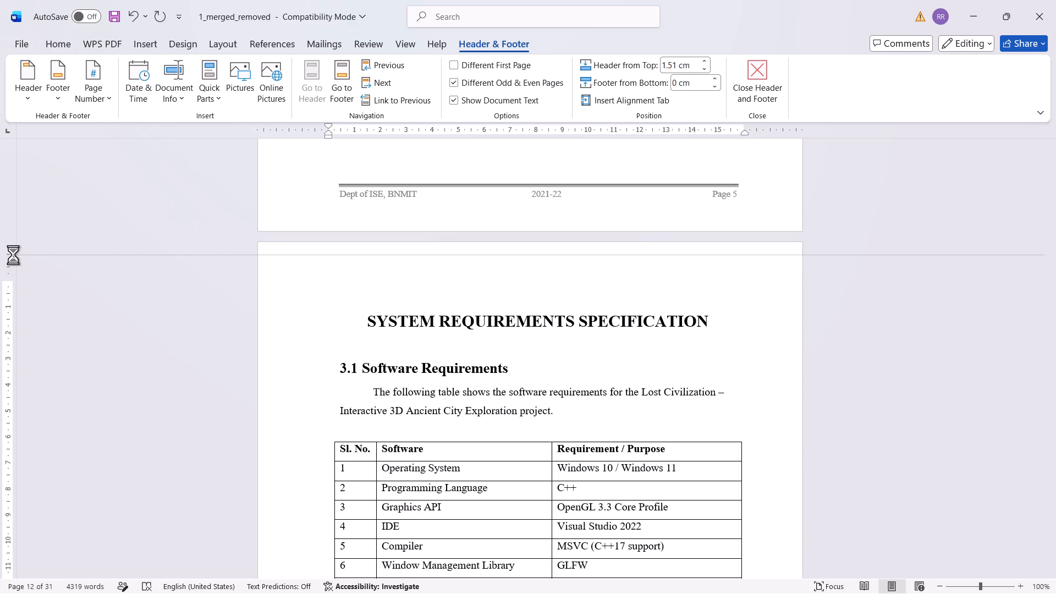
drag(13, 255, 14, 243)
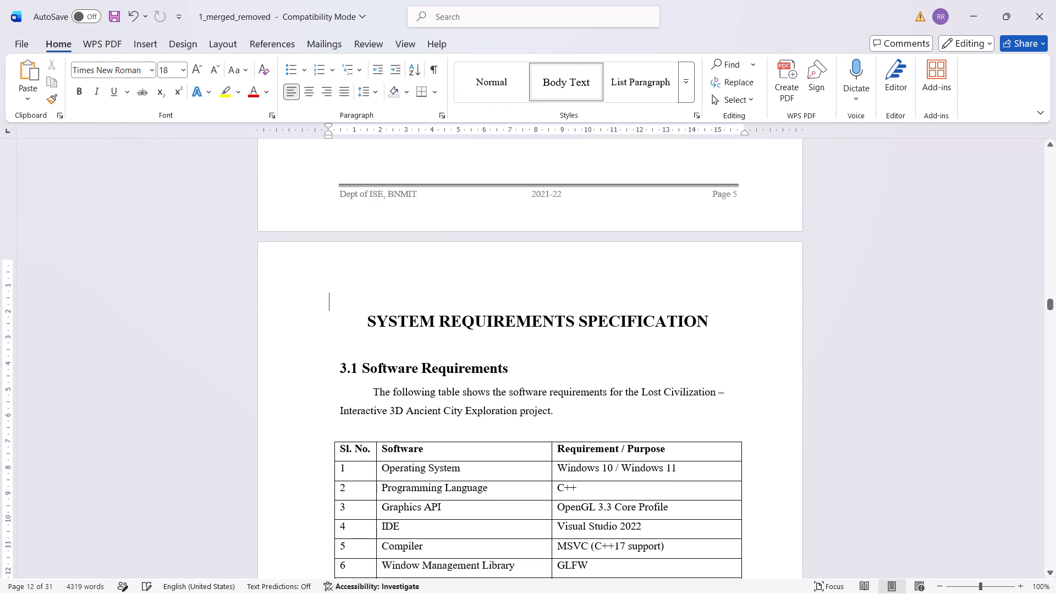
Paste the CHAPTER 3 heading into the body text above SYSTEM REQUIREMENTS SPECIFICATION and save the document.
key(BackSpace)
scroll(380, 315, down, 5)
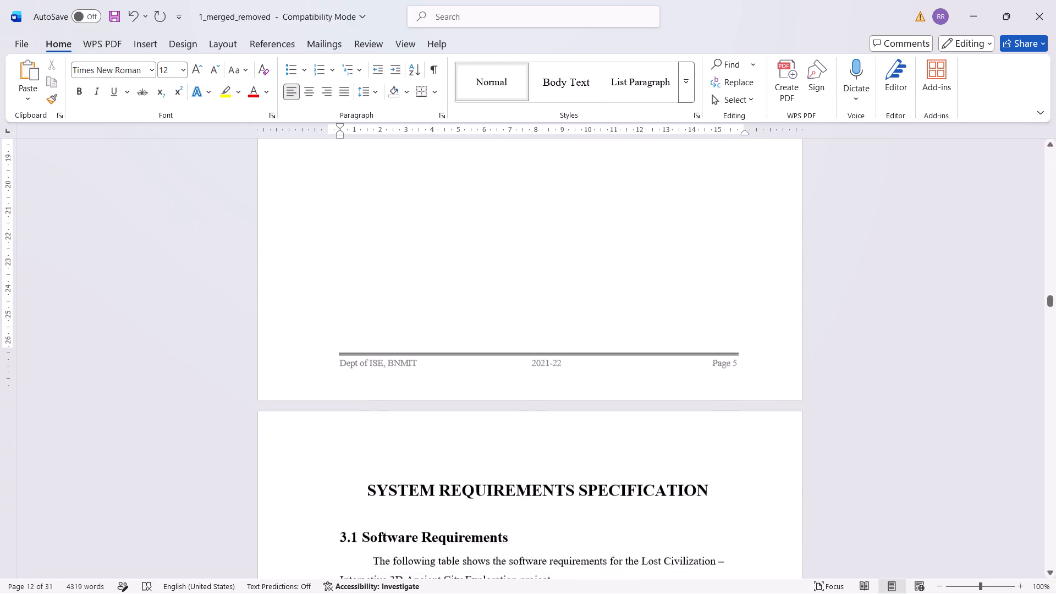
scroll(372, 324, down, 4)
click(380, 356)
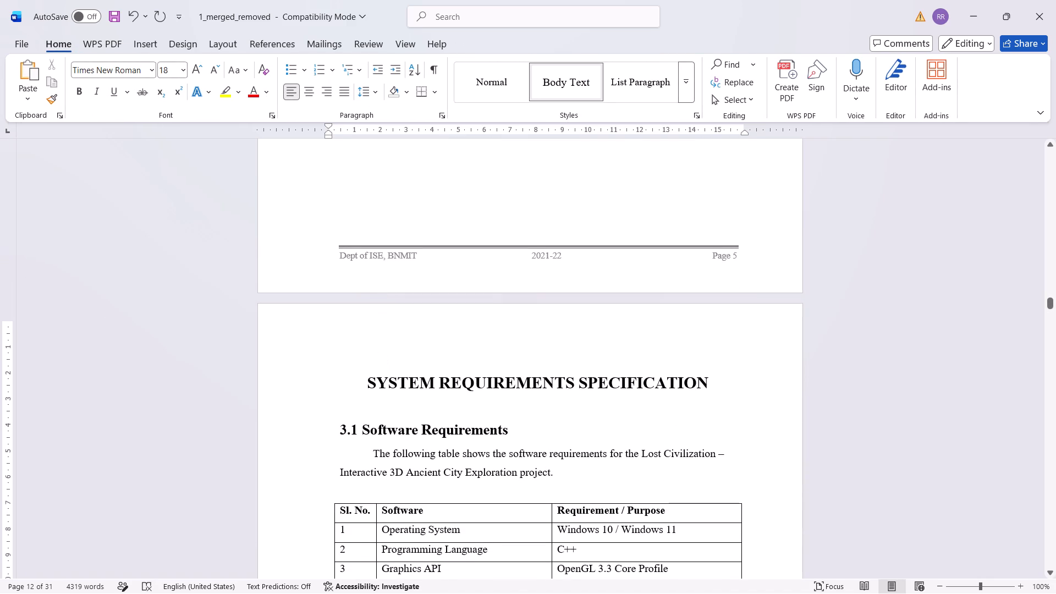
key(ctrl+v)
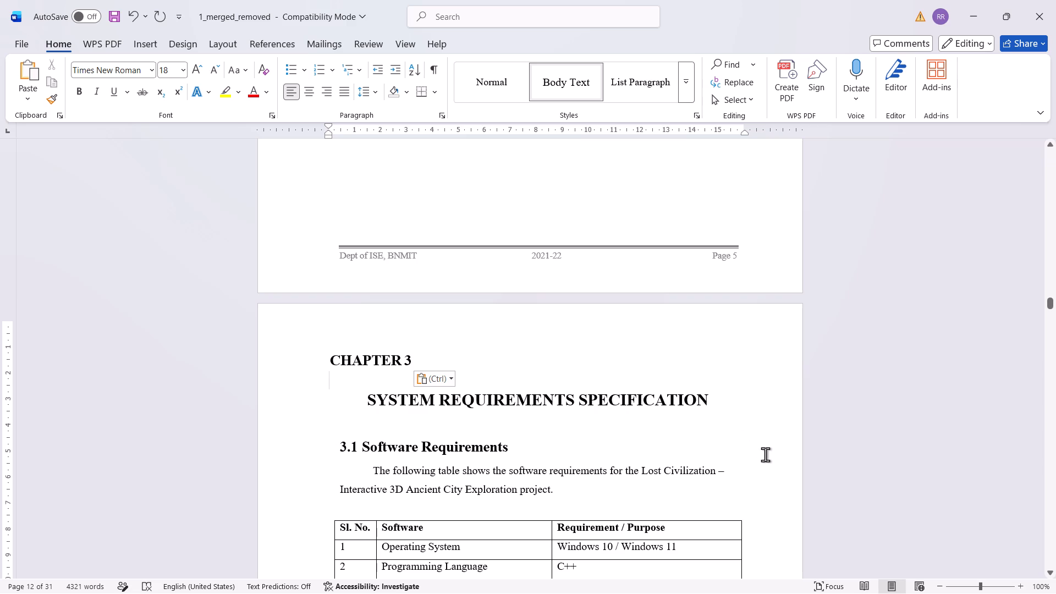
double_click(602, 328)
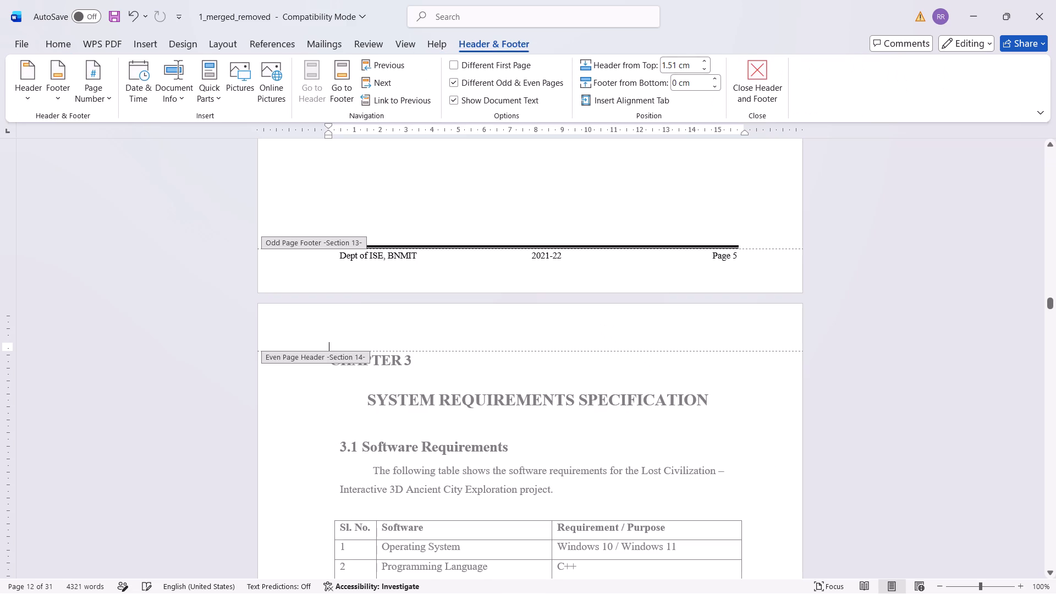
double_click(777, 414)
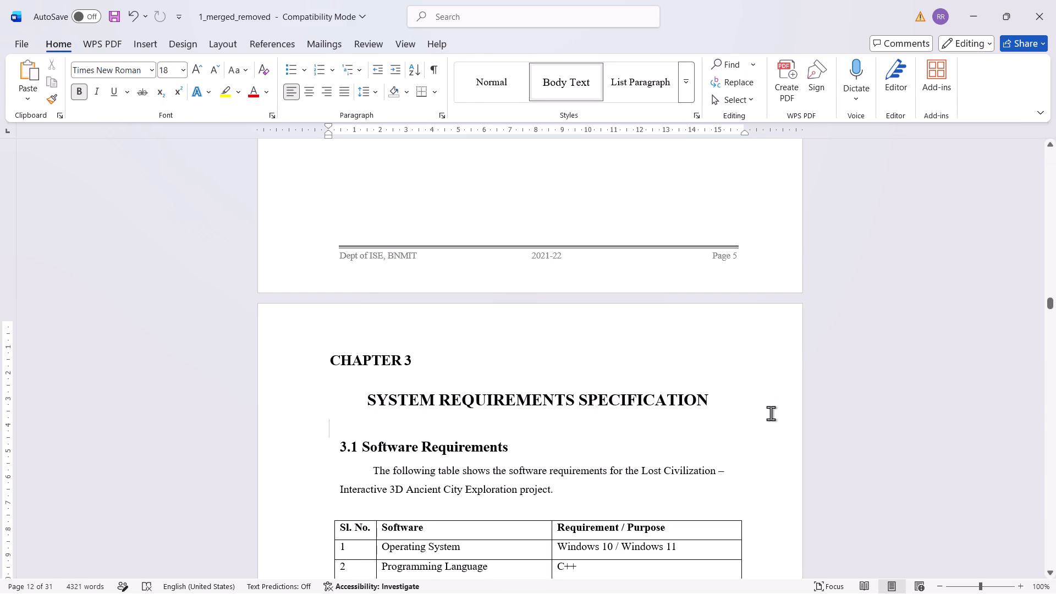
key(ctrl+s)
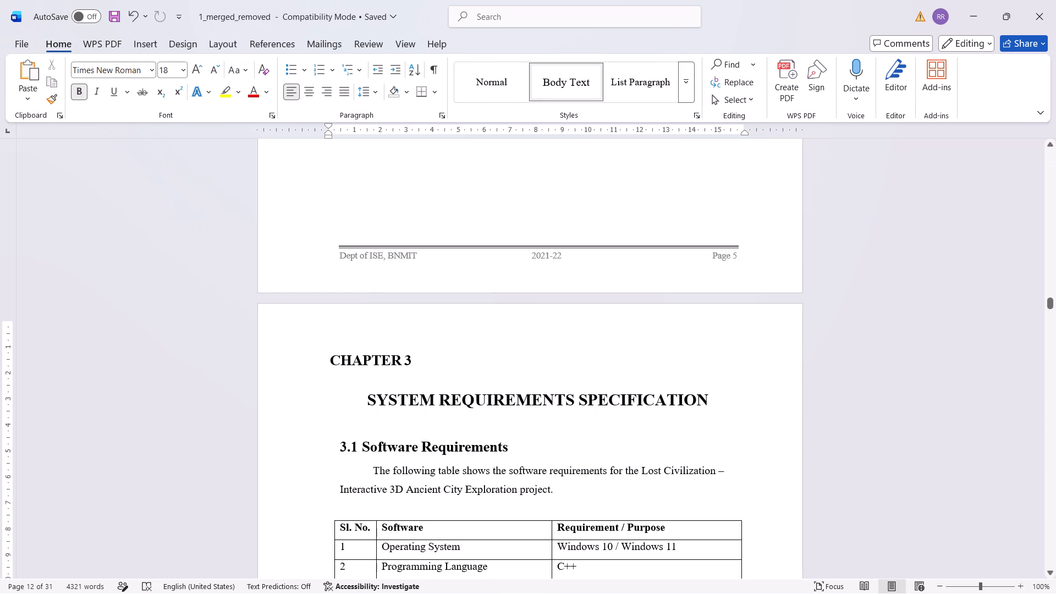
Check the text formatting of the CHAPTER 3 heading and its title, and review the first Chapter 3 page.
click(394, 357)
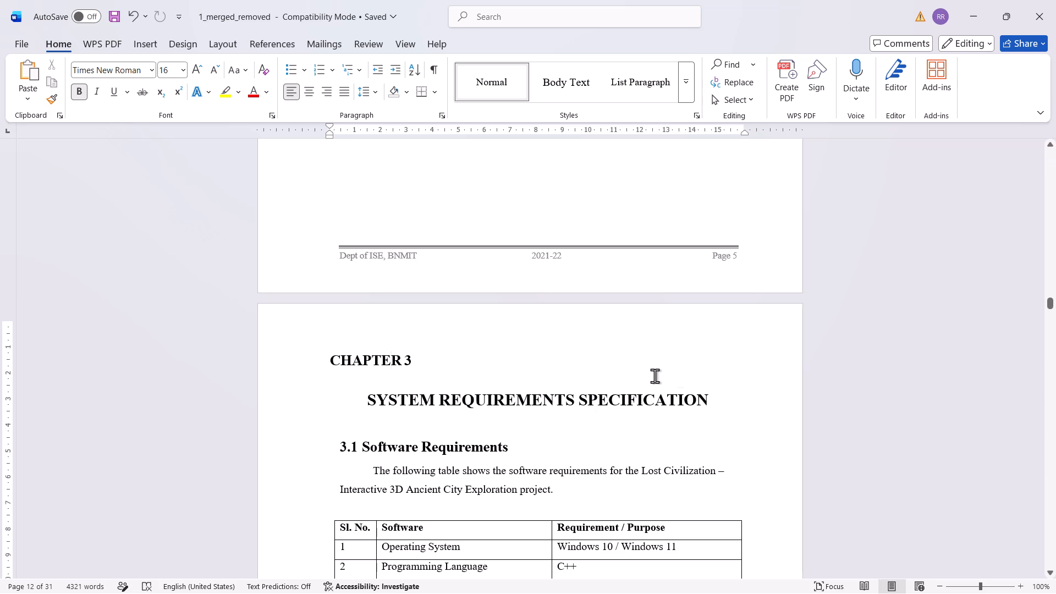
click(668, 403)
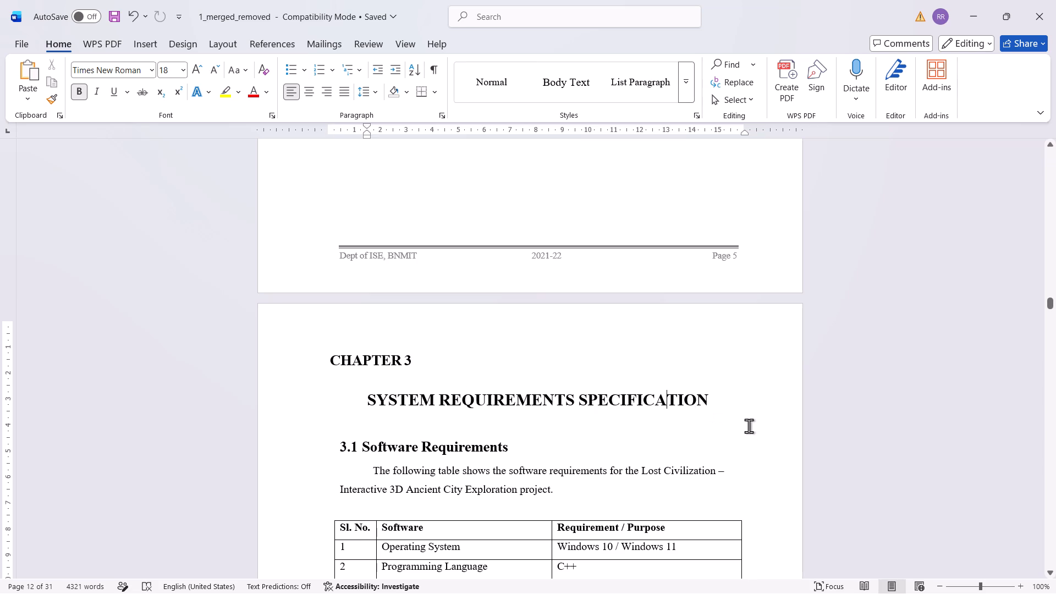
click(749, 426)
scroll(747, 426, down, 3)
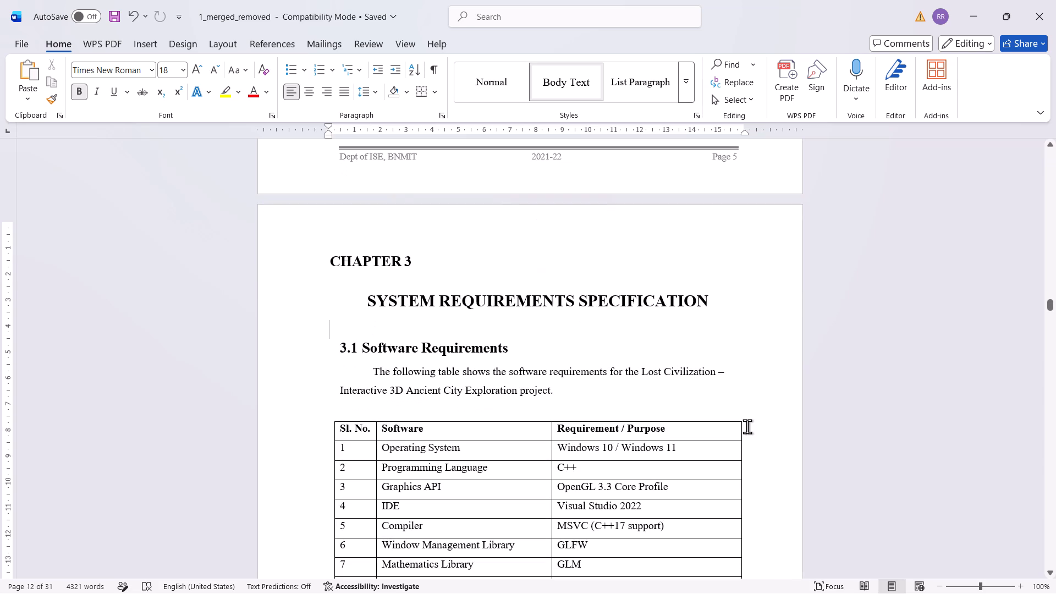
scroll(747, 426, down, 17)
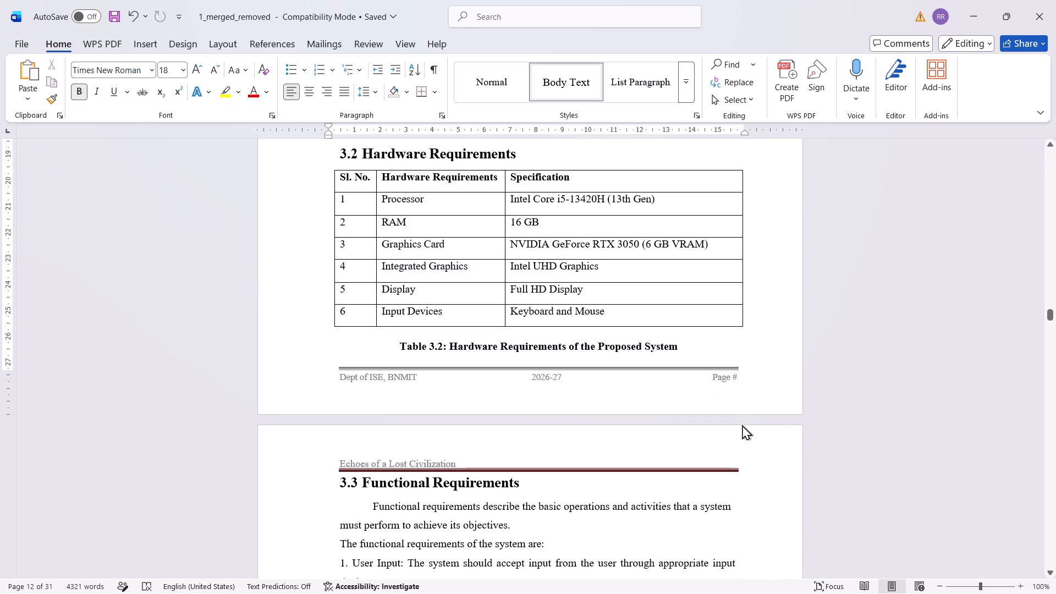
scroll(742, 424, up, 14)
scroll(742, 424, up, 7)
Set the page number in the Section 14 even page footer, below Table 3.2, to Page 6.
scroll(742, 425, down, 4)
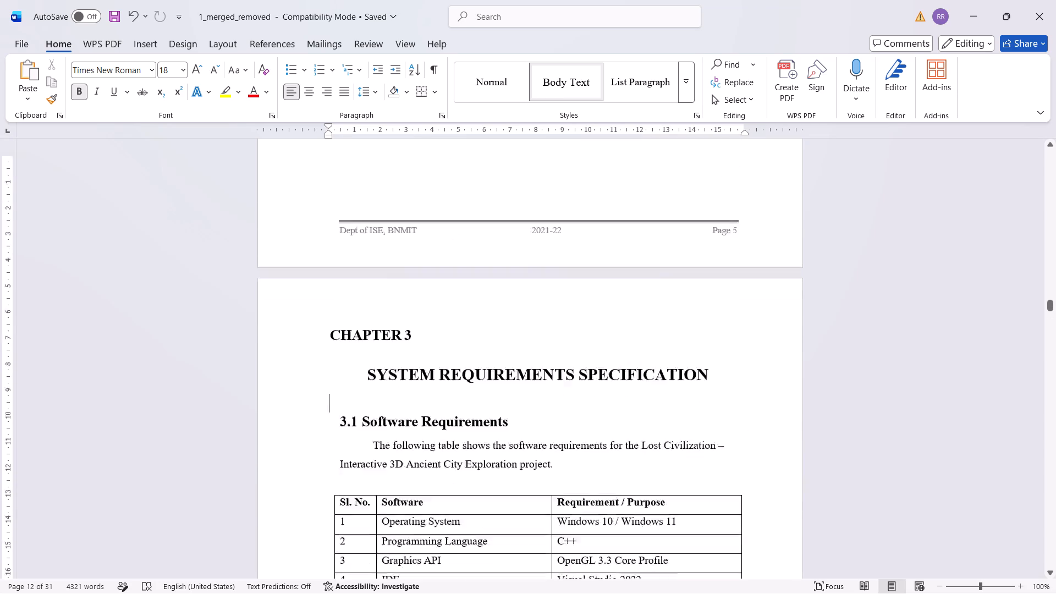
scroll(742, 425, down, 15)
click(743, 441)
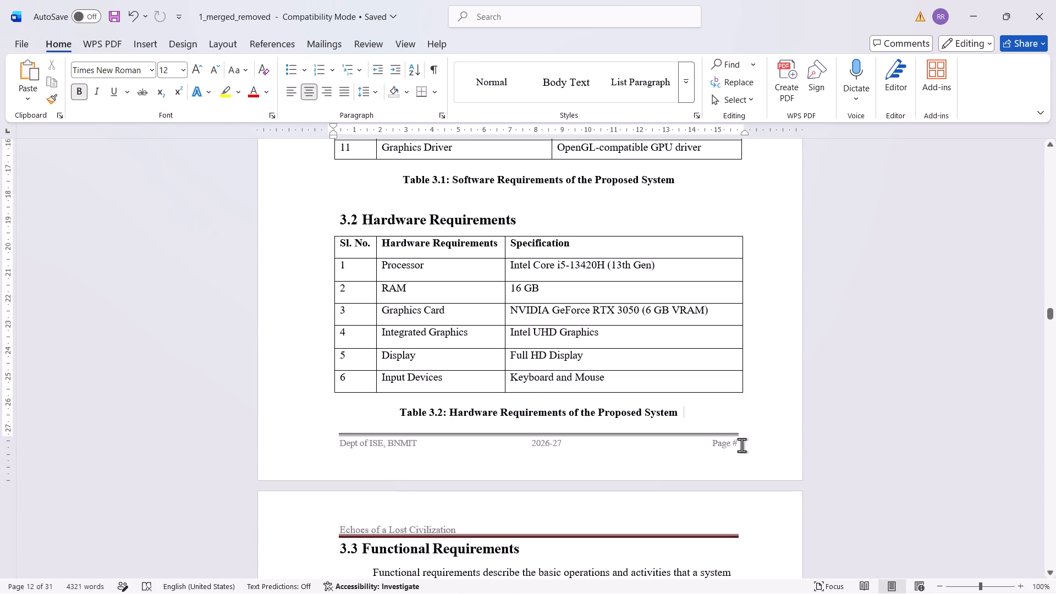
triple_click(741, 445)
double_click(741, 443)
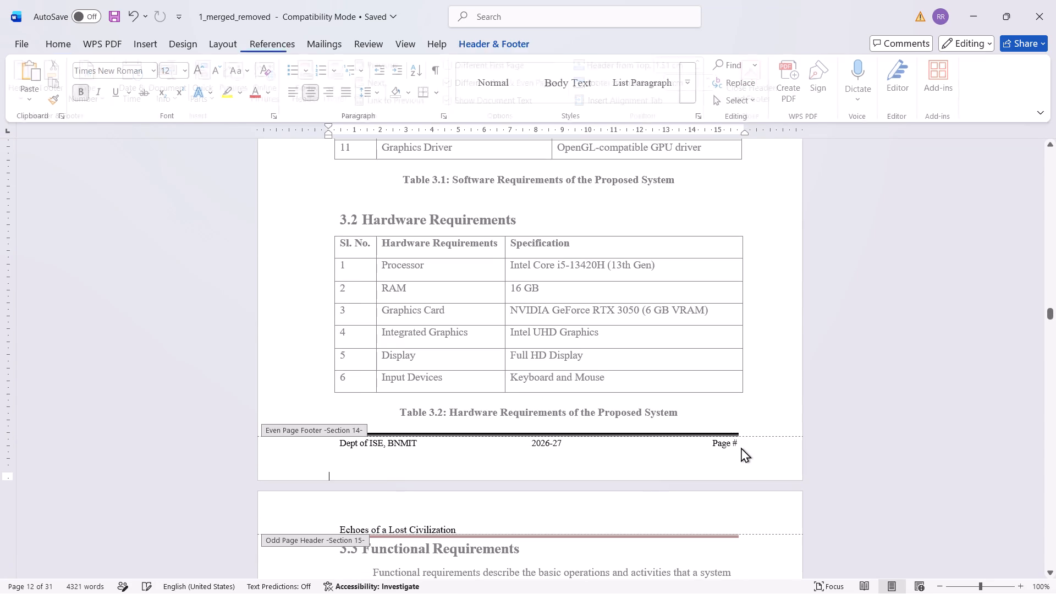
click(736, 440)
key(BackSpace)
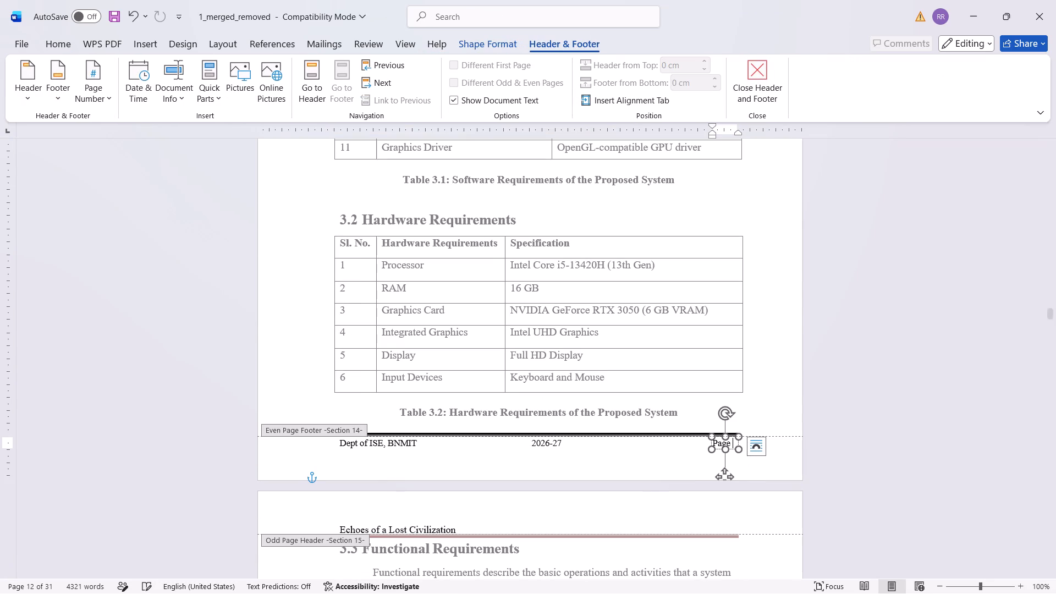
key(6)
Set the page number in the Section 15 odd page footer of Chapter 3 to Page 7.
scroll(744, 455, up, 15)
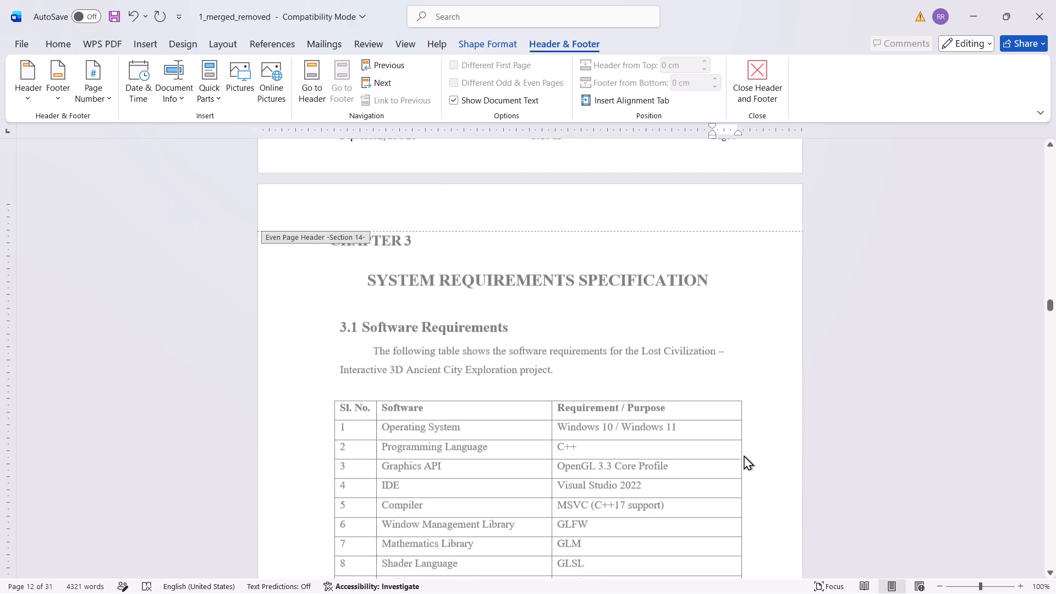
scroll(744, 455, down, 19)
scroll(744, 455, down, 6)
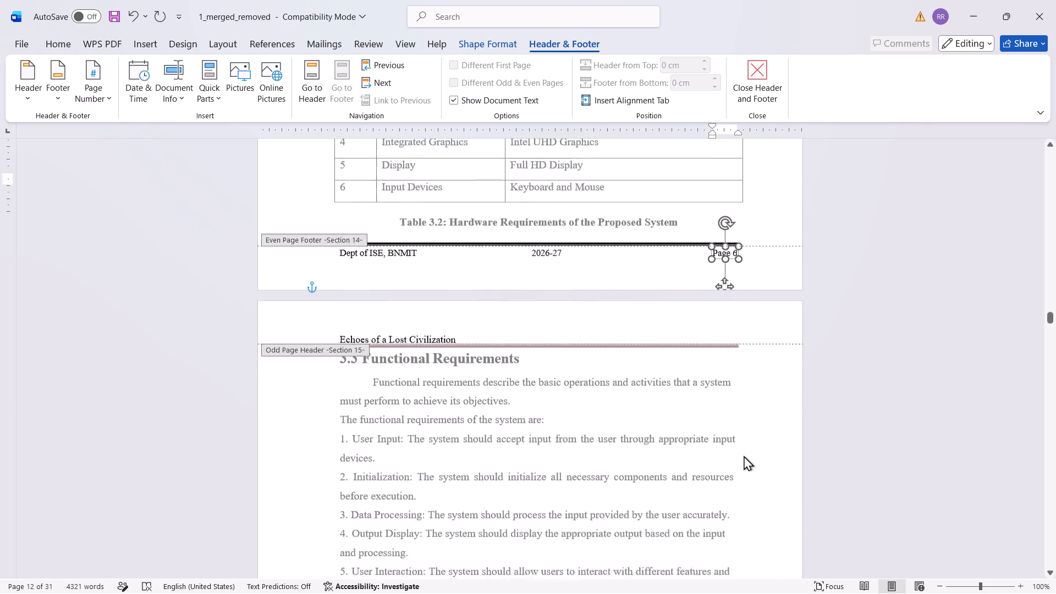
scroll(744, 455, down, 13)
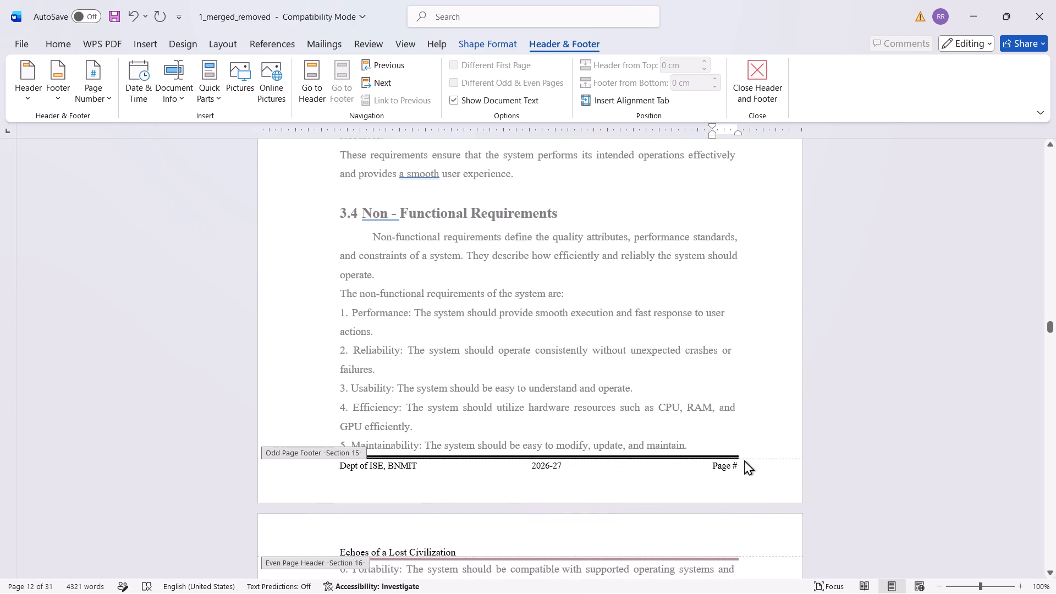
click(739, 466)
click(735, 465)
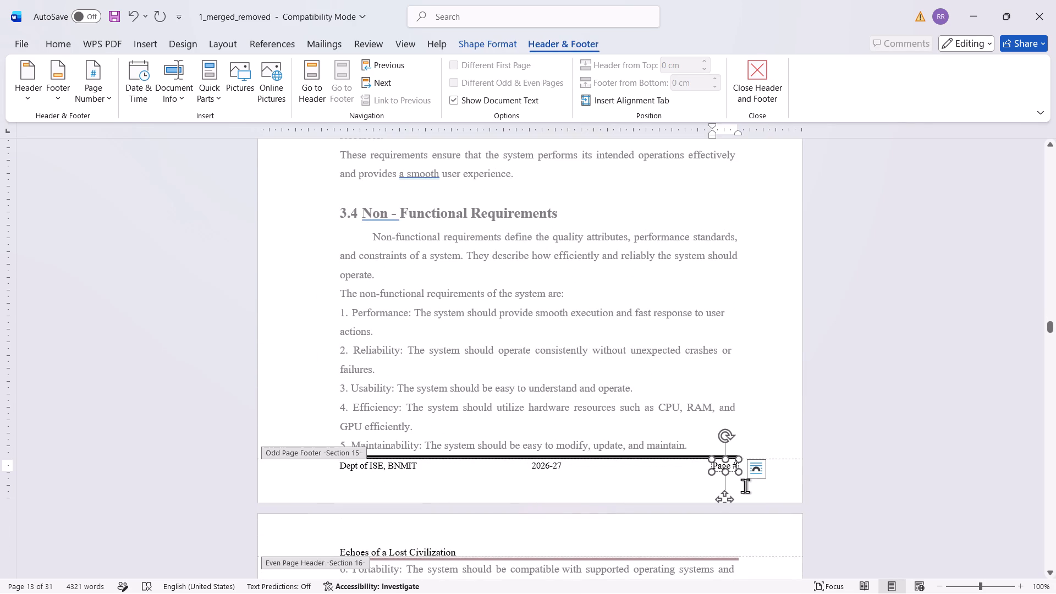
key(BackSpace)
key(7)
Set the page number in the Section 16 even page footer, before Chapter 4, to Page 8.
scroll(713, 459, down, 3)
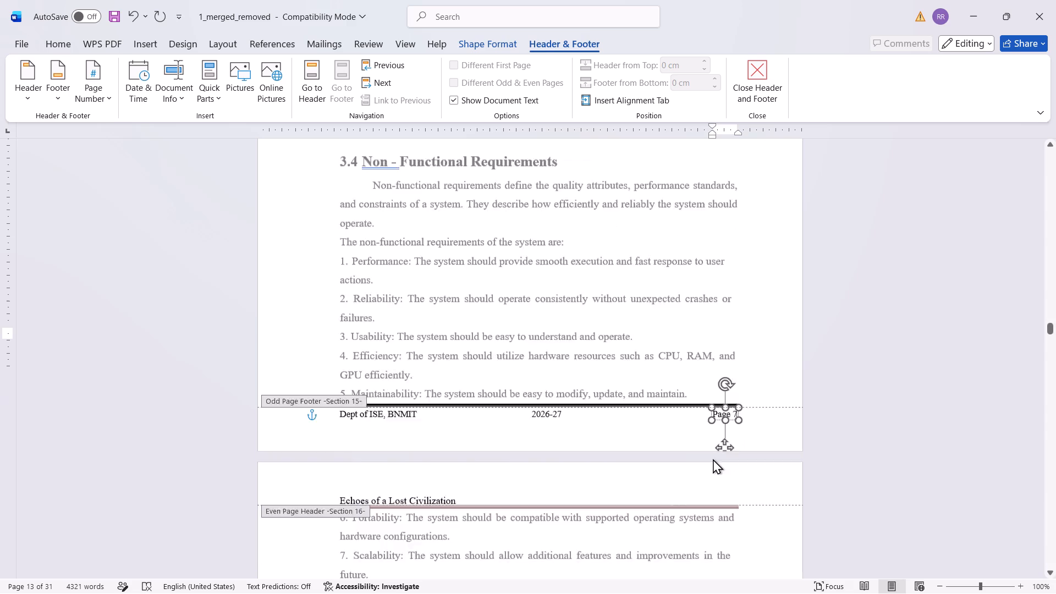
scroll(713, 459, down, 8)
scroll(713, 459, down, 14)
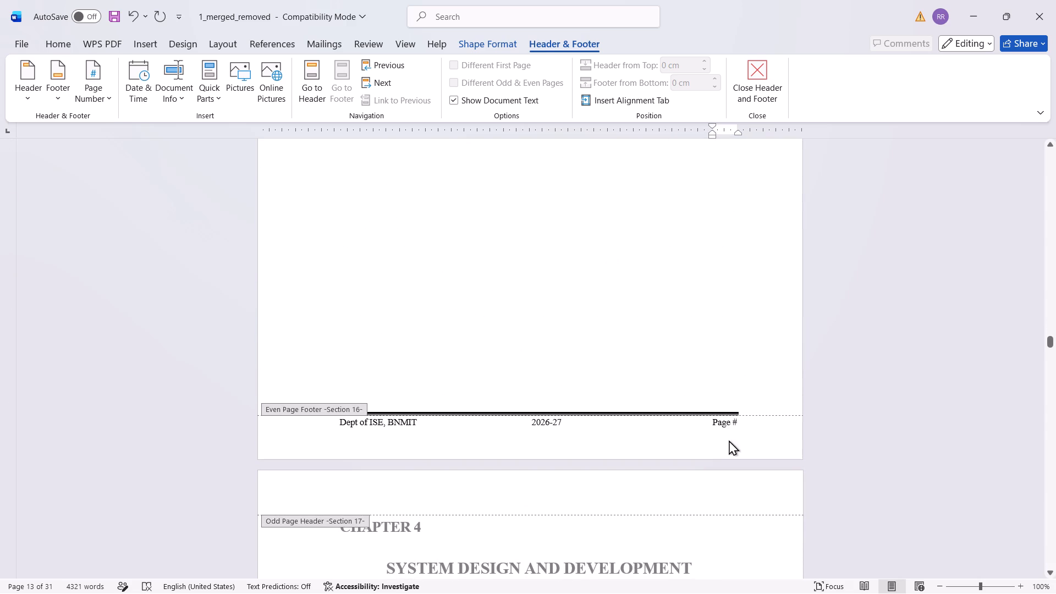
click(731, 419)
key(Right)
key(BackSpace)
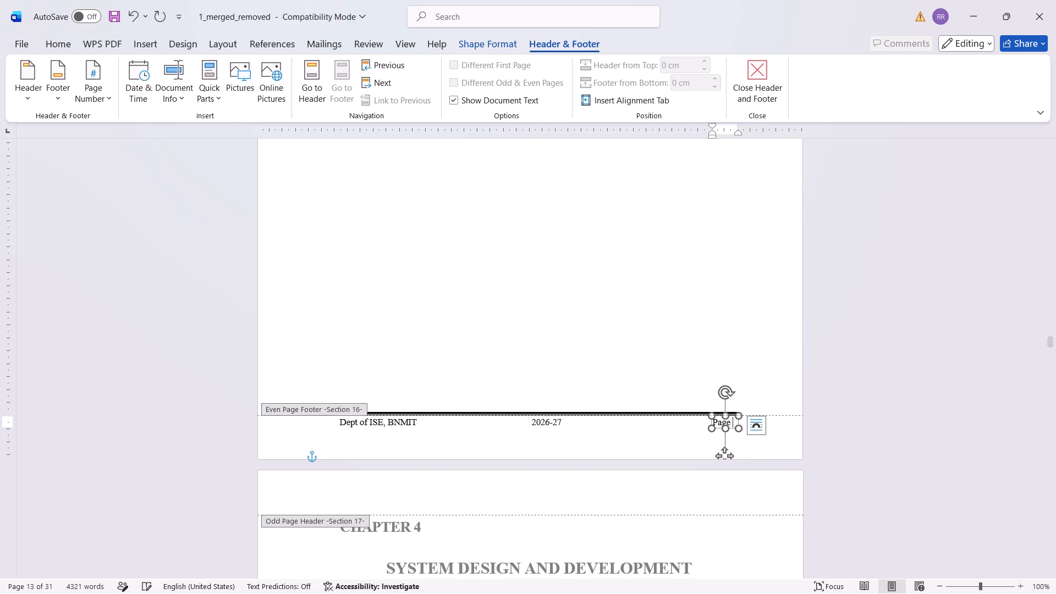
key(8)
Set the page number in the Section 17 odd page footer, below Figure 4.1, to Page 9, keeping a space after Page.
scroll(713, 437, down, 8)
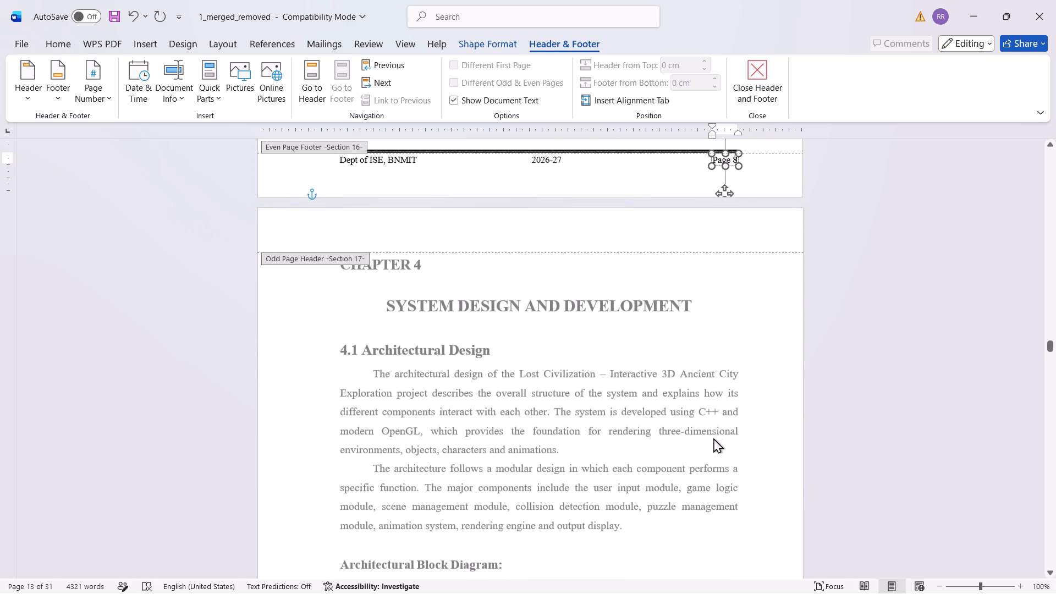
scroll(713, 438, down, 16)
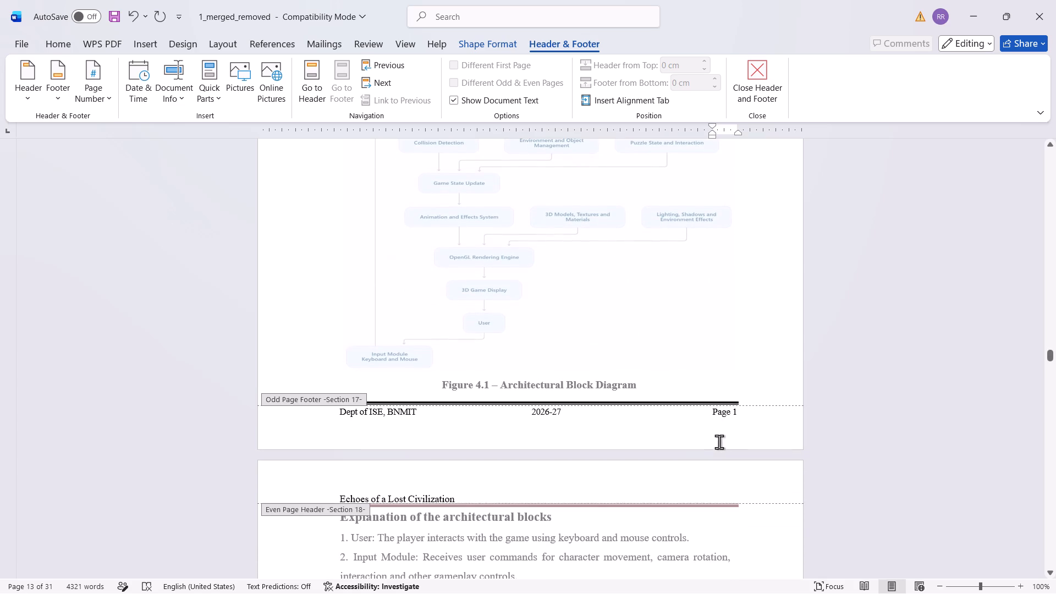
click(736, 409)
key(BackSpace)
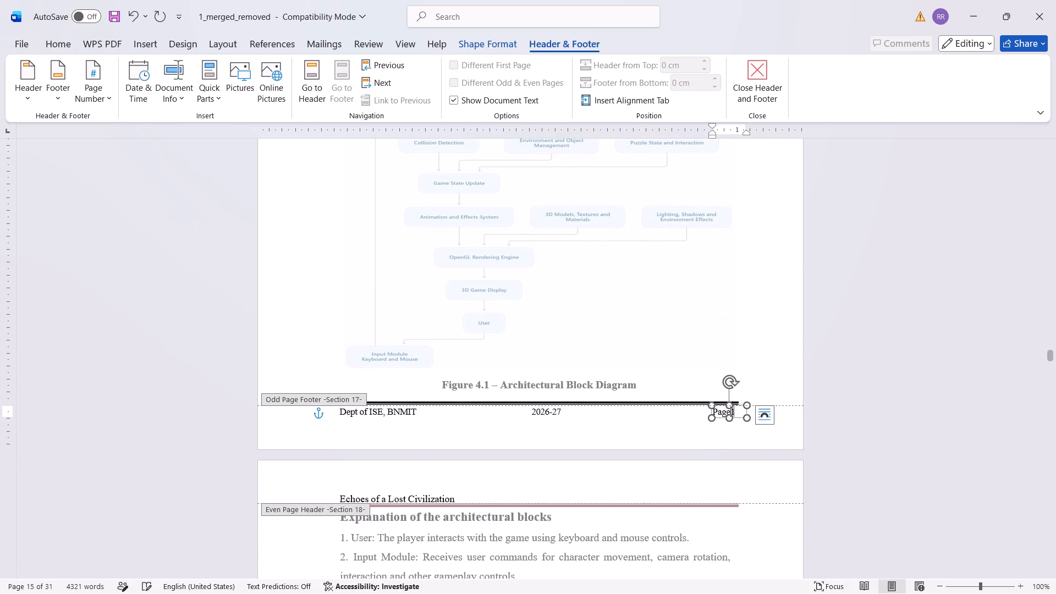
key(9)
key(ctrl+z)
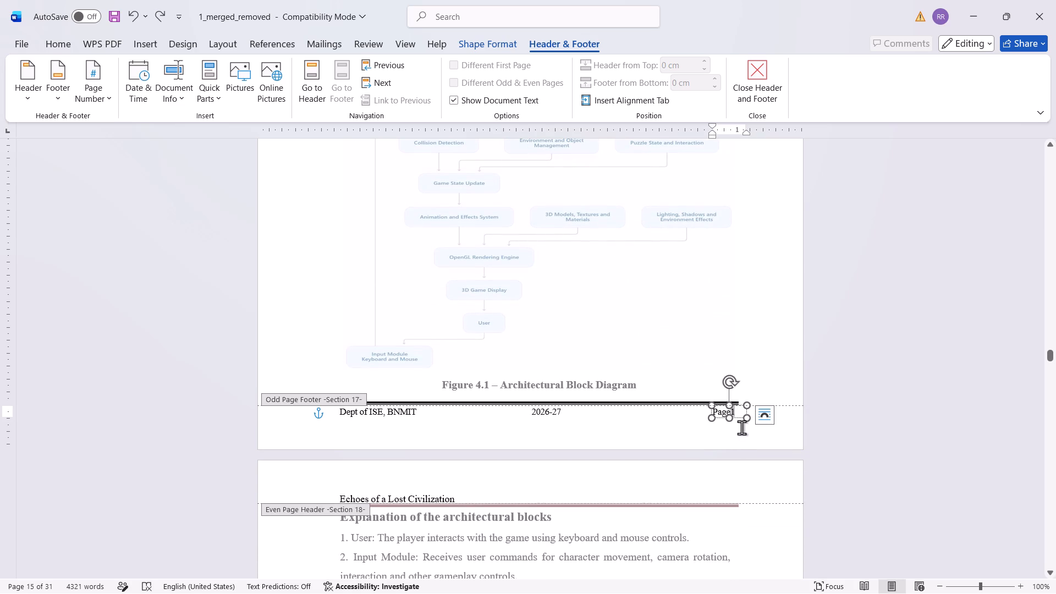
key(Right)
key(BackSpace)
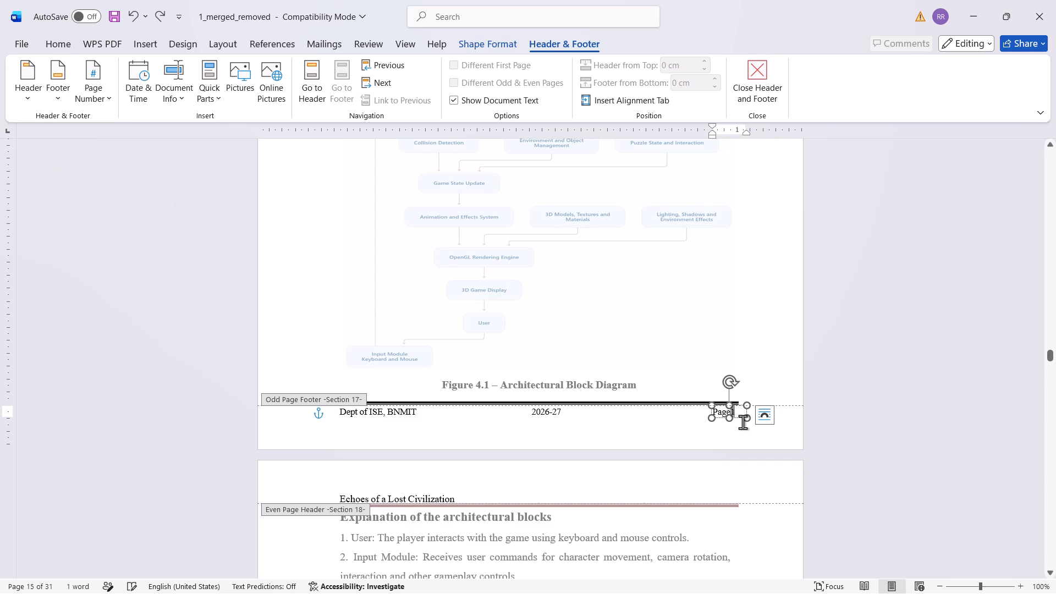
key(space)
key(9)
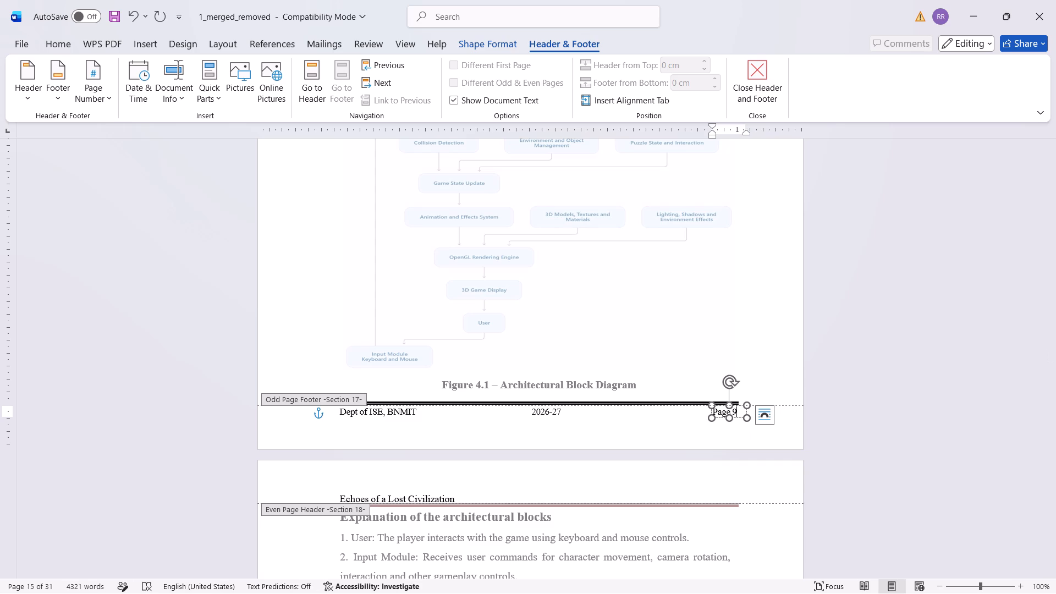
Check the footers around the first page of Chapter 4, leave footer editing, and save the document.
scroll(744, 383, up, 19)
scroll(745, 384, down, 6)
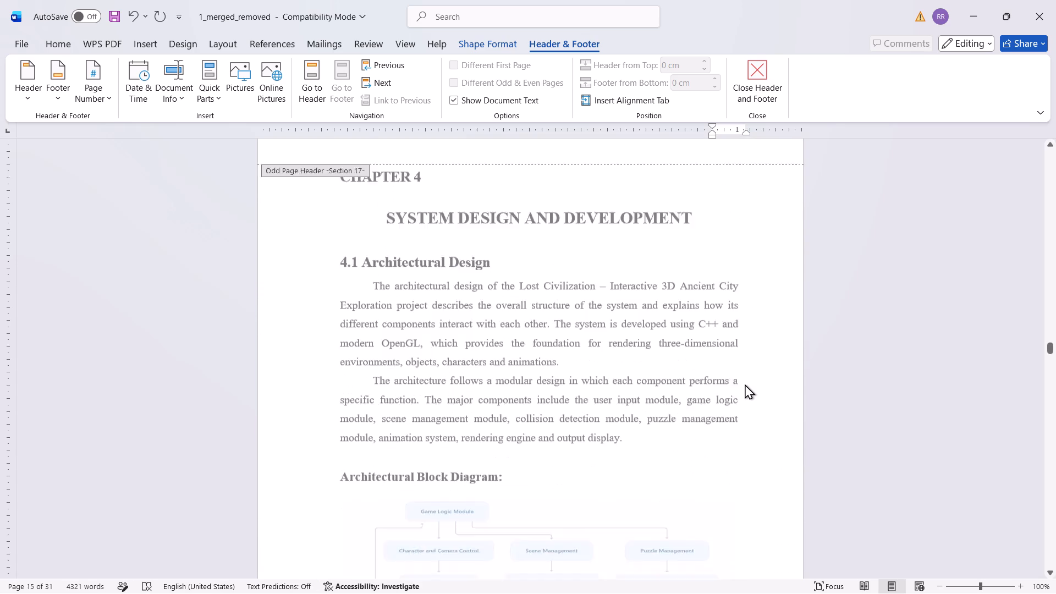
scroll(745, 384, down, 15)
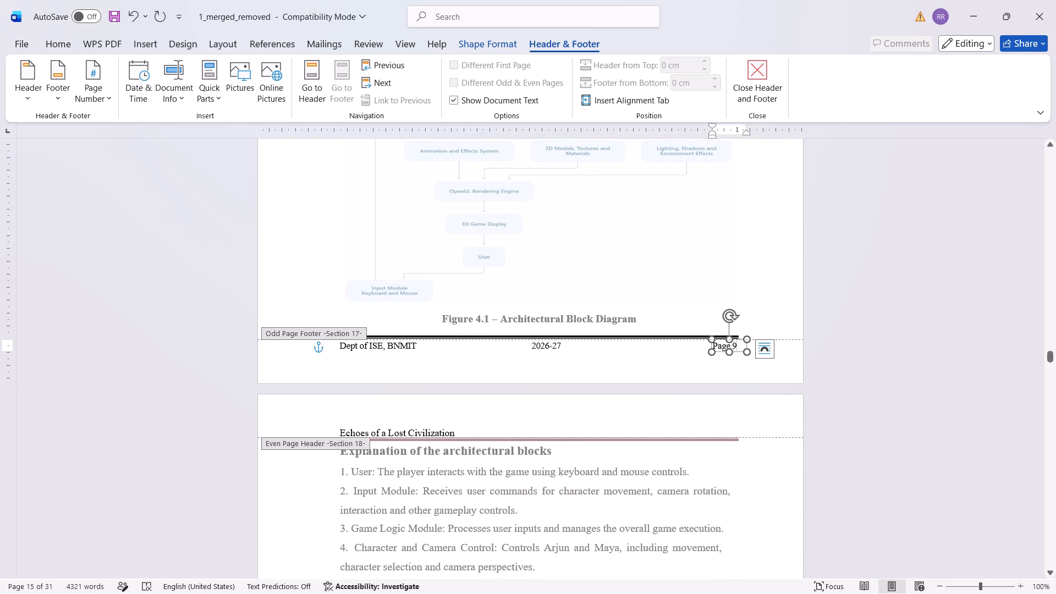
double_click(749, 288)
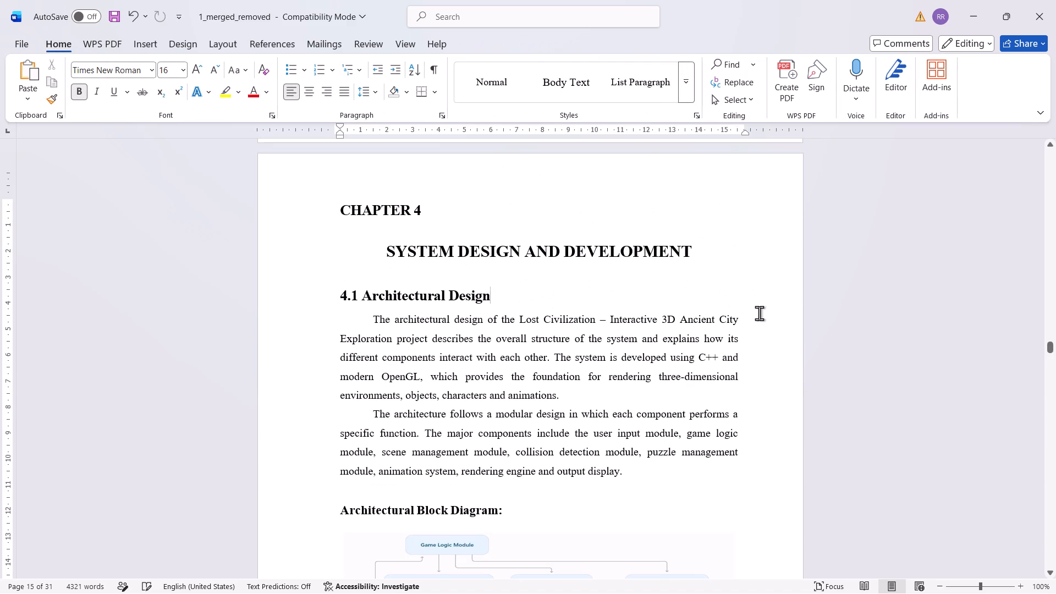
scroll(759, 313, up, 6)
scroll(759, 313, down, 19)
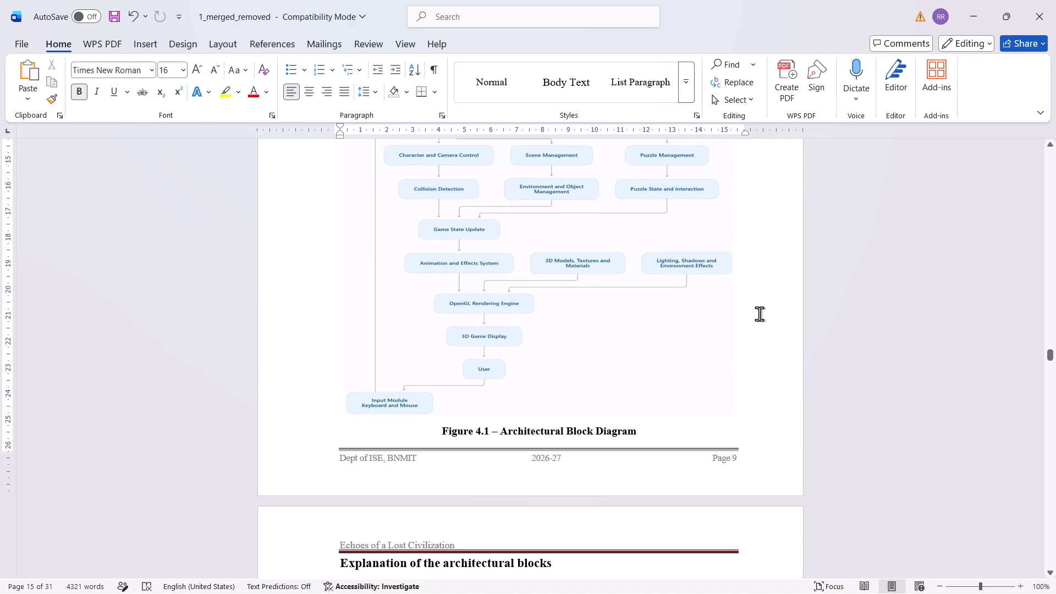
scroll(759, 316, up, 8)
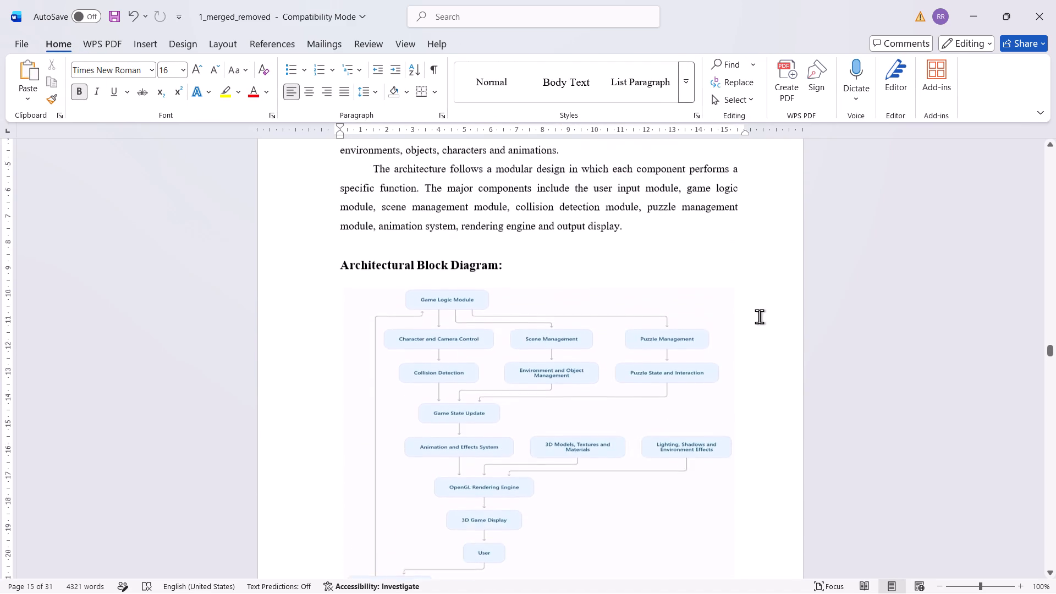
scroll(759, 316, up, 9)
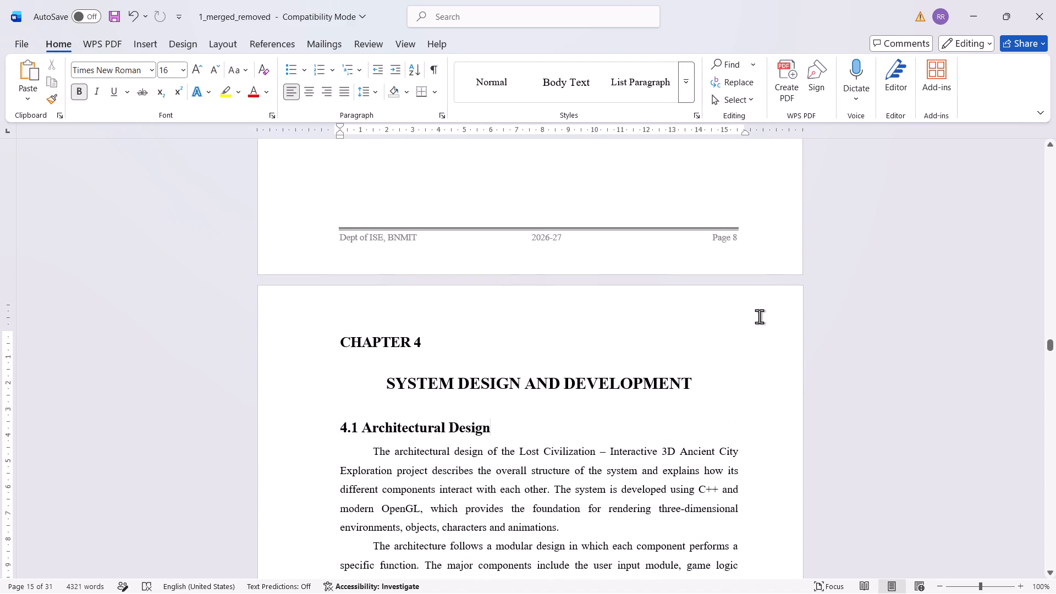
scroll(759, 316, down, 19)
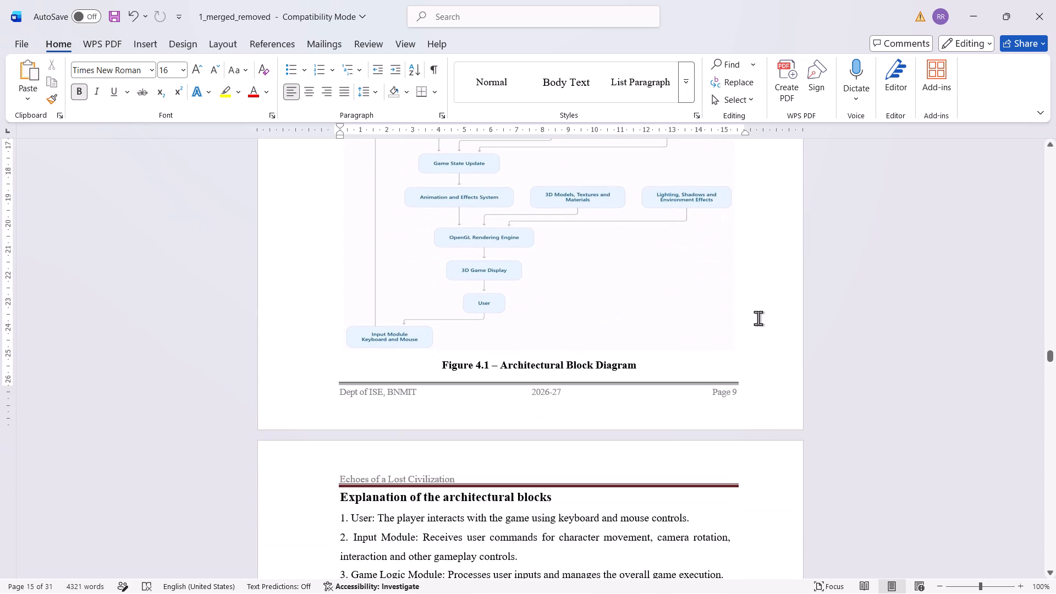
key(ctrl+s)
Set the page number in the Section 18 even page footer to Page 10, widen its text box to fit, and save.
scroll(755, 345, down, 9)
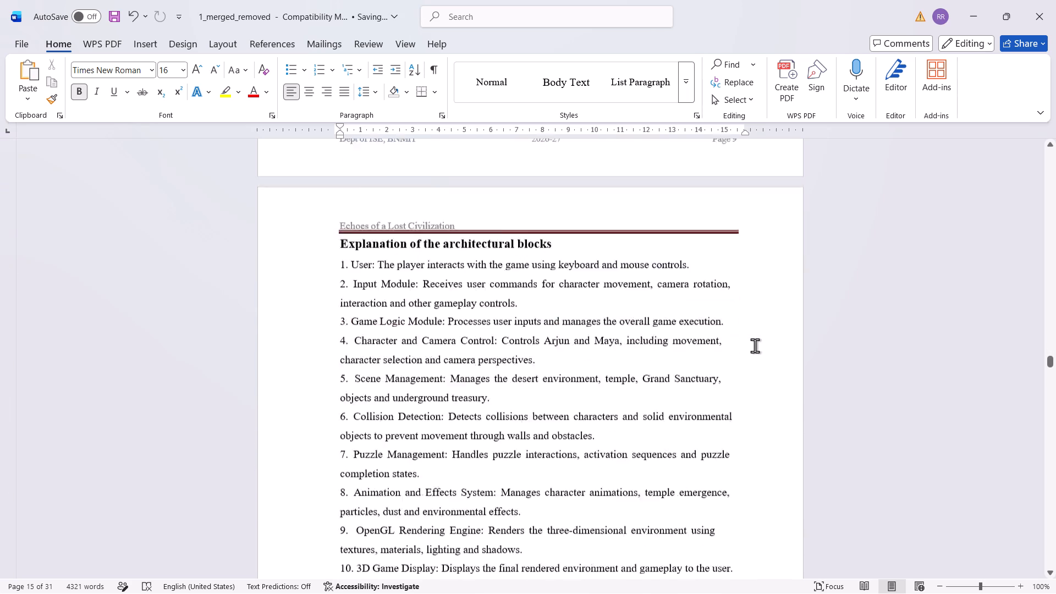
scroll(755, 345, down, 15)
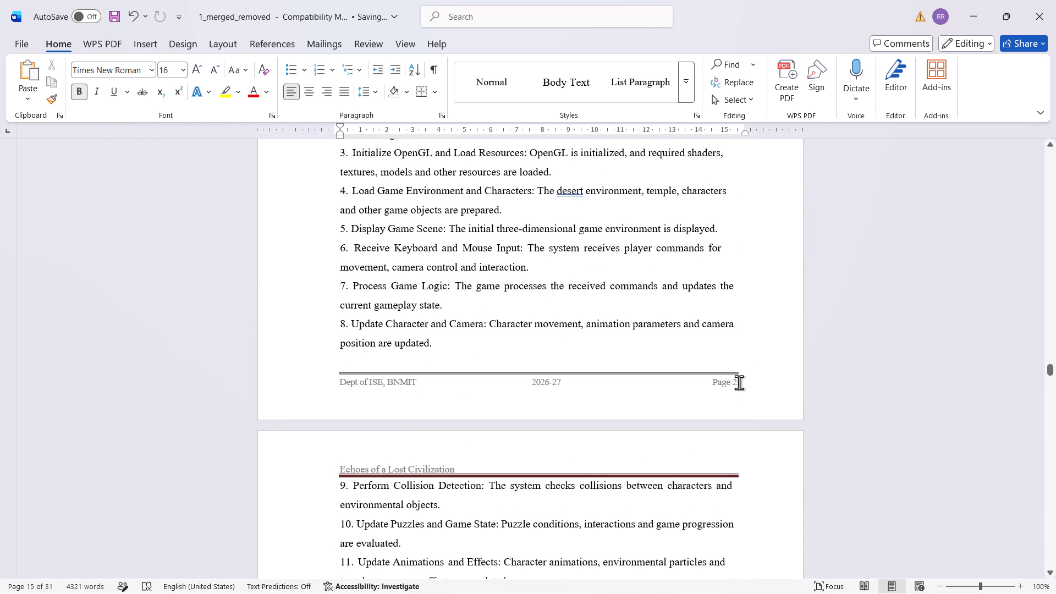
scroll(739, 383, up, 18)
scroll(739, 383, down, 3)
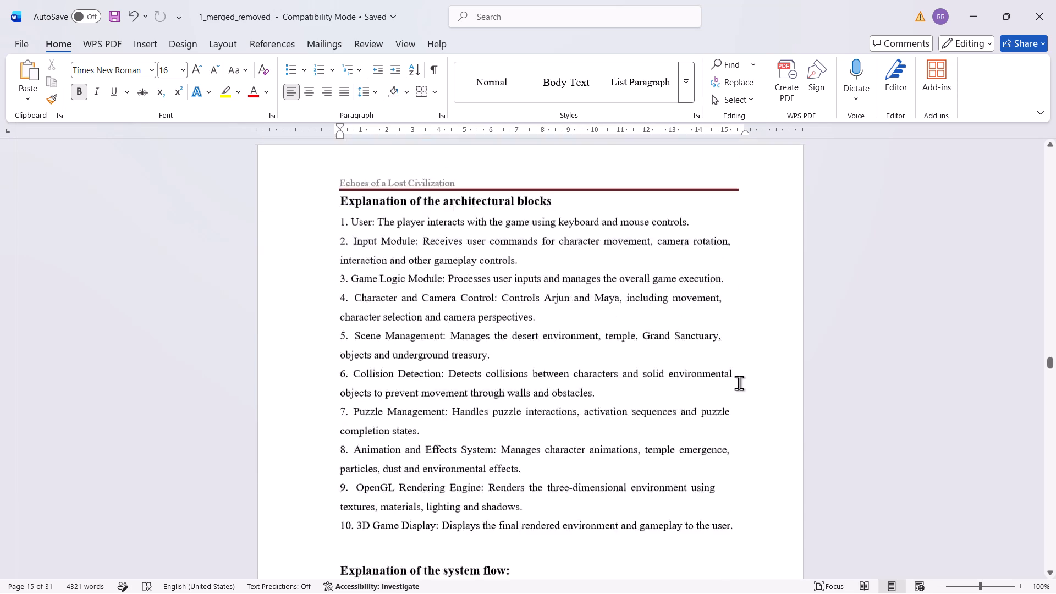
scroll(739, 383, down, 13)
double_click(738, 448)
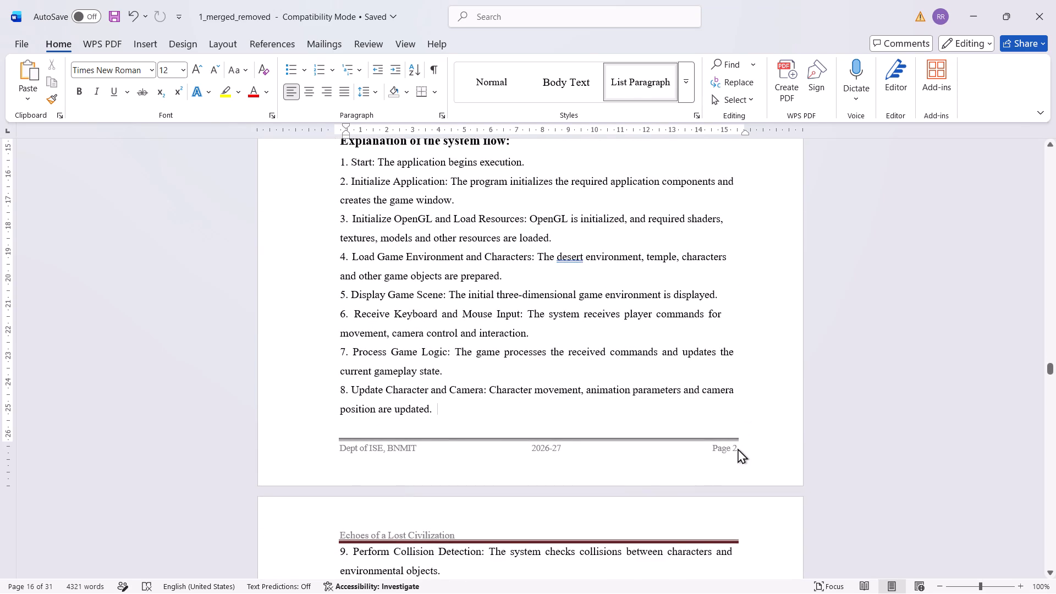
click(735, 448)
key(BackSpace)
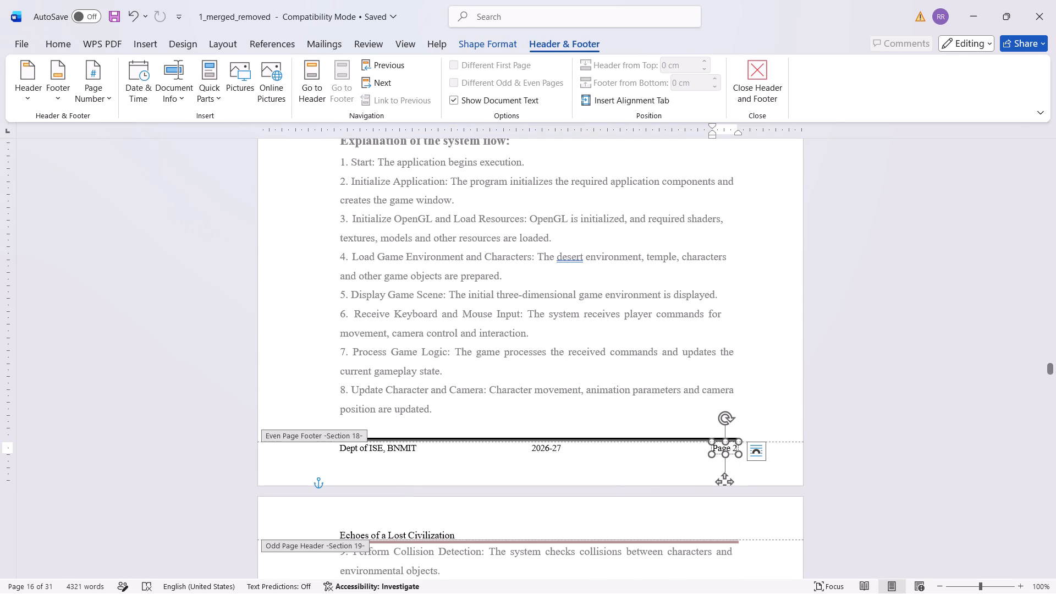
text(10)
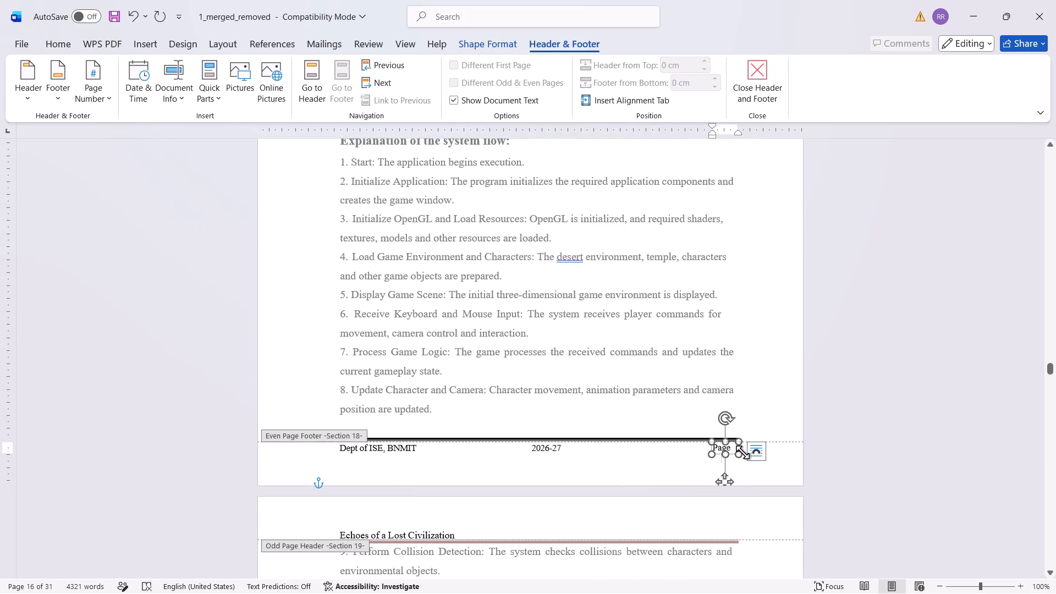
drag(739, 453, 744, 454)
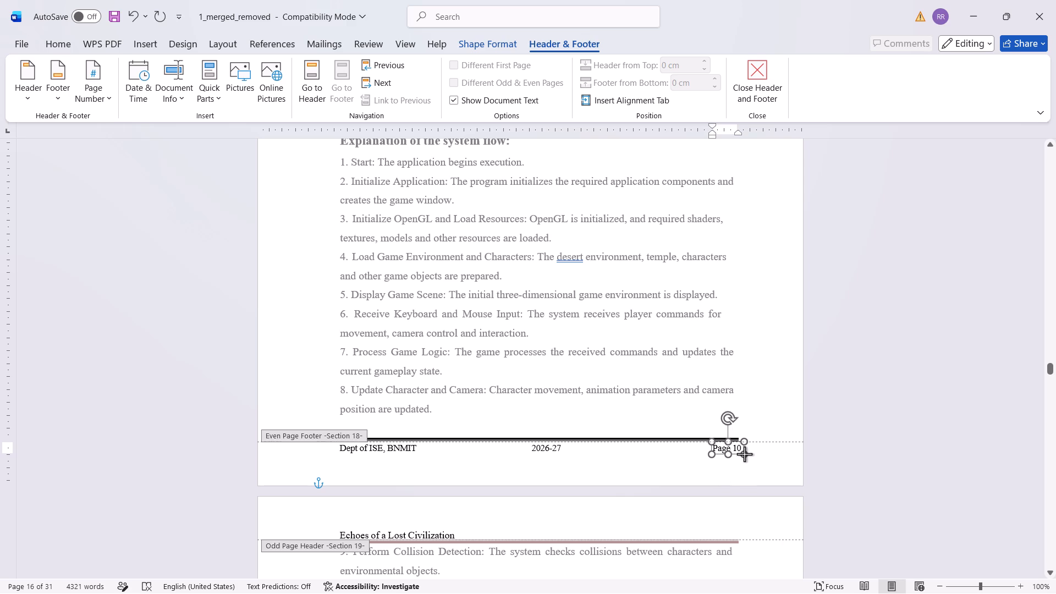
drag(744, 454, 745, 454)
scroll(743, 463, down, 9)
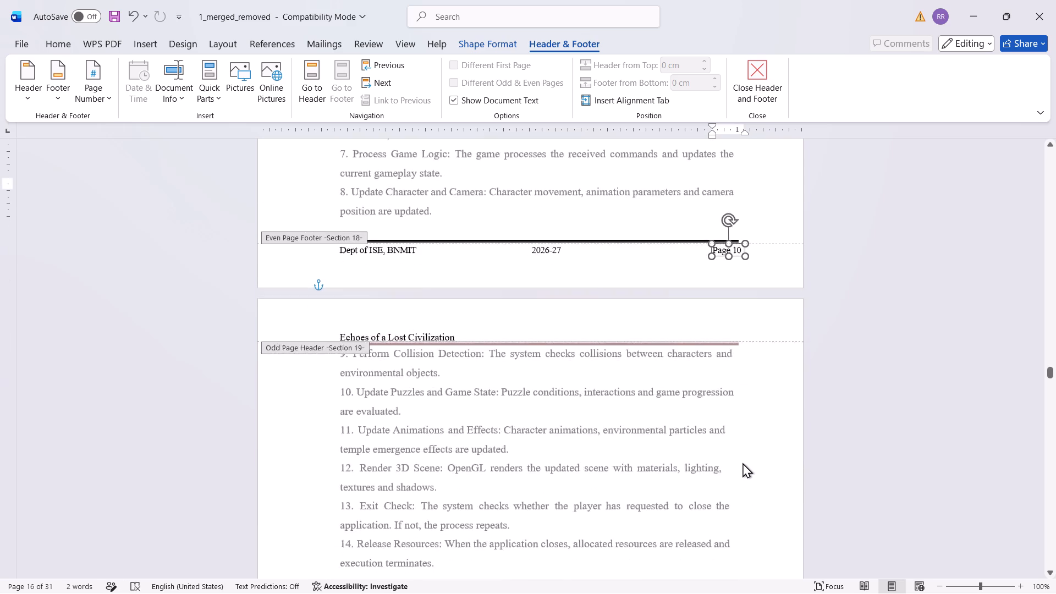
scroll(743, 463, down, 8)
key(ctrl+s)
Set the page number in the Section 19 odd page footer, below Figure 4.2, to Page 11.
scroll(743, 465, down, 7)
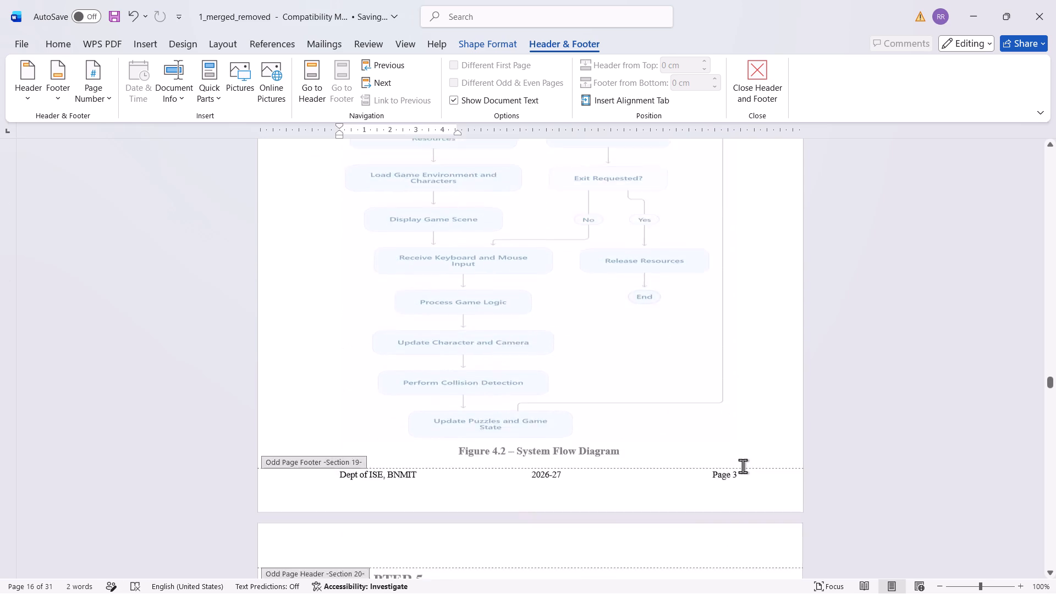
scroll(743, 466, down, 3)
click(733, 334)
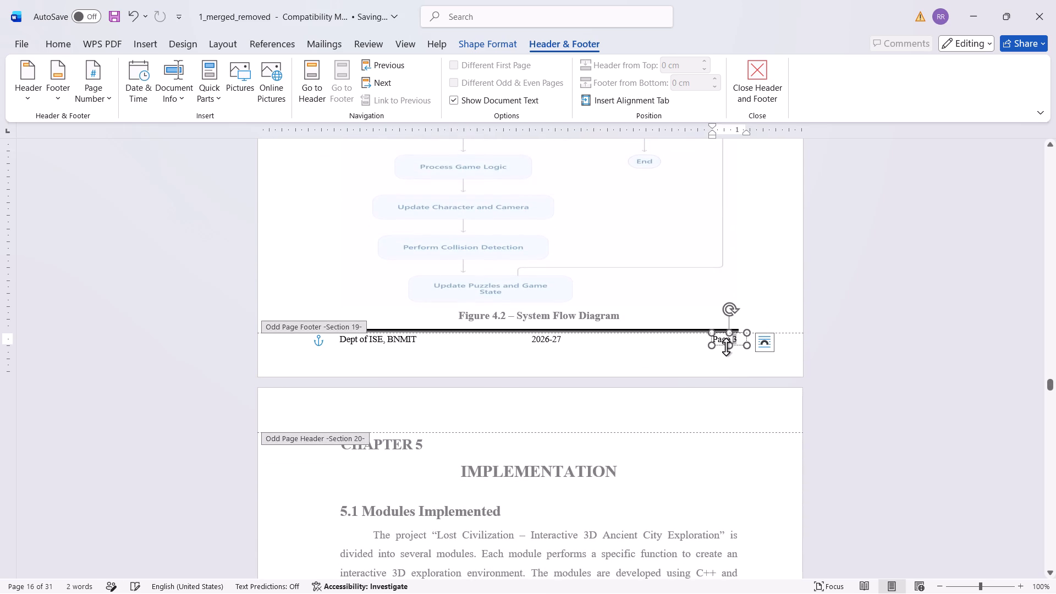
click(737, 335)
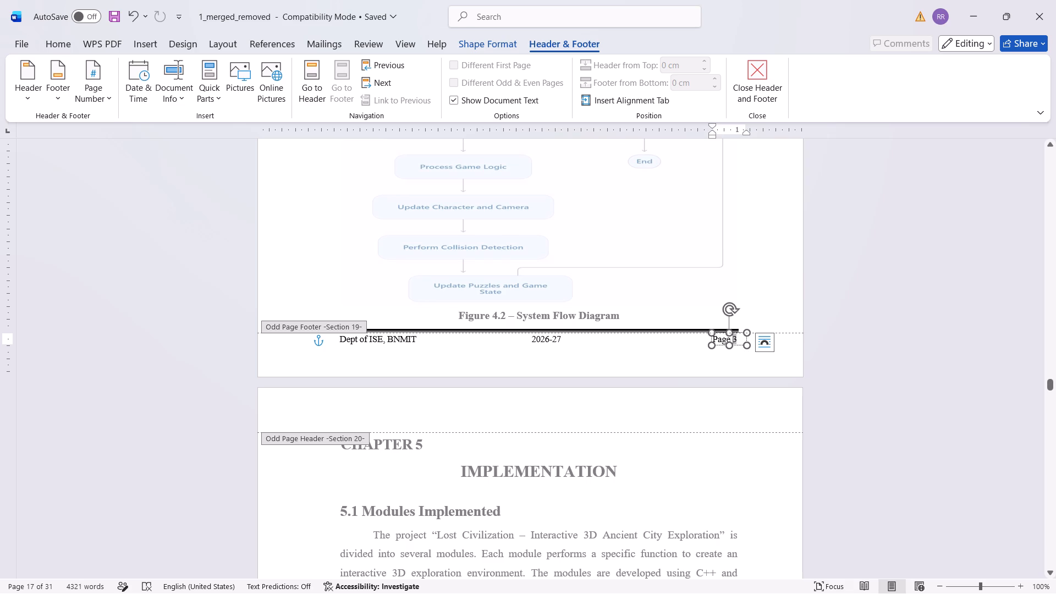
click(740, 338)
key(BackSpace)
text(11)
Replace the # placeholder in the Section 20 odd page footer of Chapter 5 with 12, widening its text box slightly.
scroll(753, 408, down, 7)
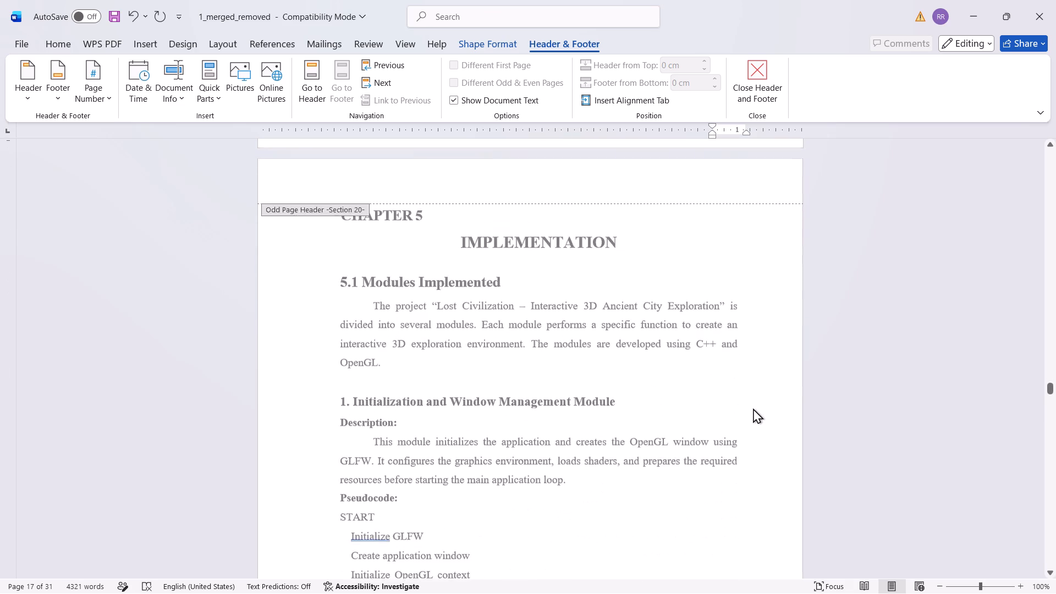
scroll(753, 408, down, 11)
scroll(753, 408, up, 13)
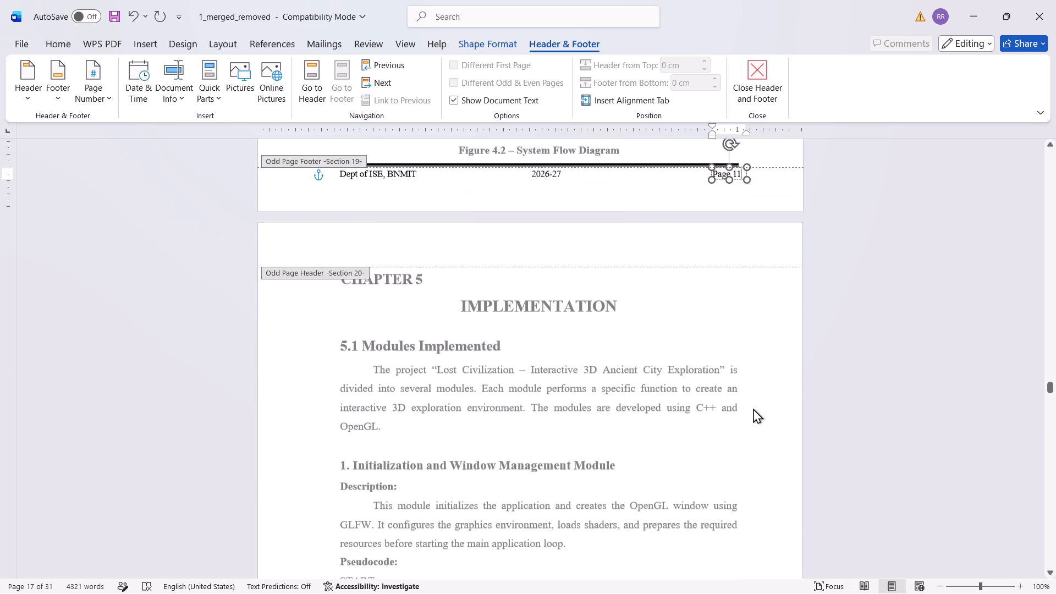
scroll(753, 408, down, 17)
click(737, 397)
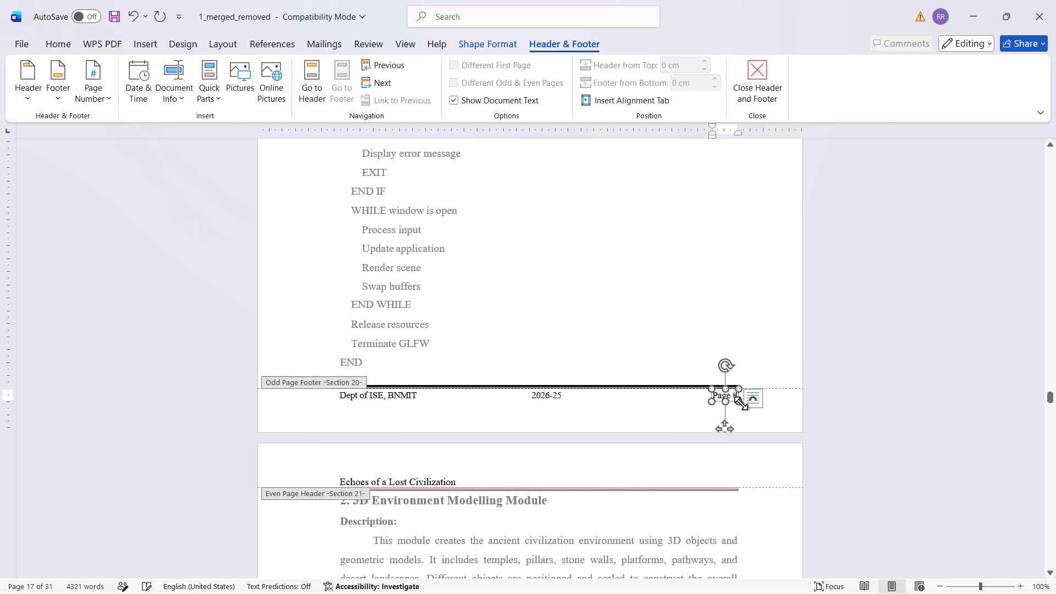
click(741, 402)
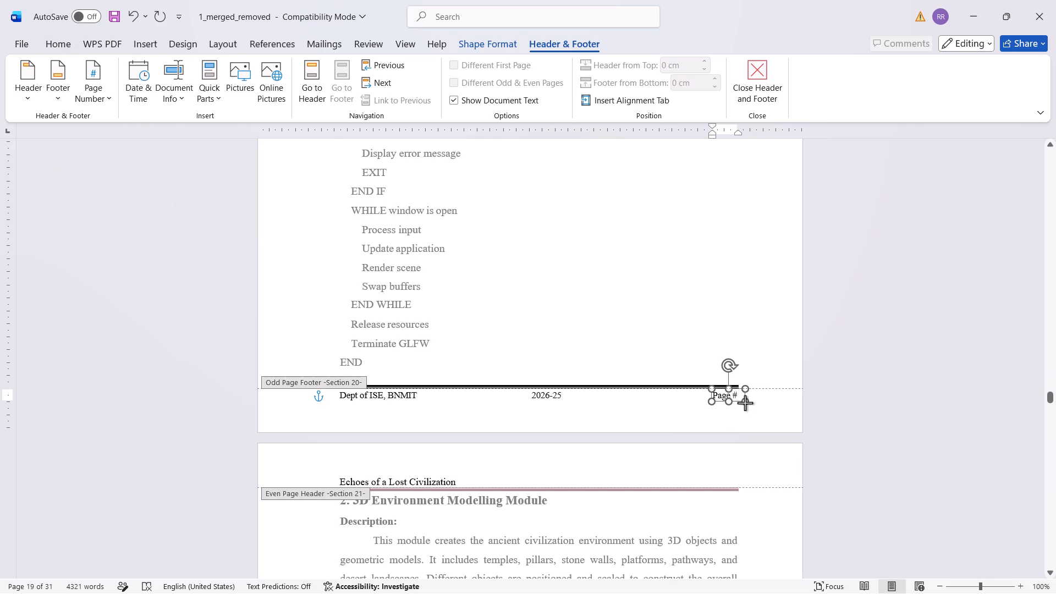
click(738, 395)
key(BackSpace)
text(12)
scroll(742, 413, up, 16)
scroll(742, 412, down, 2)
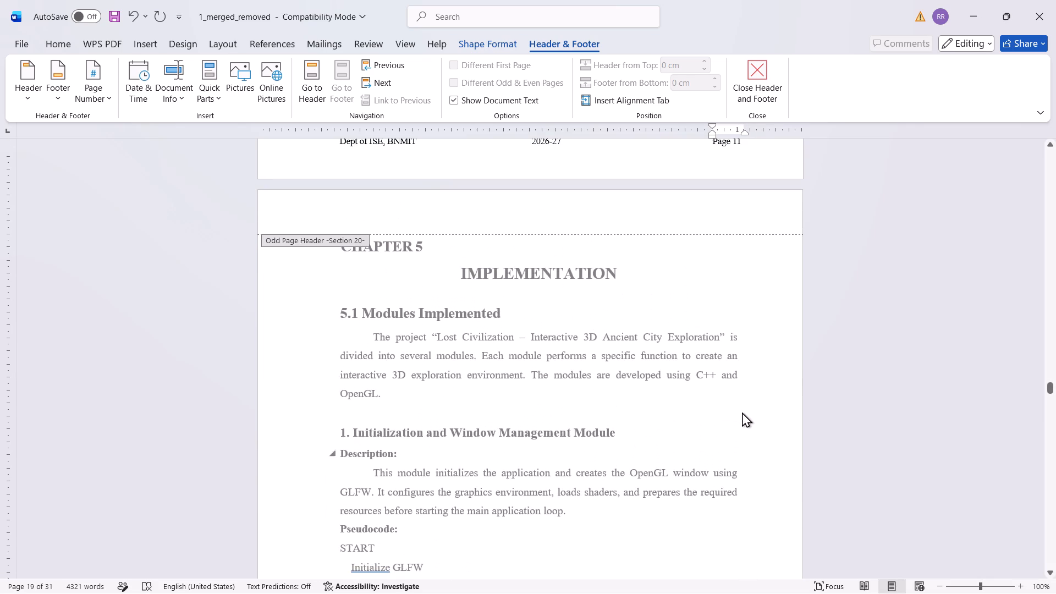
scroll(742, 412, down, 16)
scroll(742, 412, down, 5)
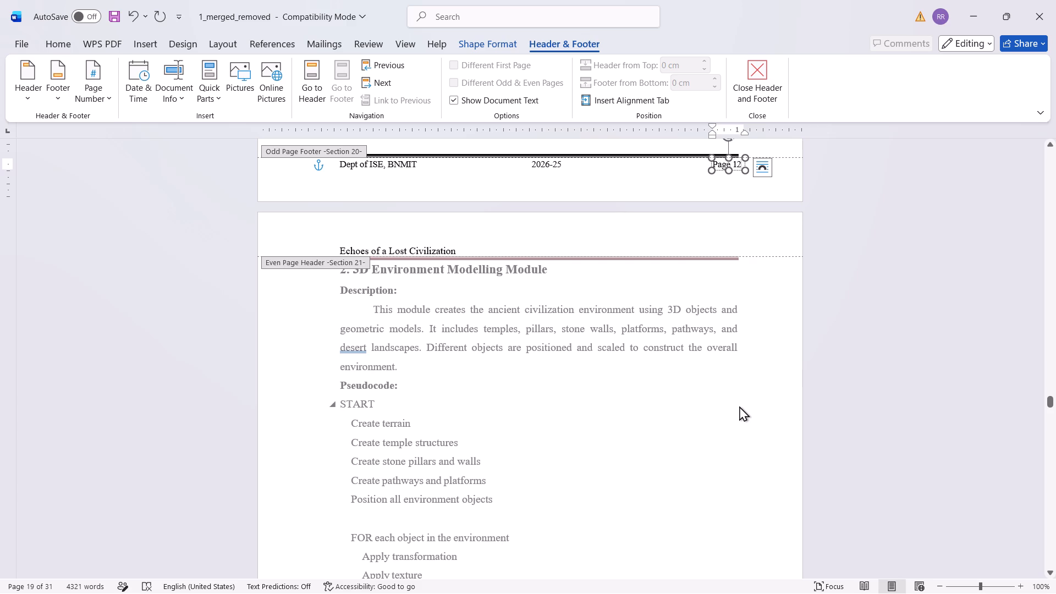
Go to the footer of the Section 21 even page, which starts with the 3D Environment Modelling Module.
scroll(738, 408, down, 9)
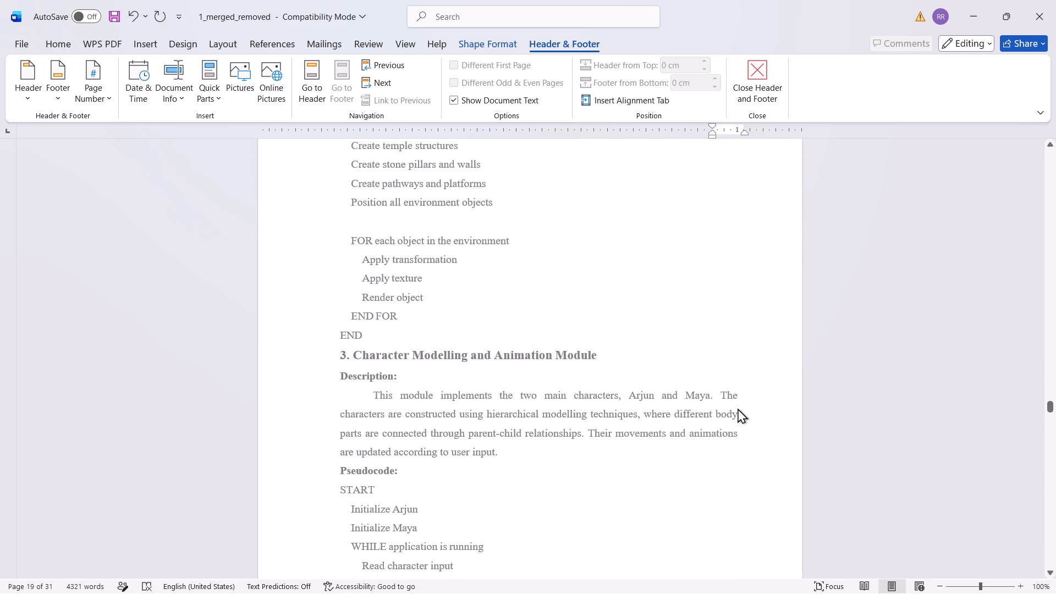
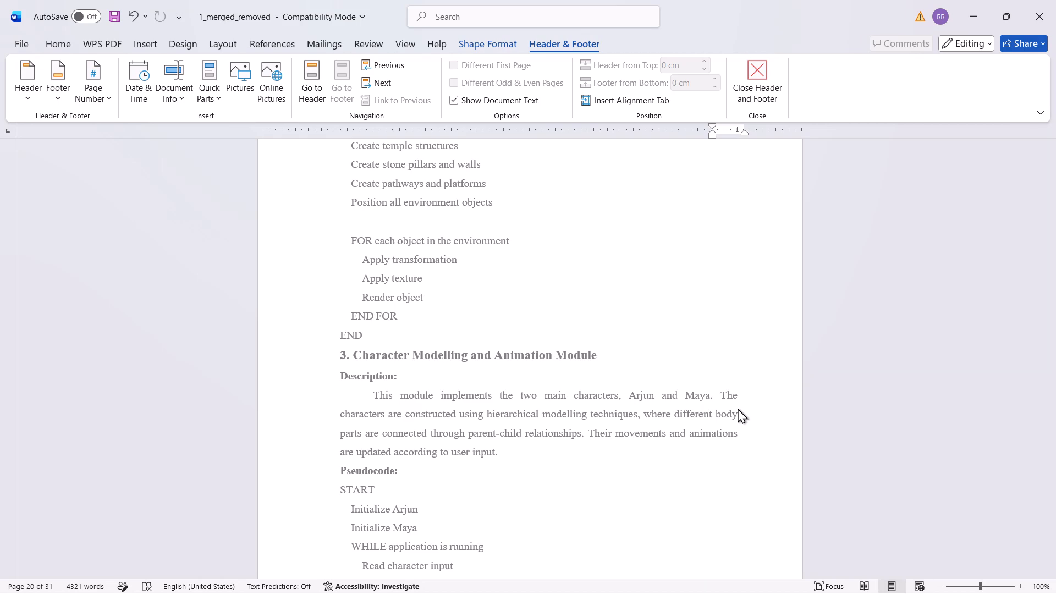
Replace the # placeholder in the Section 21 even page footer with 13 and widen its text box to fit.
scroll(738, 408, up, 11)
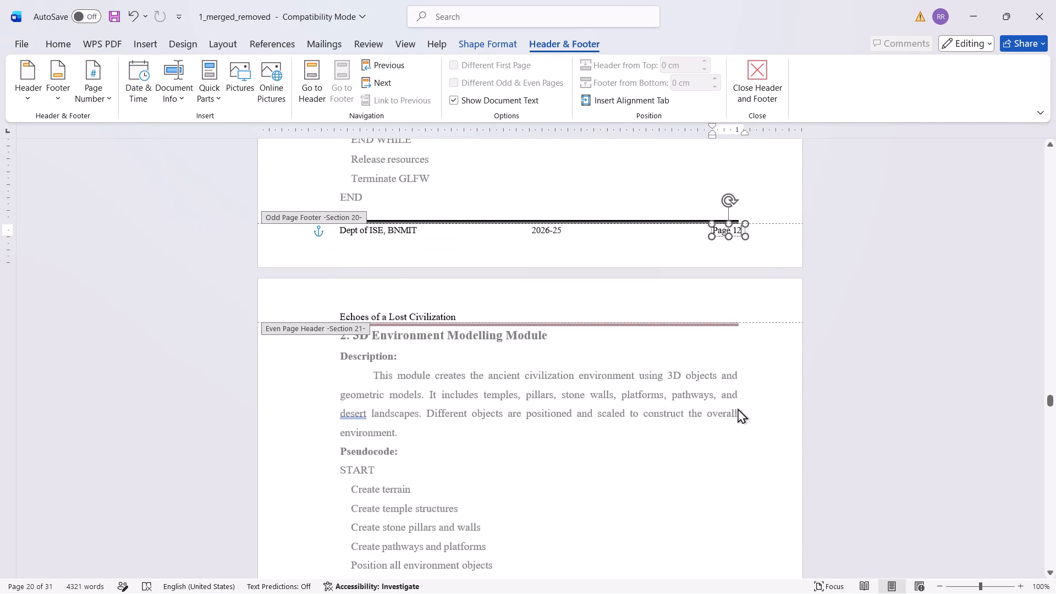
scroll(738, 409, down, 17)
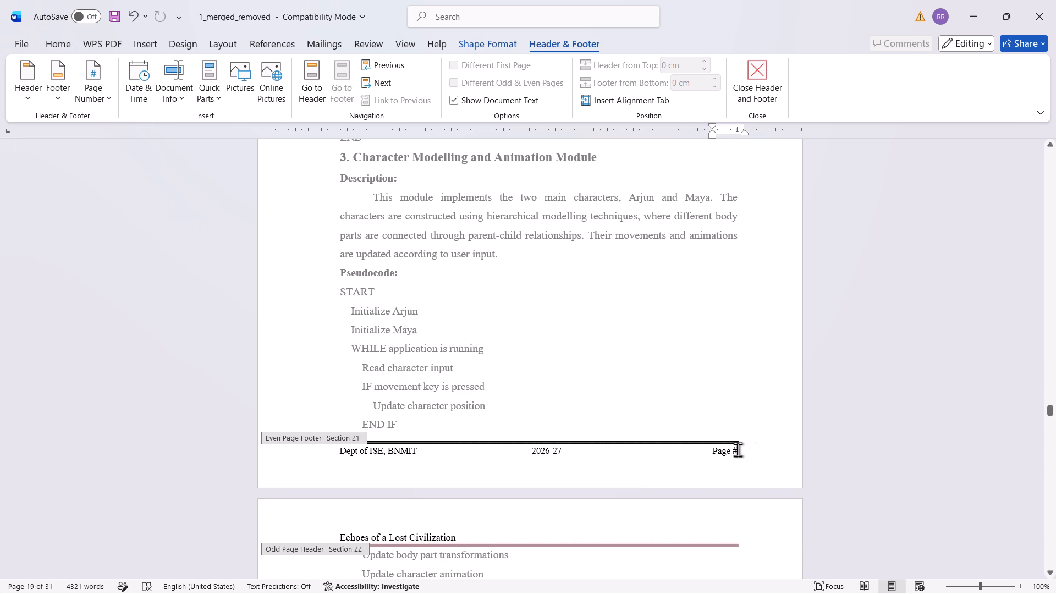
click(738, 449)
key(BackSpace)
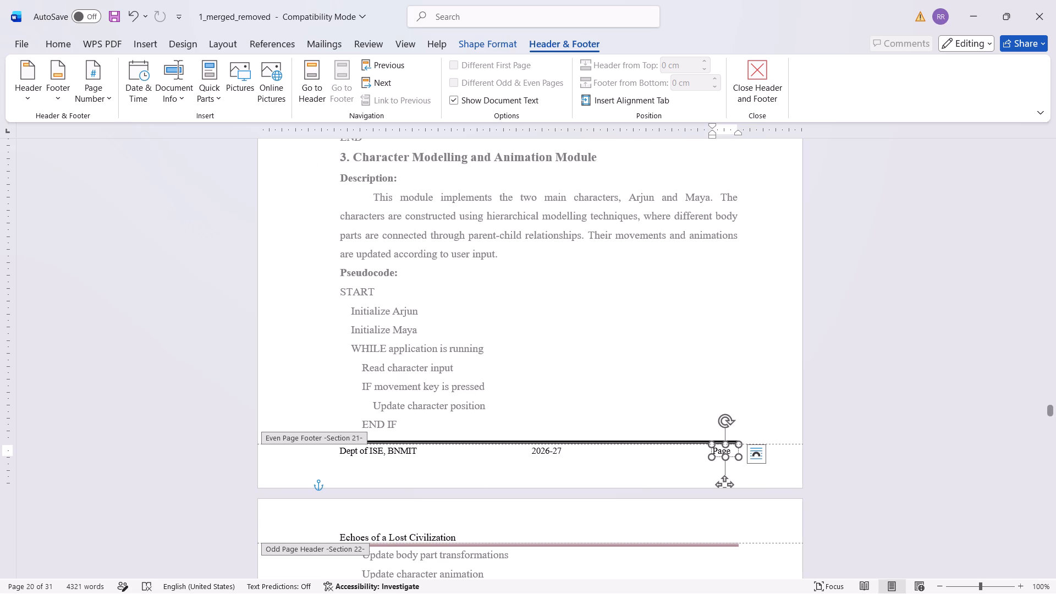
text(13)
click(739, 457)
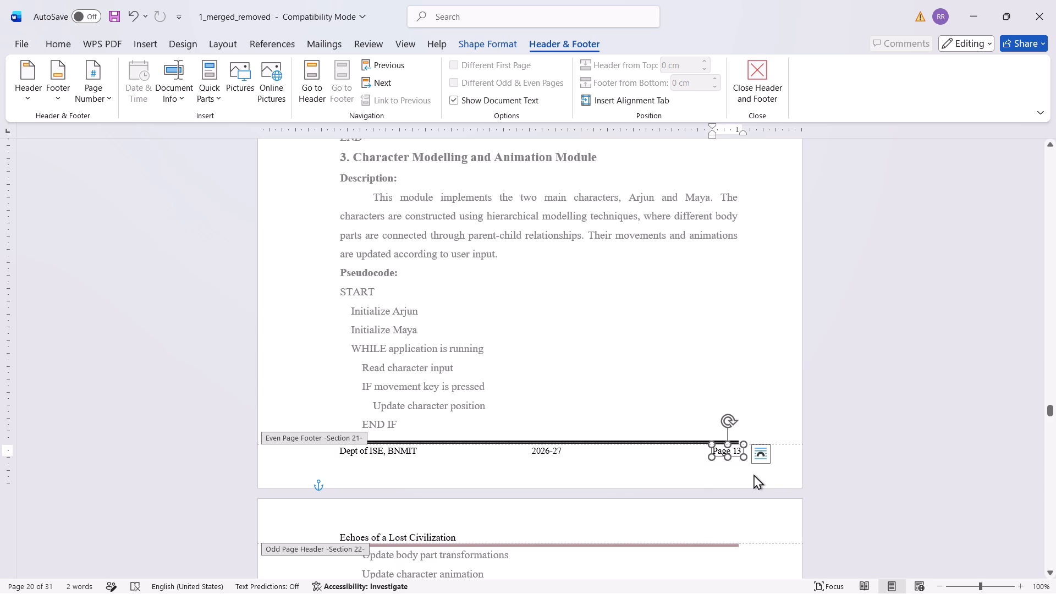
Widen the page number text box in the Section 22 odd page footer and replace its # placeholder with 14.
scroll(754, 474, down, 16)
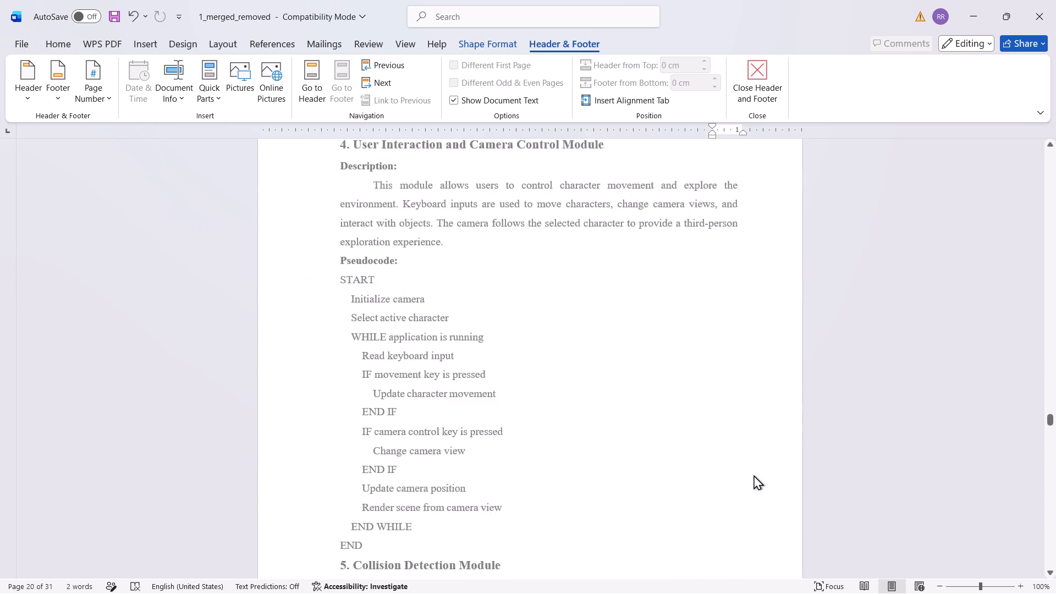
scroll(754, 475, down, 7)
click(736, 474)
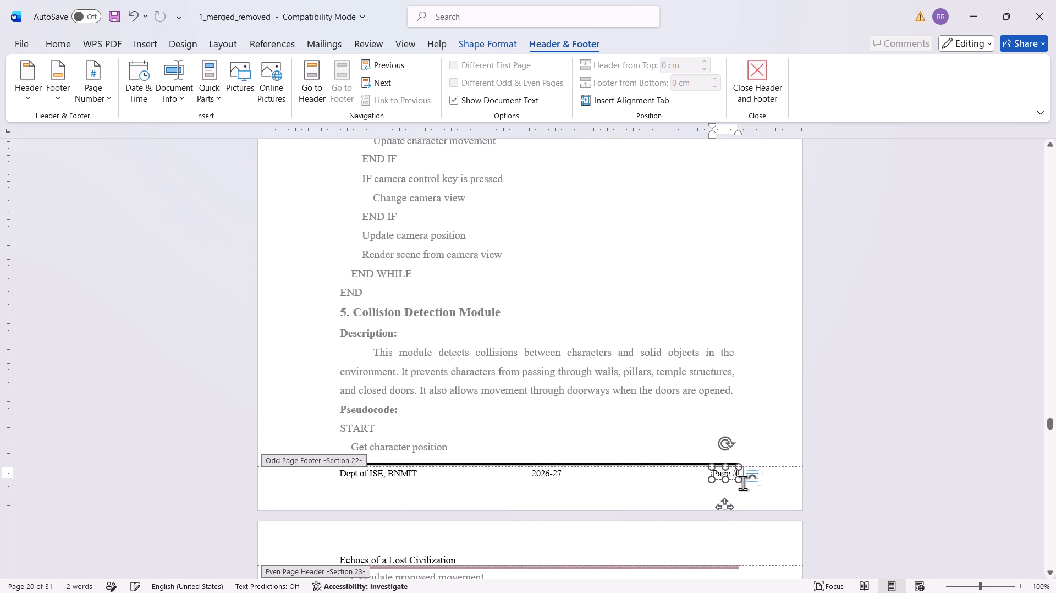
drag(740, 481, 746, 481)
click(736, 471)
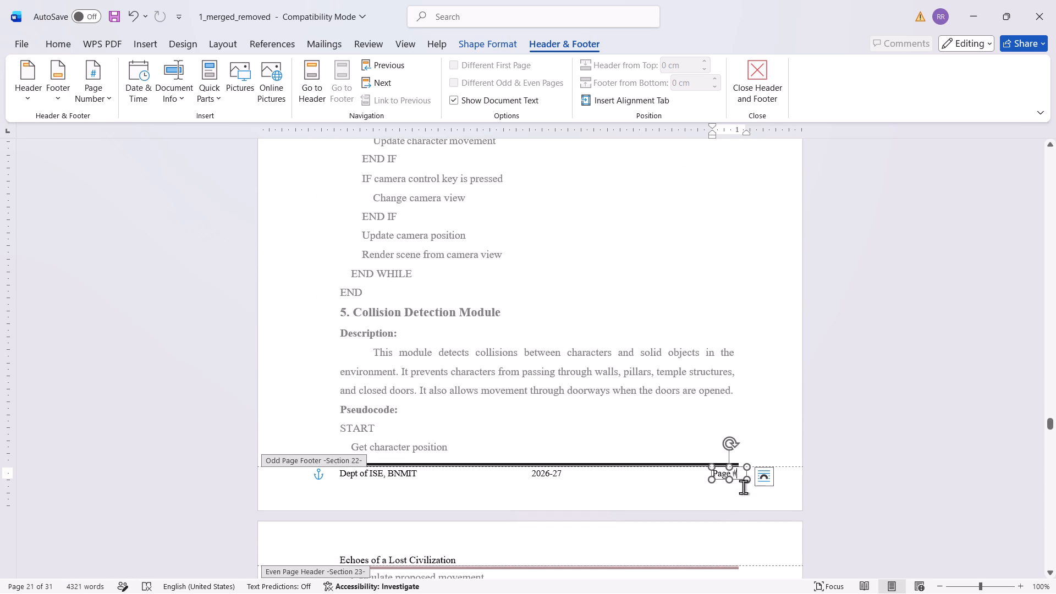
key(BackSpace)
text(14)
Widen the page number text box in the Section 23 even page footer and replace its # placeholder with 15.
scroll(745, 492, down, 6)
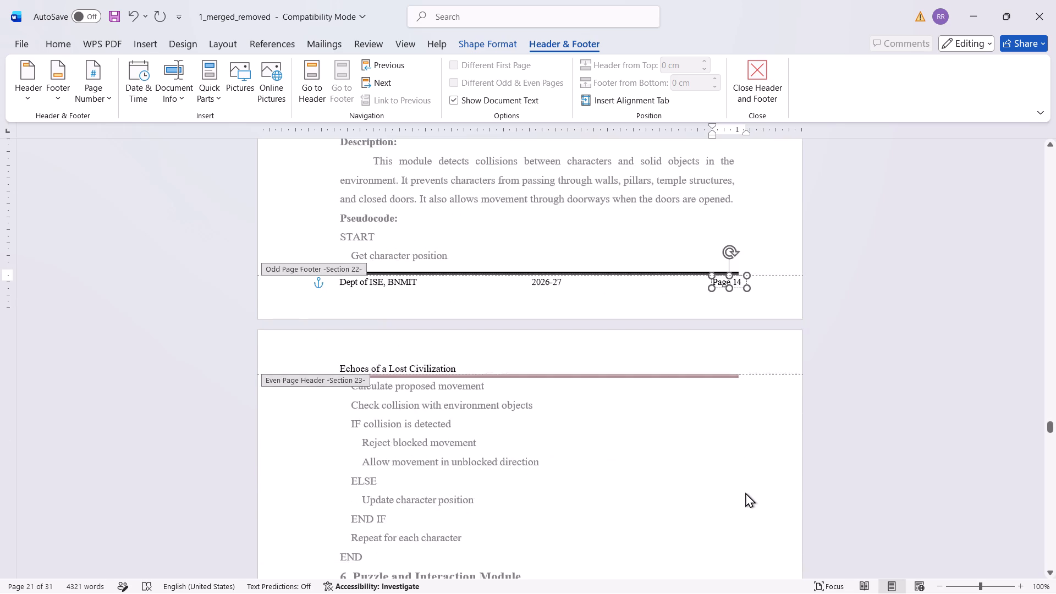
scroll(745, 492, down, 19)
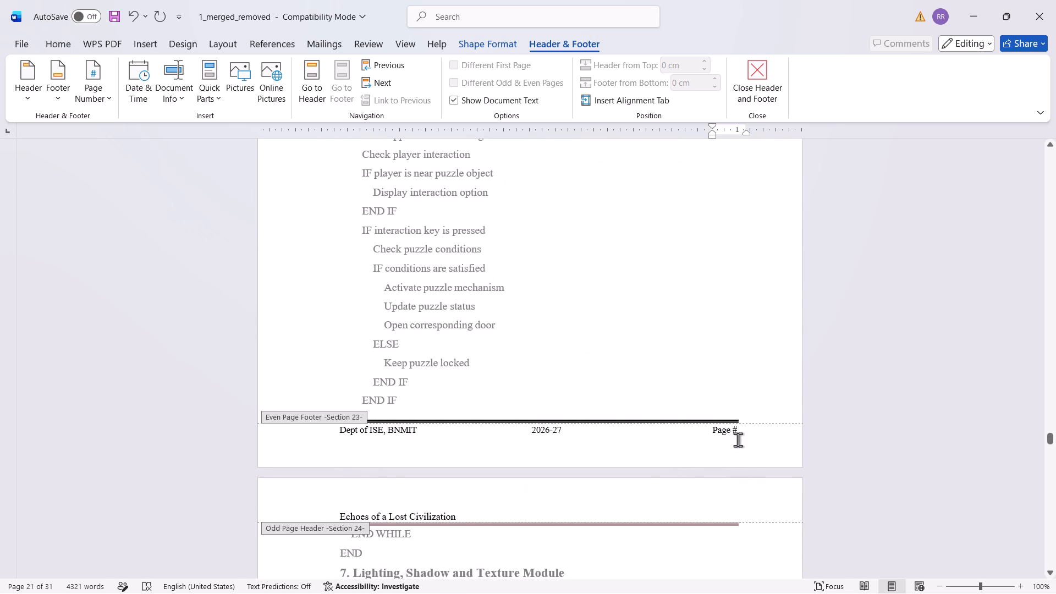
click(738, 430)
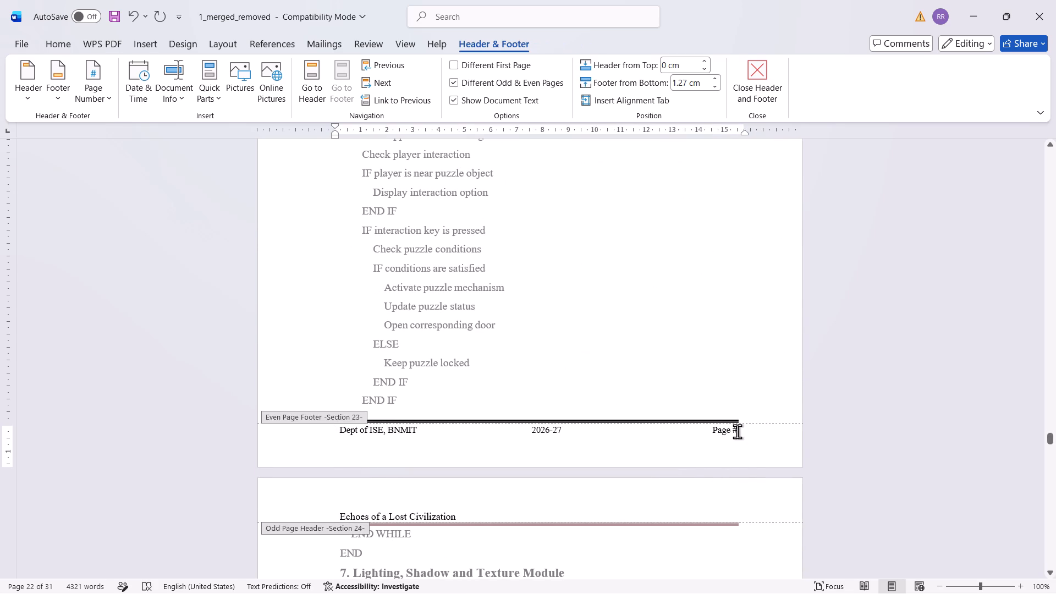
click(736, 430)
drag(738, 436, 742, 436)
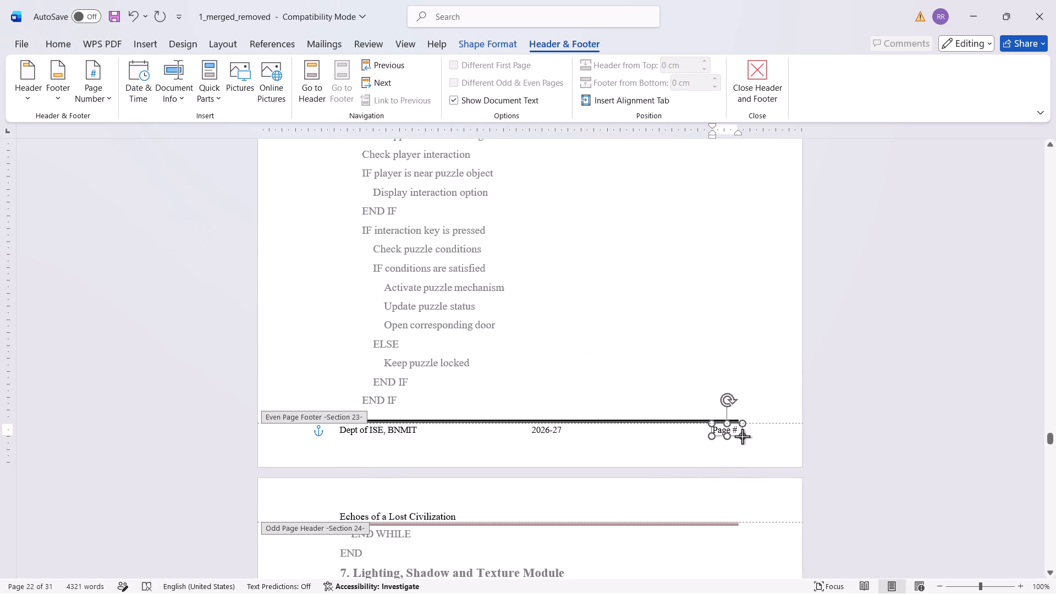
drag(742, 436, 744, 436)
click(738, 430)
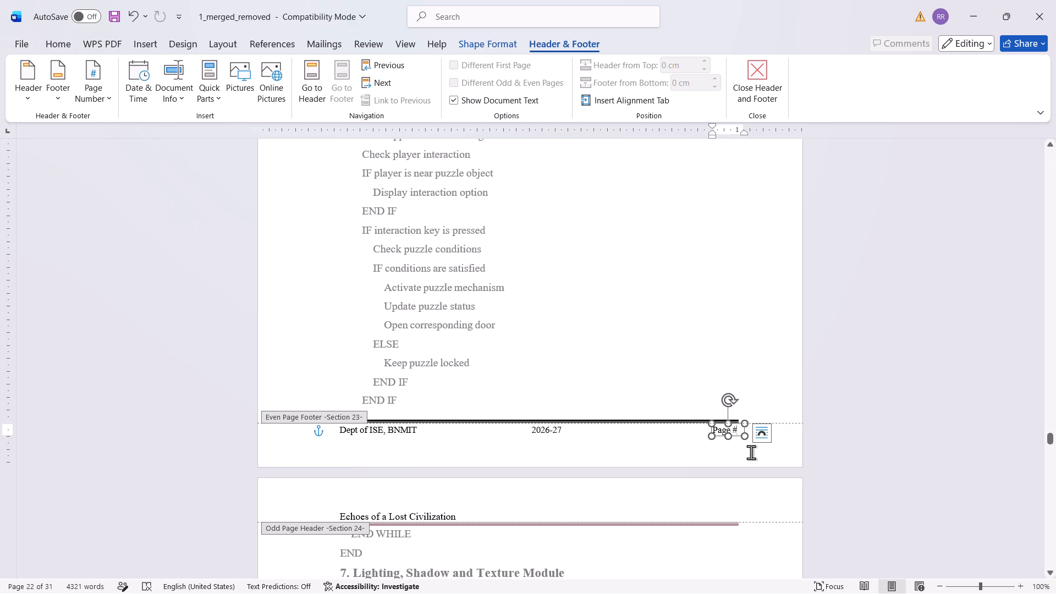
key(BackSpace)
text(15)
Widen the page number text box in the Section 24 odd page footer and replace its # placeholder with 16.
scroll(744, 446, up, 13)
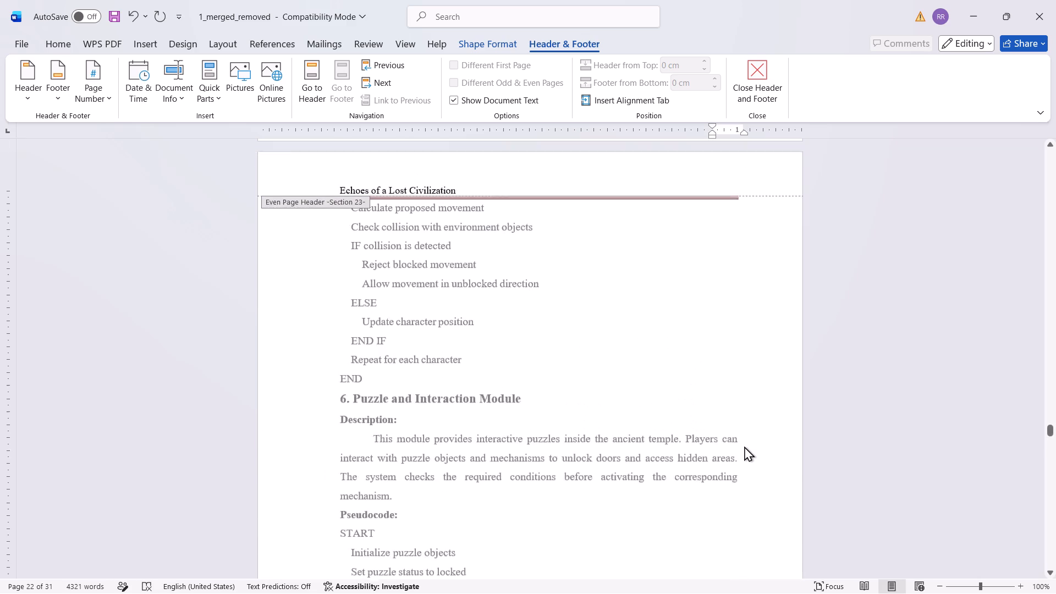
scroll(744, 446, up, 4)
scroll(744, 446, down, 17)
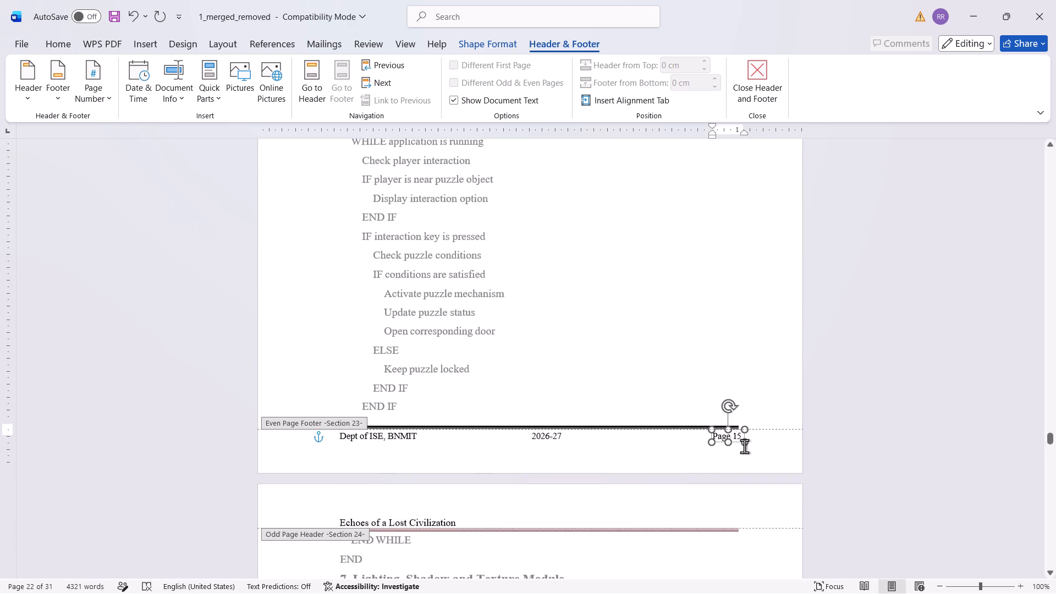
scroll(744, 446, down, 18)
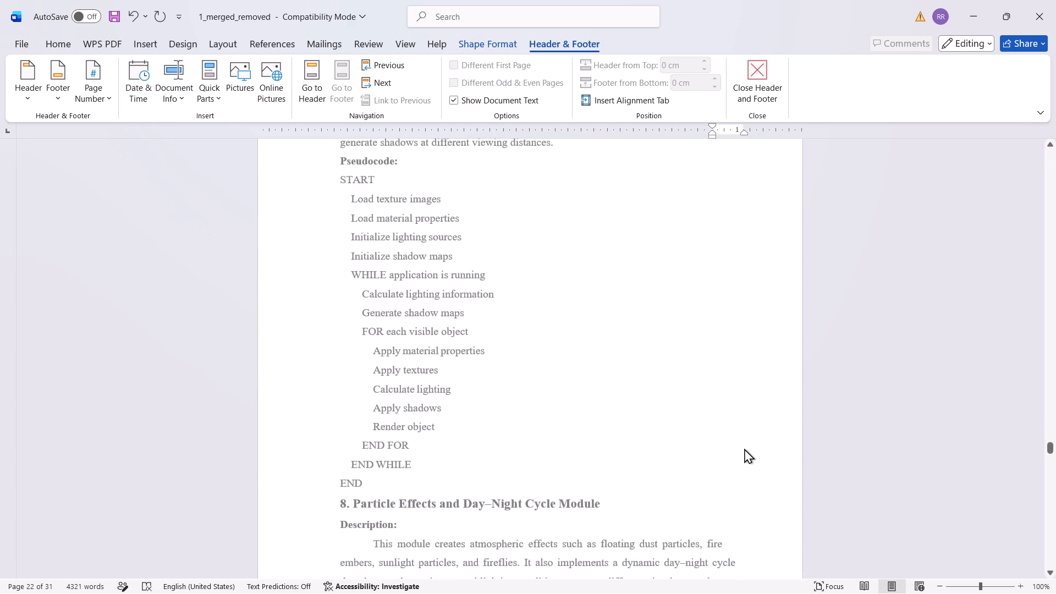
scroll(744, 448, down, 7)
click(733, 386)
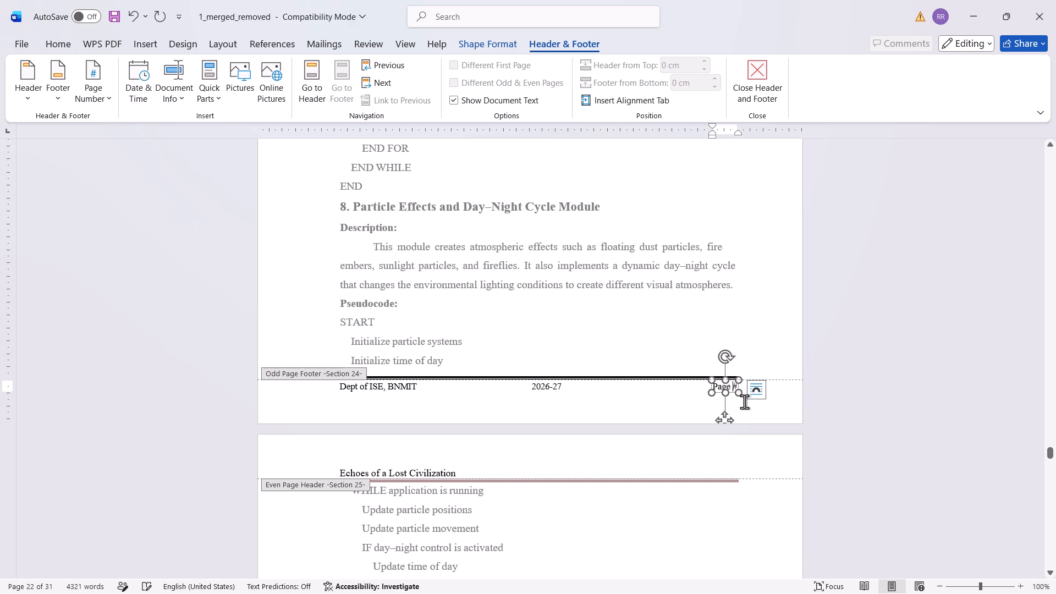
drag(737, 391, 746, 392)
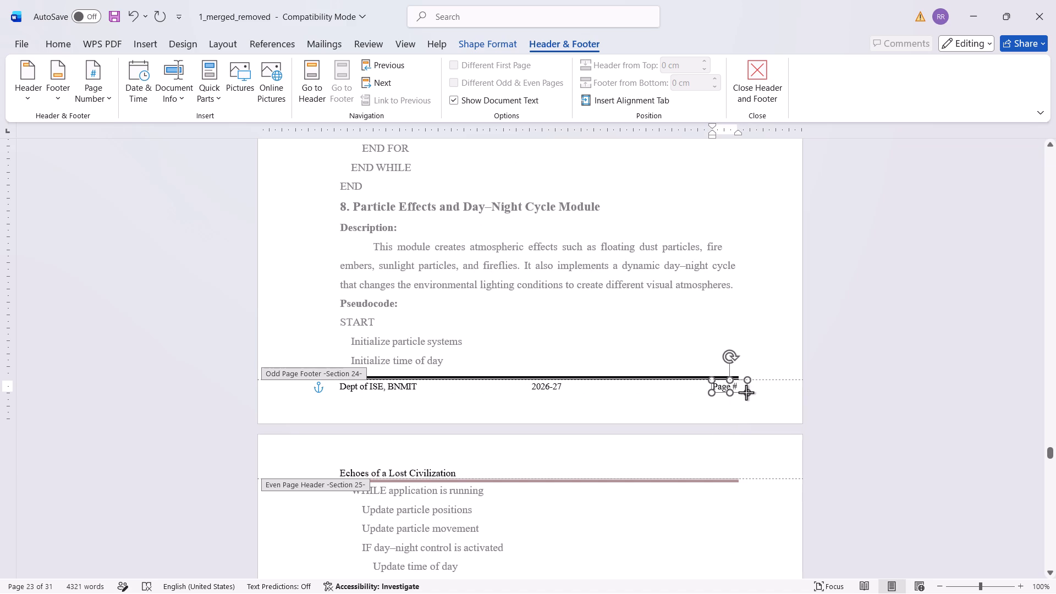
drag(746, 392, 744, 392)
click(739, 387)
key(BackSpace)
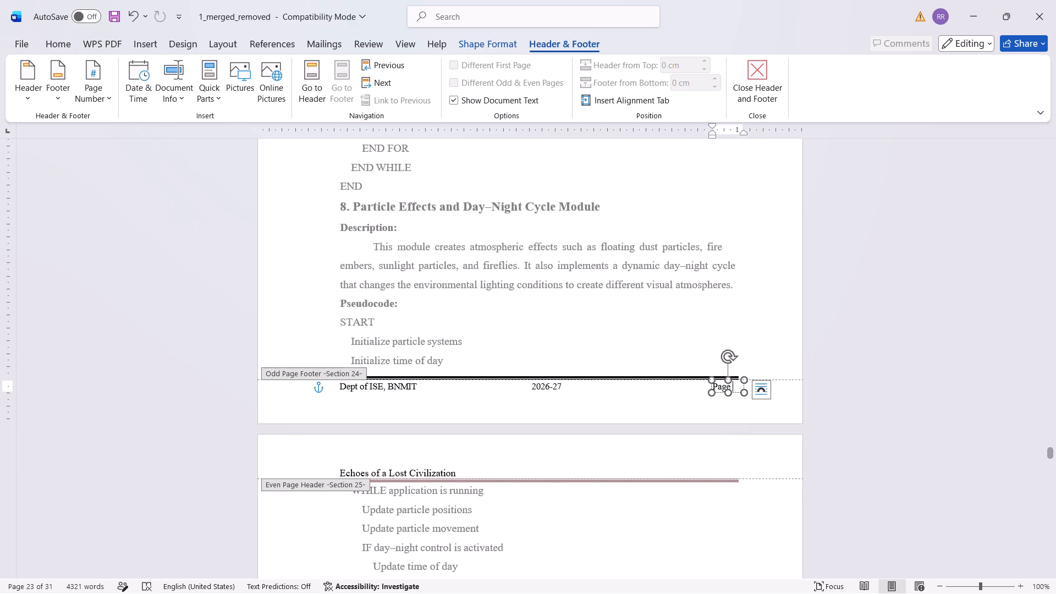
text(16)
Set the page number in the Section 25 even page footer, just before Chapter 6, to Page 17, widening its text box slightly.
scroll(747, 406, down, 11)
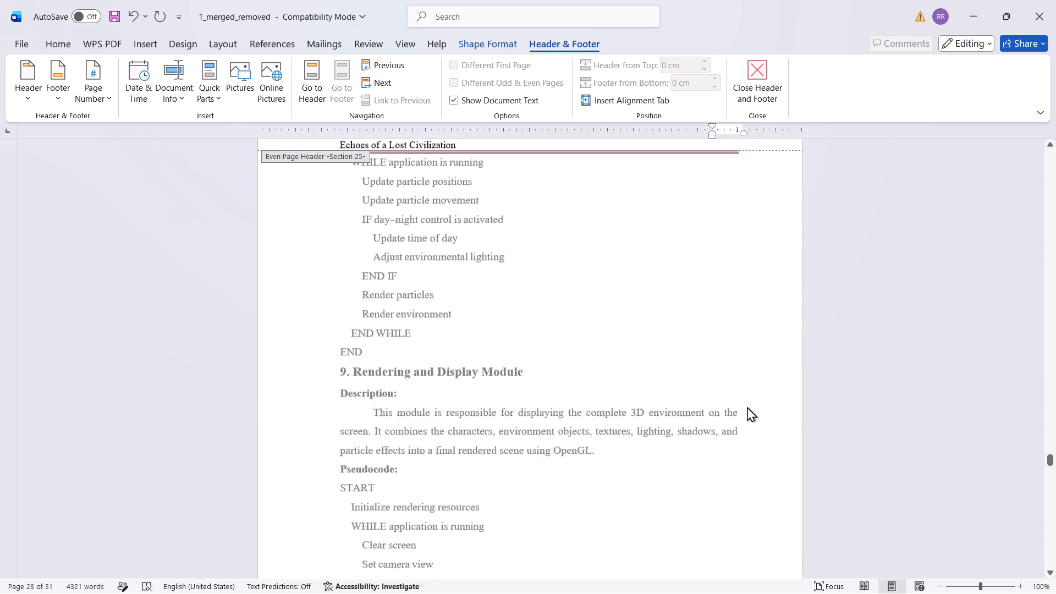
scroll(747, 406, down, 13)
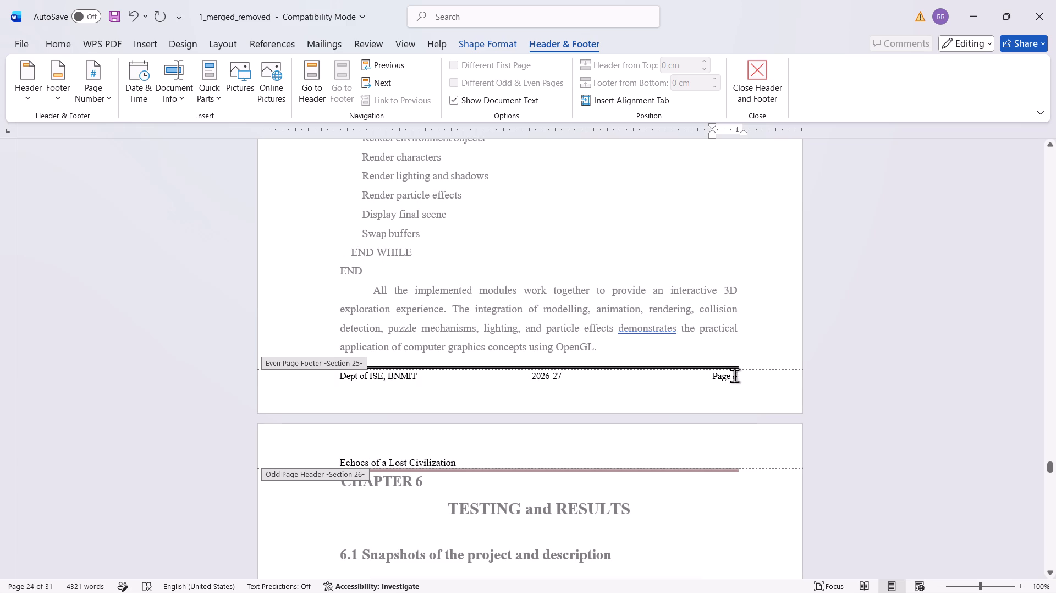
click(736, 376)
click(738, 382)
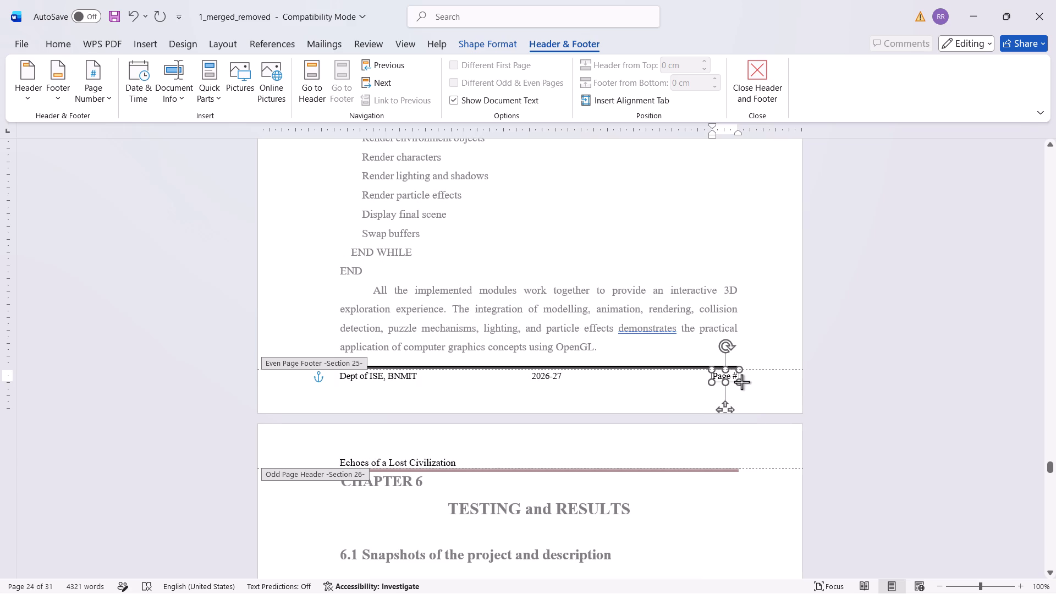
click(736, 374)
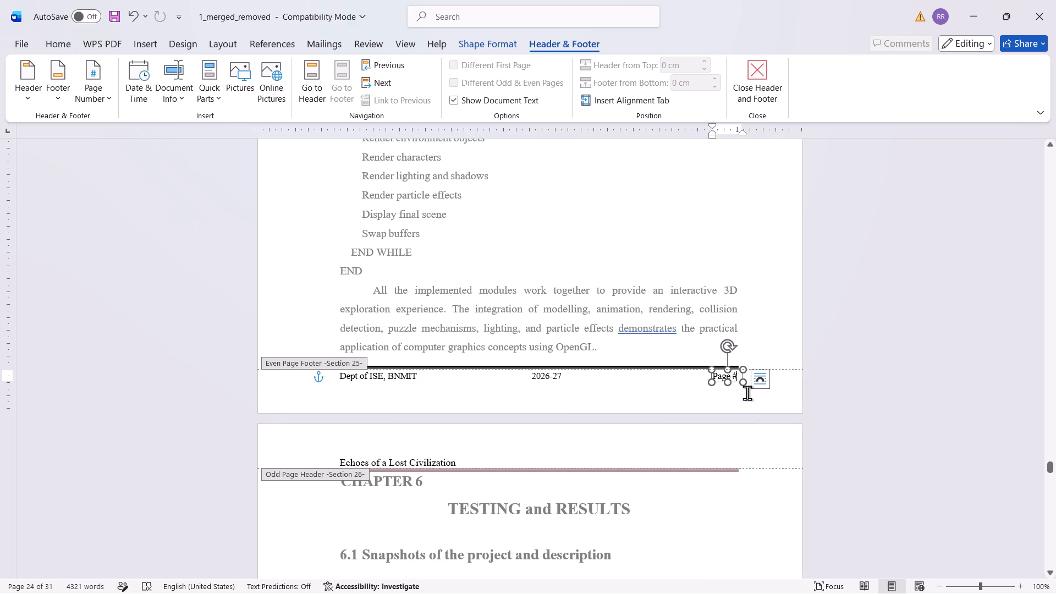
key(BackSpace)
text(17)
Set the page number in the Section 26 odd page footer, below Figure 6.1.2, to Page 18 in a widened text box, and save.
scroll(690, 405, down, 20)
scroll(690, 405, down, 3)
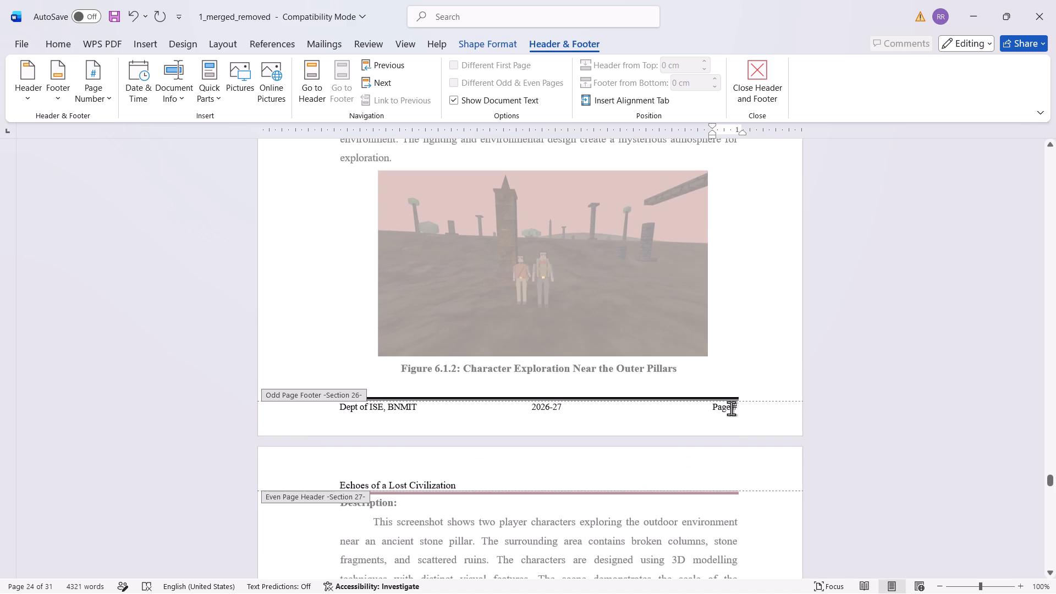
click(738, 406)
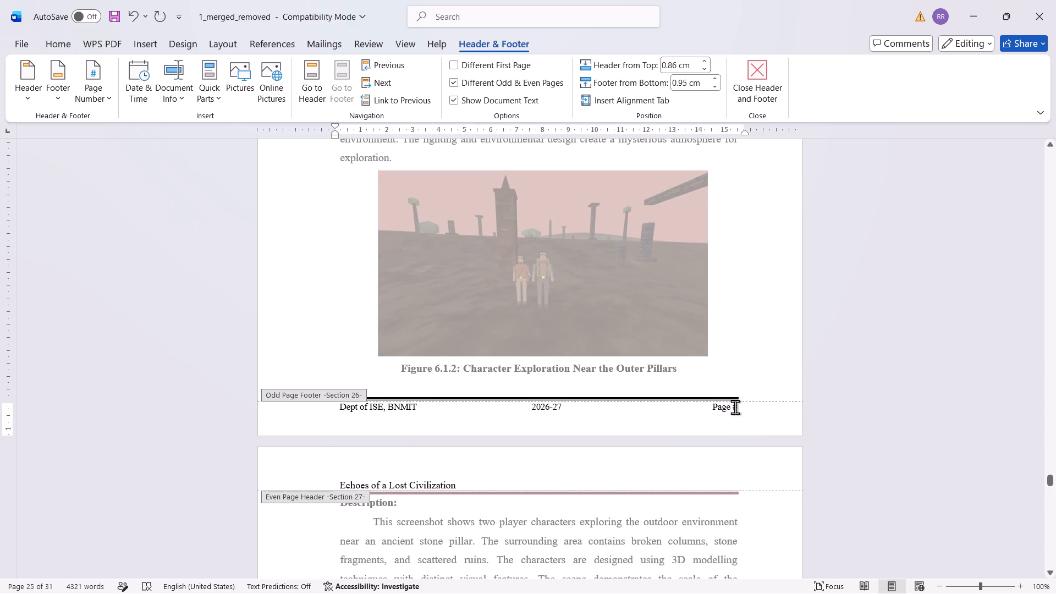
click(735, 407)
drag(739, 413, 744, 413)
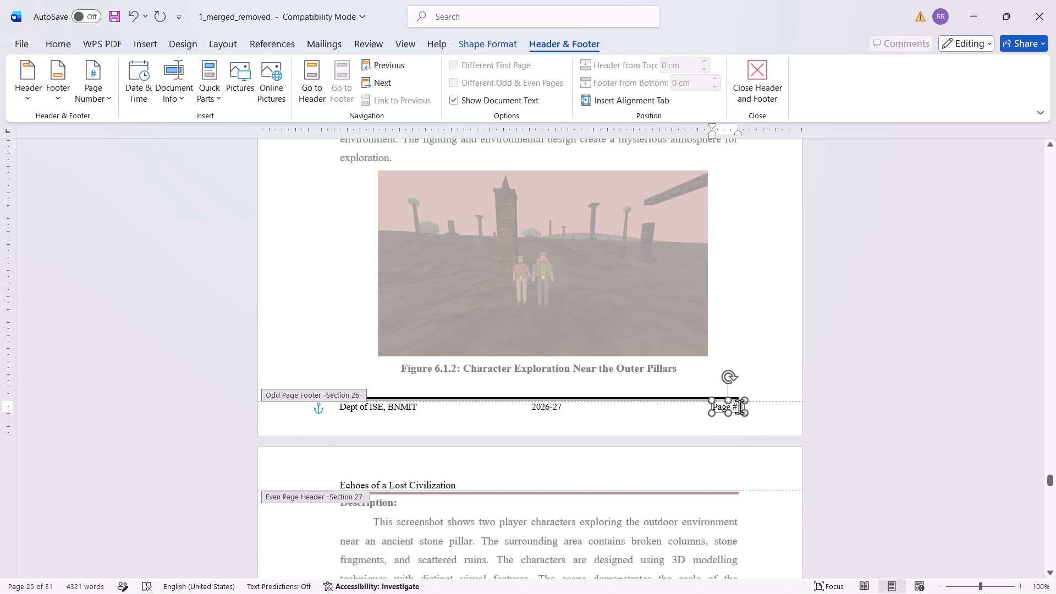
click(738, 406)
key(BackSpace)
text(18)
scroll(717, 419, up, 17)
scroll(717, 419, down, 8)
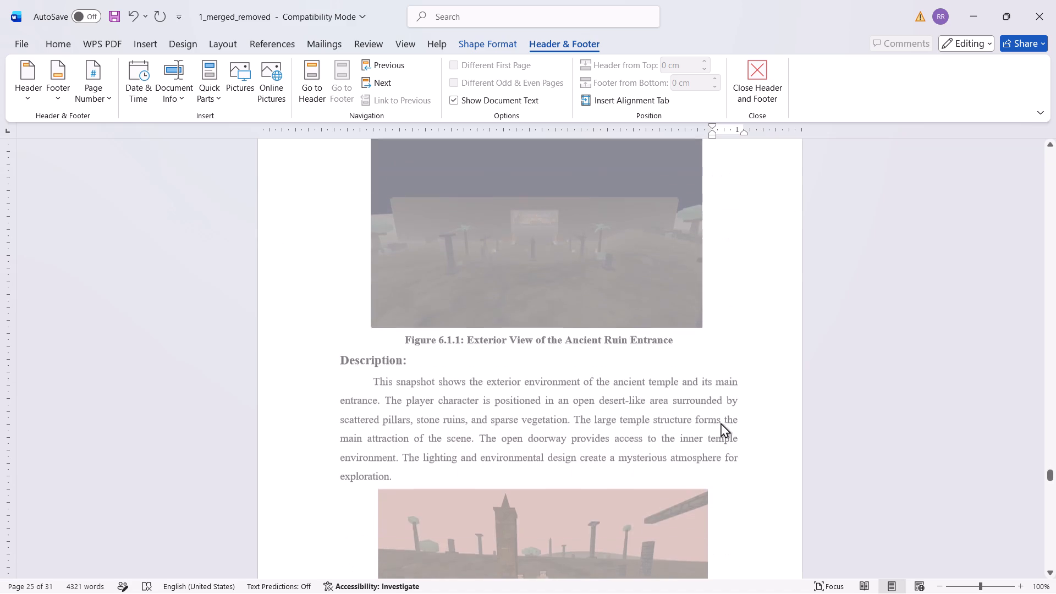
key(ctrl+s)
Set the page number in the Section 27 even page footer, below Figure 6.1.4, to Page 19, widening its text box slightly.
scroll(723, 425, down, 12)
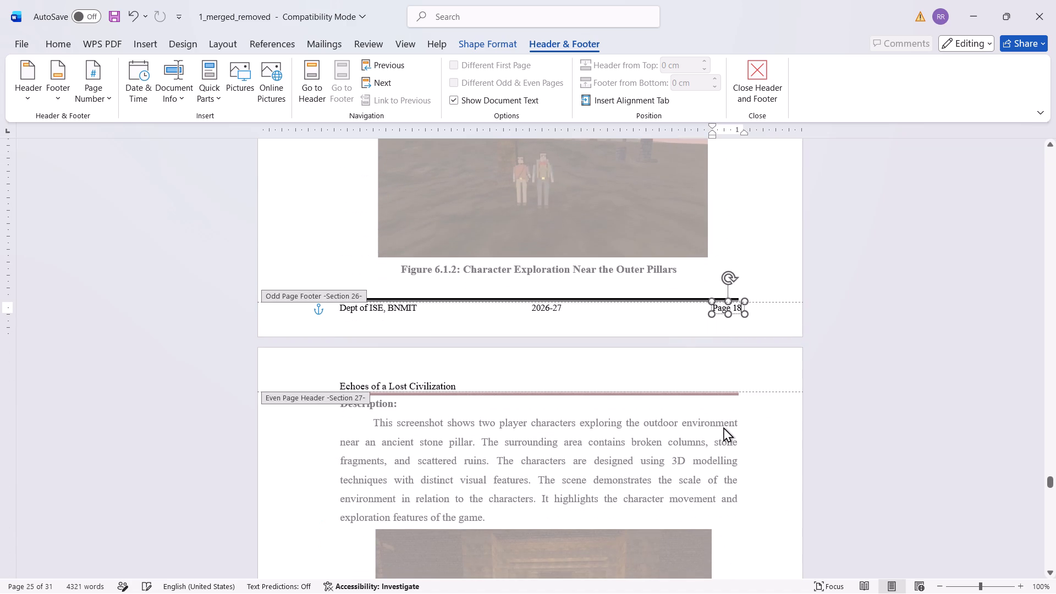
scroll(723, 427, down, 18)
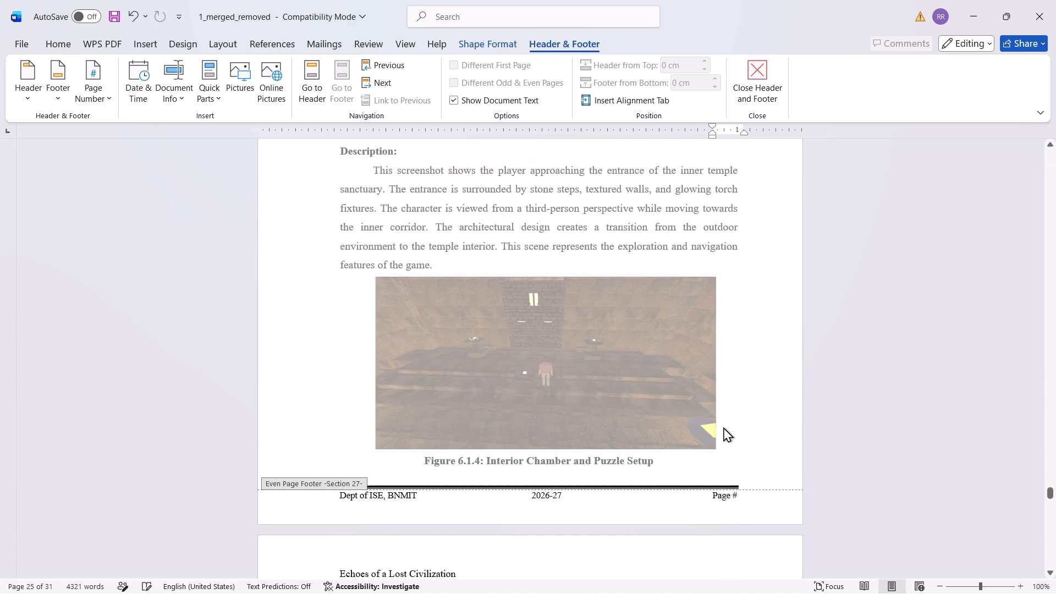
scroll(723, 427, down, 2)
click(738, 431)
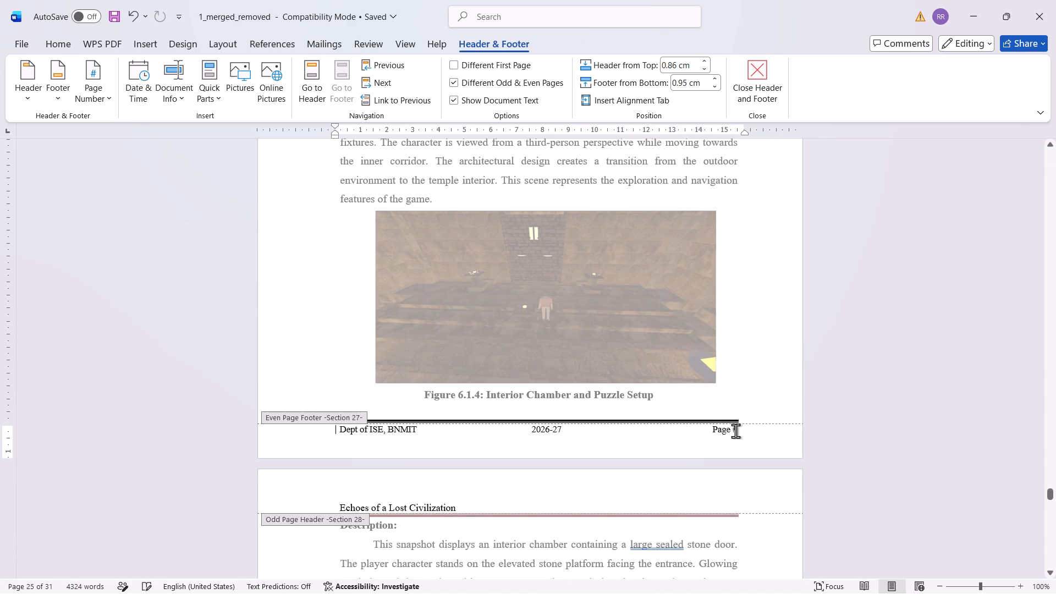
click(735, 430)
click(739, 436)
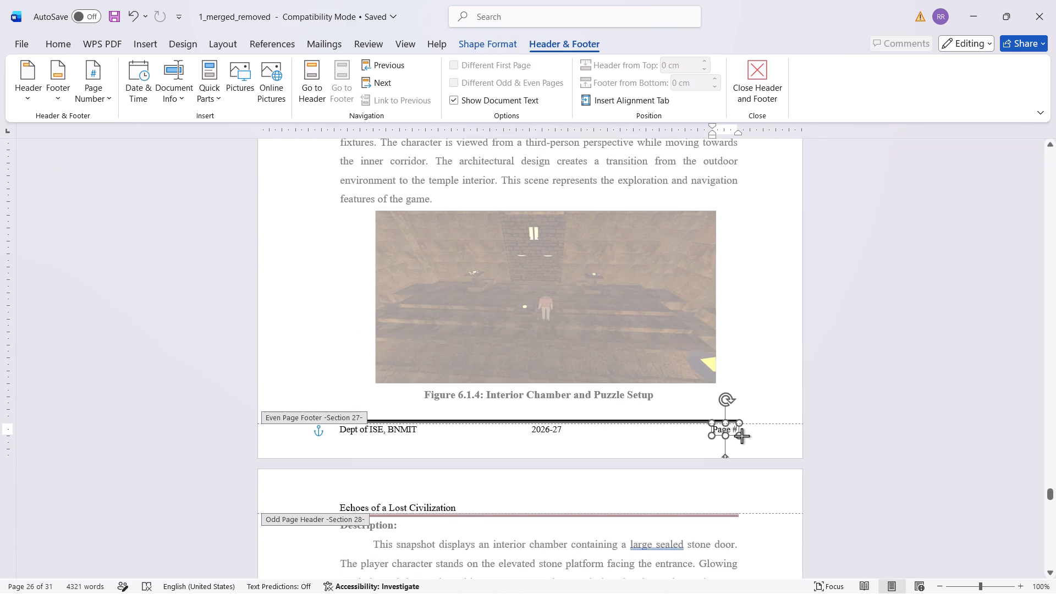
click(735, 427)
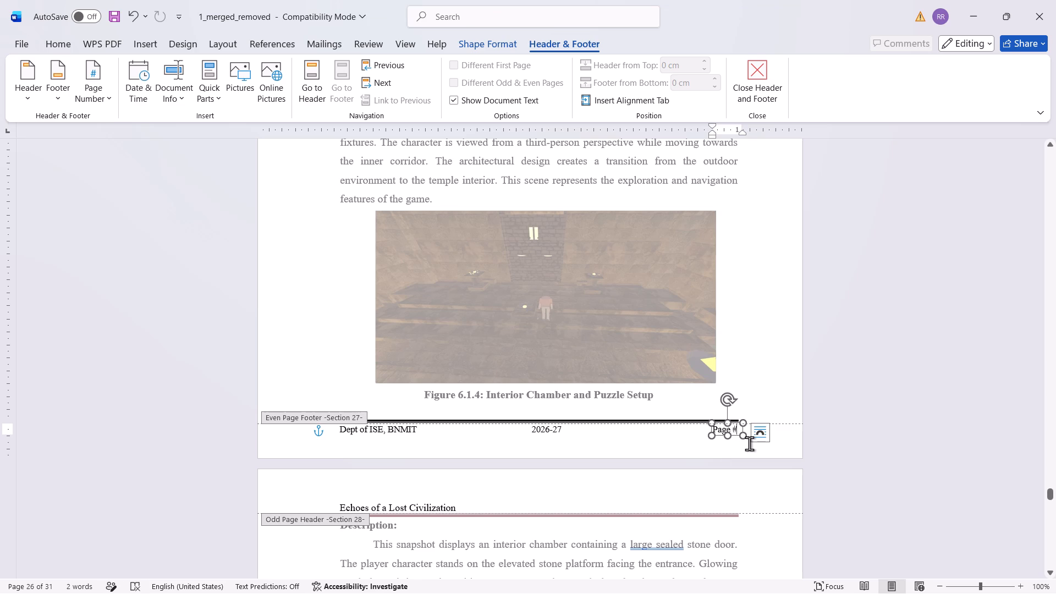
key(BackSpace)
text(19)
scroll(717, 443, up, 9)
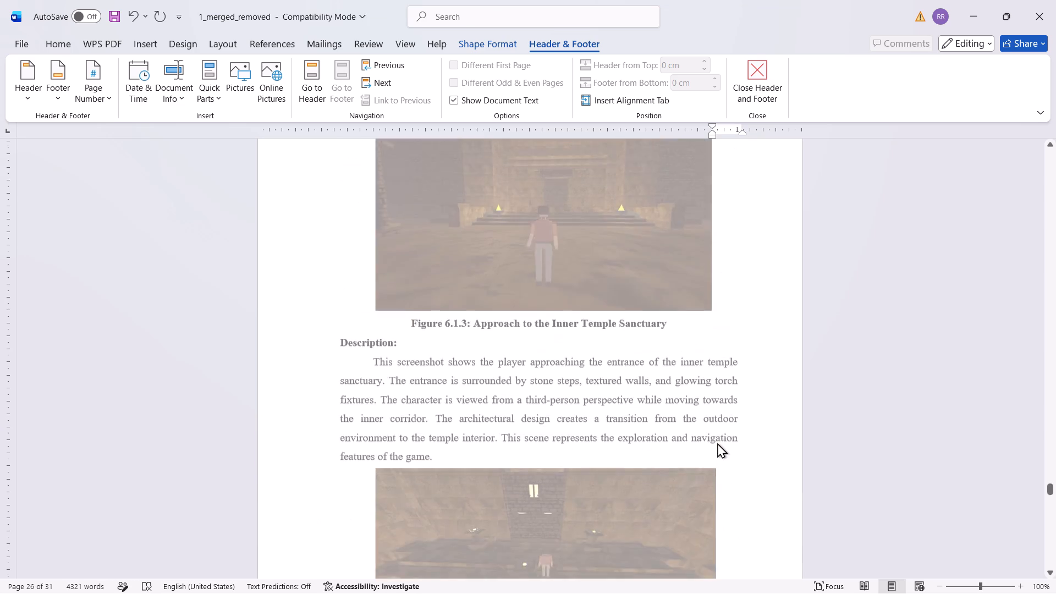
Set the page number in the Section 28 odd page footer, below Figure 6.1.6, to Page 20, widening its text box slightly.
scroll(717, 443, up, 9)
scroll(717, 443, down, 20)
scroll(717, 443, down, 7)
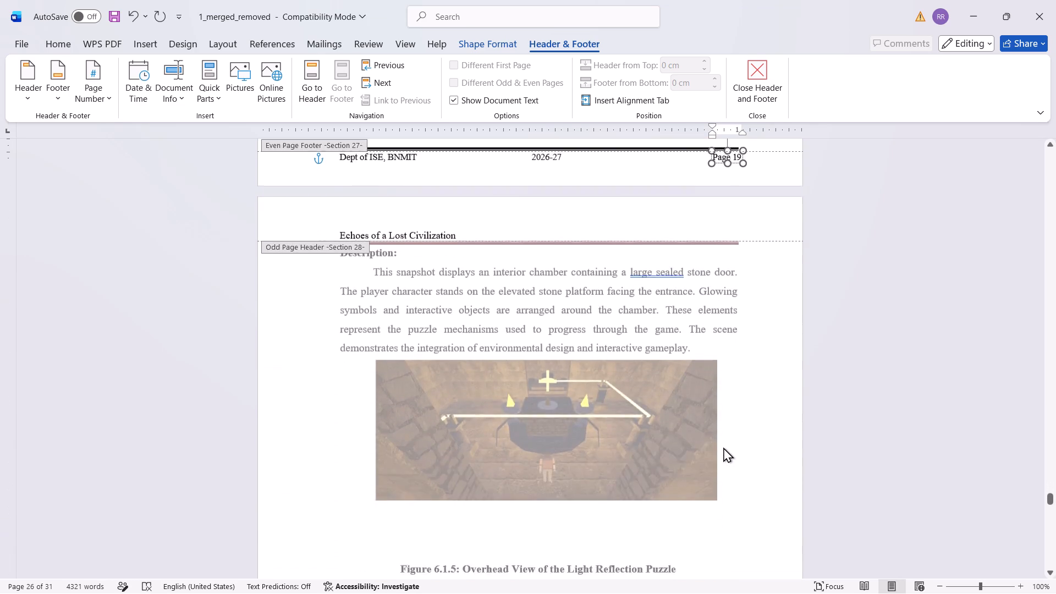
scroll(723, 447, down, 14)
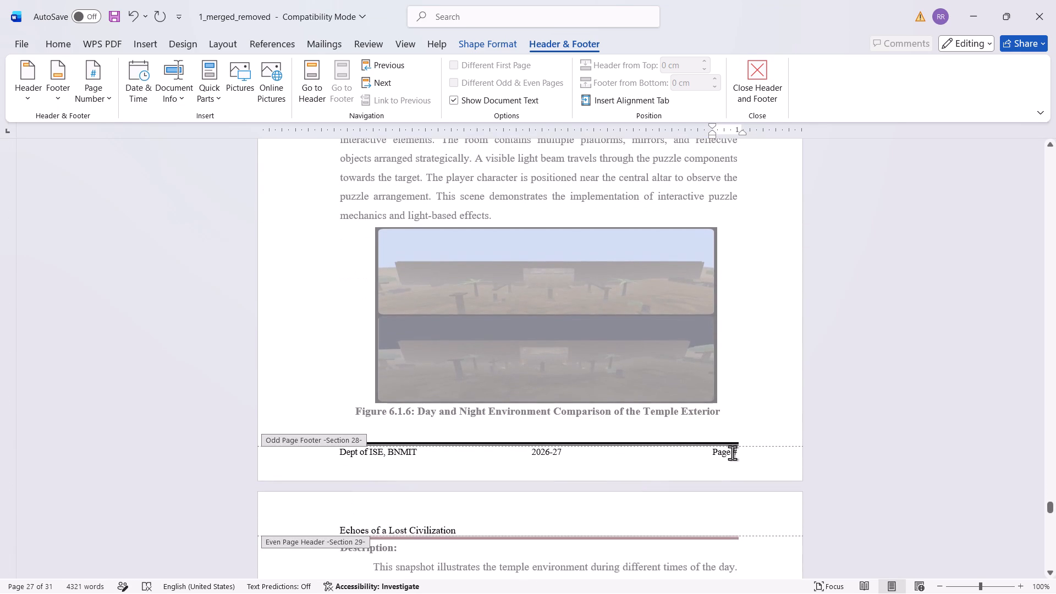
click(732, 454)
drag(738, 458, 744, 458)
click(738, 452)
key(BackSpace)
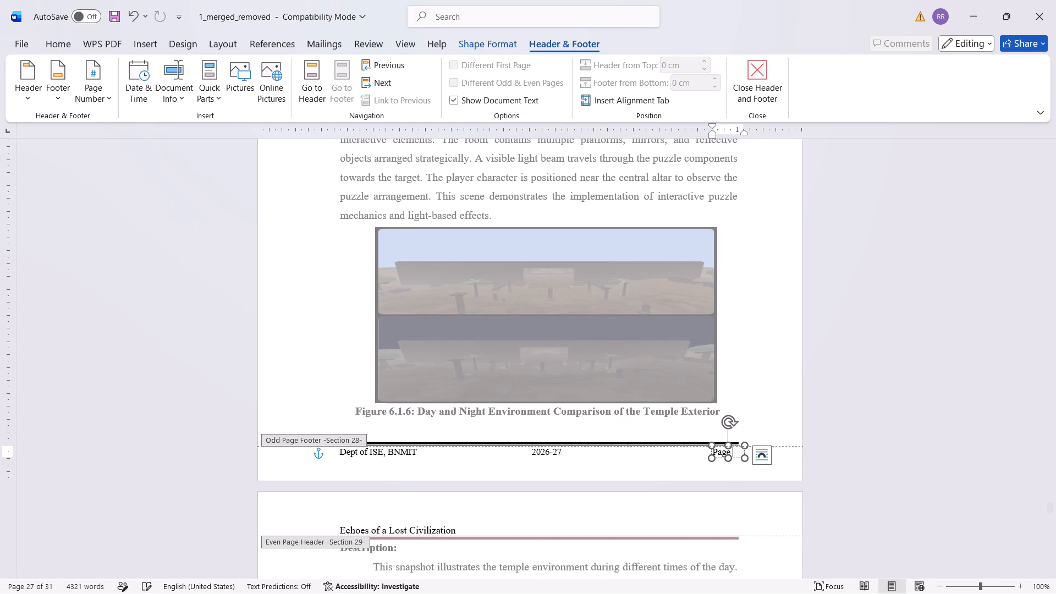
text(20)
Set the page number in the Section 29 even page footer, just before Chapter 7, to Page 21 in a slightly widened text box.
scroll(747, 465, down, 6)
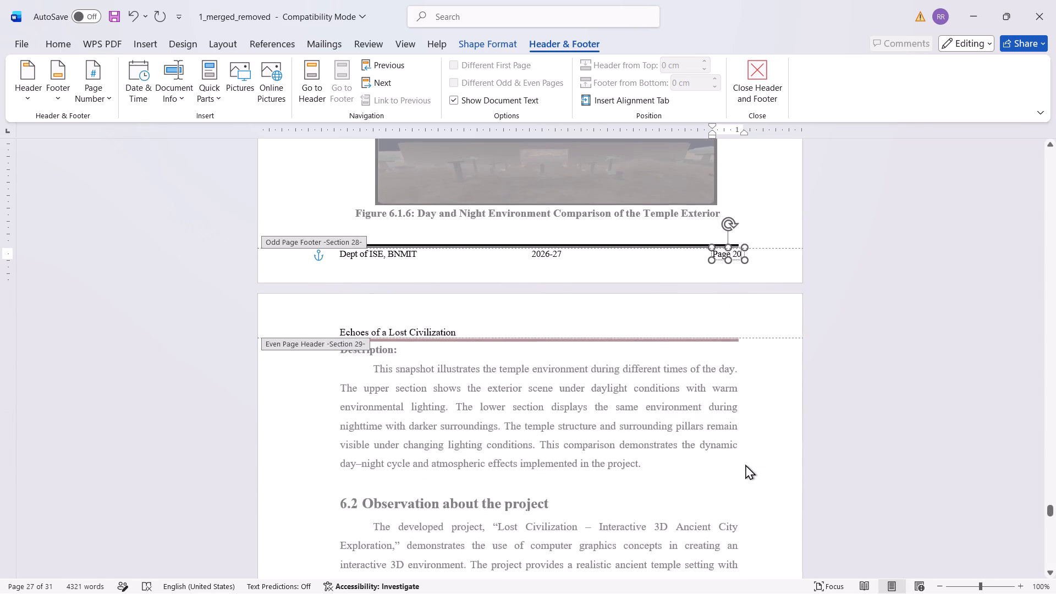
scroll(745, 464, down, 16)
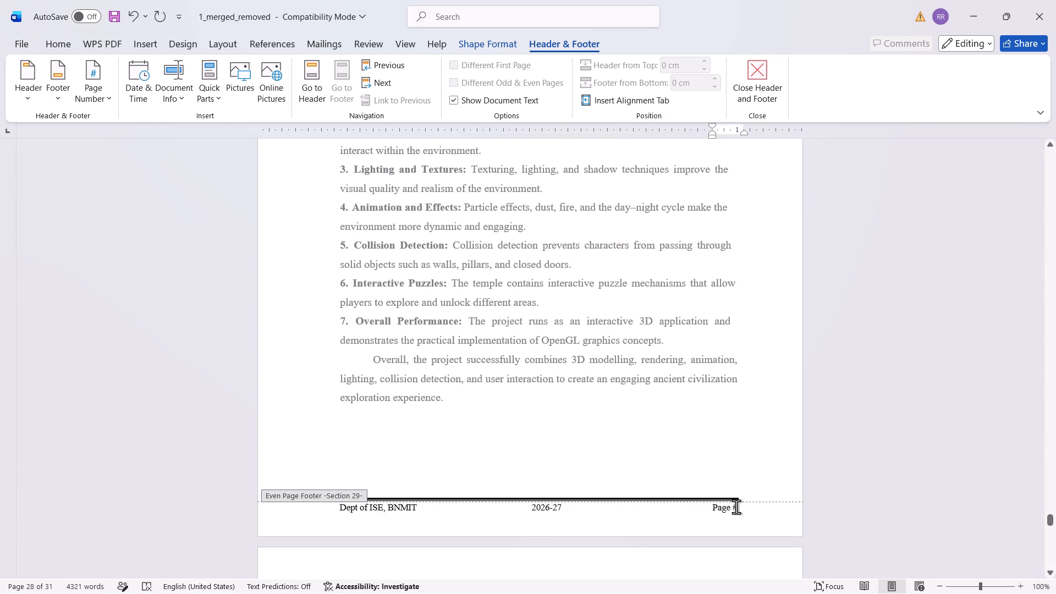
click(736, 507)
click(740, 514)
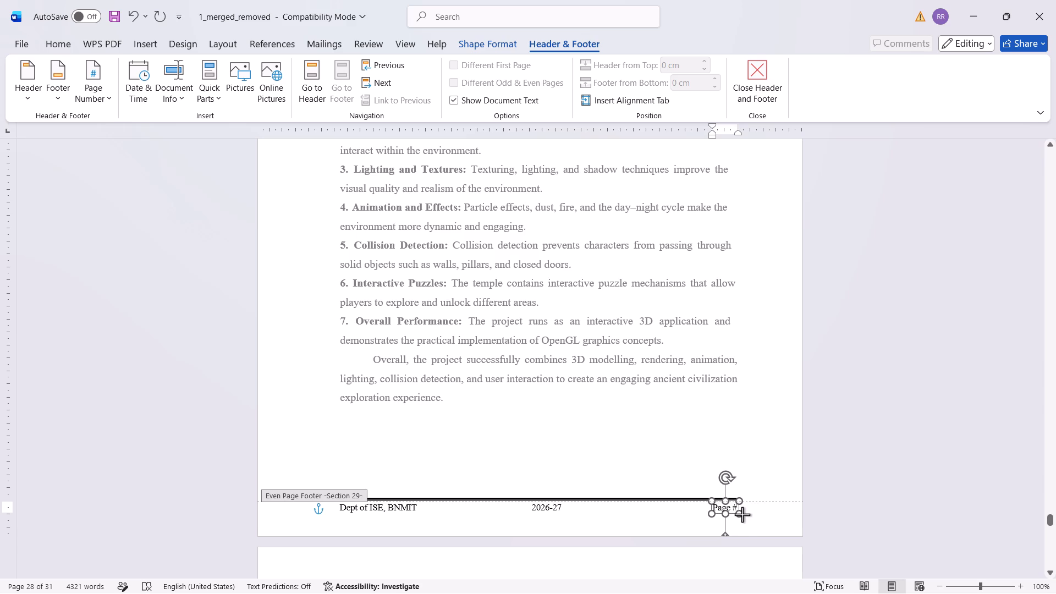
click(738, 508)
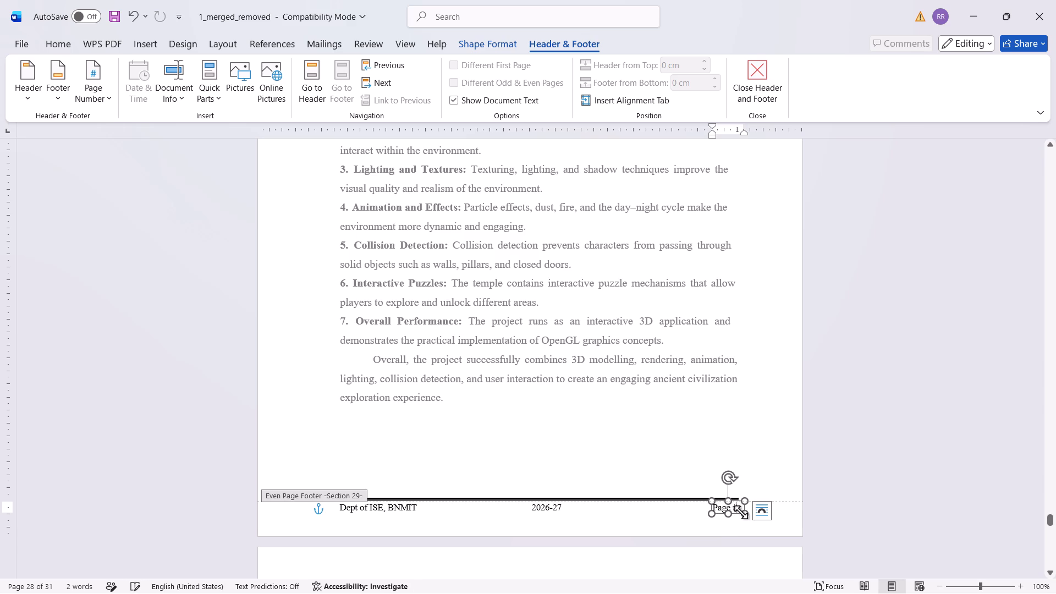
key(BackSpace)
text(21)
Examine the headers and footers of the remaining pages, from Chapter 7 Conclusion through Future Enhancement to References.
scroll(746, 522, down, 5)
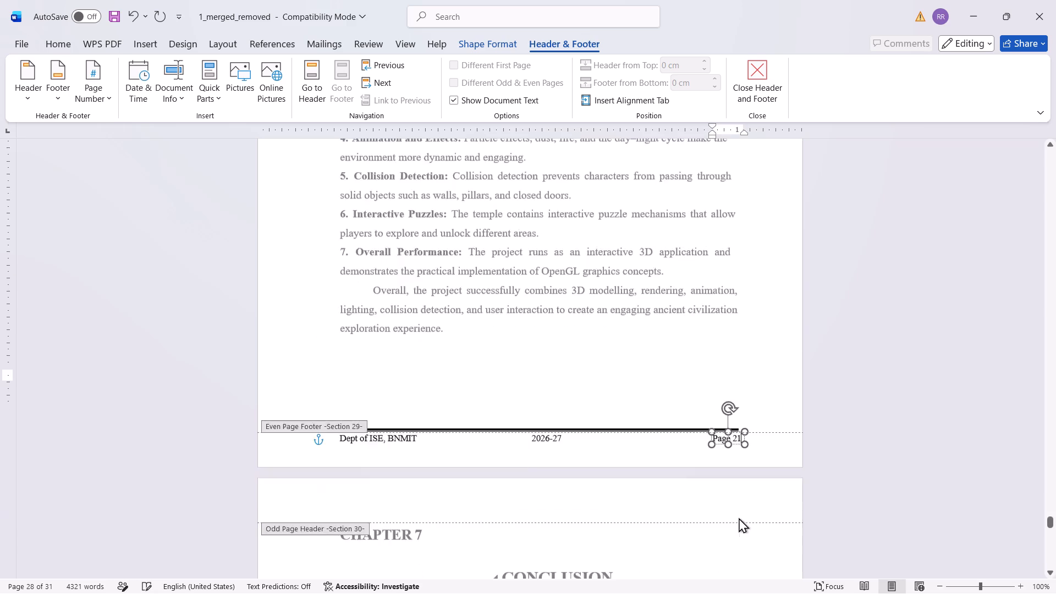
scroll(739, 518, down, 7)
scroll(725, 460, down, 6)
scroll(725, 460, up, 7)
scroll(725, 460, down, 11)
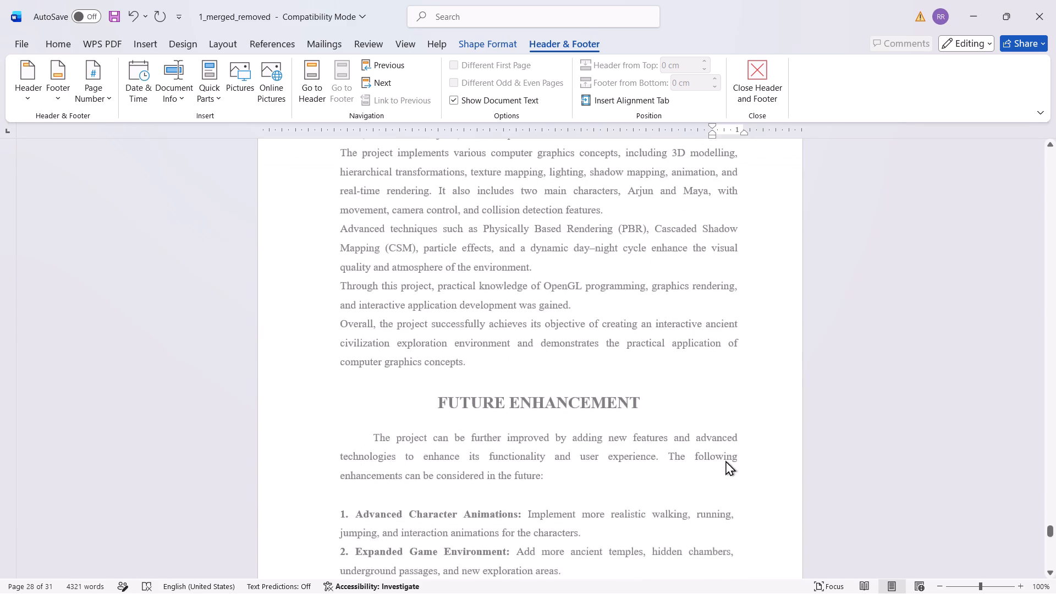
scroll(725, 460, down, 4)
click(735, 394)
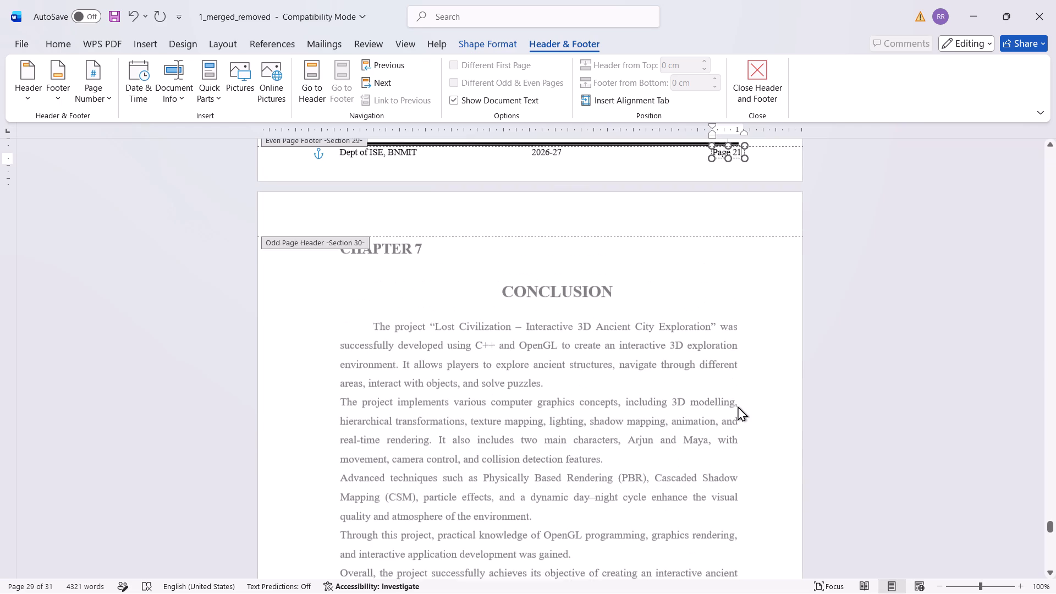
scroll(738, 418, down, 12)
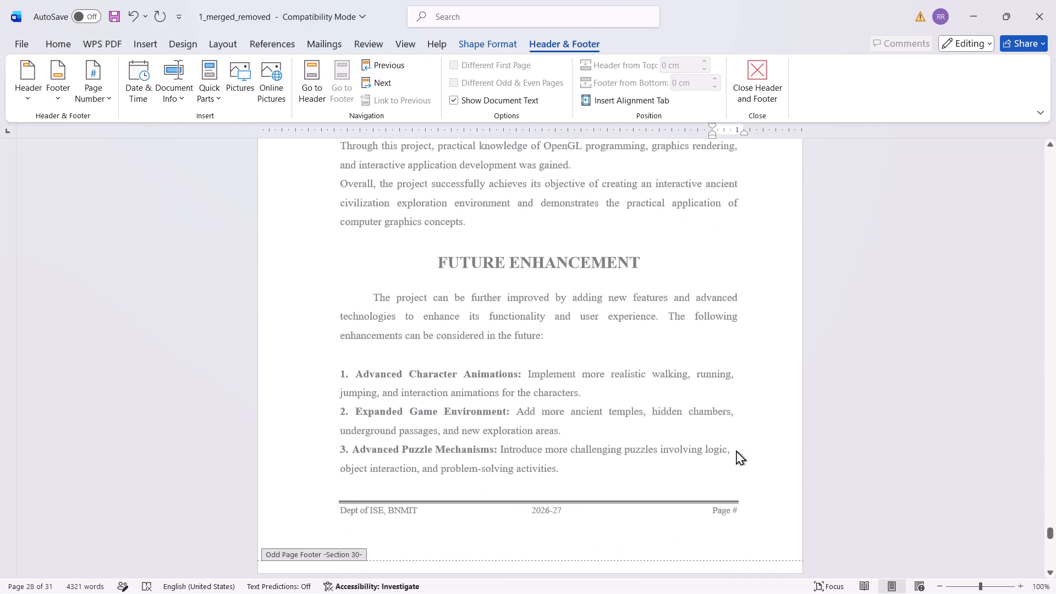
click(732, 509)
scroll(732, 508, down, 5)
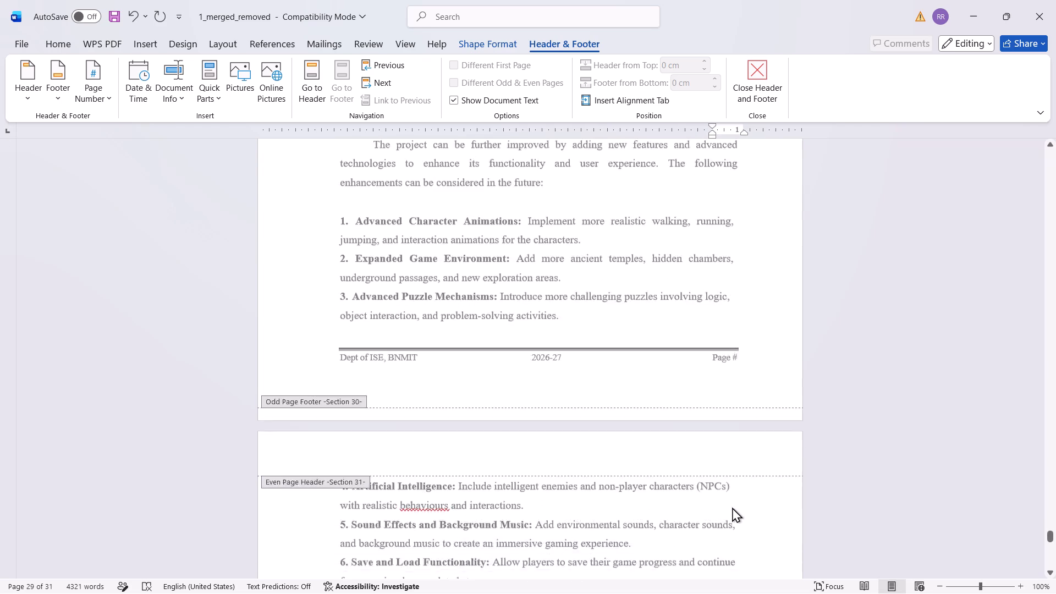
scroll(732, 507, down, 11)
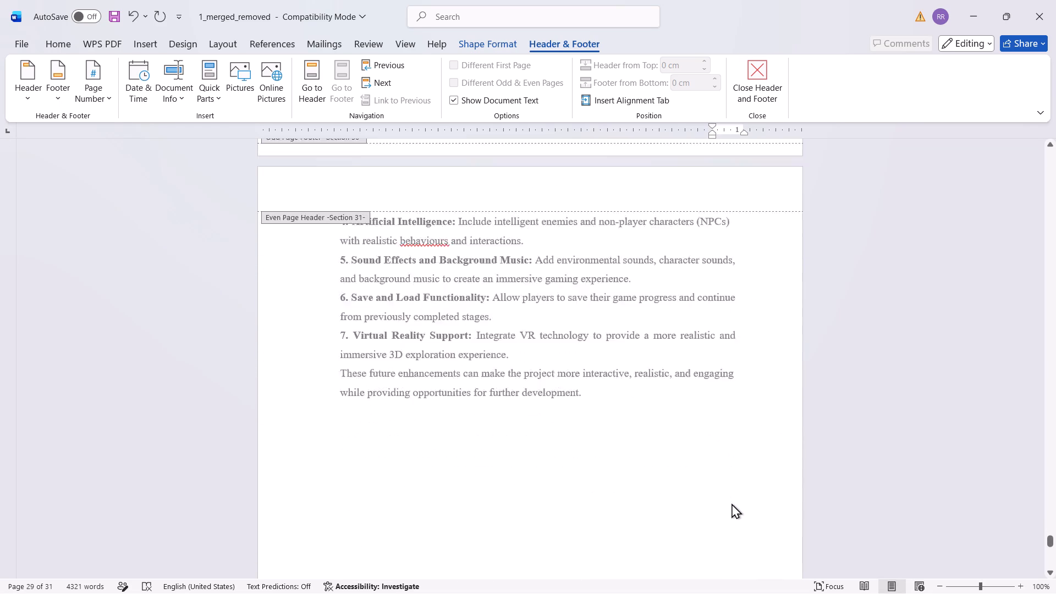
scroll(732, 503, down, 15)
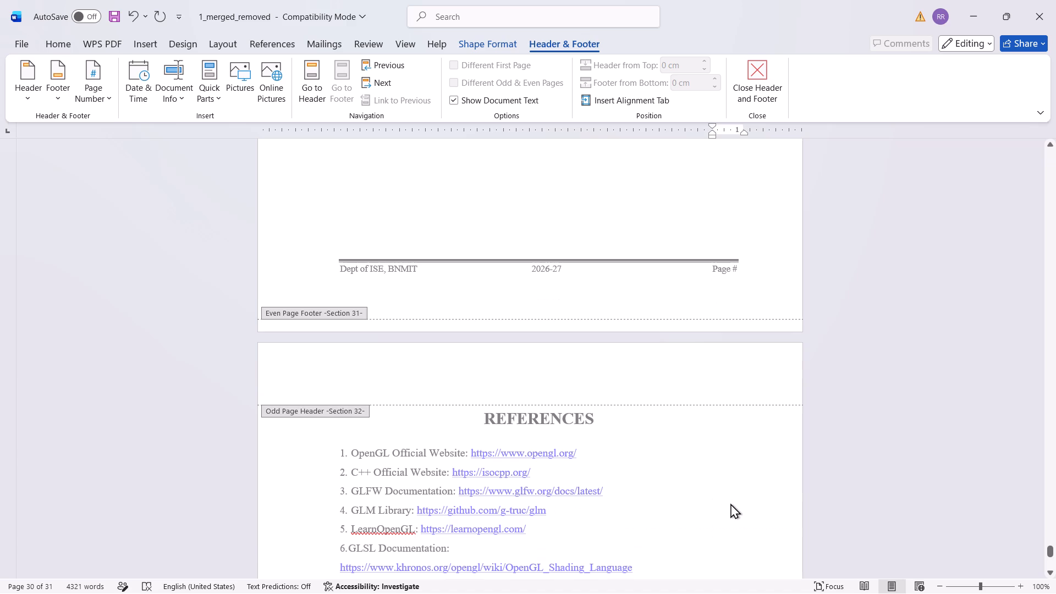
scroll(729, 509, down, 13)
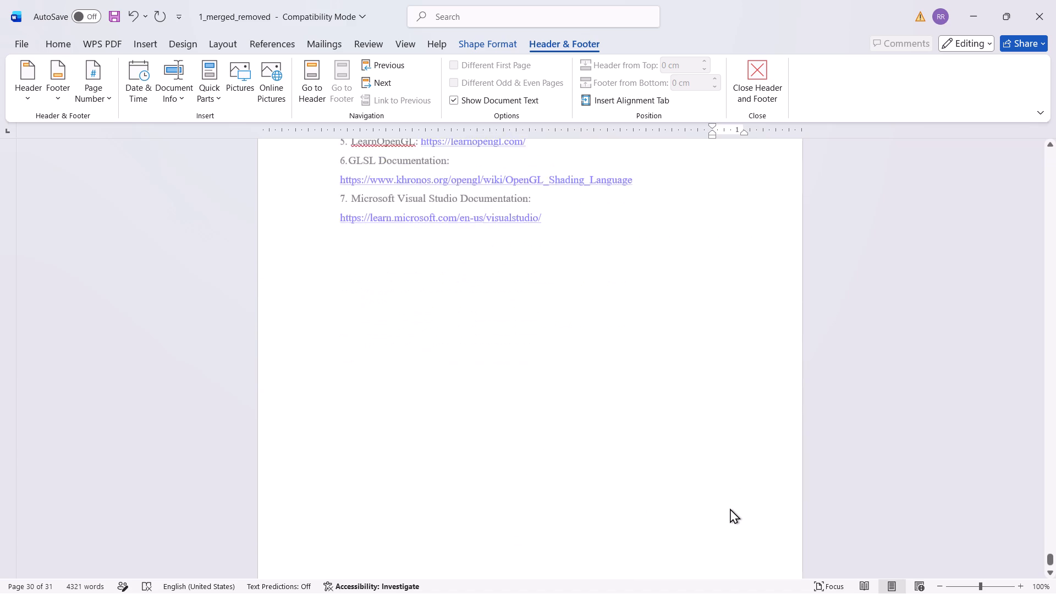
scroll(730, 508, down, 13)
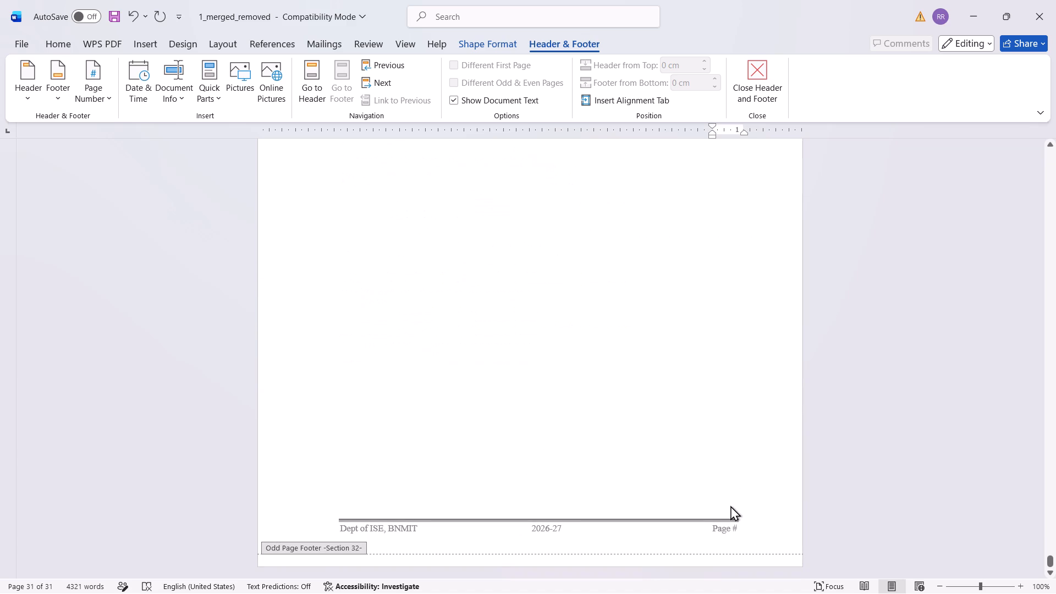
scroll(730, 505, up, 3)
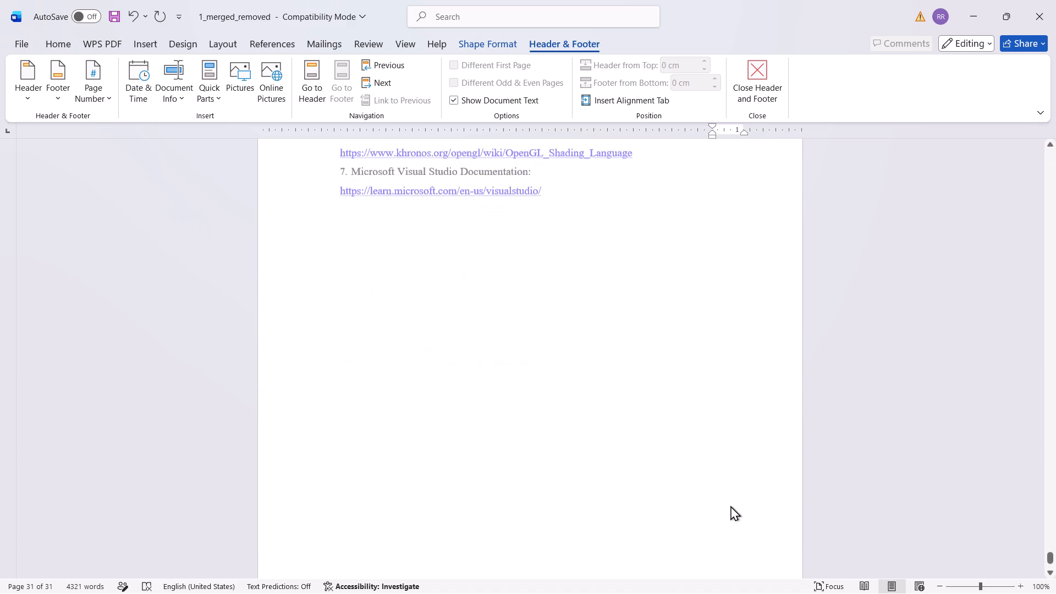
scroll(730, 505, up, 20)
scroll(730, 505, up, 20)
scroll(730, 505, up, 8)
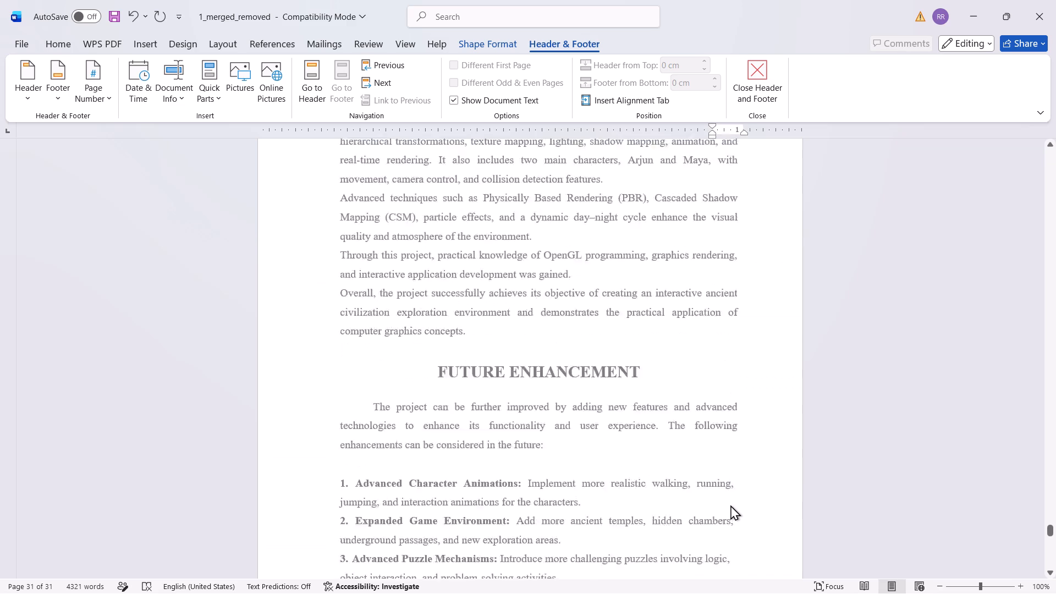
scroll(730, 505, up, 14)
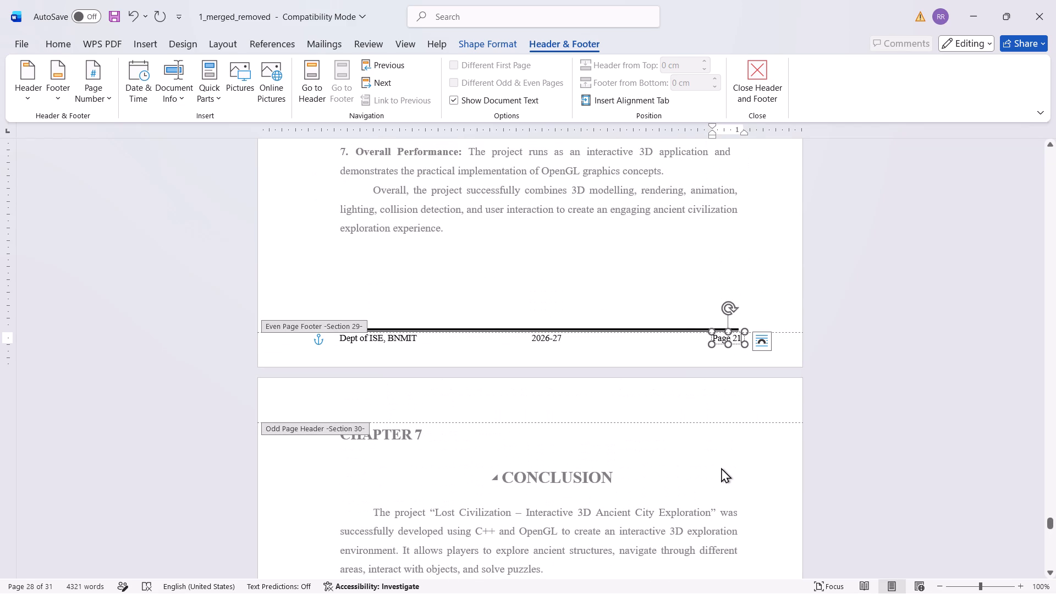
Save the document and leave header and footer editing at the Chapter 7 Conclusion page.
key(ctrl+s)
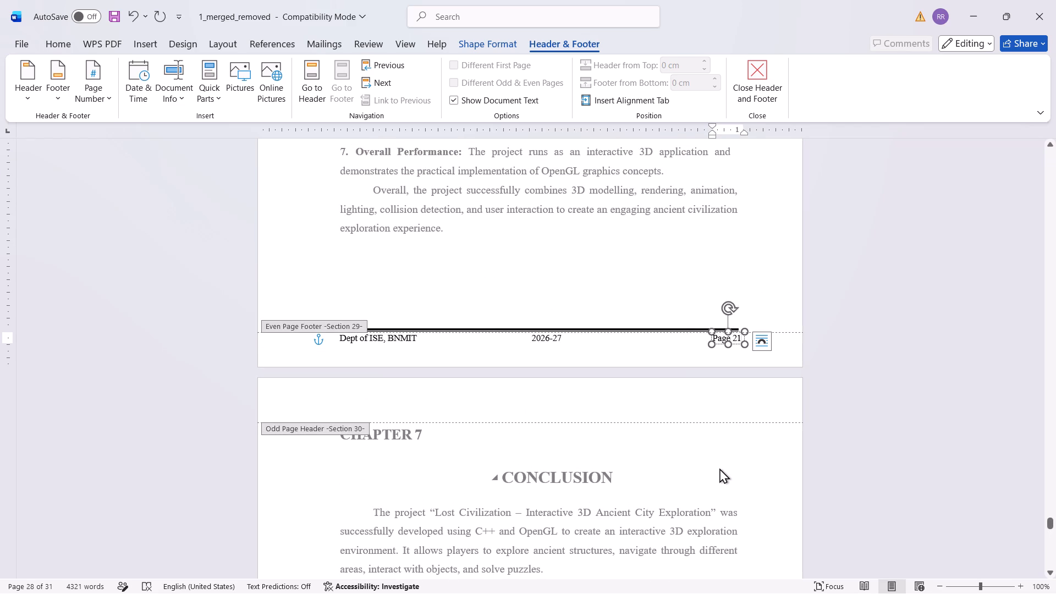
key(ctrl+s)
key(ctrl+s)
double_click(719, 468)
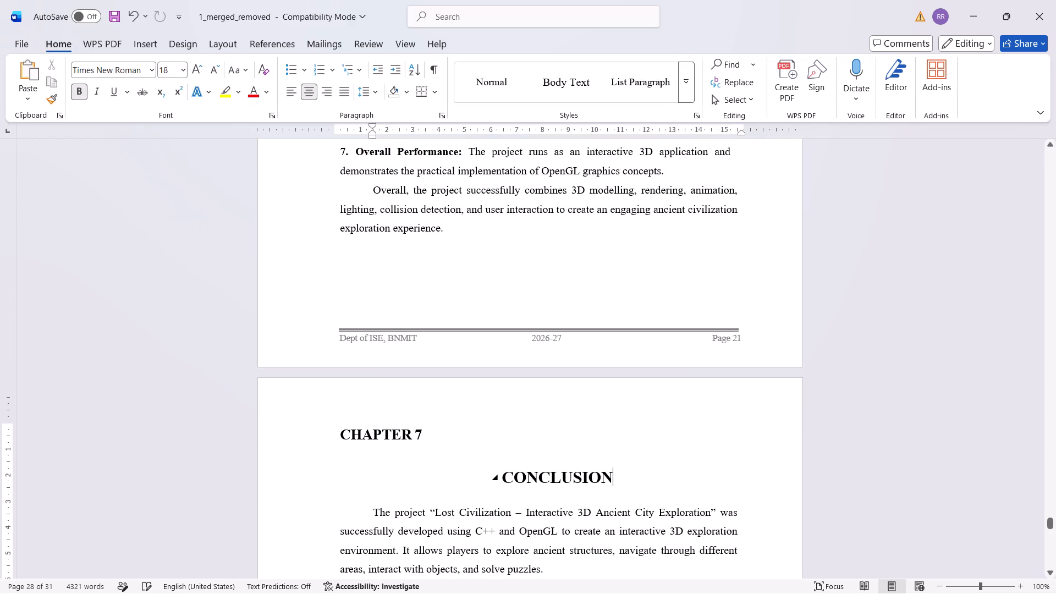
double_click(682, 422)
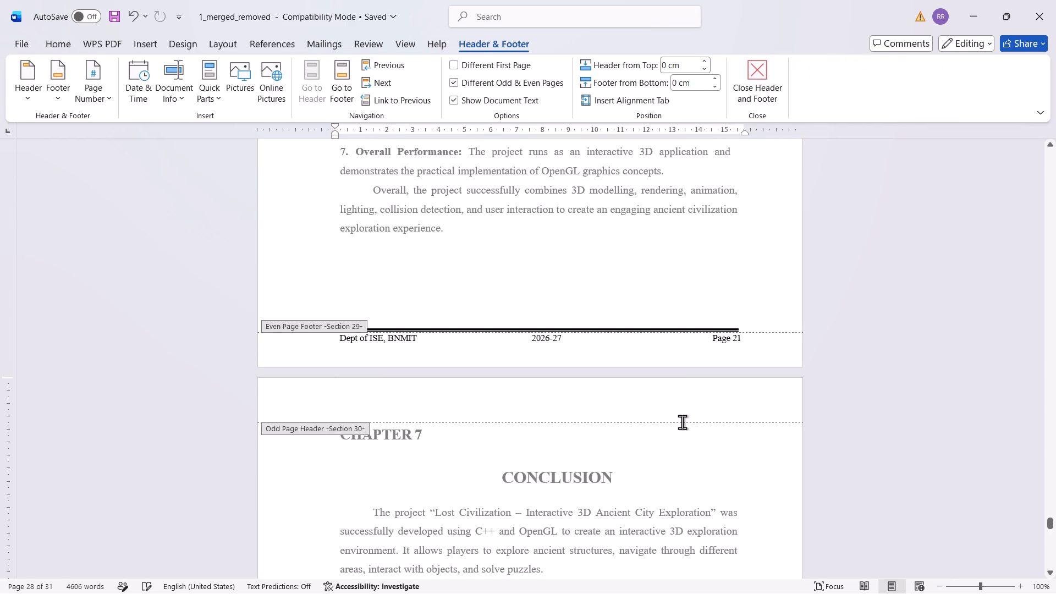
double_click(696, 470)
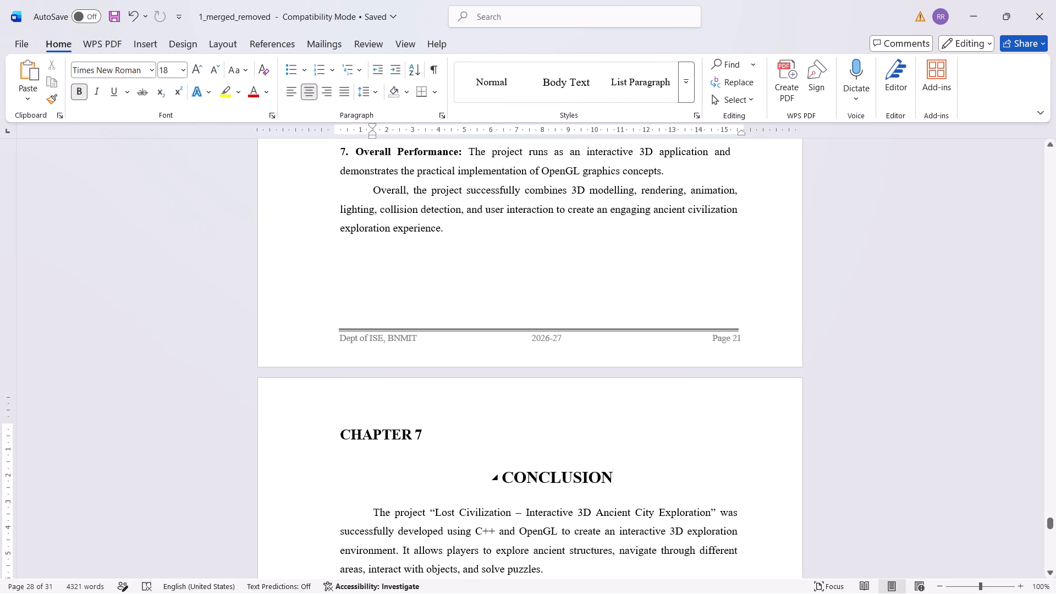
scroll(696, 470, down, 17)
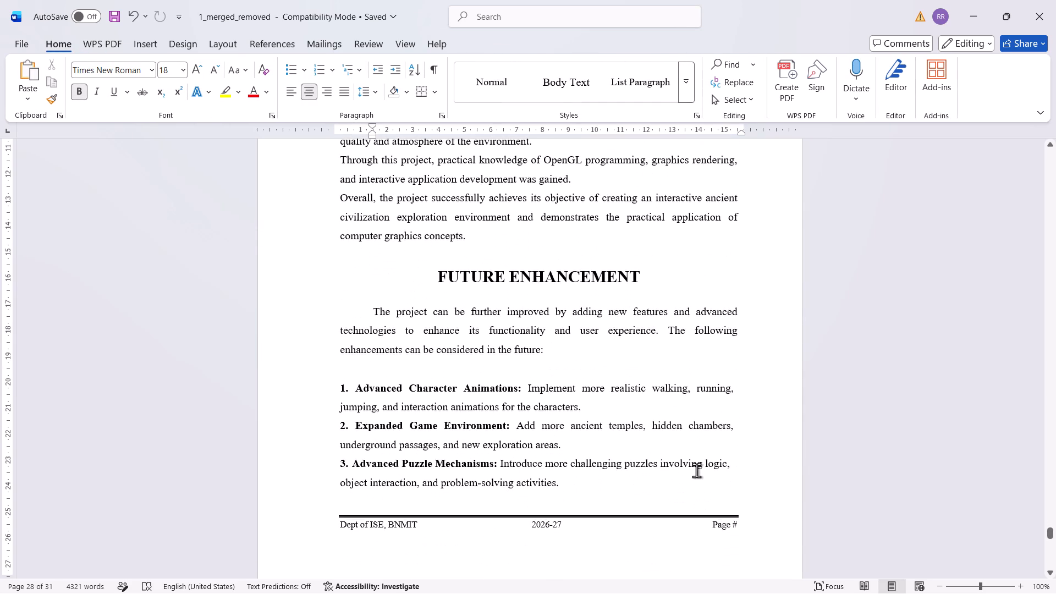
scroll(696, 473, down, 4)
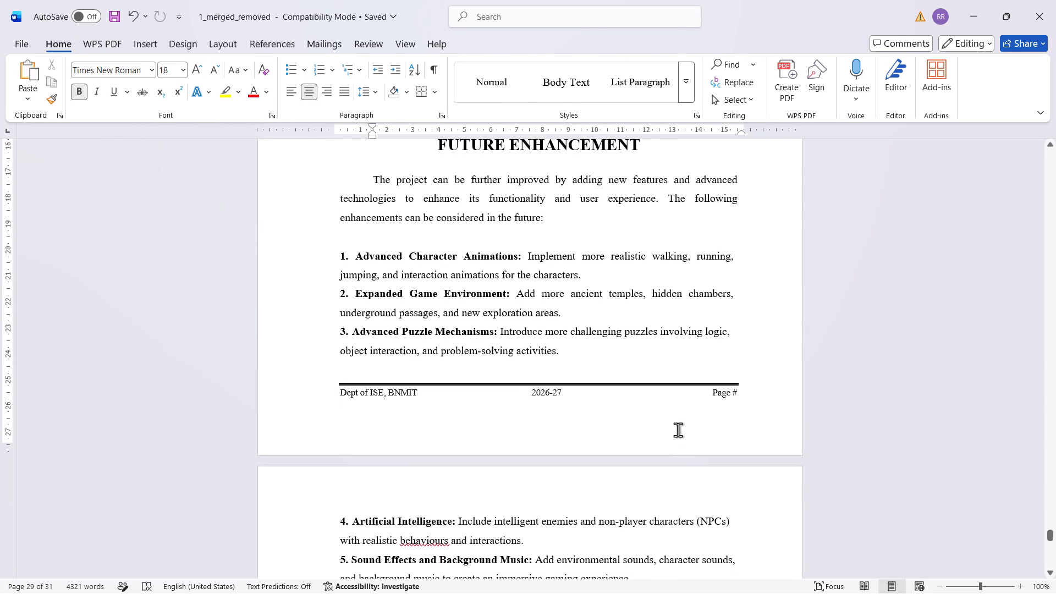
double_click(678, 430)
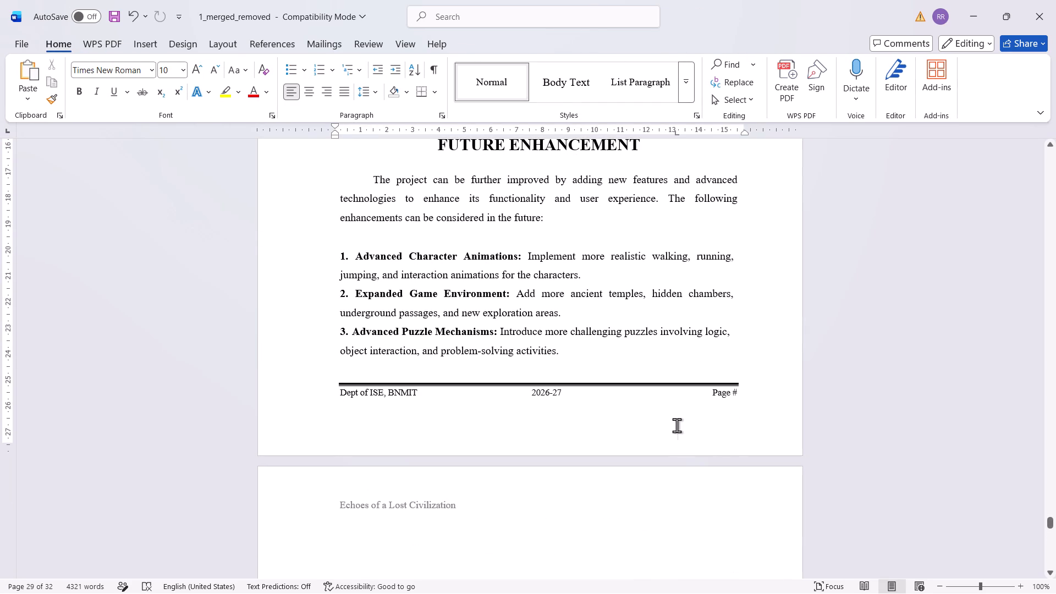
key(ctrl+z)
Insert two blank unnumbered lines after item 3, Advanced Puzzle Mechanisms, in the Future Enhancement list.
scroll(680, 432, down, 1)
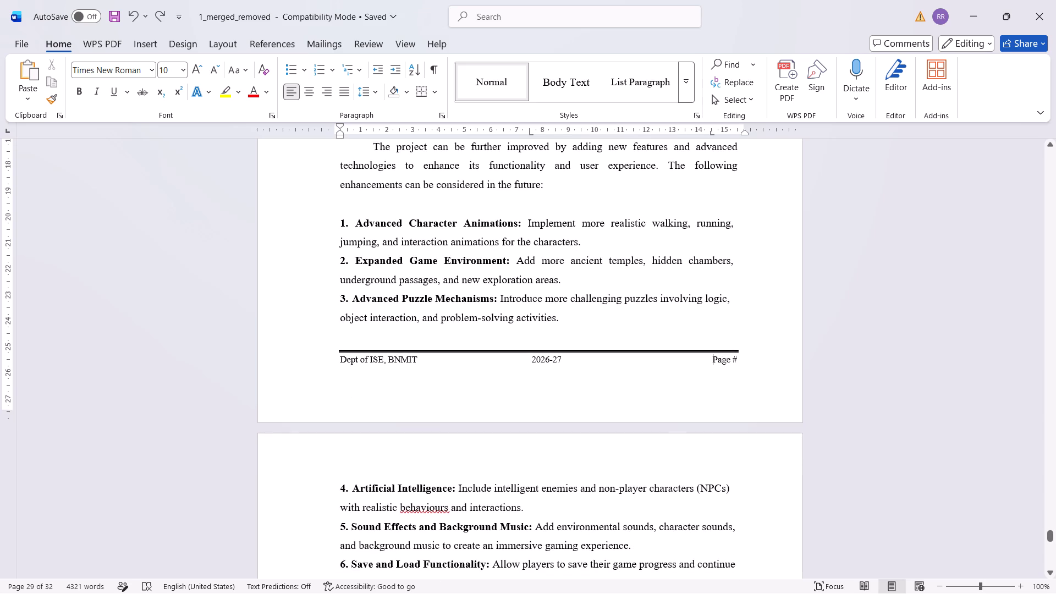
scroll(675, 418, up, 2)
click(659, 394)
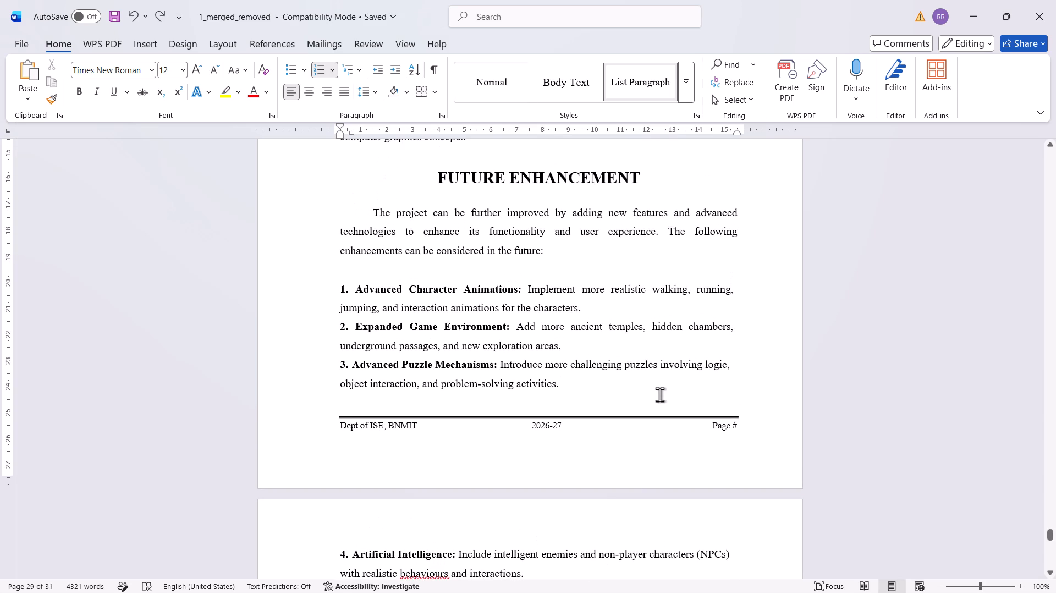
key(Return)
key(BackSpace)
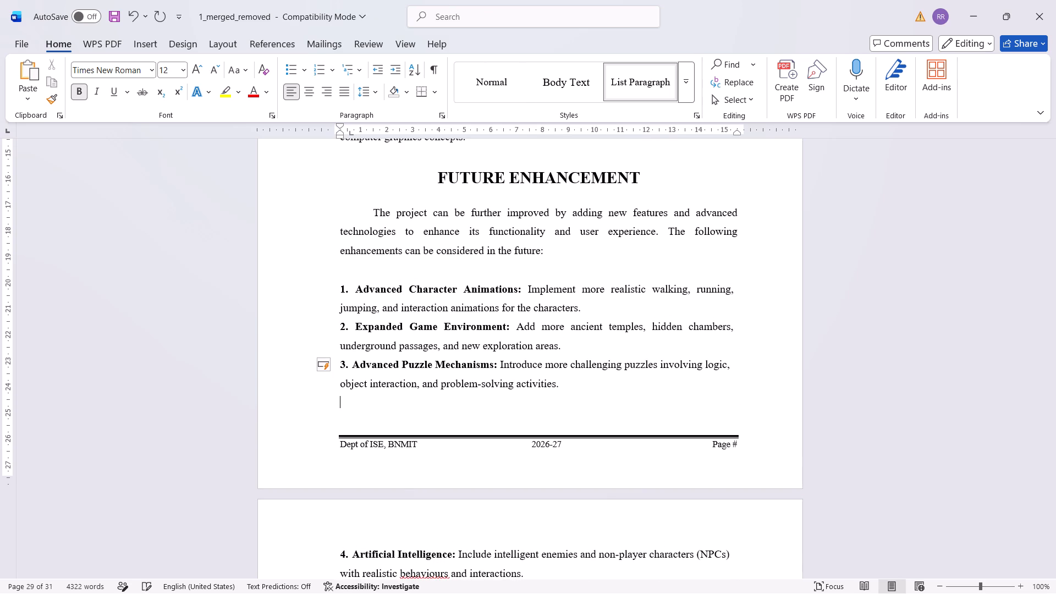
key(Return)
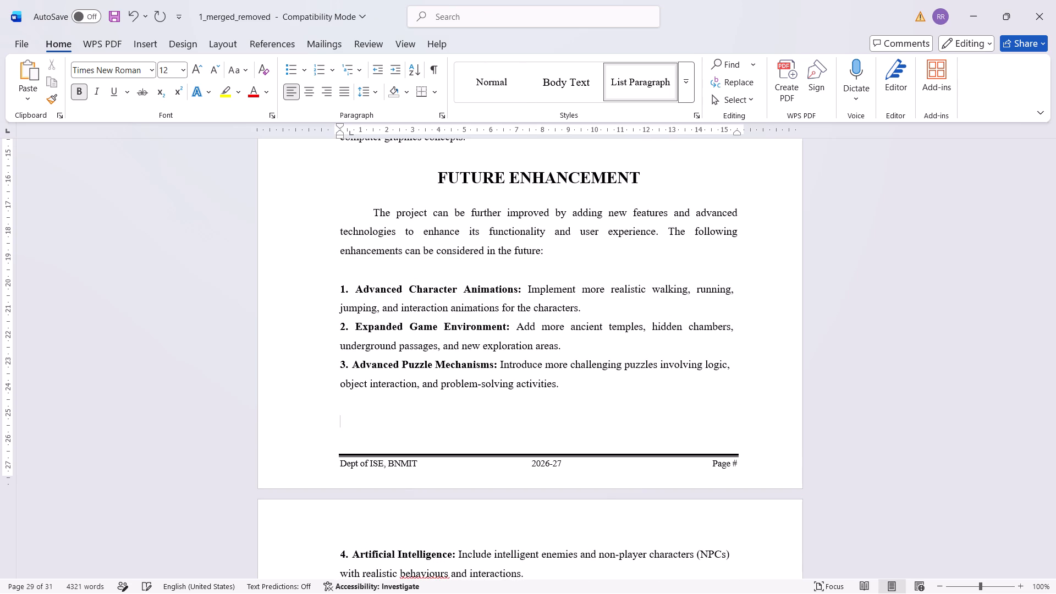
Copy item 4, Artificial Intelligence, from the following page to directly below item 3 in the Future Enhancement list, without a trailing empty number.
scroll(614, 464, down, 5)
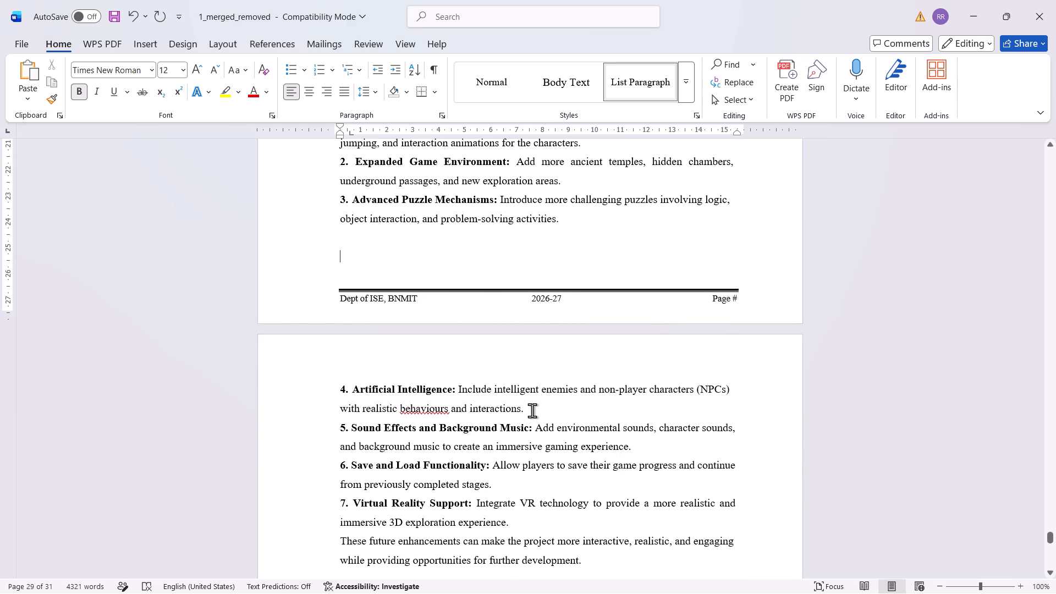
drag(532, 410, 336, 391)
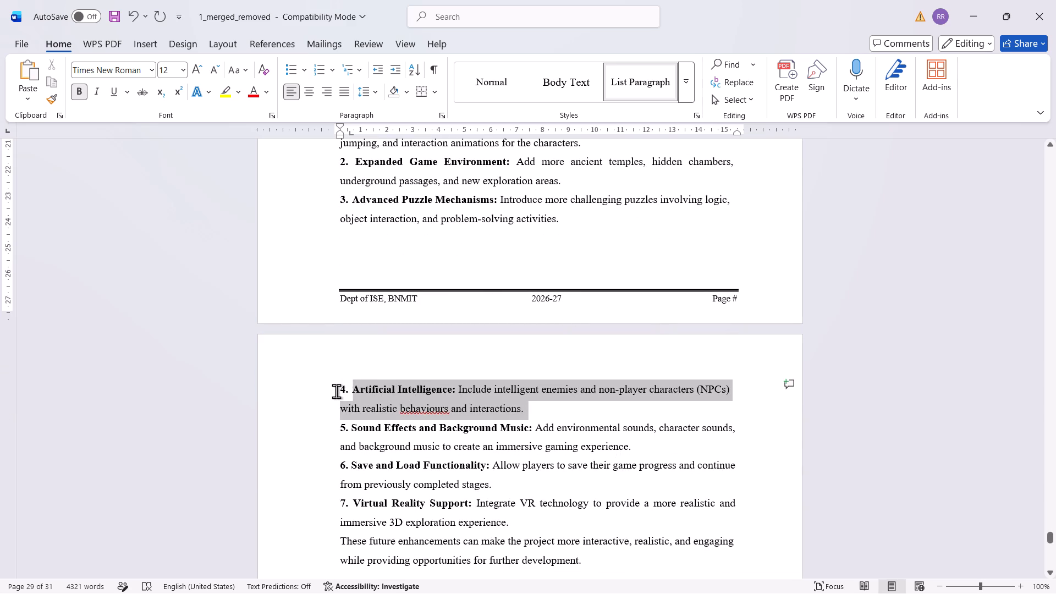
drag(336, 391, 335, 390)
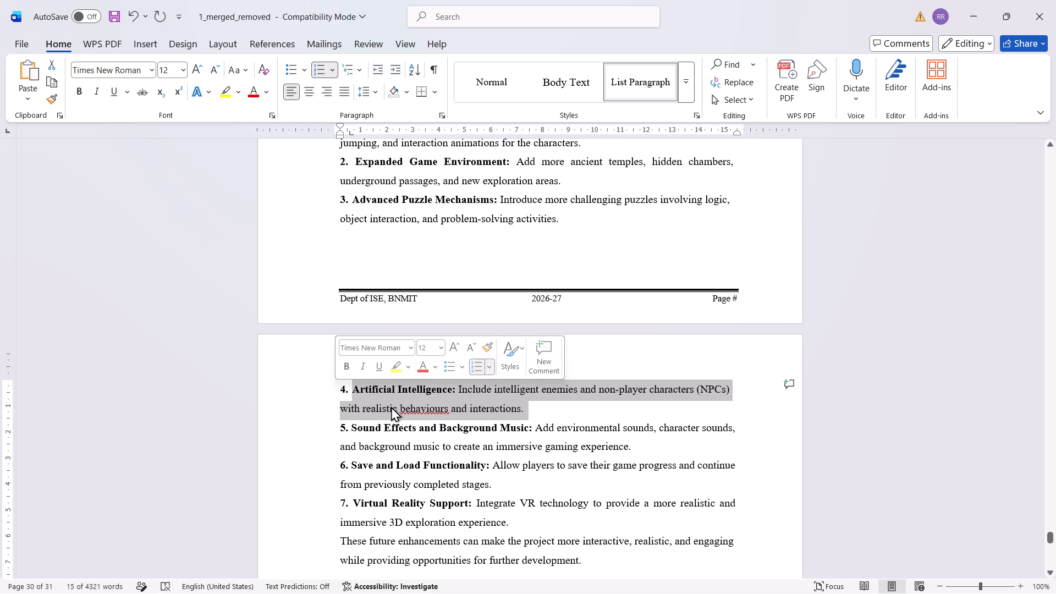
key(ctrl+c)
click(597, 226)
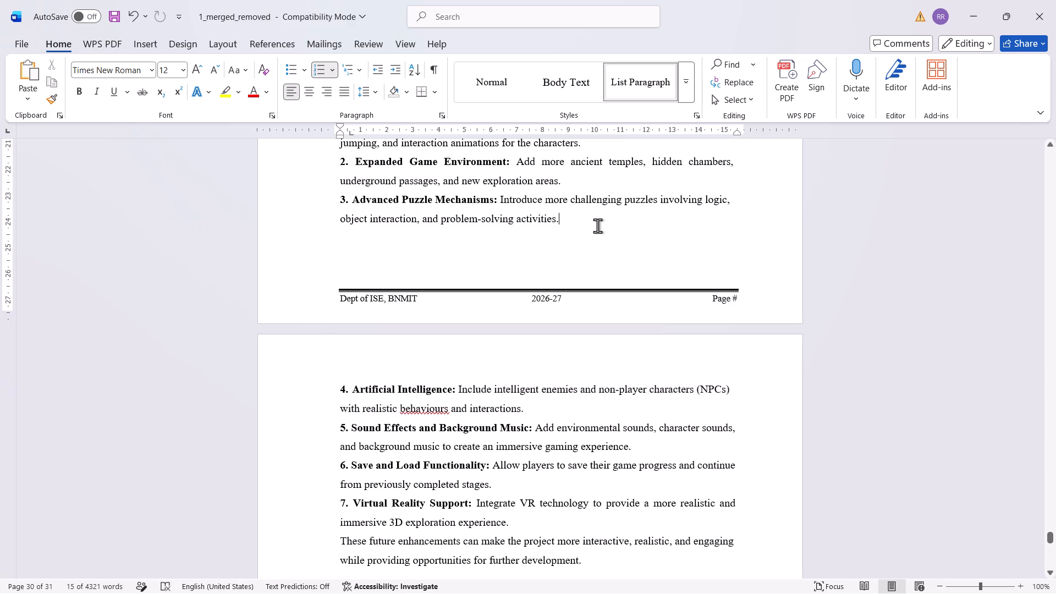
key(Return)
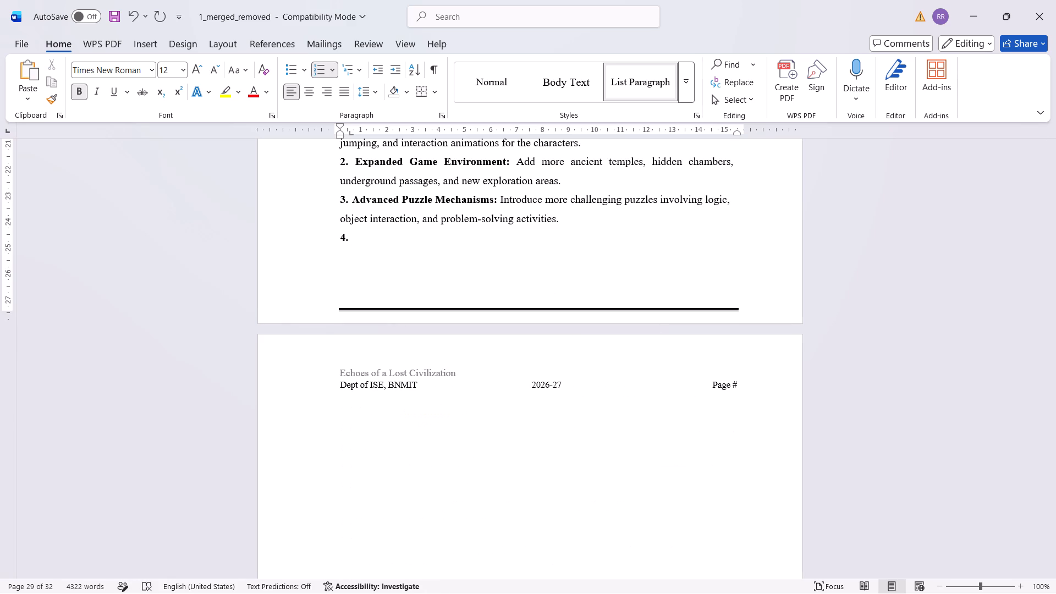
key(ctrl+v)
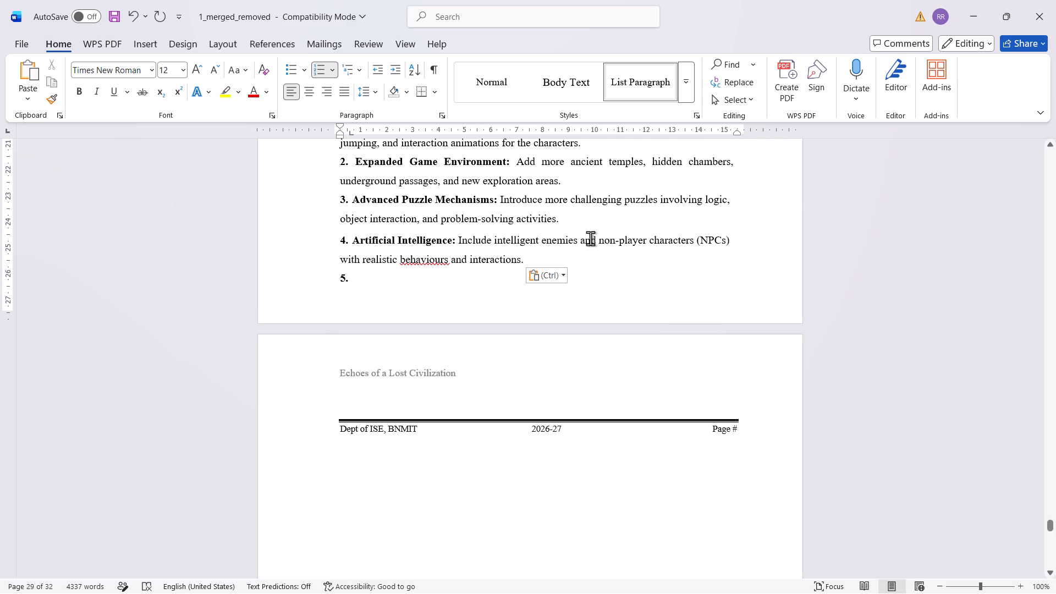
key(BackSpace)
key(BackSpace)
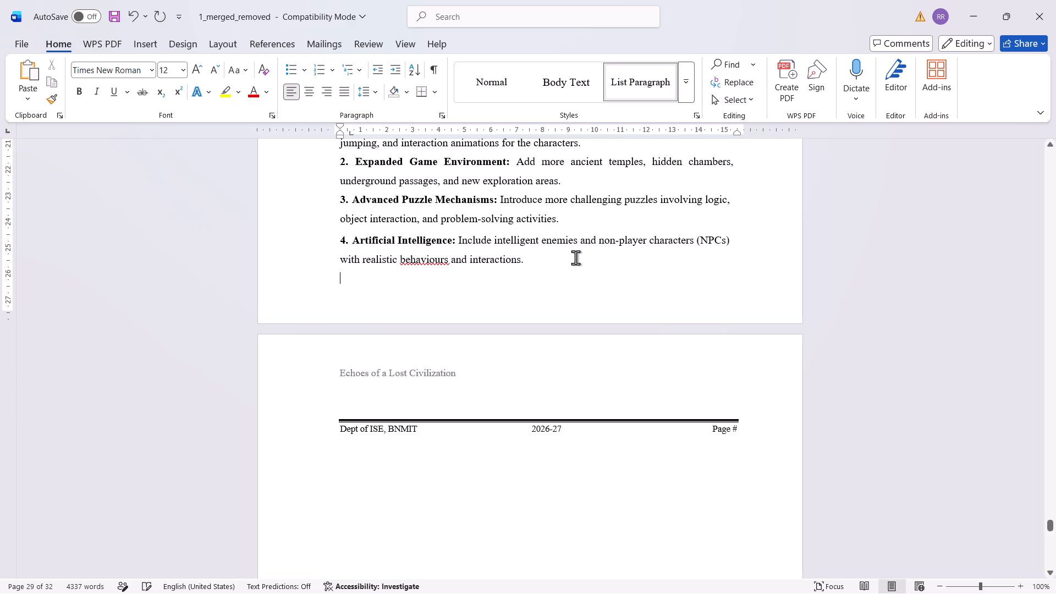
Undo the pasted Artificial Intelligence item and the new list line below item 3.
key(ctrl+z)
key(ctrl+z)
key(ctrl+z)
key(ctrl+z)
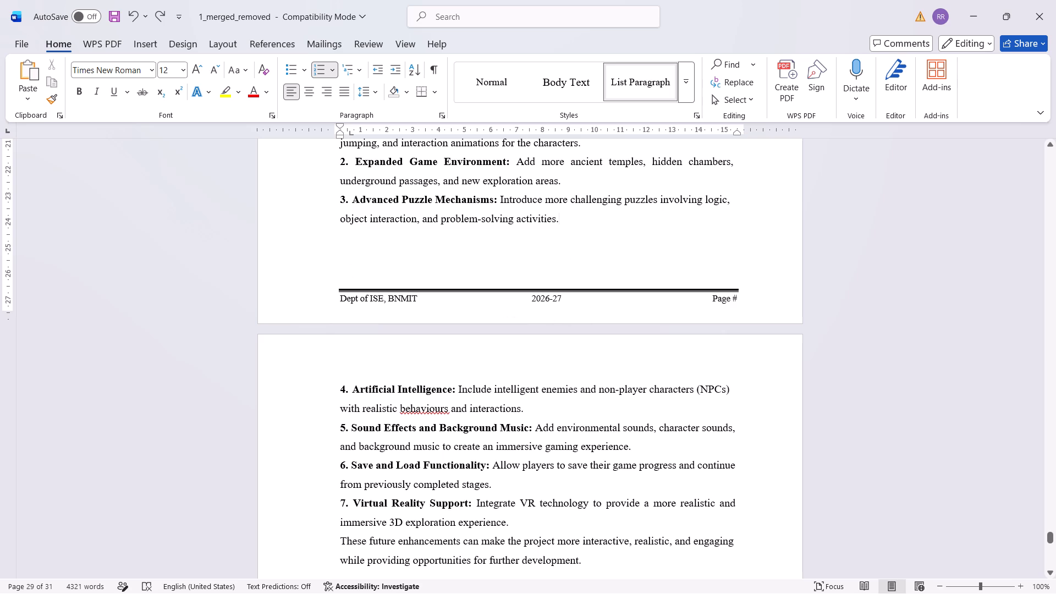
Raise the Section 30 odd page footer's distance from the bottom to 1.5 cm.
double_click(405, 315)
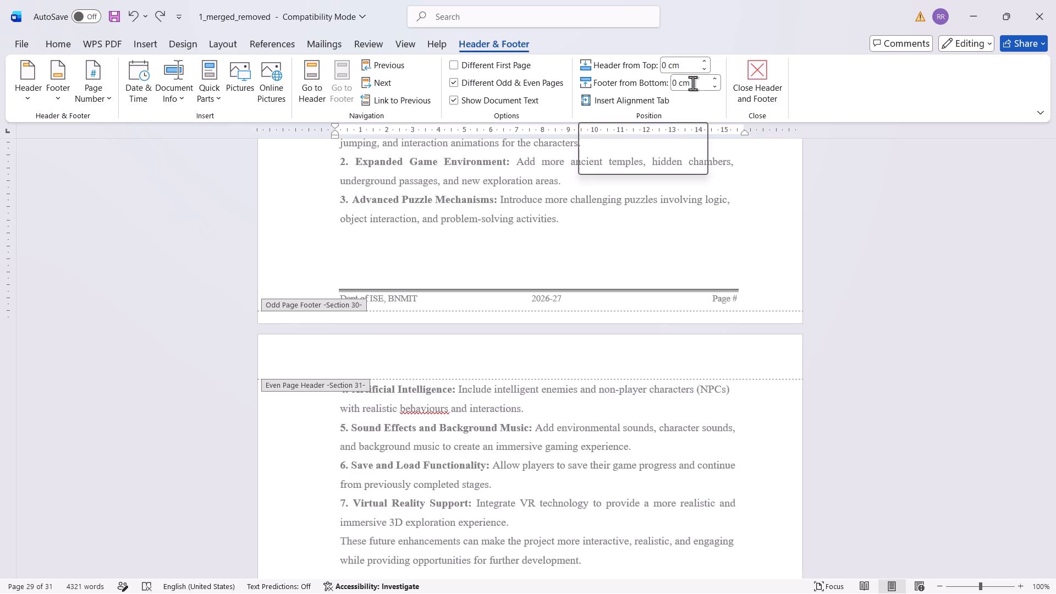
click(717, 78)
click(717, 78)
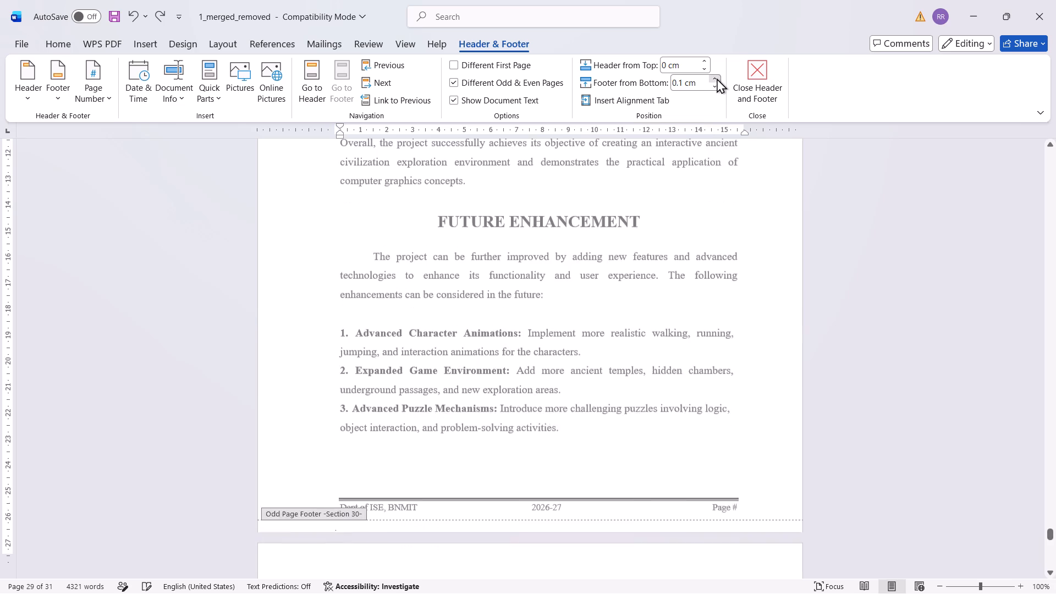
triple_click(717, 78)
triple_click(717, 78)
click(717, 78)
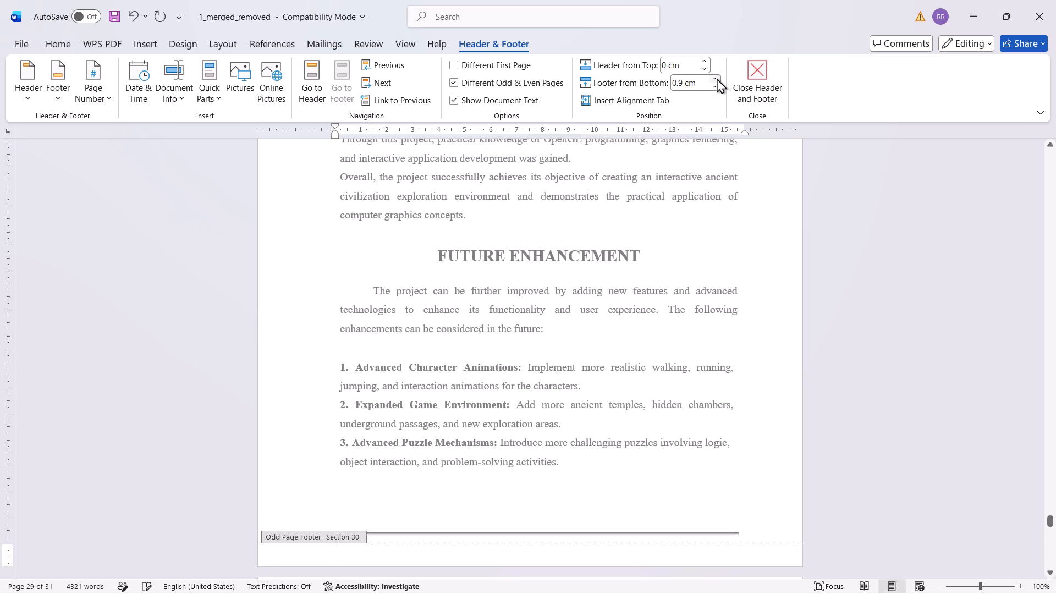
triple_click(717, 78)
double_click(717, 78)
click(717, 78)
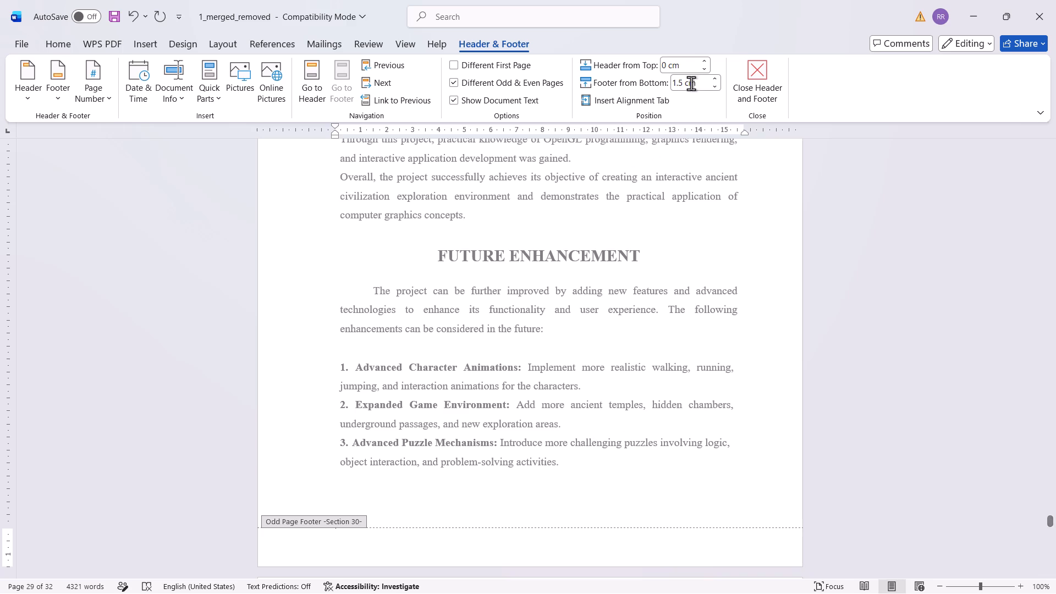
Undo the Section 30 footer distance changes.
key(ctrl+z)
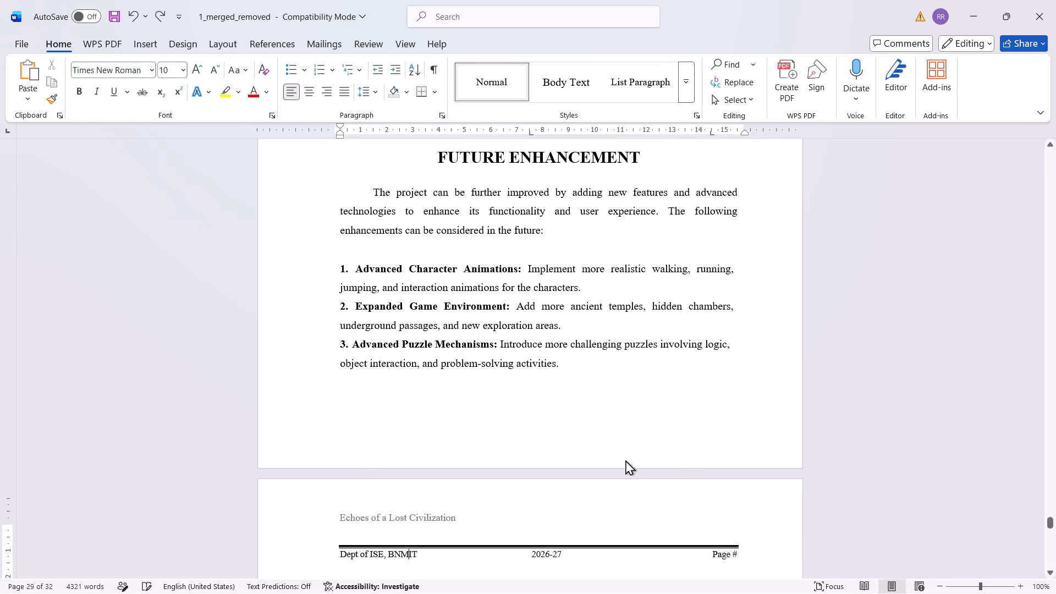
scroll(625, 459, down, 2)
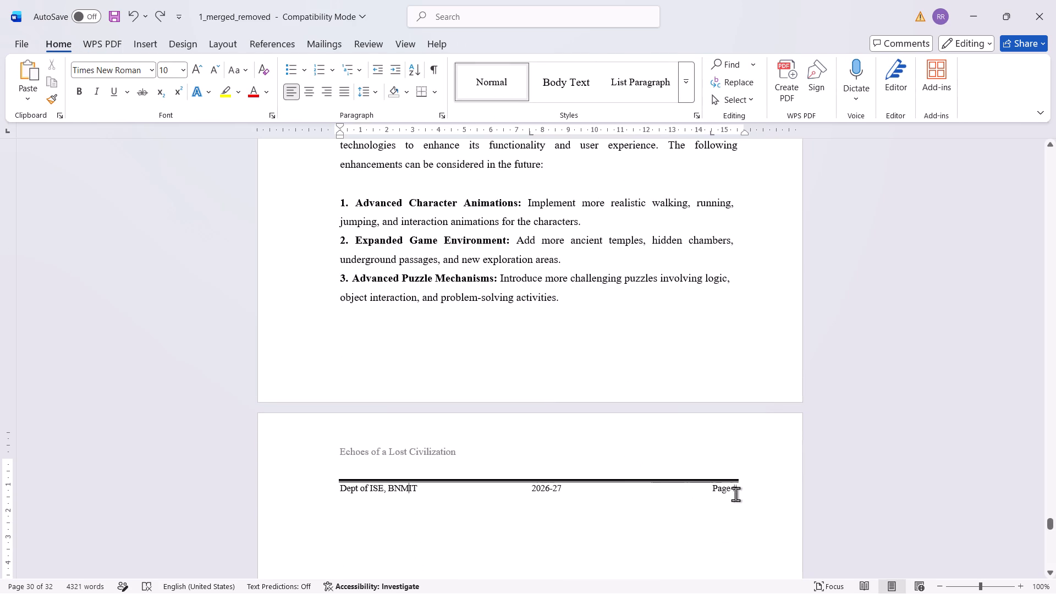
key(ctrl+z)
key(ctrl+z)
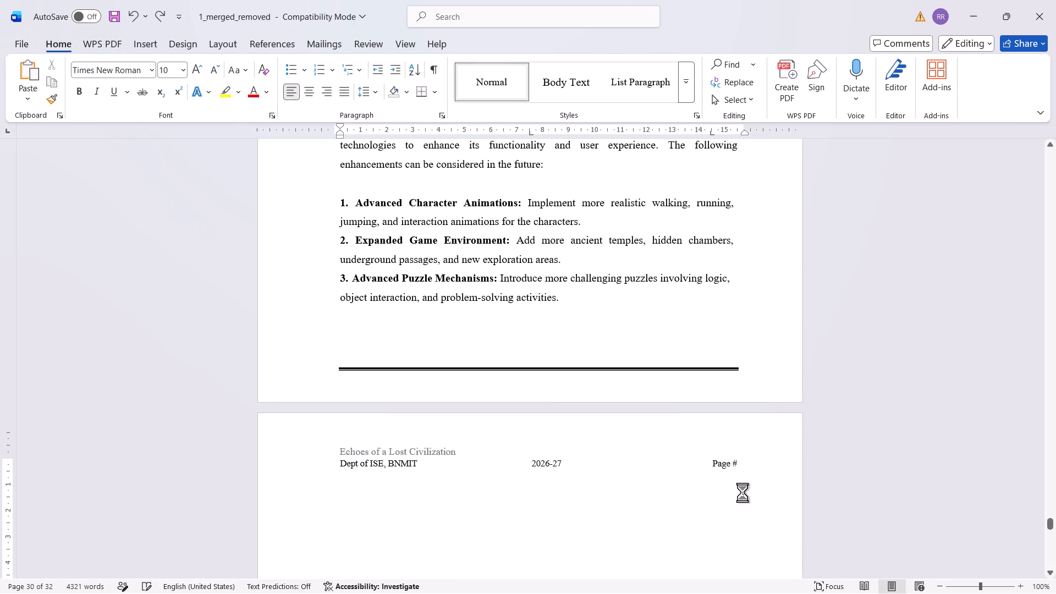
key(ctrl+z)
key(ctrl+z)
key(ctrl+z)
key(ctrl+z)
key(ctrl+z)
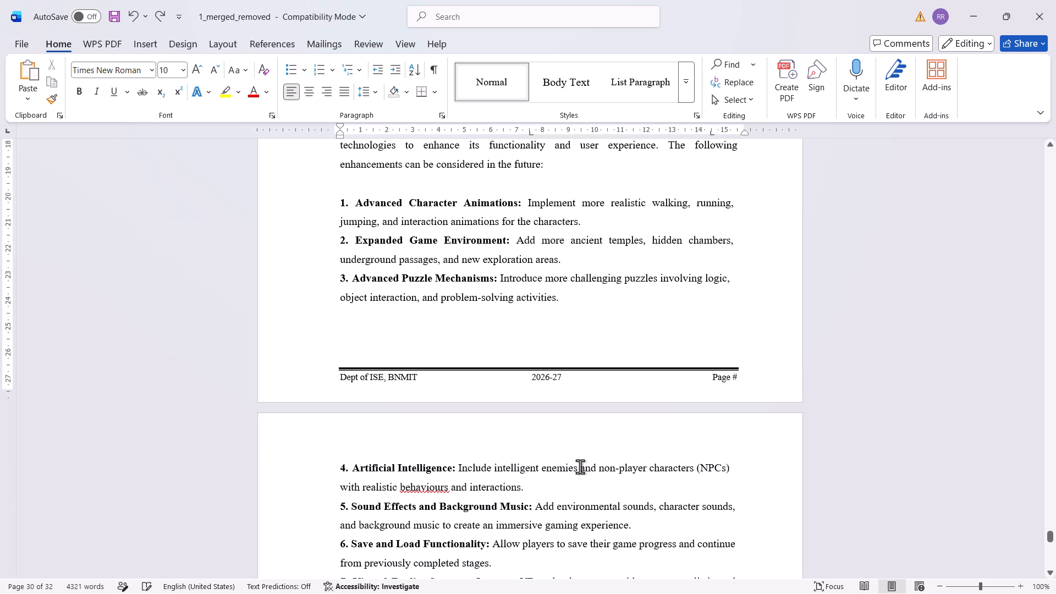
Check the pages back to section 6.2 and save the document.
scroll(648, 391, up, 6)
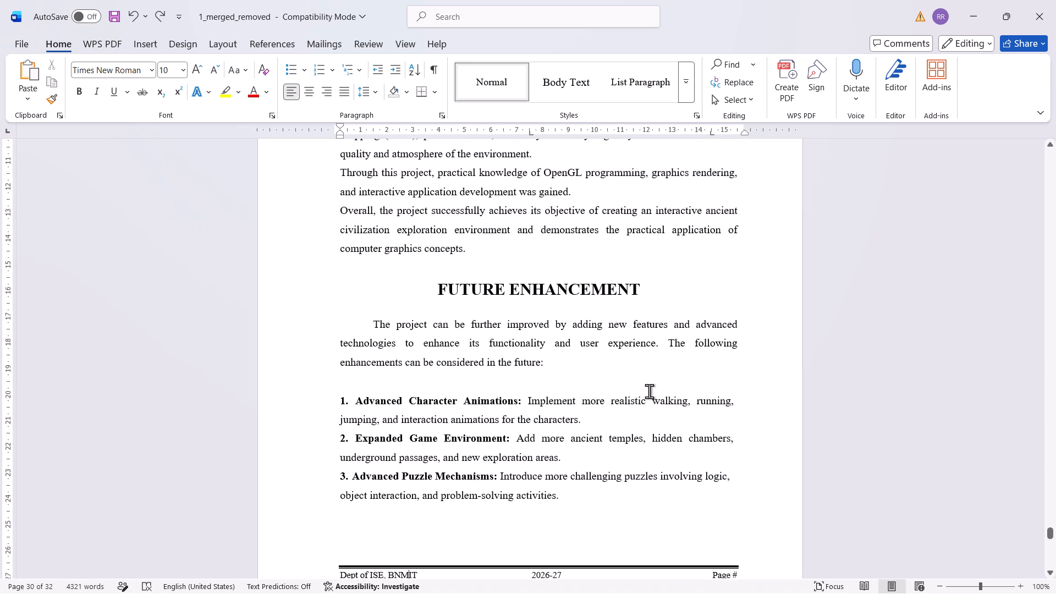
scroll(649, 391, up, 15)
scroll(649, 391, up, 7)
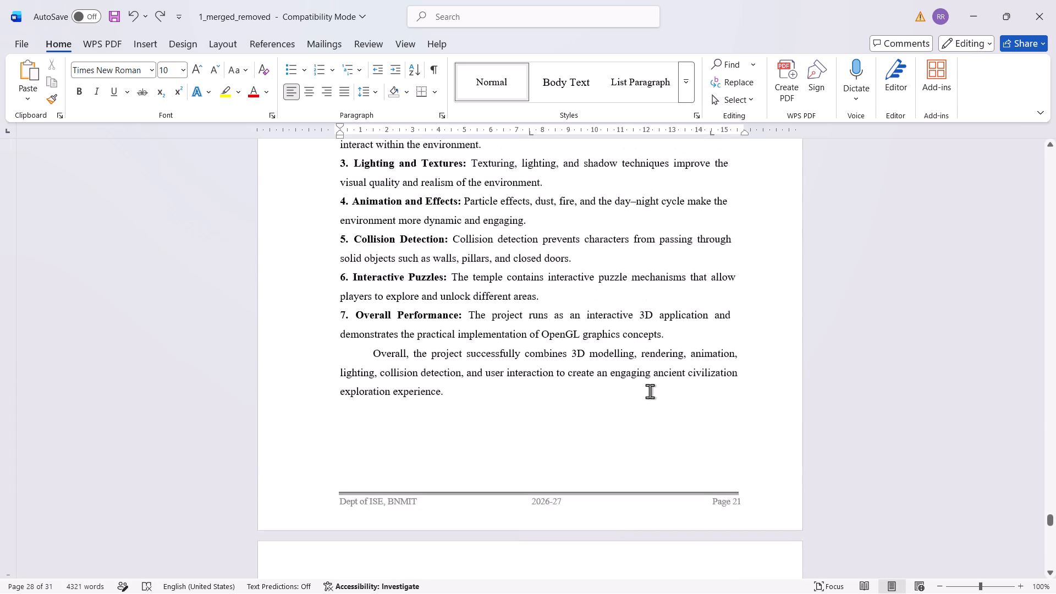
scroll(650, 391, up, 16)
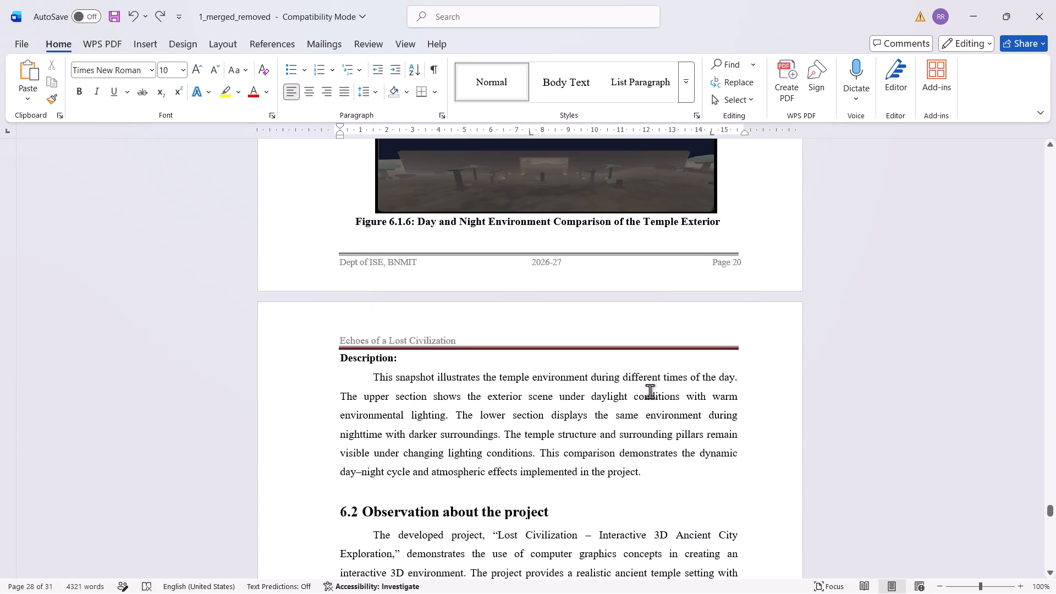
key(ctrl+s)
key(ctrl+s)
key(ctrl+s)
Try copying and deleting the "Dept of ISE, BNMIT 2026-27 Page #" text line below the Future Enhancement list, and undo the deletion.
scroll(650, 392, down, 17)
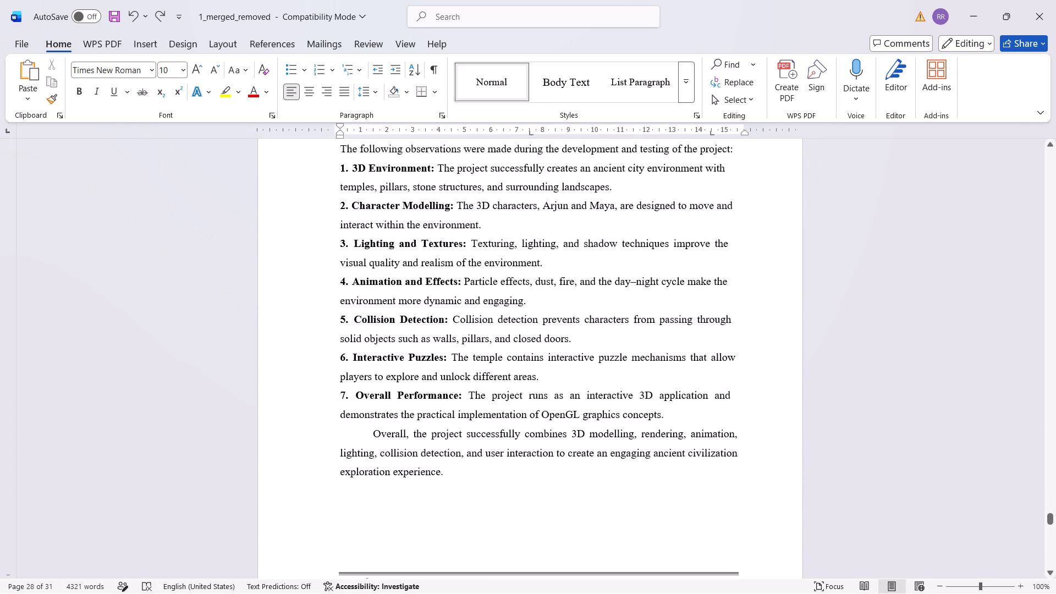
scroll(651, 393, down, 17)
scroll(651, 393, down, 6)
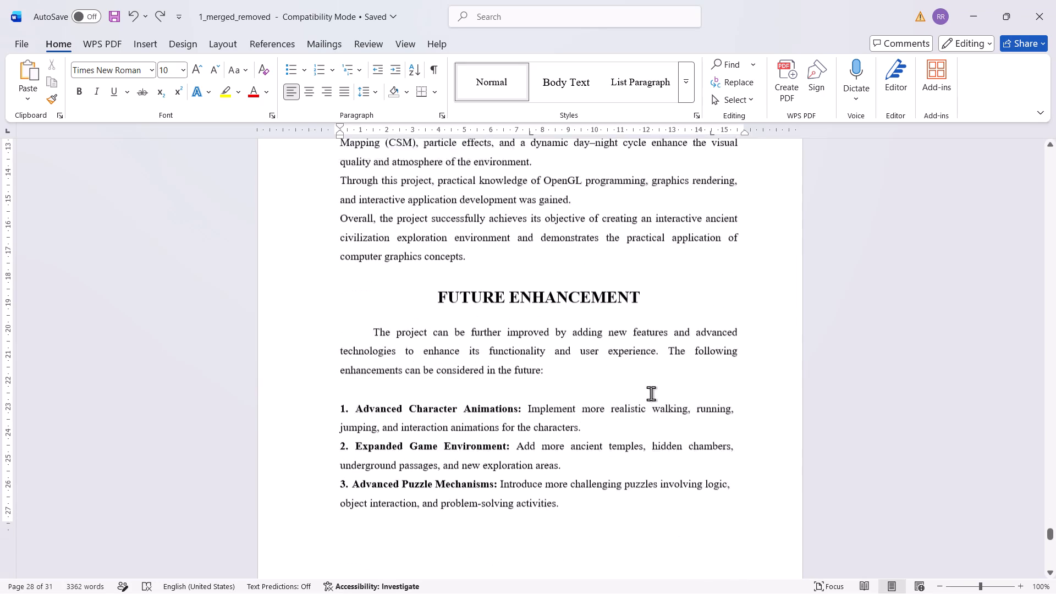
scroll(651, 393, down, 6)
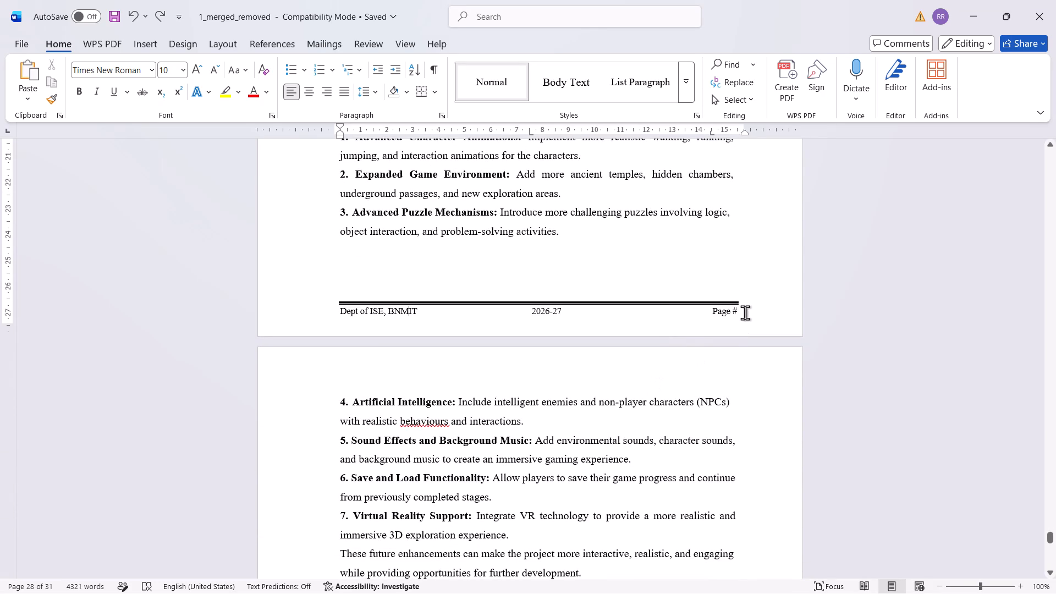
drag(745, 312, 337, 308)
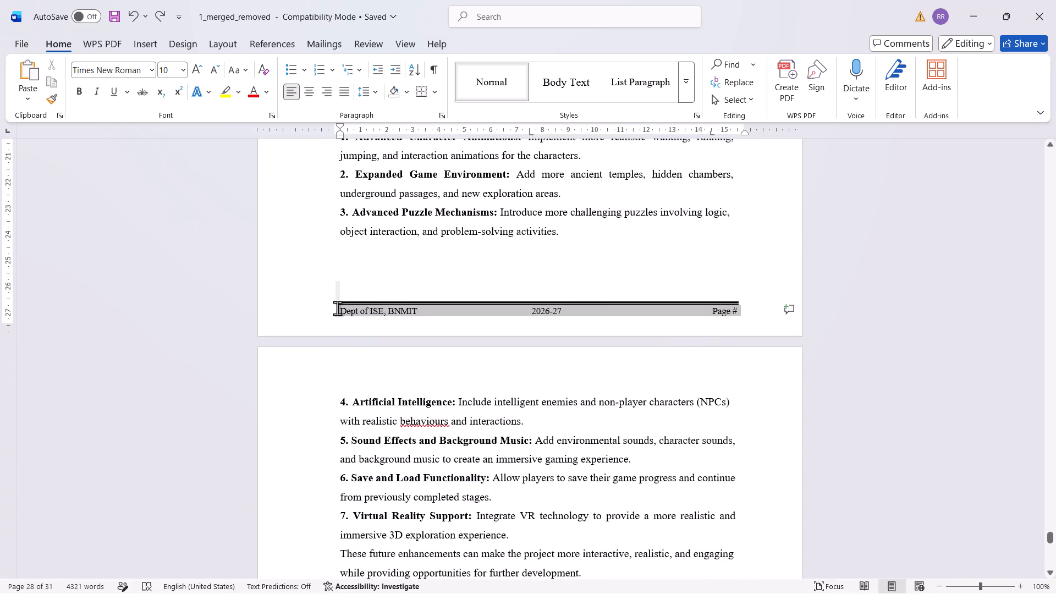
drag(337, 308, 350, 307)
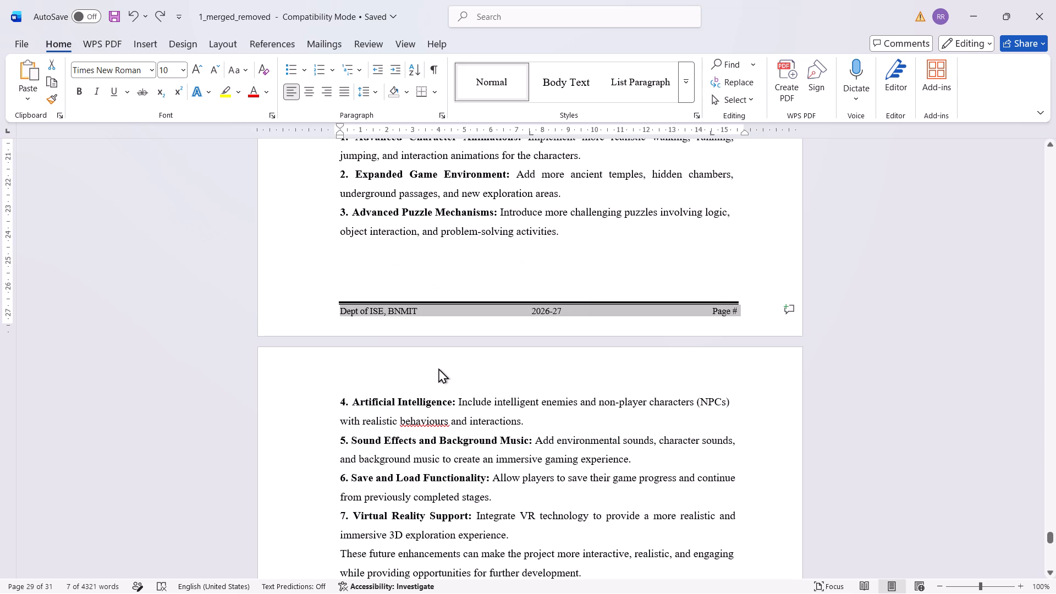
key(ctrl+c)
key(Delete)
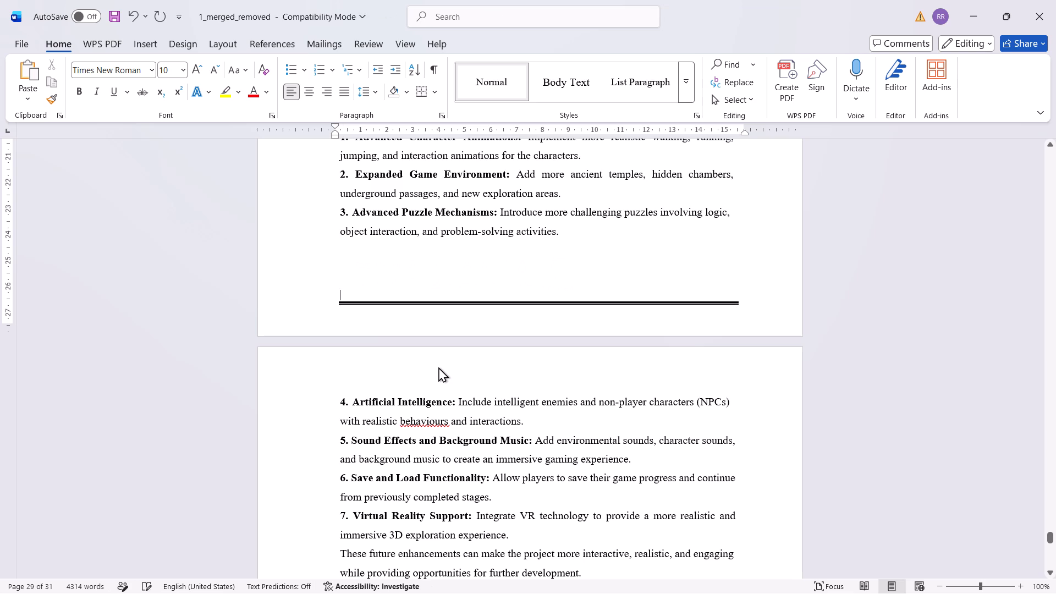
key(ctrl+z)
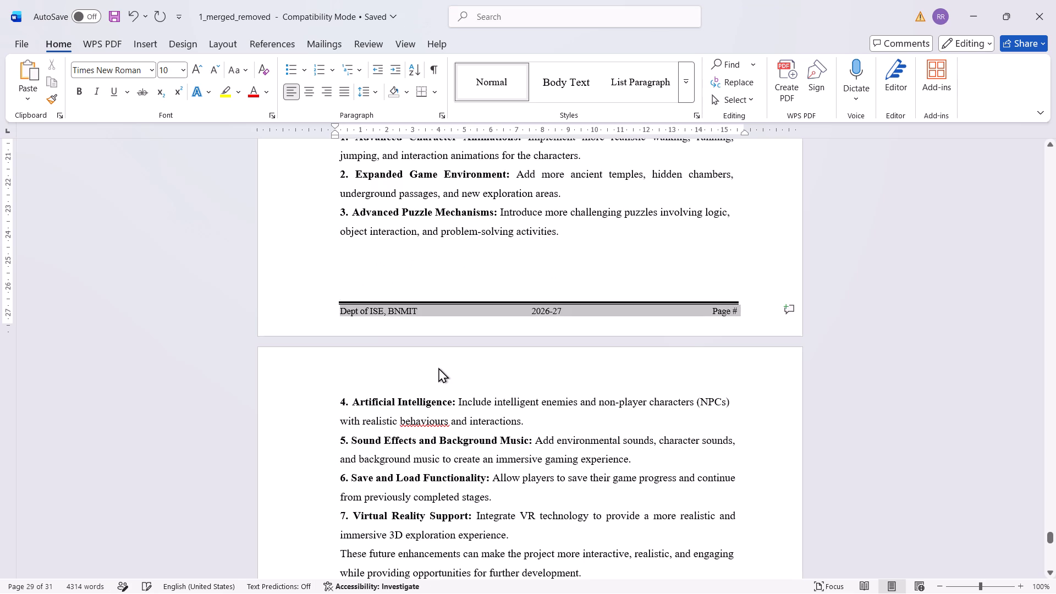
Copy the double rule above the "Dept of ISE, BNMIT" text line on the Future Enhancement page.
click(424, 301)
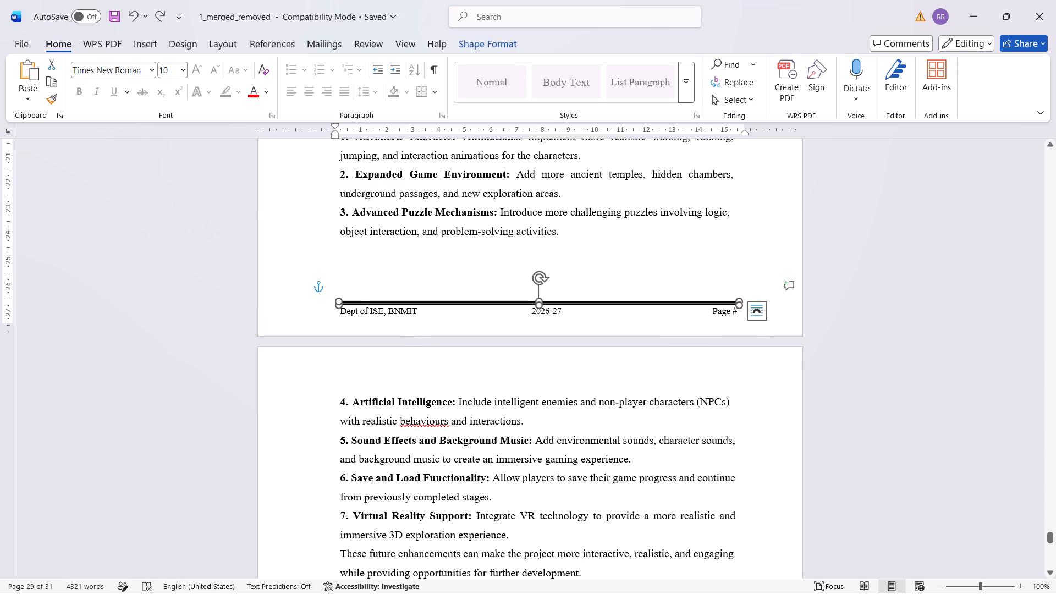
key(ctrl+c)
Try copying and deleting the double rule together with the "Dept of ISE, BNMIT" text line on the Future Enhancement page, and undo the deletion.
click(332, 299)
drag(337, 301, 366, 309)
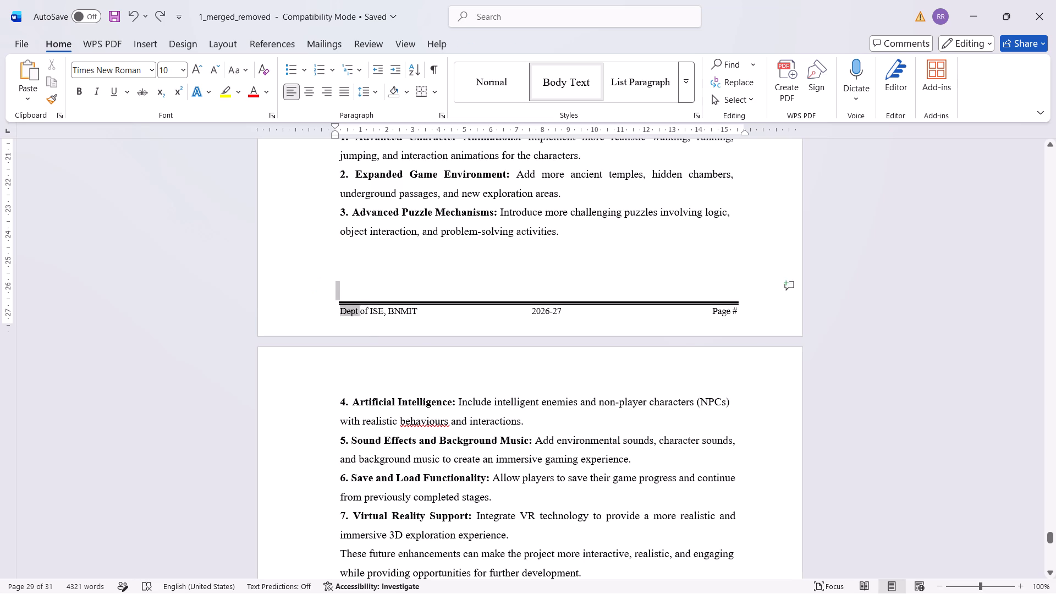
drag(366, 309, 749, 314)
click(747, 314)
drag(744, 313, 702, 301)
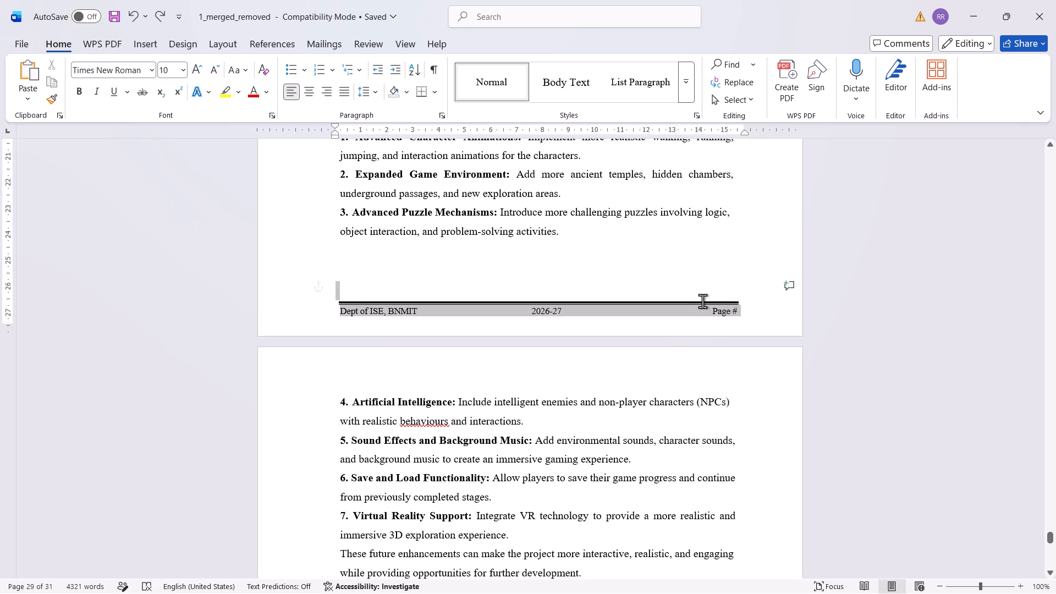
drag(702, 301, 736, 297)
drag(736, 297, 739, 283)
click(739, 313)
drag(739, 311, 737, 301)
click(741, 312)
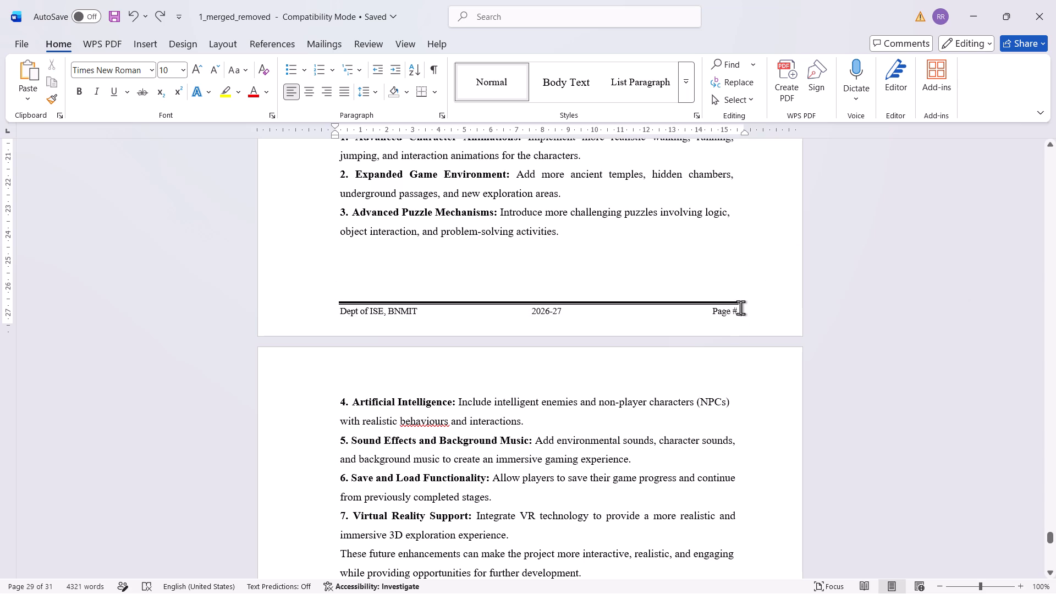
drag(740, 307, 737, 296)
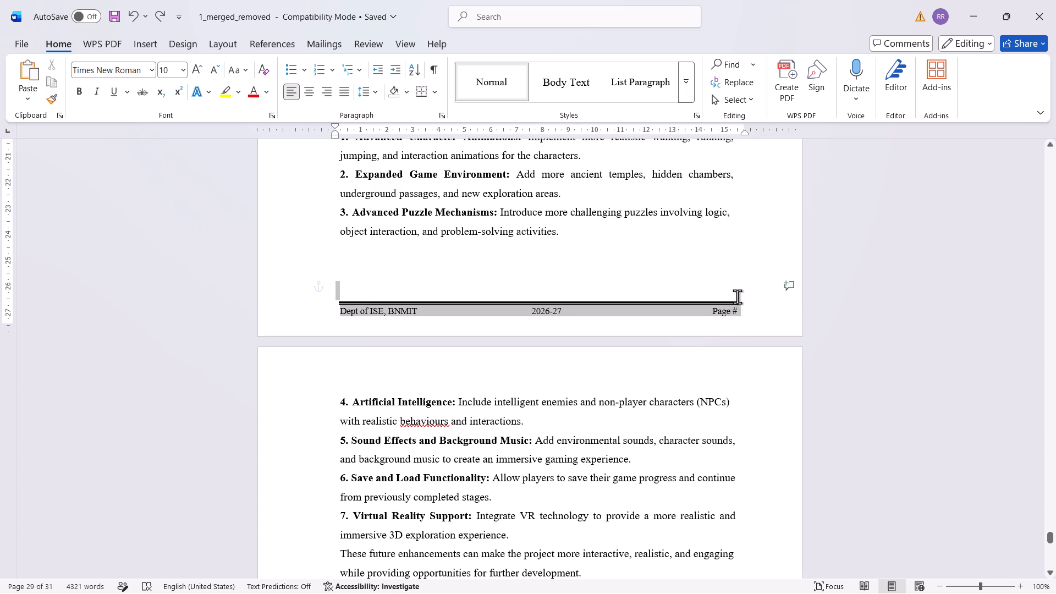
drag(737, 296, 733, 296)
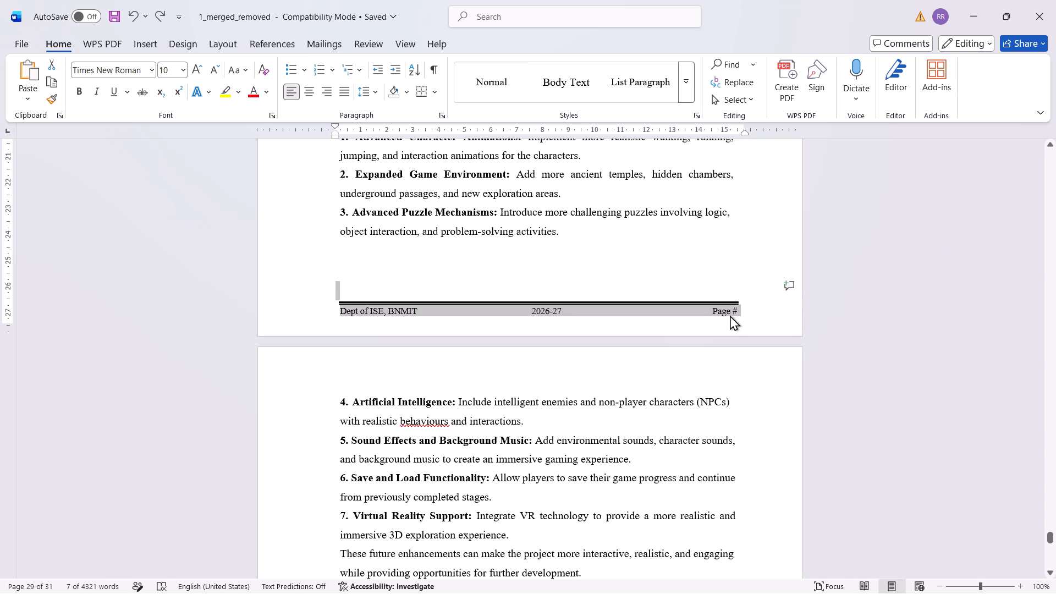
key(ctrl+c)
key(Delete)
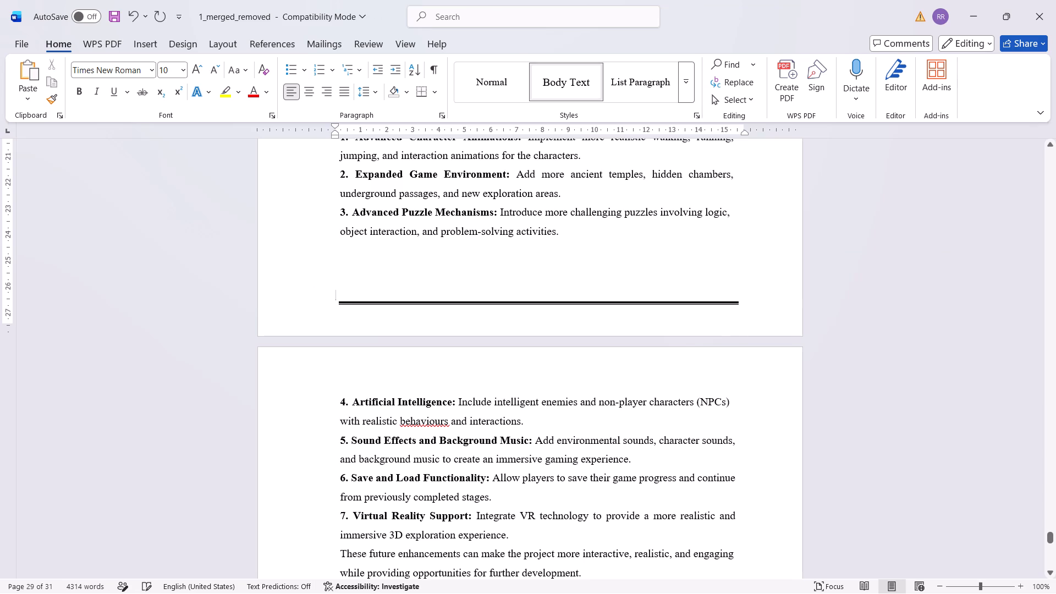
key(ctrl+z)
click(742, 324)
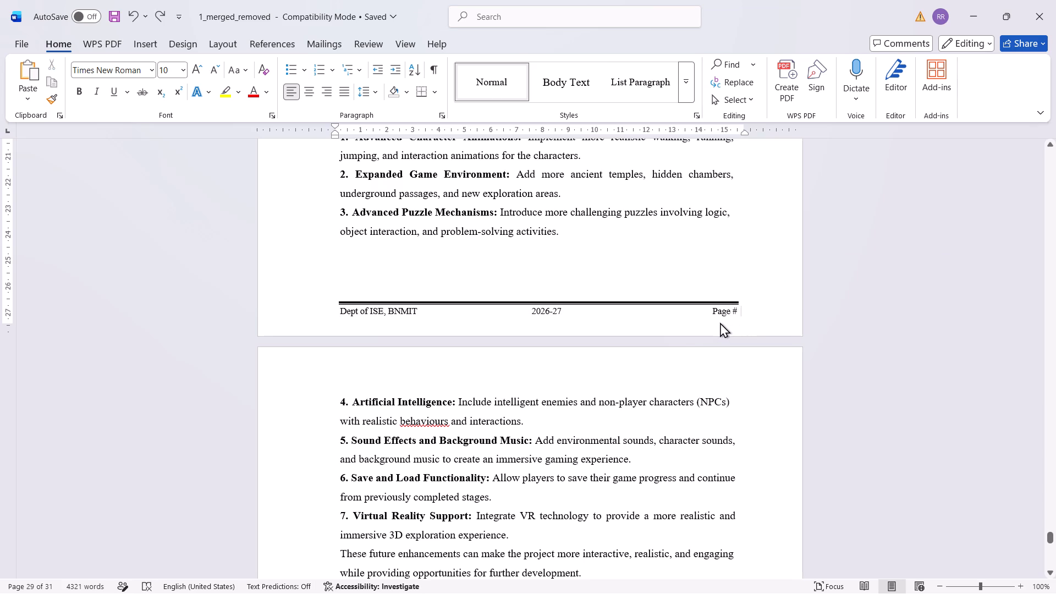
Replace the # placeholder in the "Dept of ISE, BNMIT" line below the first three future enhancements with page number 22.
scroll(717, 325, up, 20)
scroll(717, 325, up, 1)
scroll(718, 324, down, 9)
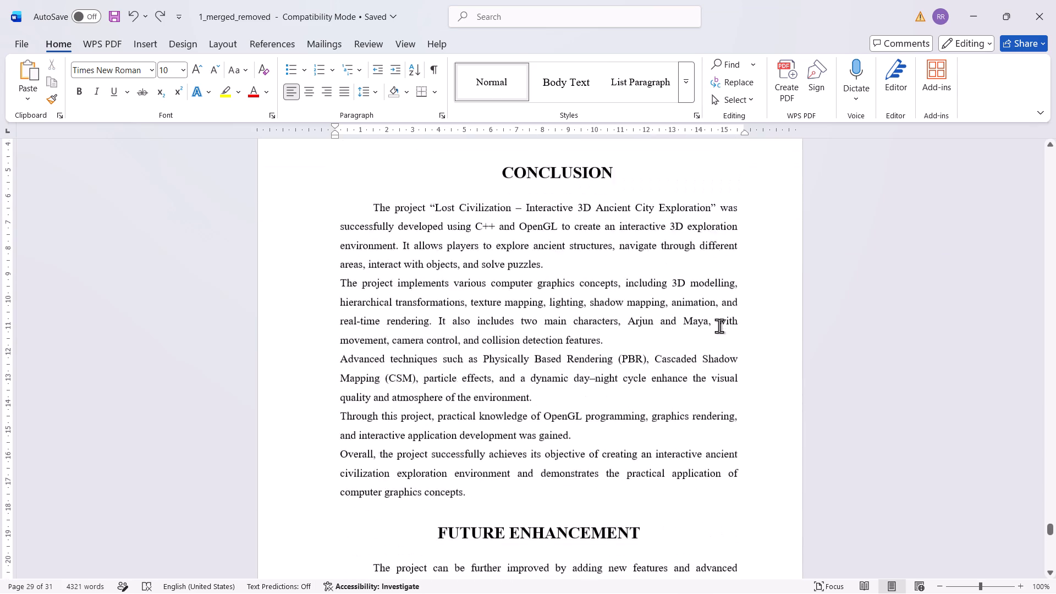
scroll(719, 326, down, 7)
click(740, 445)
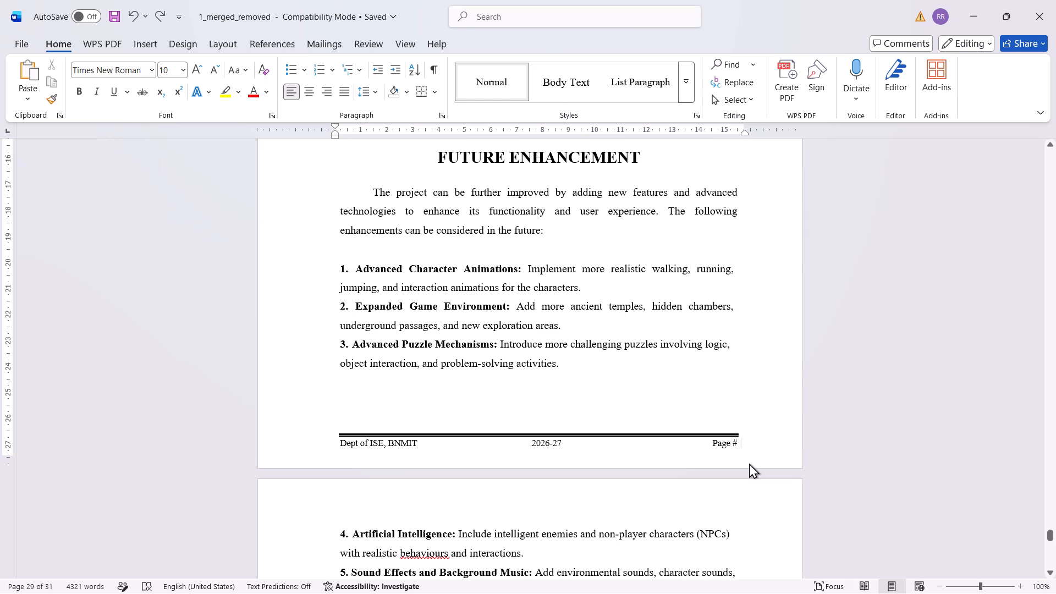
key(Left)
key(BackSpace)
text(22)
Replace the # placeholder in the "Dept of ISE, BNMIT" line on the page before References with page number 23.
scroll(743, 464, down, 19)
scroll(745, 471, down, 4)
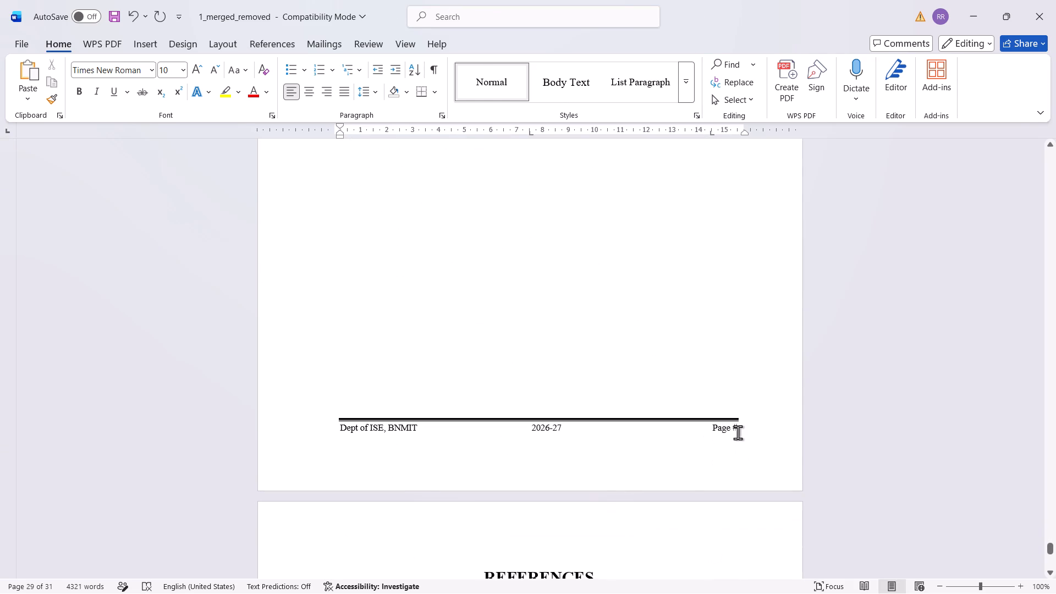
click(738, 430)
key(BackSpace)
text(23)
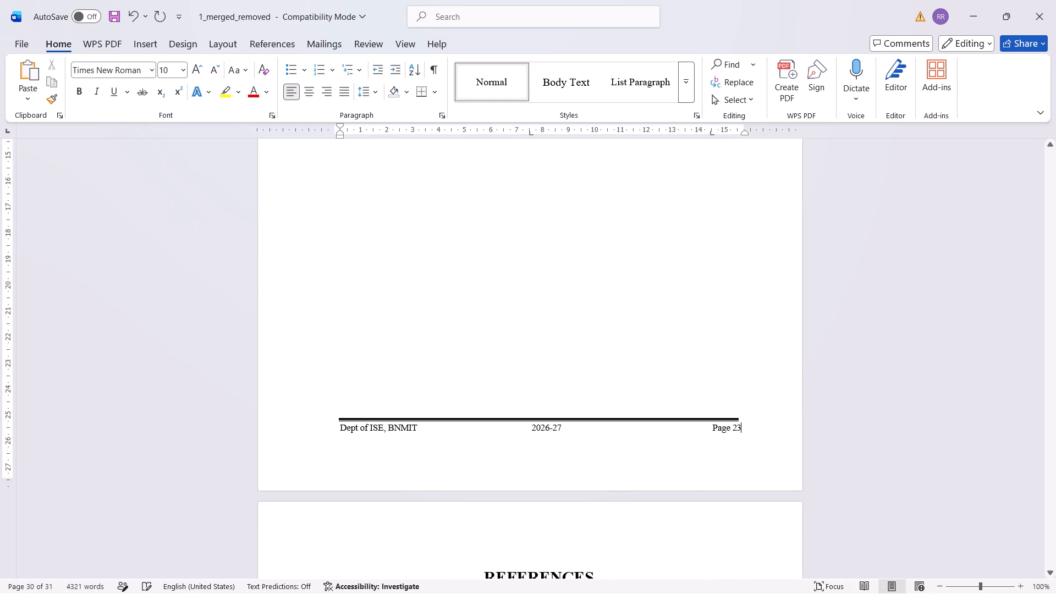
Replace the # placeholder in the "Dept of ISE, BNMIT" line on the References page with page number 24.
scroll(742, 462, down, 20)
scroll(742, 462, down, 6)
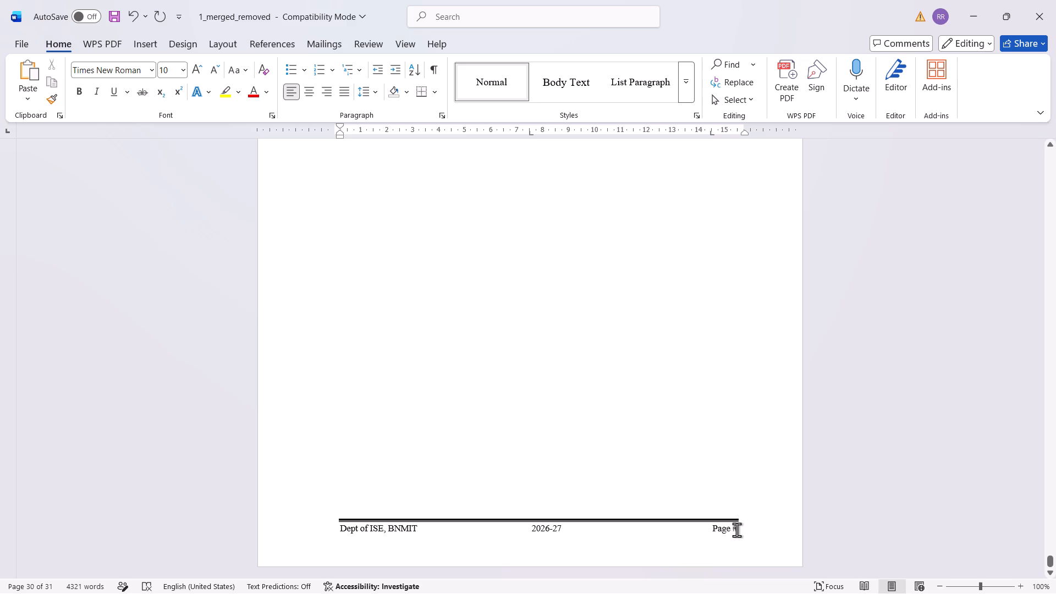
click(736, 530)
key(BackSpace)
text(24)
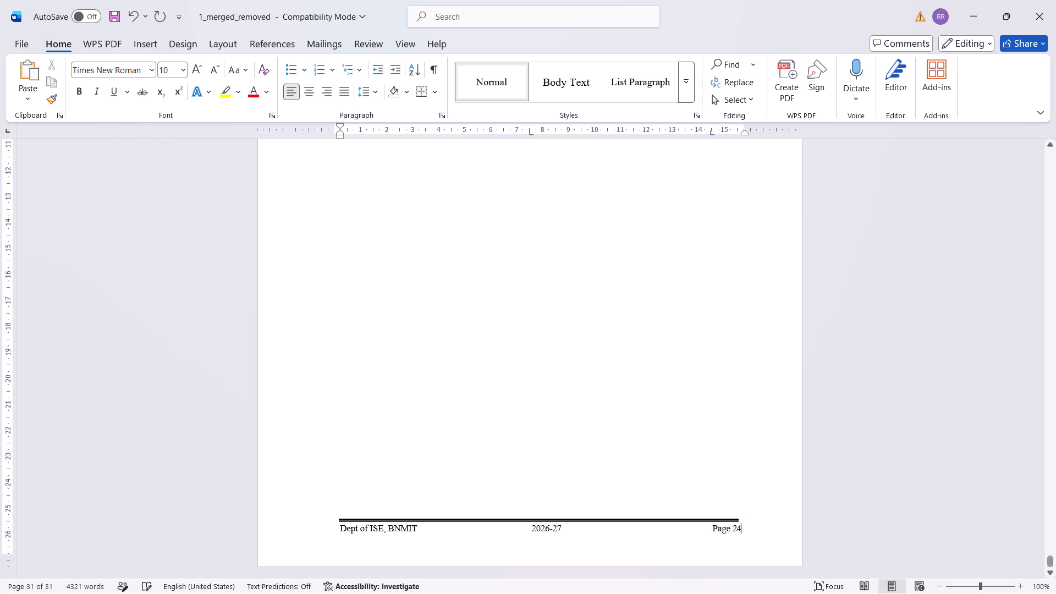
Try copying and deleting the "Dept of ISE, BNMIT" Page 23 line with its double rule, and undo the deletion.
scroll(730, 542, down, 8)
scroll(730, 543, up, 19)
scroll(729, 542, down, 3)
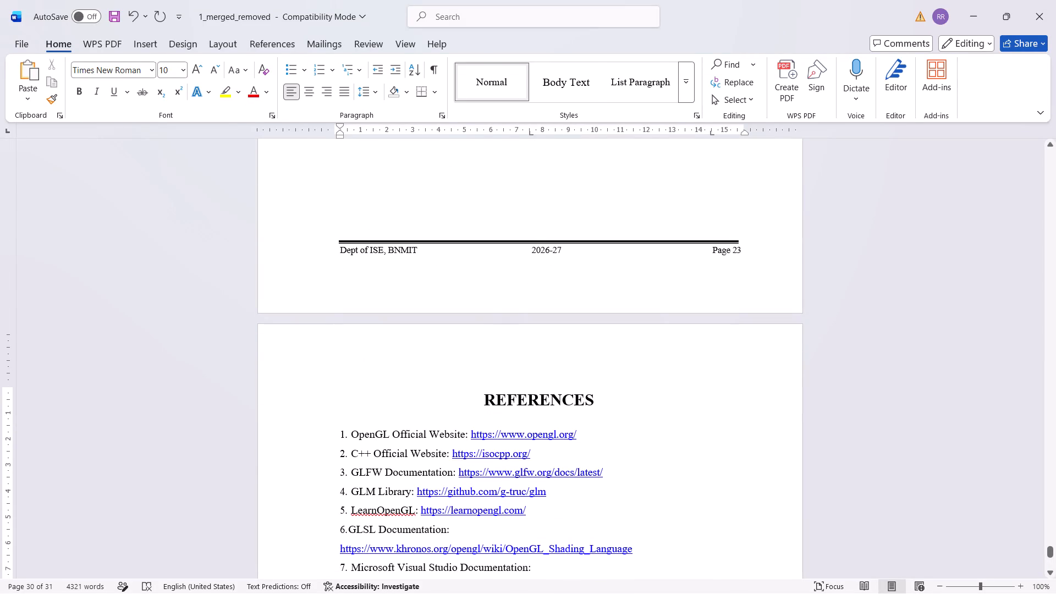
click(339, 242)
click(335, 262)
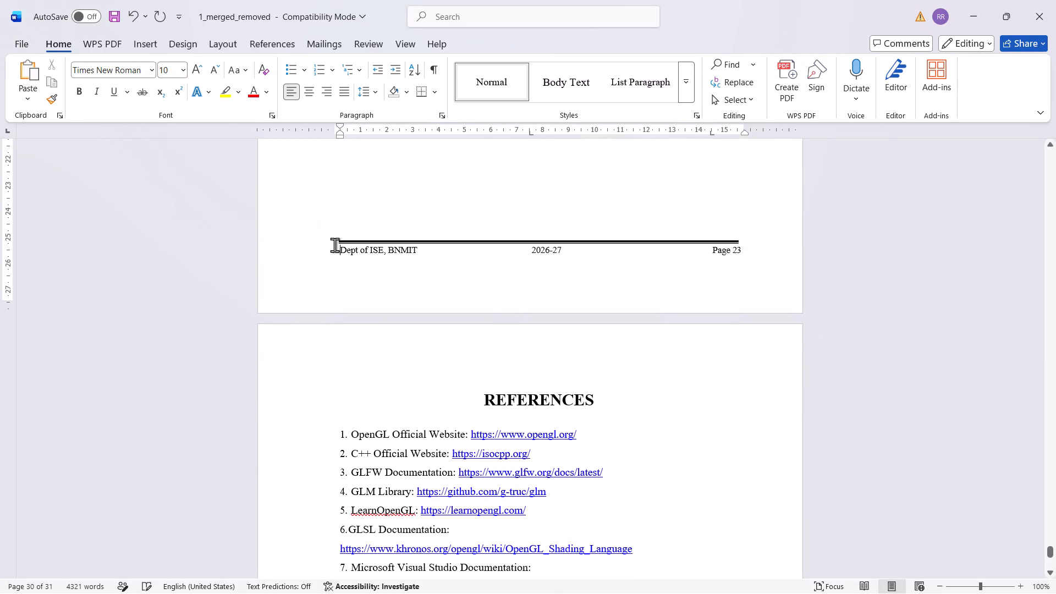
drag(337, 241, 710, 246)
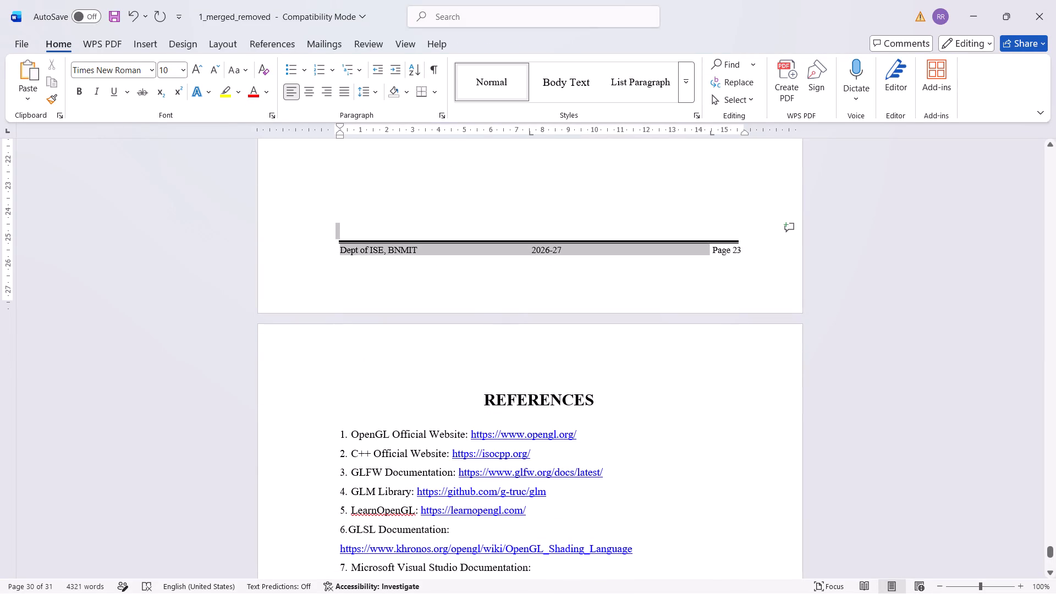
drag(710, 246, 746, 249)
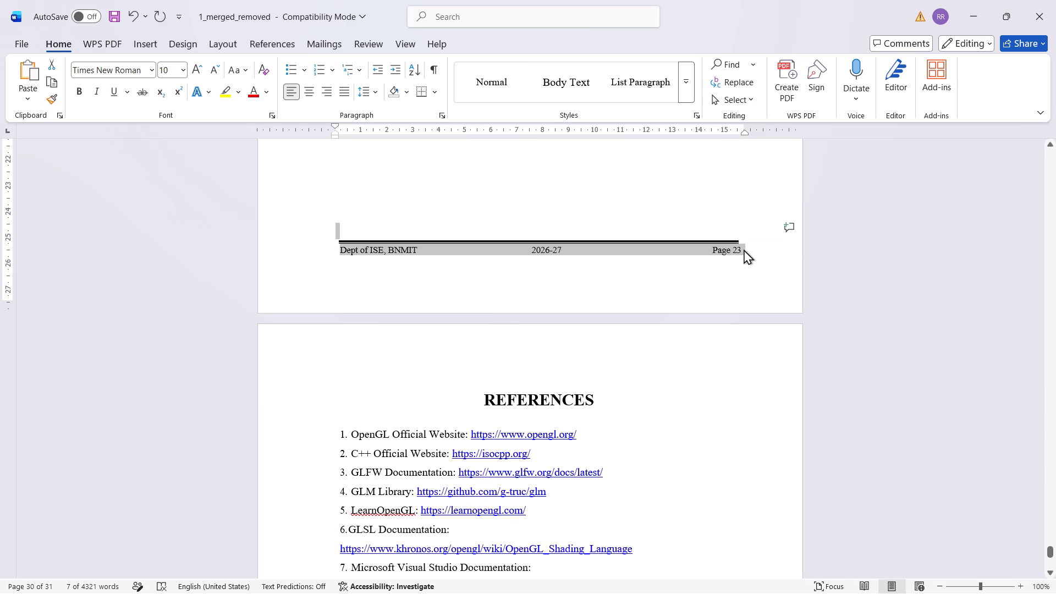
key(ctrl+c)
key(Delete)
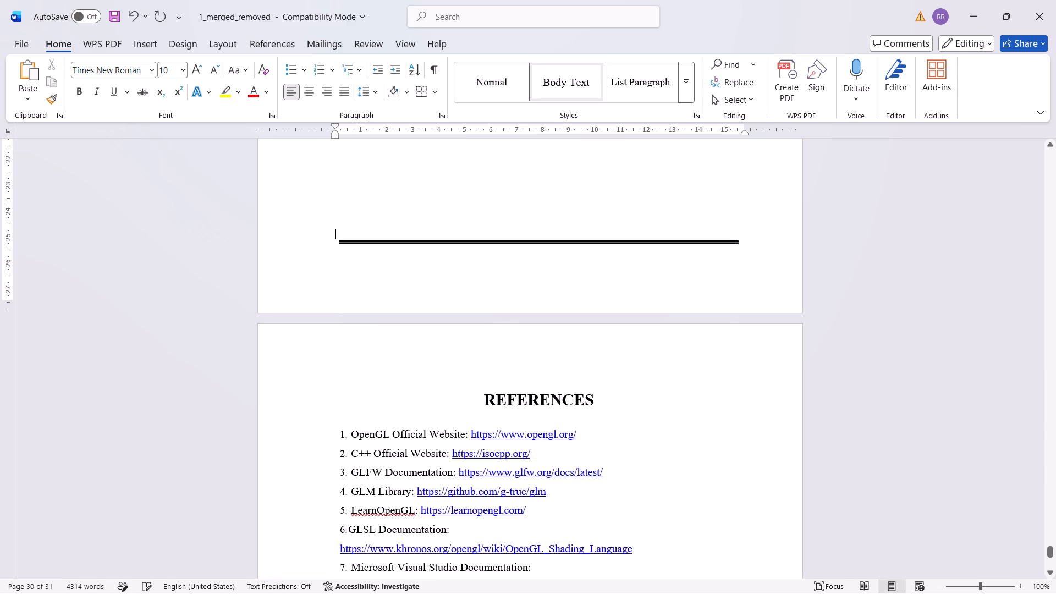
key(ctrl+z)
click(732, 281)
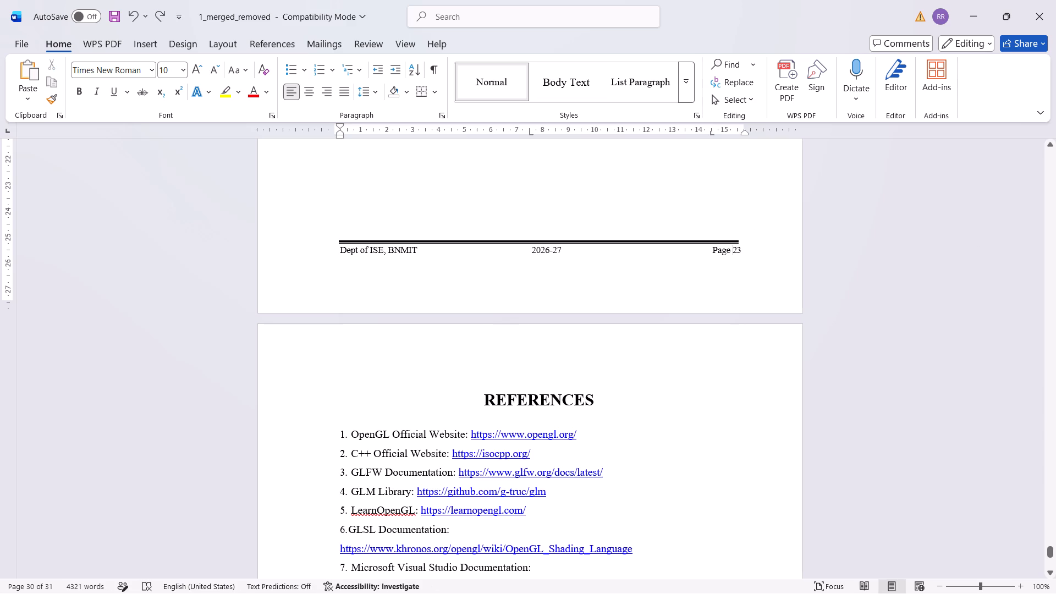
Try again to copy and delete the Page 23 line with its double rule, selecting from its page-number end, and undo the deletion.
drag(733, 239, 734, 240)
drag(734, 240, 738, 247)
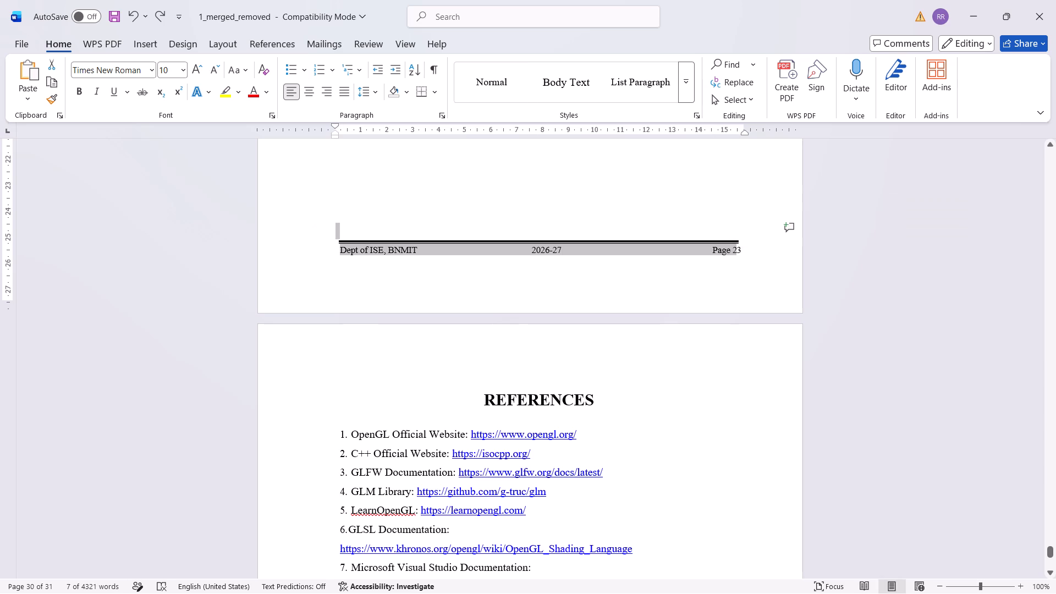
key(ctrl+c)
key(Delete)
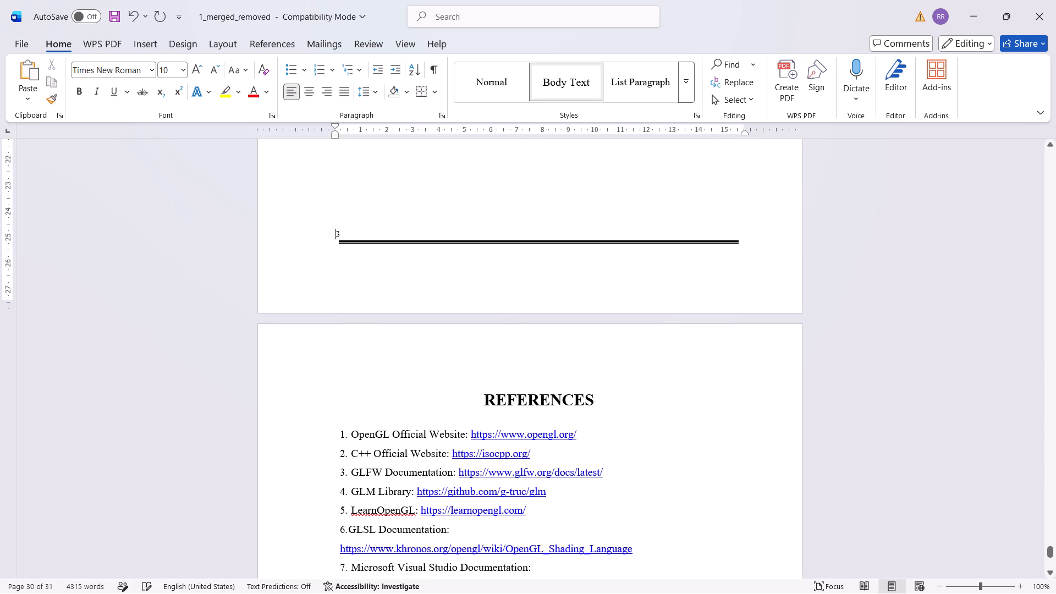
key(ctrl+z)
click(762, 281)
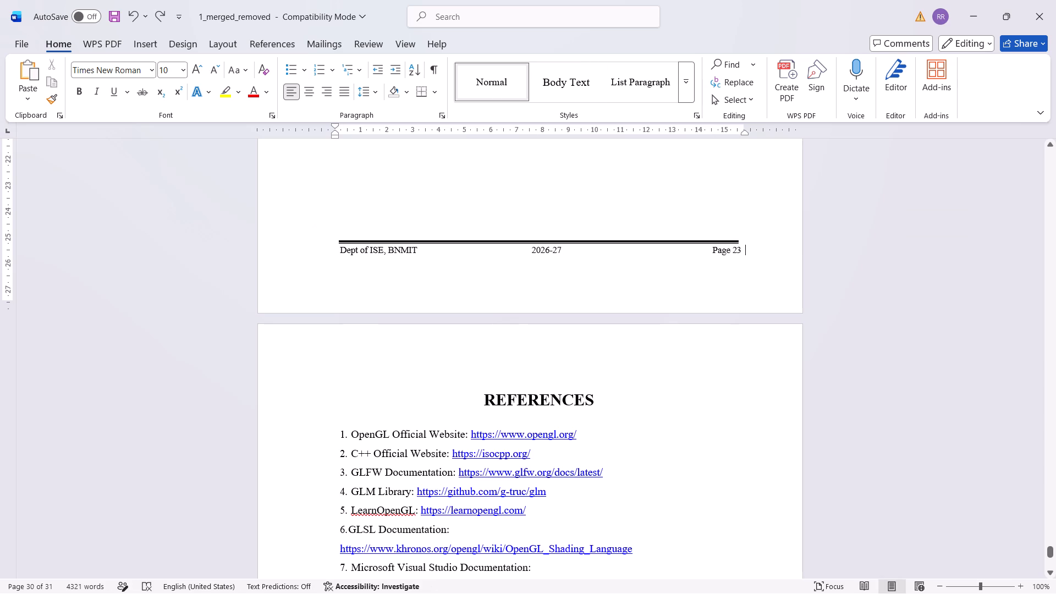
Delete a run of blank lines above the double rule and "Dept of ISE, BNMIT" line on the Page 23 page.
click(710, 211)
scroll(712, 216, up, 4)
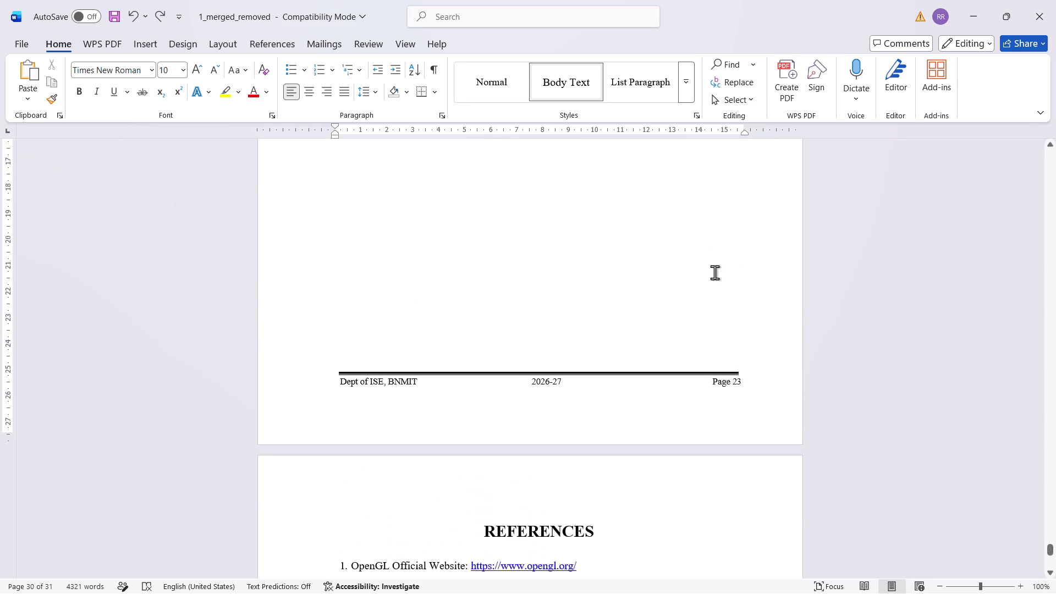
click(430, 405)
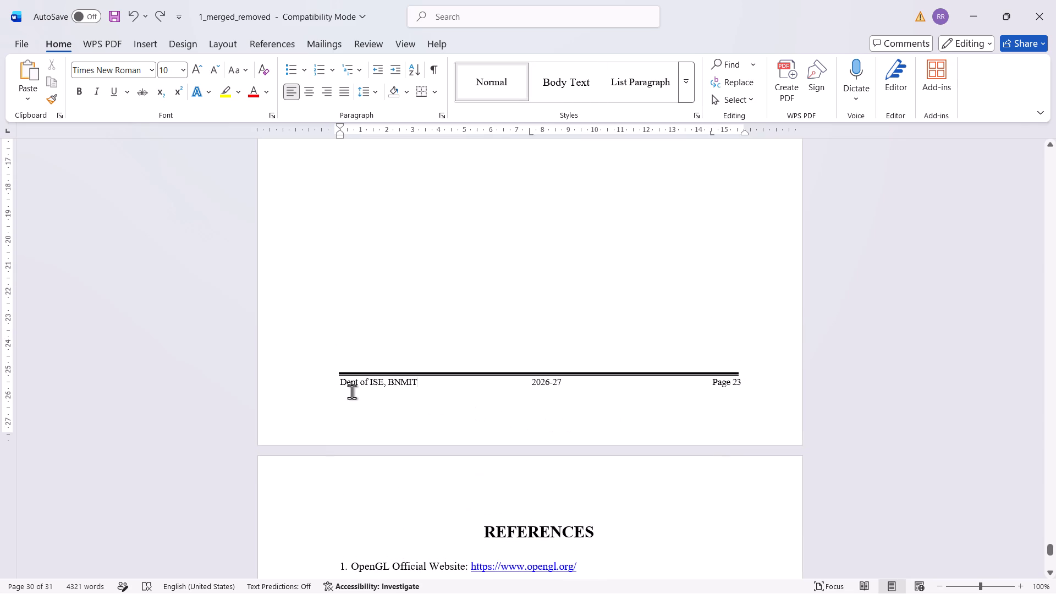
click(351, 391)
click(339, 402)
click(349, 399)
click(338, 319)
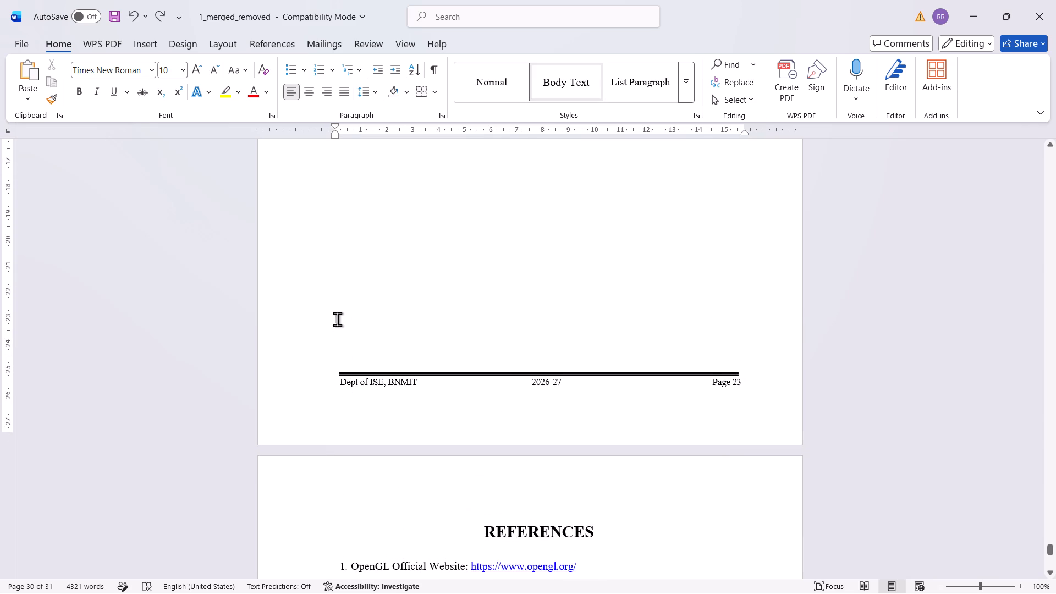
key(BackSpace)
key(BackSpace)
key(BackSpace)
key(BackSpace)
key(BackSpace)
key(BackSpace)
key(BackSpace)
key(BackSpace)
key(BackSpace)
key(BackSpace)
key(BackSpace)
key(BackSpace)
key(BackSpace)
key(BackSpace)
key(BackSpace)
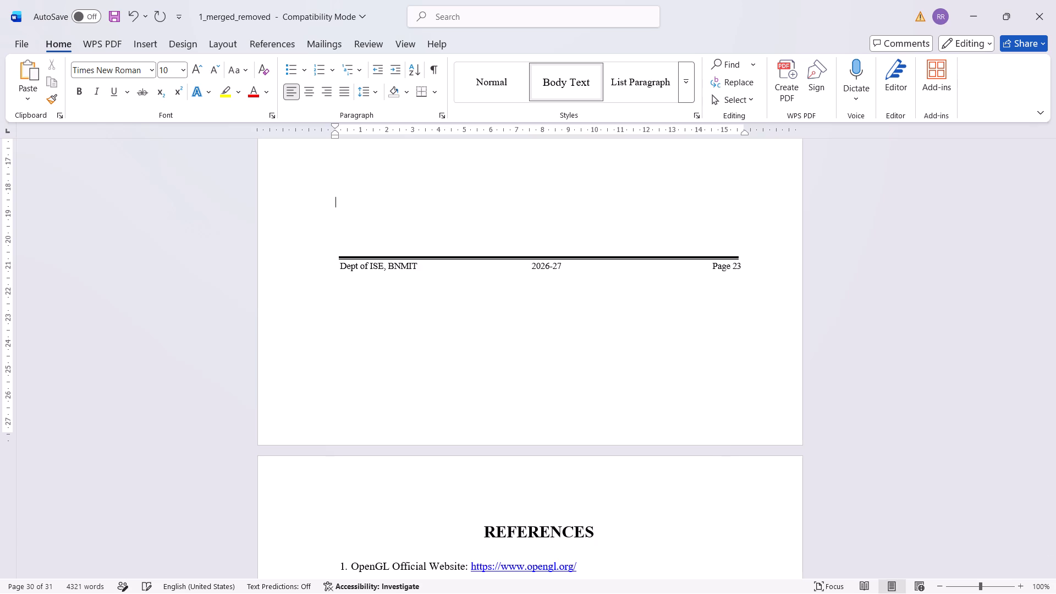
key(BackSpace)
key(BackSpace)
key(BackSpace)
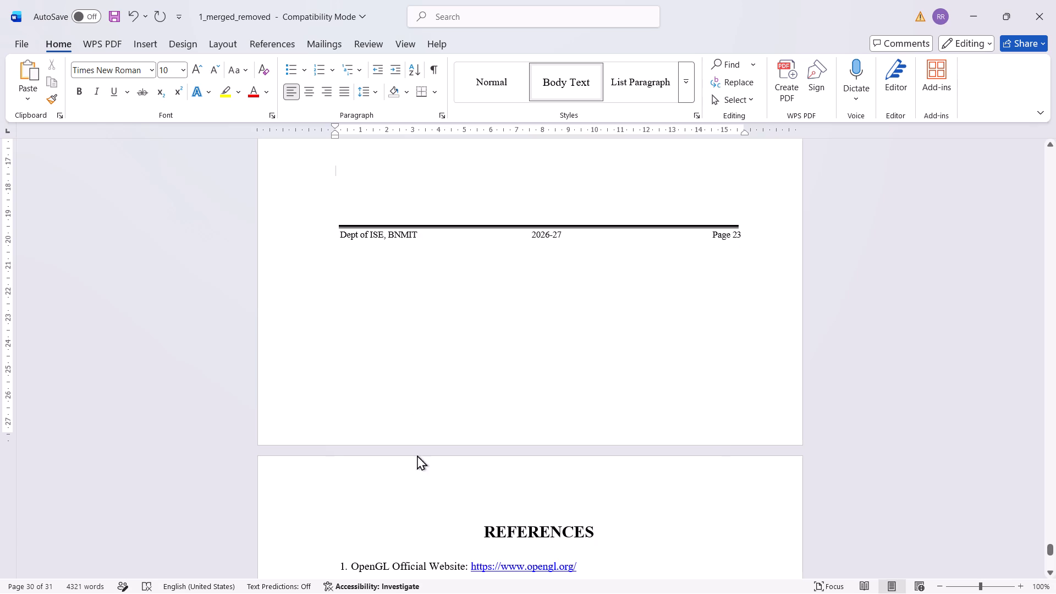
Delete the blank lines between "3. Advanced Puzzle Mechanisms" and the double rule of the Page 22 line.
scroll(412, 427, up, 20)
scroll(412, 427, up, 10)
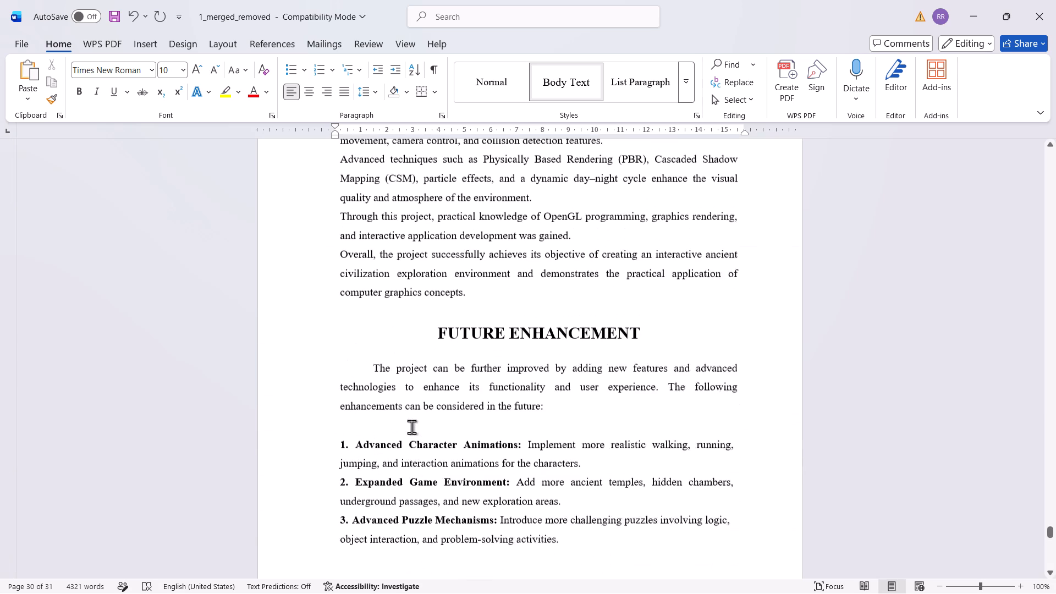
scroll(411, 427, down, 6)
click(404, 386)
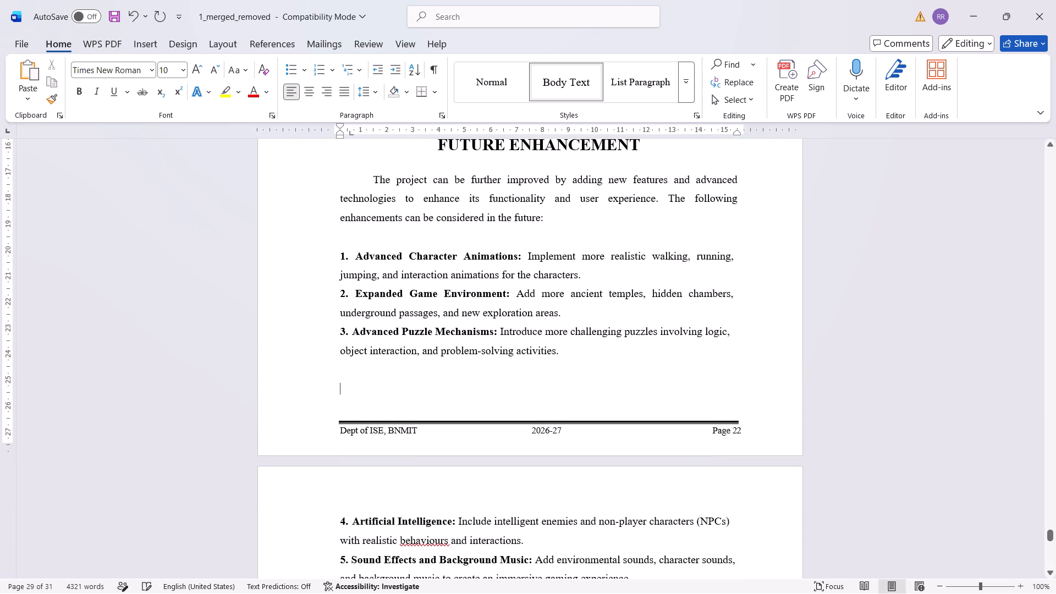
key(BackSpace)
key(BackSpace)
key(BackSpace)
key(BackSpace)
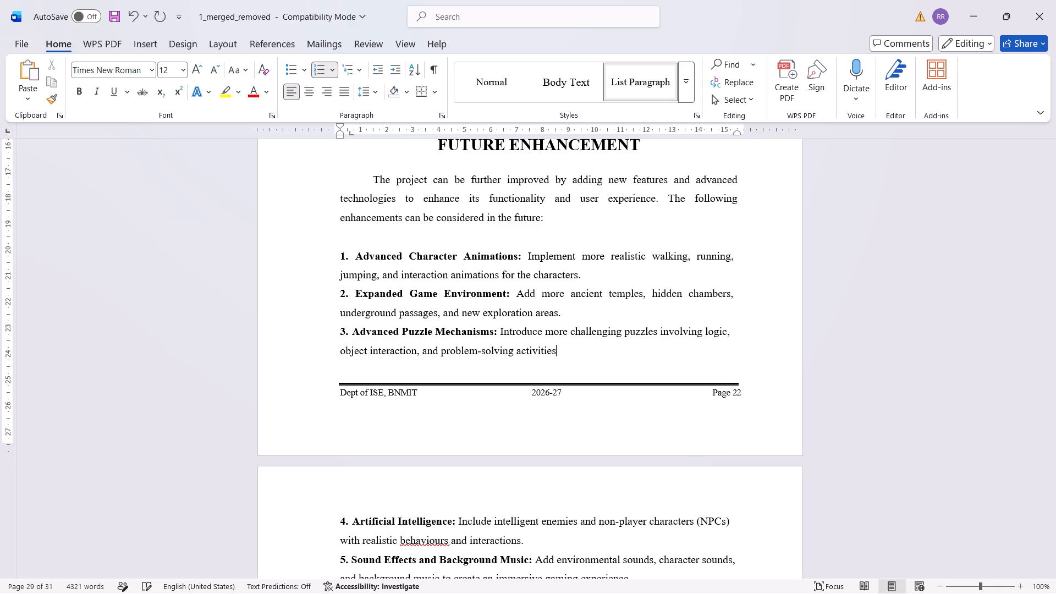
Undo the last deletions, restoring the full stop after "problem-solving activities" and a blank line above the Page 22 double rule.
key(ctrl+z)
key(z)
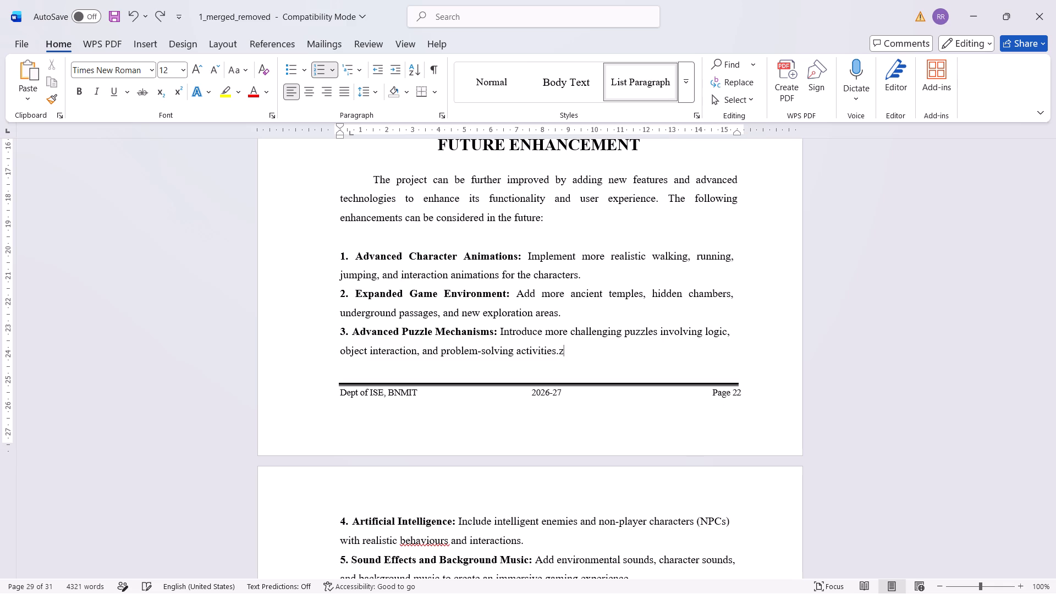
key(BackSpace)
key(ctrl+z)
key(BackSpace)
key(ctrl+z)
key(ctrl+z)
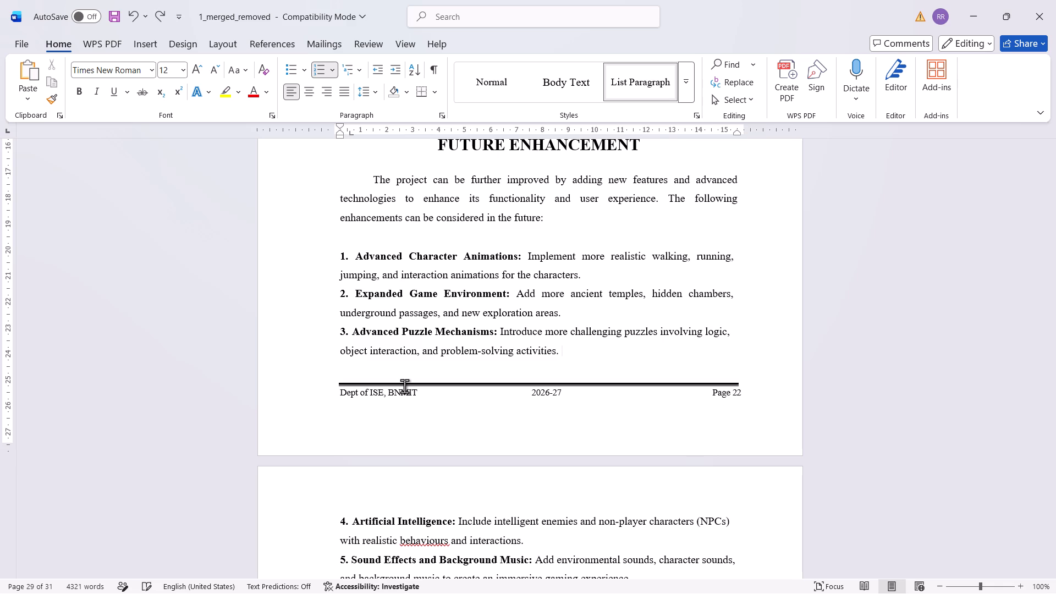
key(ctrl+z)
Delete one blank line above the Page 22 double rule, trying one further deletion and undoing it.
key(Down)
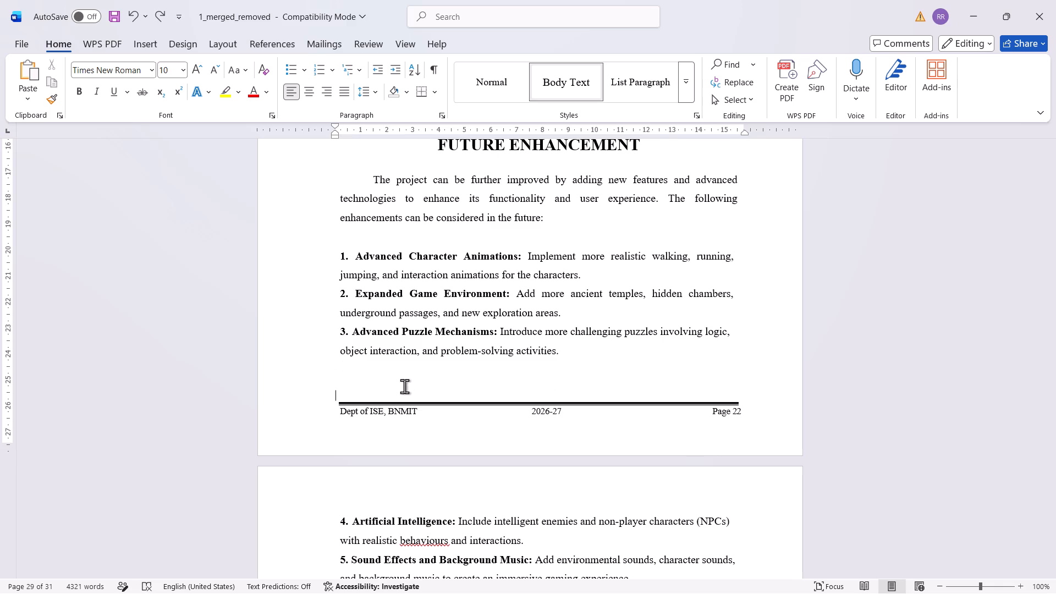
key(BackSpace)
key(BackSpace)
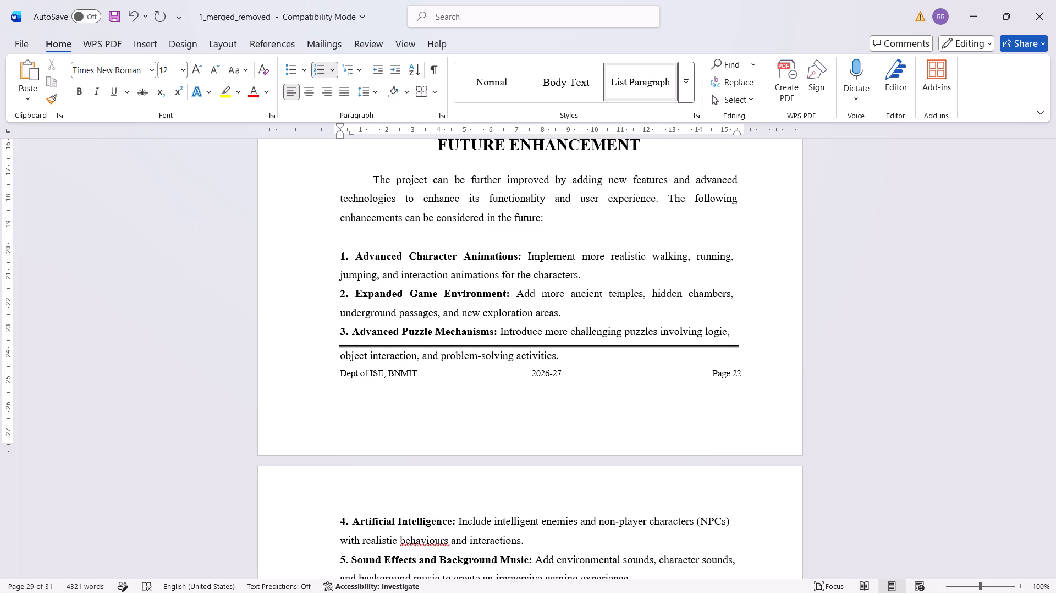
key(ctrl+z)
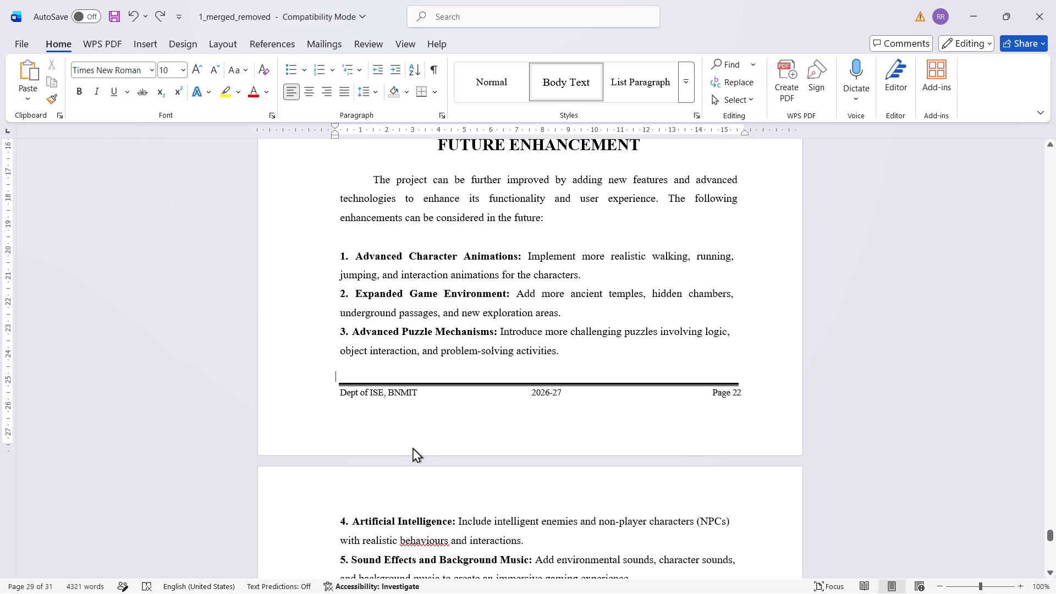
Open the odd page footer of section 30 on the Page 22 page and set its distance from the bottom to 2.2 cm.
double_click(413, 447)
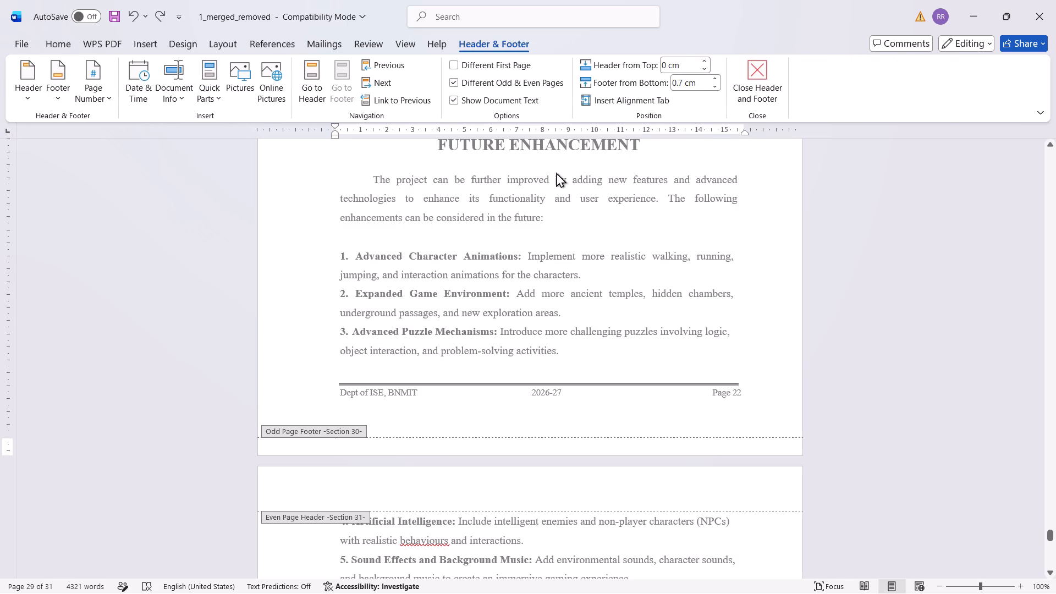
double_click(714, 78)
triple_click(714, 78)
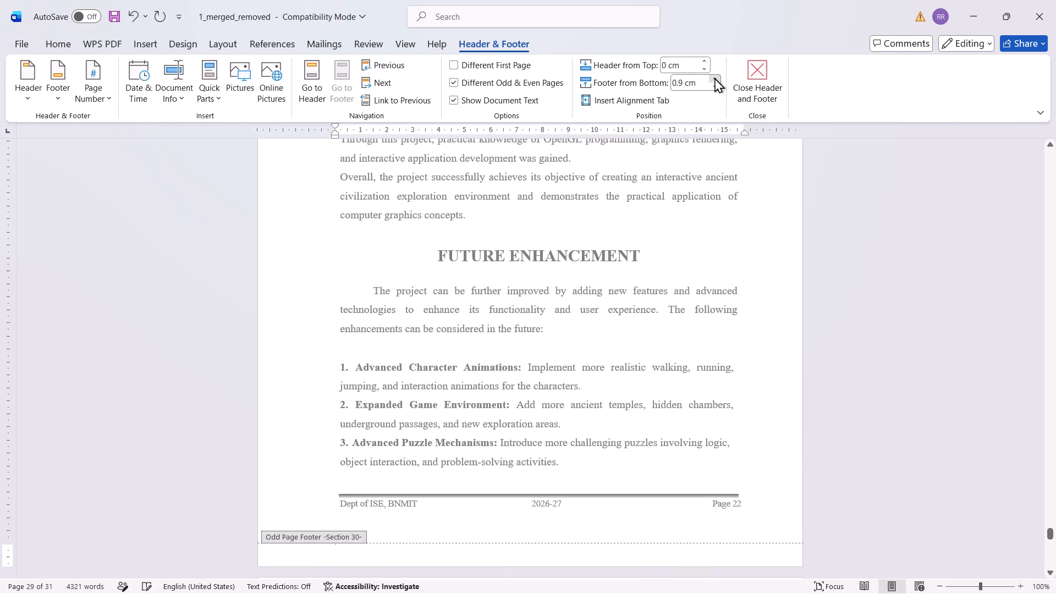
triple_click(714, 78)
triple_click(714, 78)
double_click(714, 78)
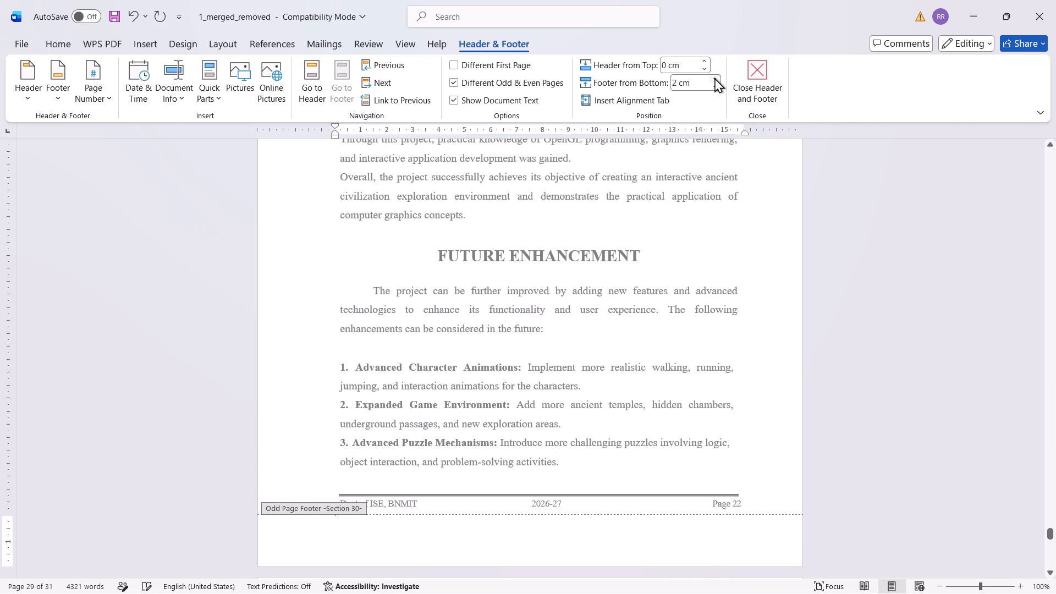
click(714, 78)
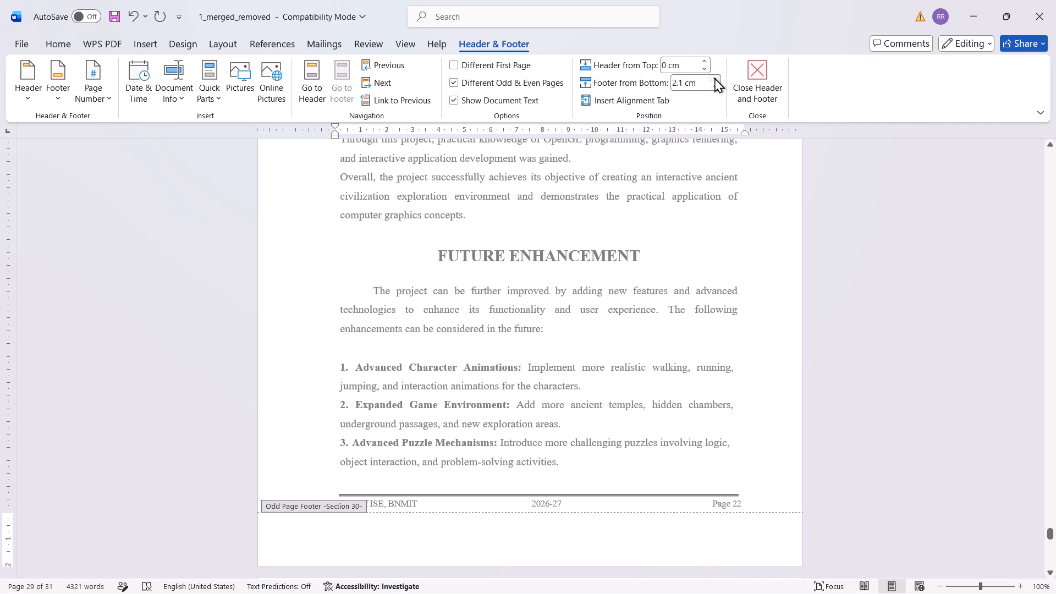
click(714, 78)
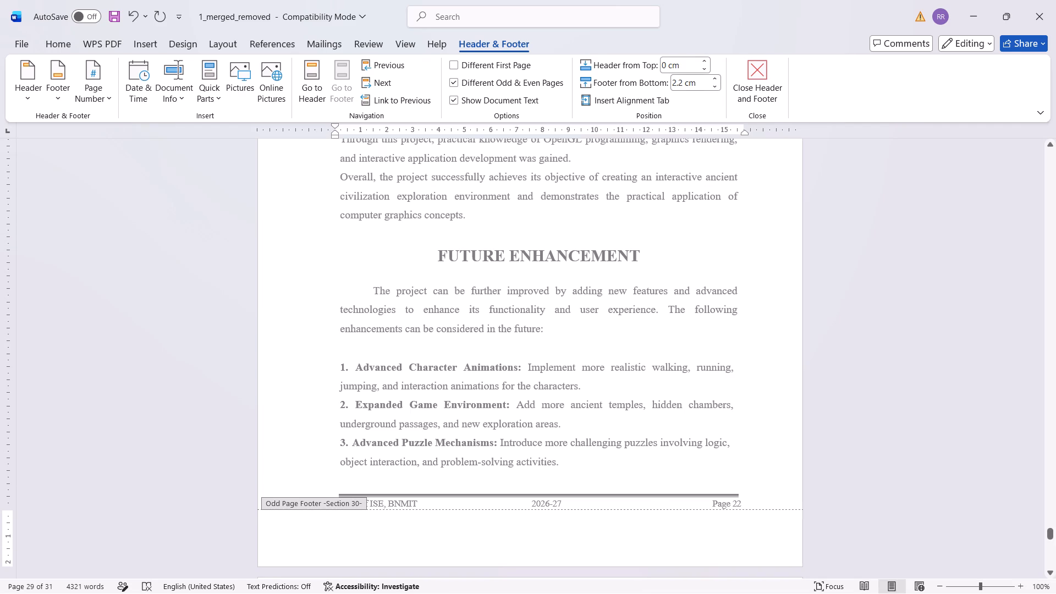
Examine the footer placement and distance-from-bottom settings of the neighbouring sections on the Page 20 to Page 24 pages.
scroll(642, 516, down, 20)
scroll(642, 516, down, 5)
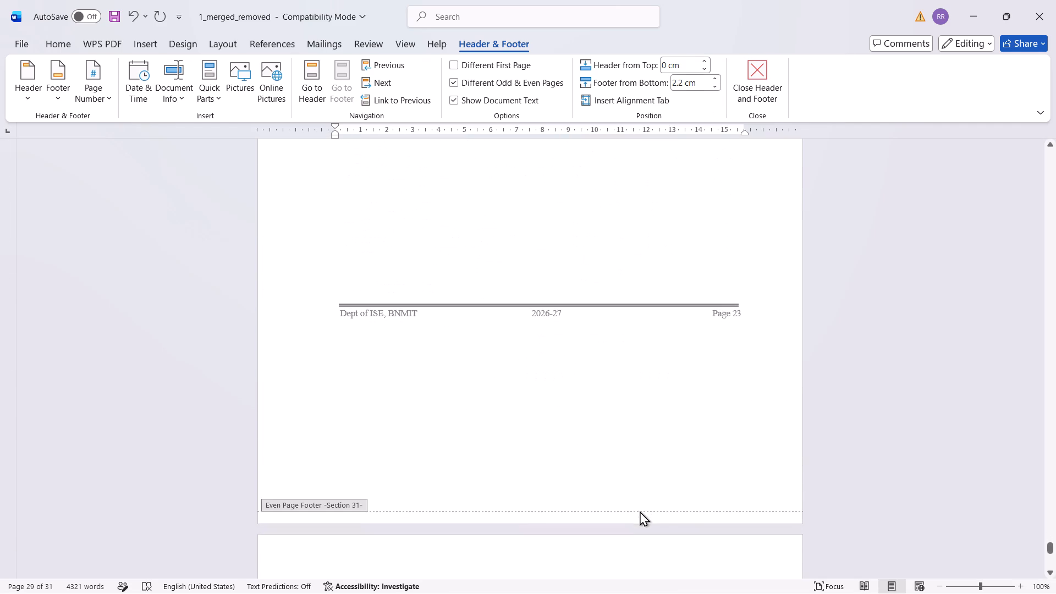
click(385, 79)
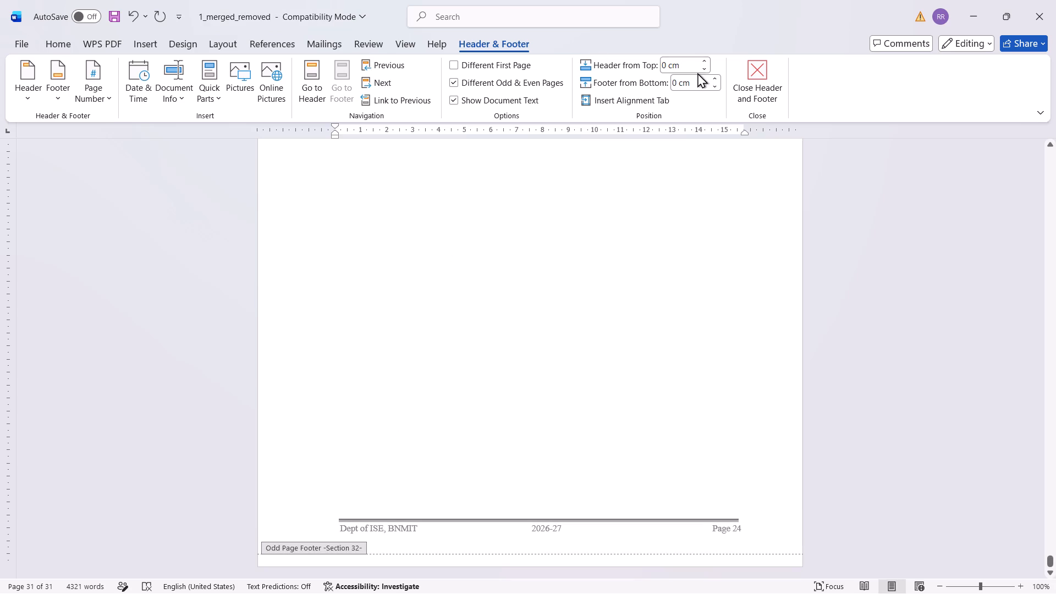
scroll(694, 195, up, 20)
scroll(694, 195, up, 1)
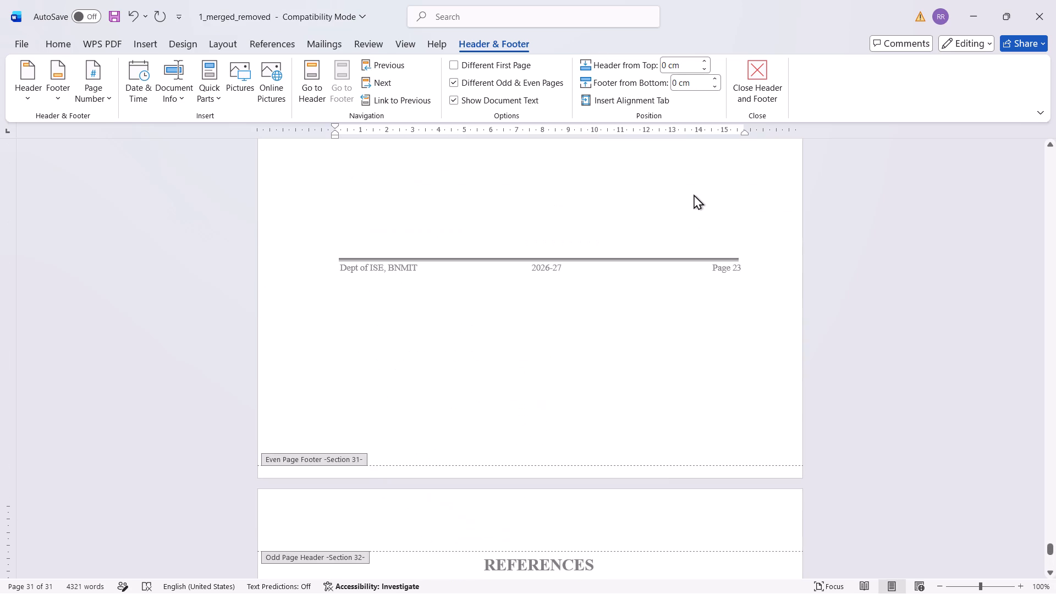
click(387, 65)
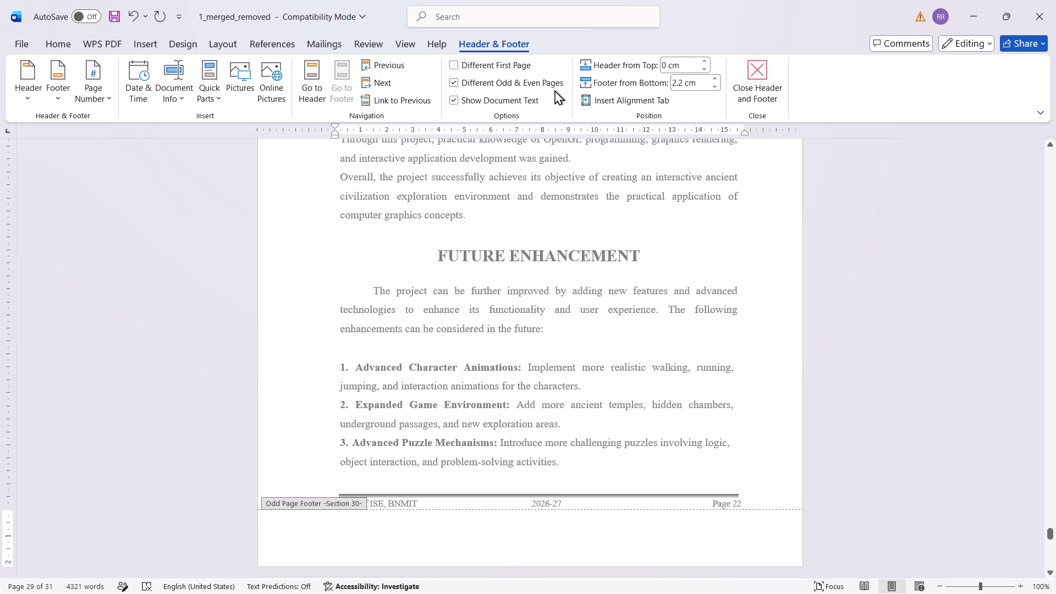
click(402, 62)
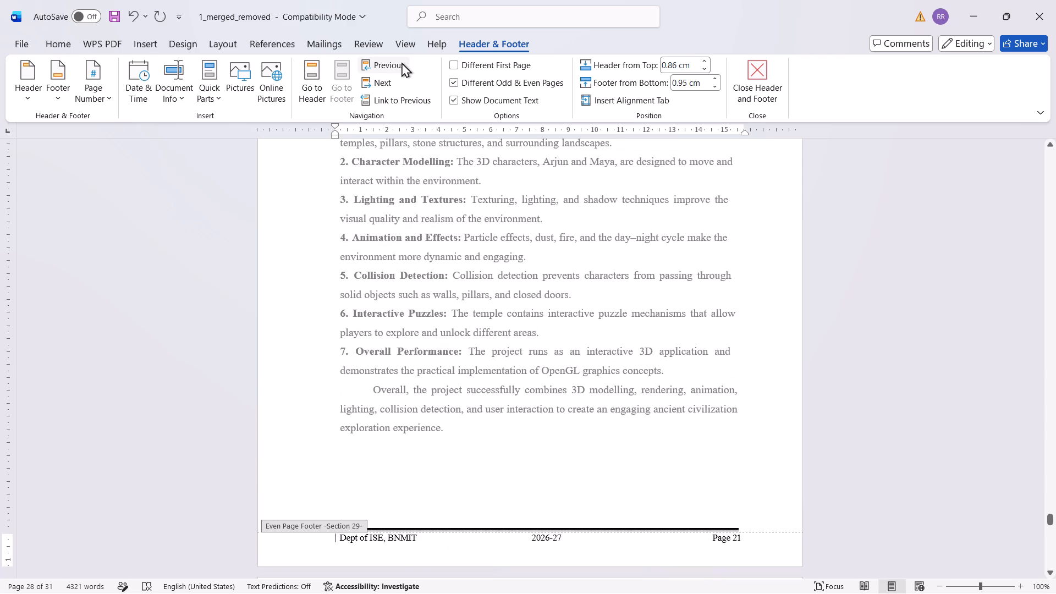
click(402, 62)
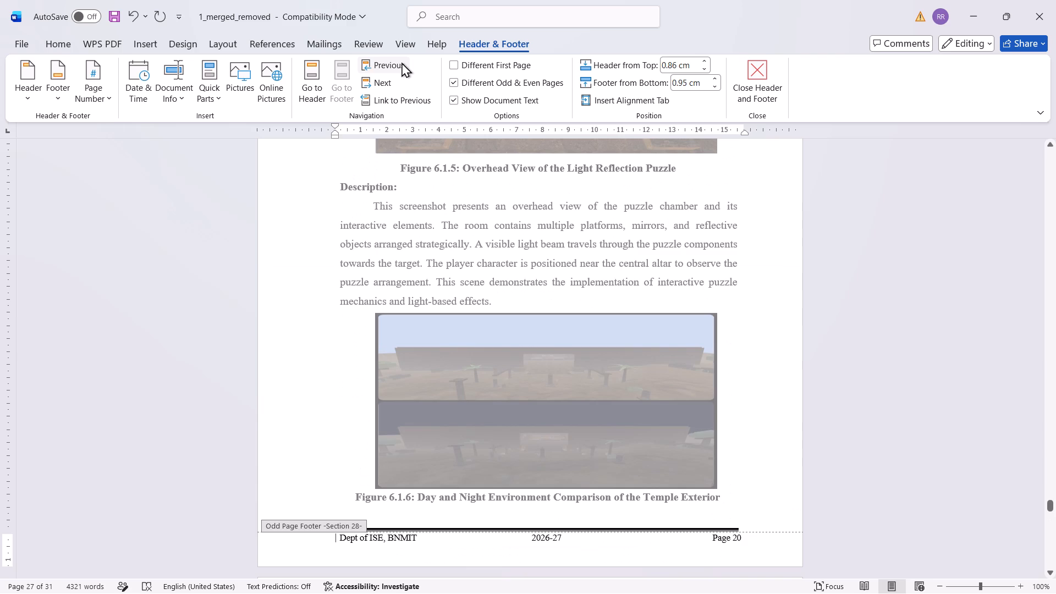
click(406, 79)
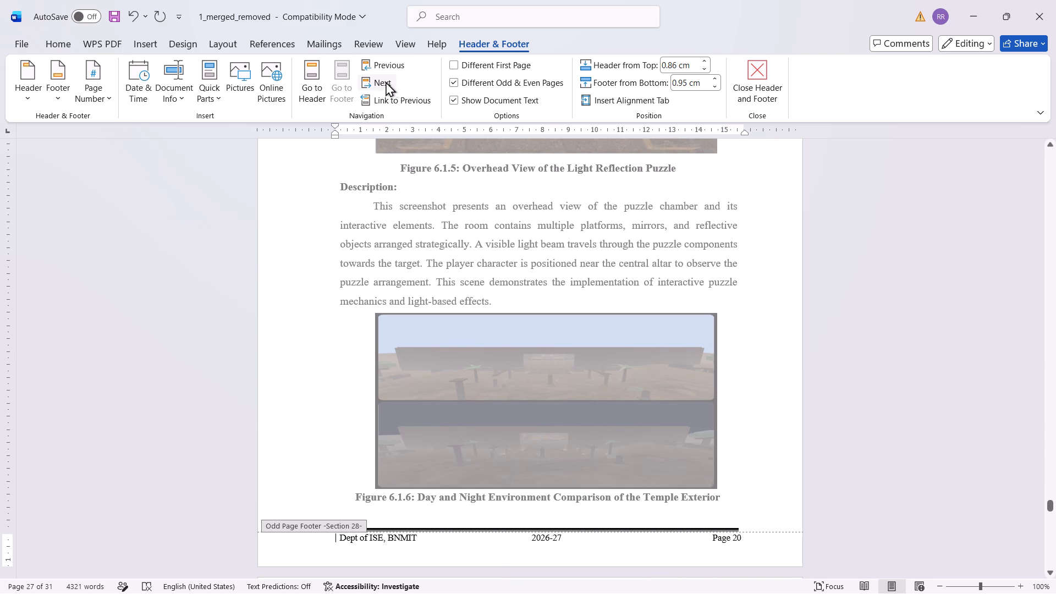
click(381, 82)
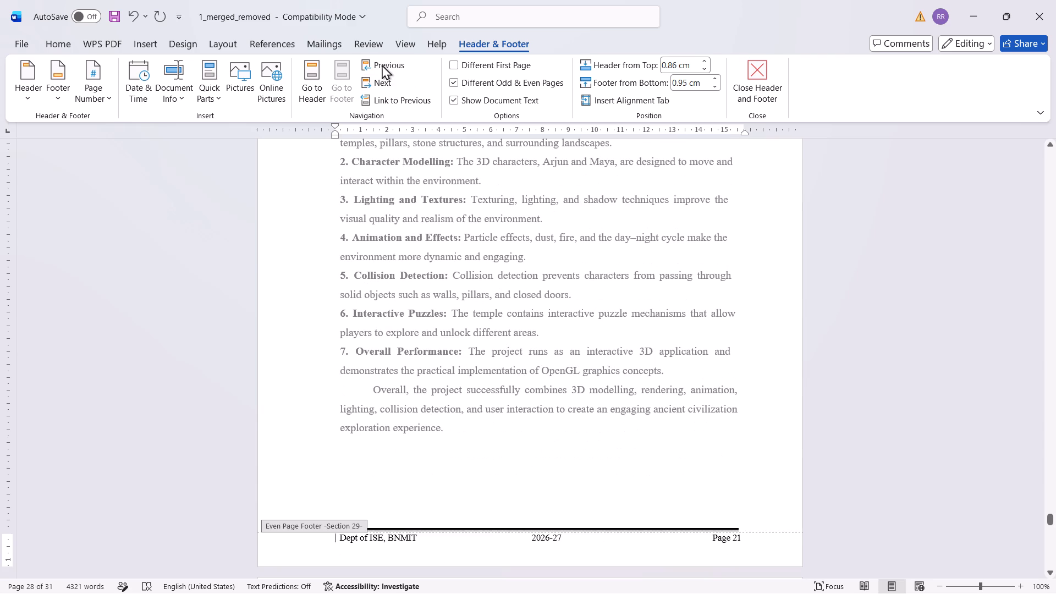
click(382, 64)
Set the distance from the bottom of section 30's odd page footer to 2 cm.
click(387, 84)
click(387, 84)
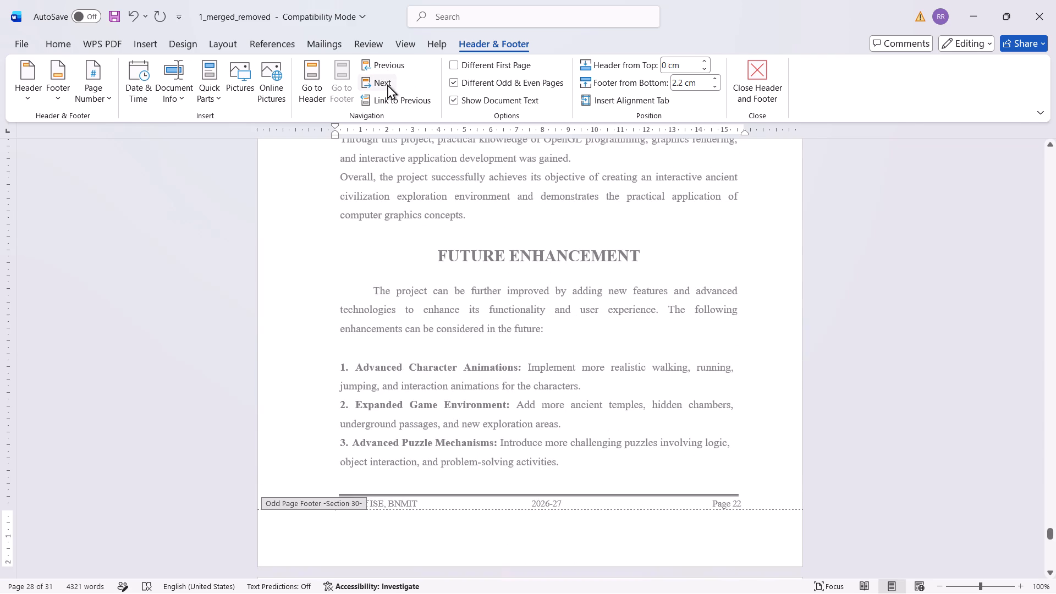
click(715, 86)
click(716, 86)
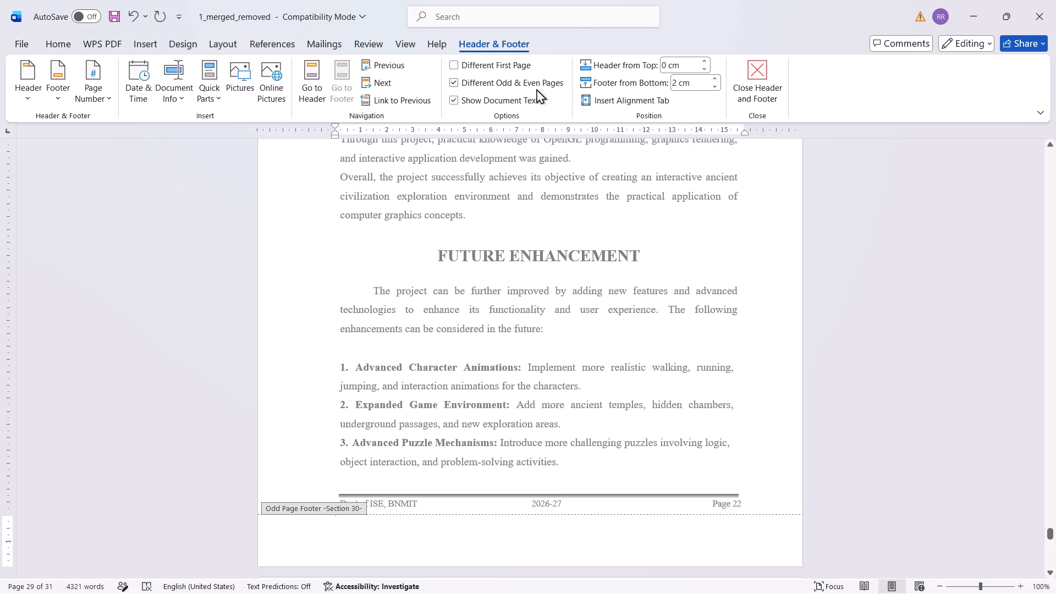
Set the distance from the bottom of section 31's even page footer to 2 cm.
click(392, 84)
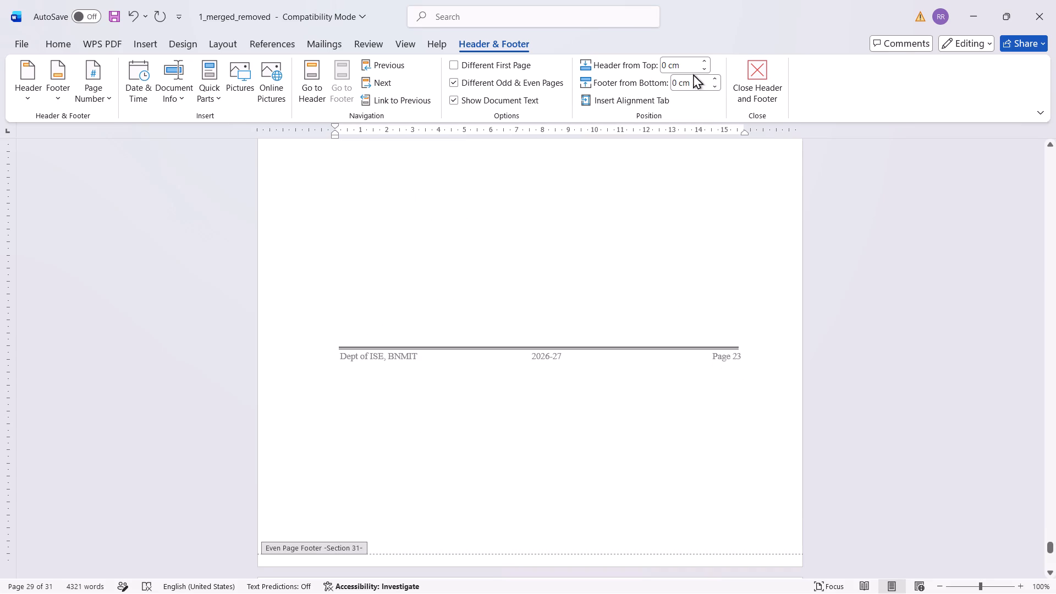
click(714, 75)
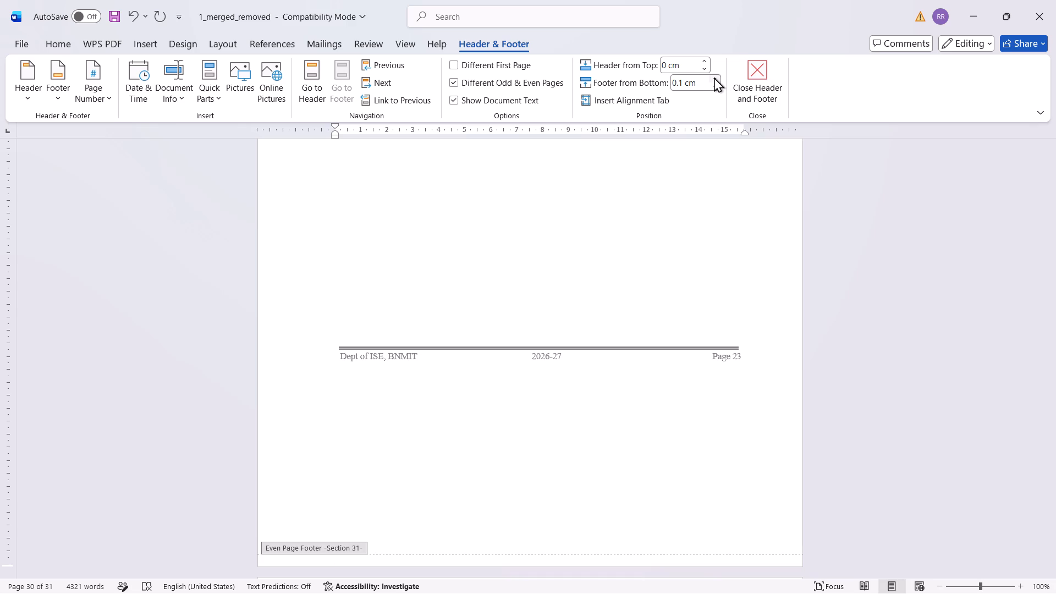
triple_click(714, 77)
click(714, 77)
triple_click(714, 77)
triple_click(714, 77)
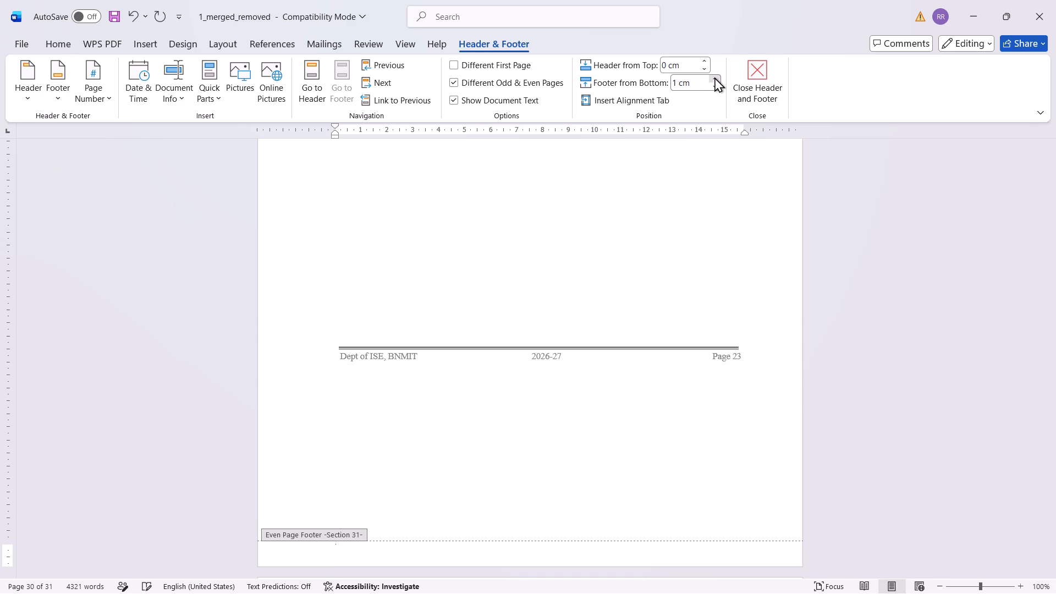
triple_click(714, 77)
triple_click(714, 77)
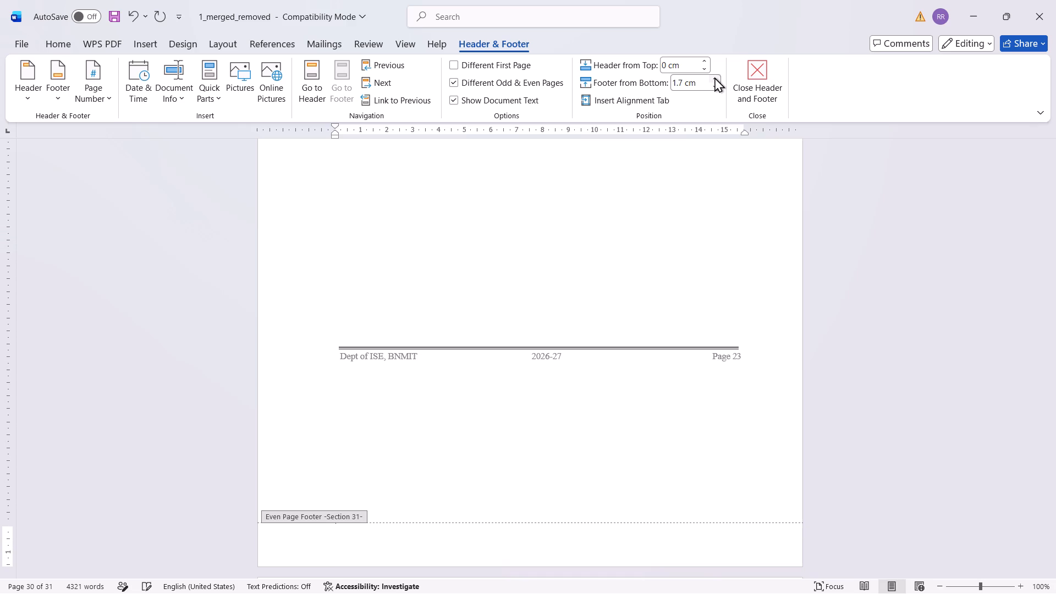
triple_click(714, 77)
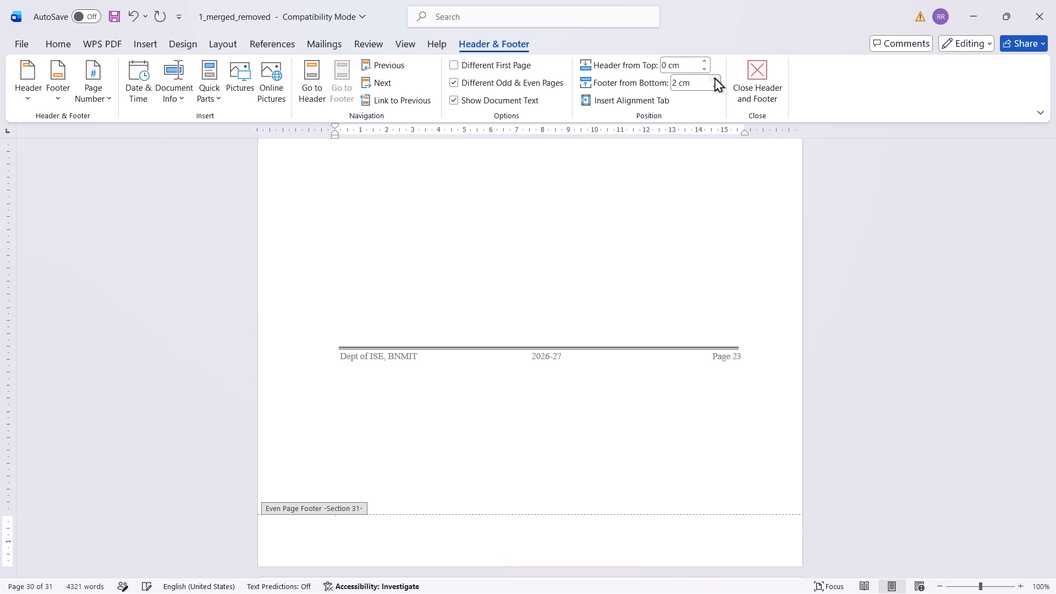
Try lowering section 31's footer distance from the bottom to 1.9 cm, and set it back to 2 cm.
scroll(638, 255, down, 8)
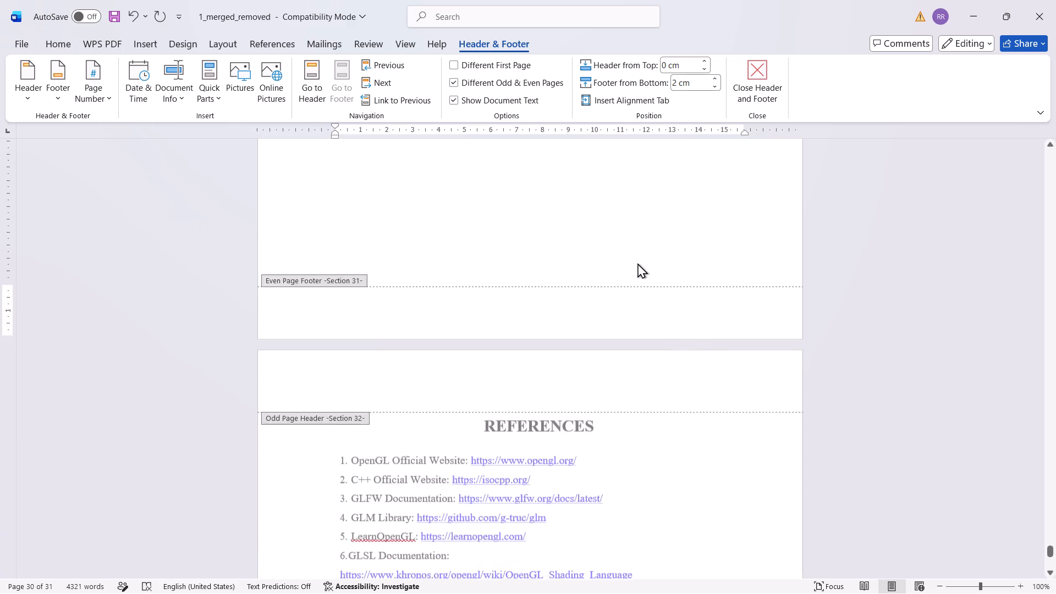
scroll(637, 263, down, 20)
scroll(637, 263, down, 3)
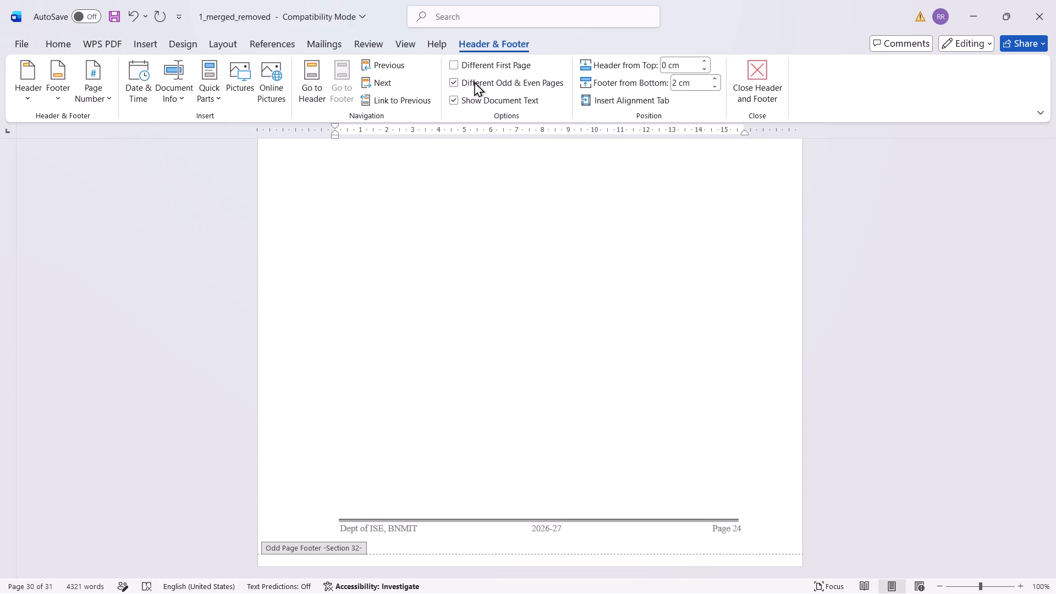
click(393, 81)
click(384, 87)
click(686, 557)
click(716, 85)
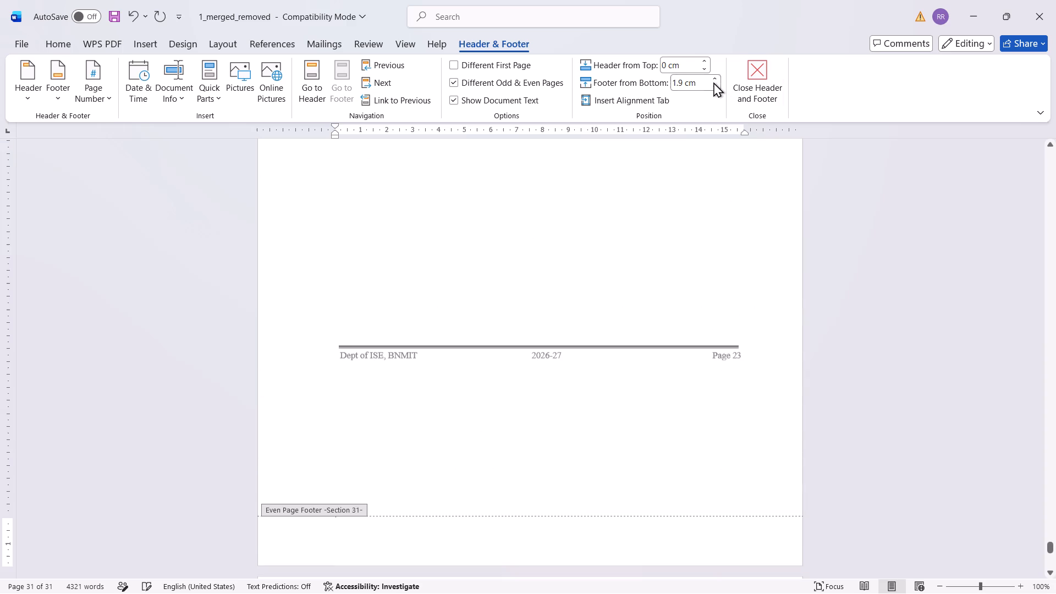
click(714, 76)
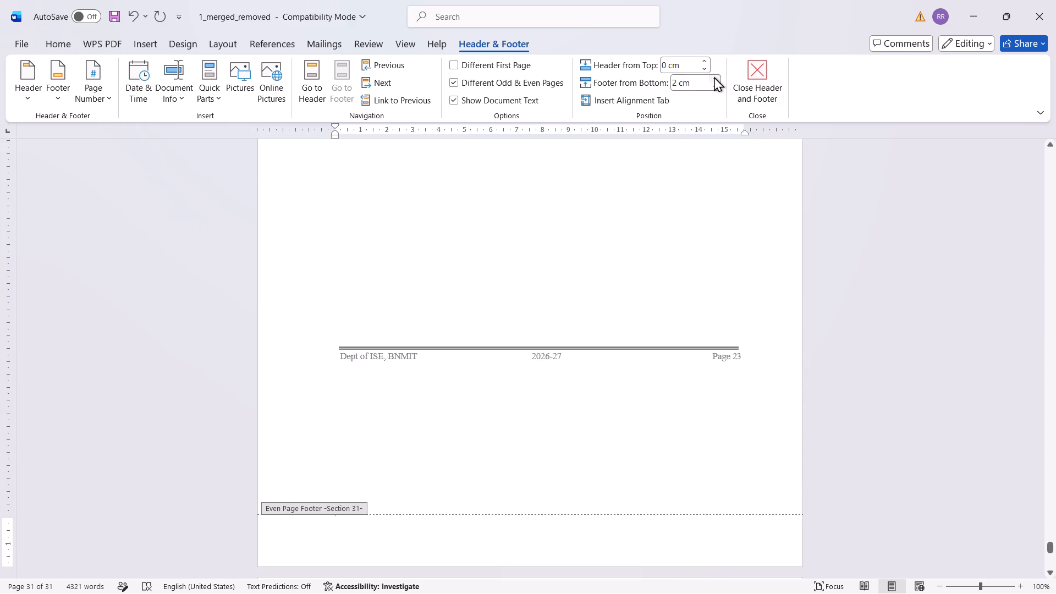
Set the distance from the bottom of section 32's odd page footer to 2 cm.
click(403, 83)
click(365, 79)
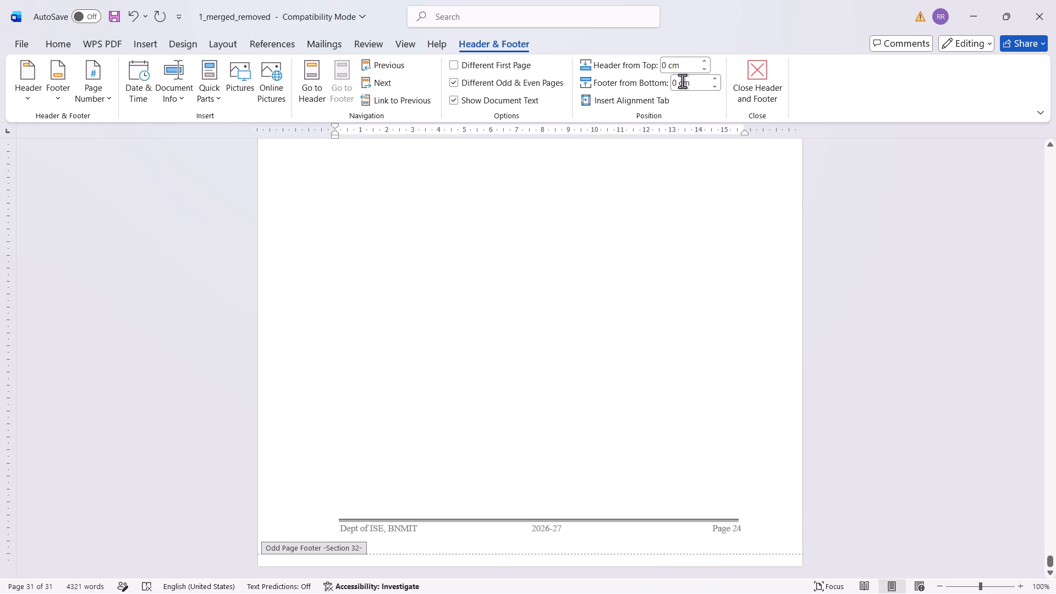
triple_click(716, 76)
triple_click(716, 76)
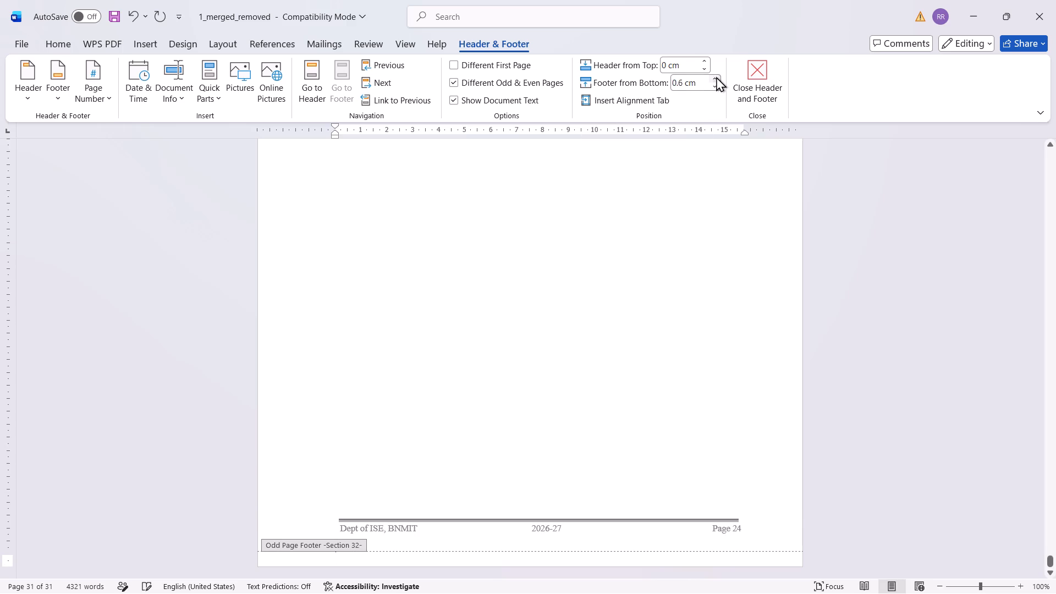
triple_click(716, 76)
triple_click(716, 76)
click(716, 76)
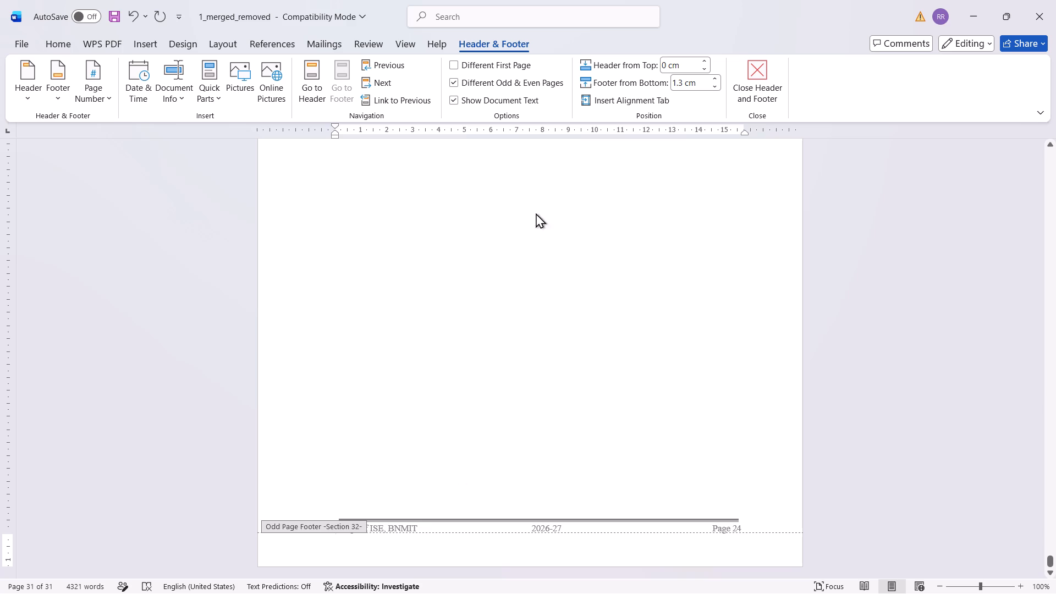
triple_click(716, 76)
double_click(716, 76)
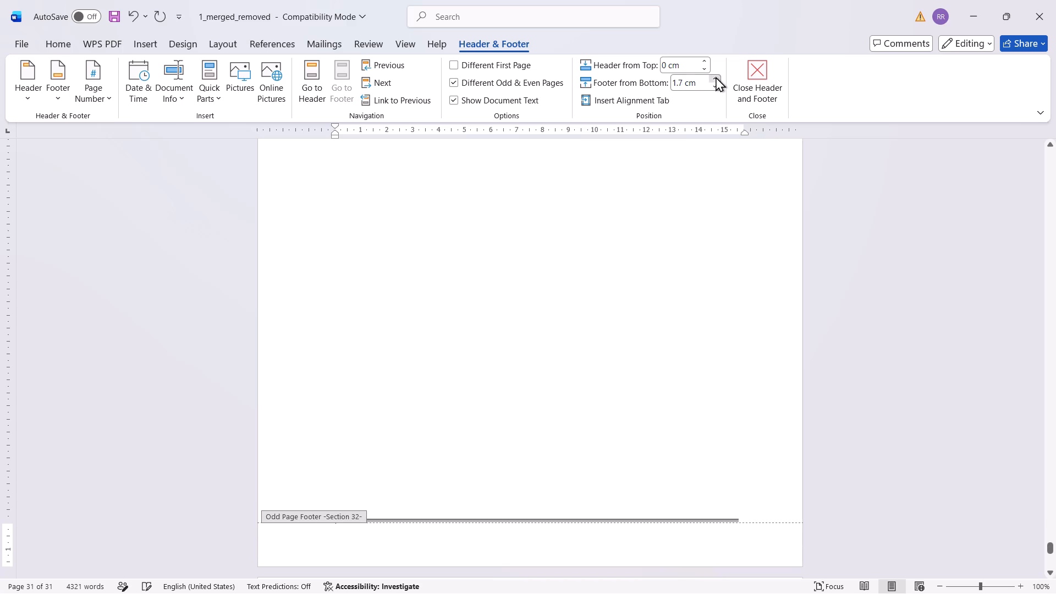
double_click(716, 76)
double_click(643, 294)
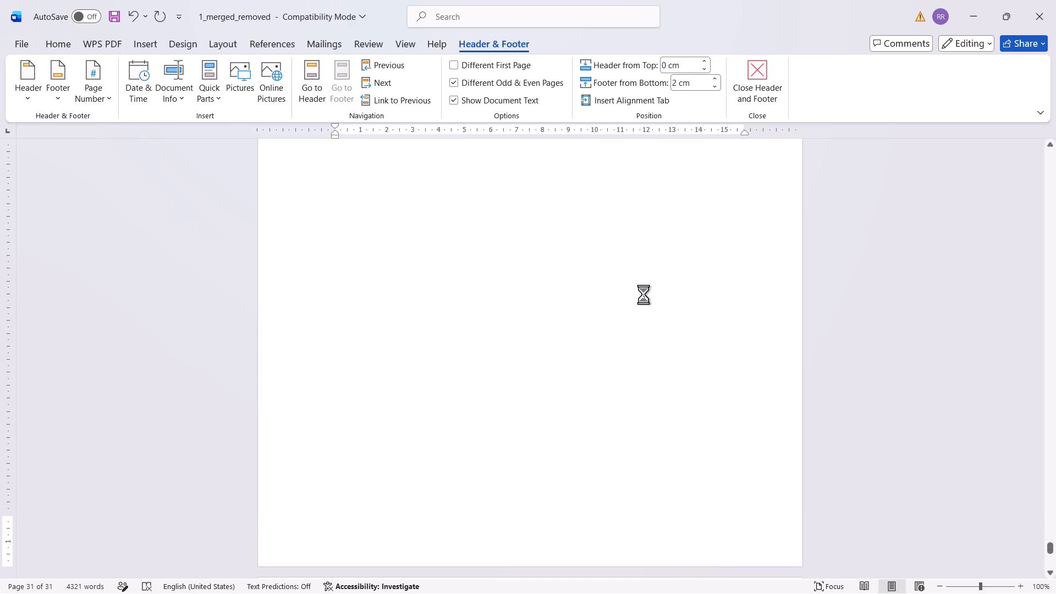
Delete the surplus empty lines above the Page 24 footer text on the References page.
click(586, 359)
key(BackSpace)
key(BackSpace)
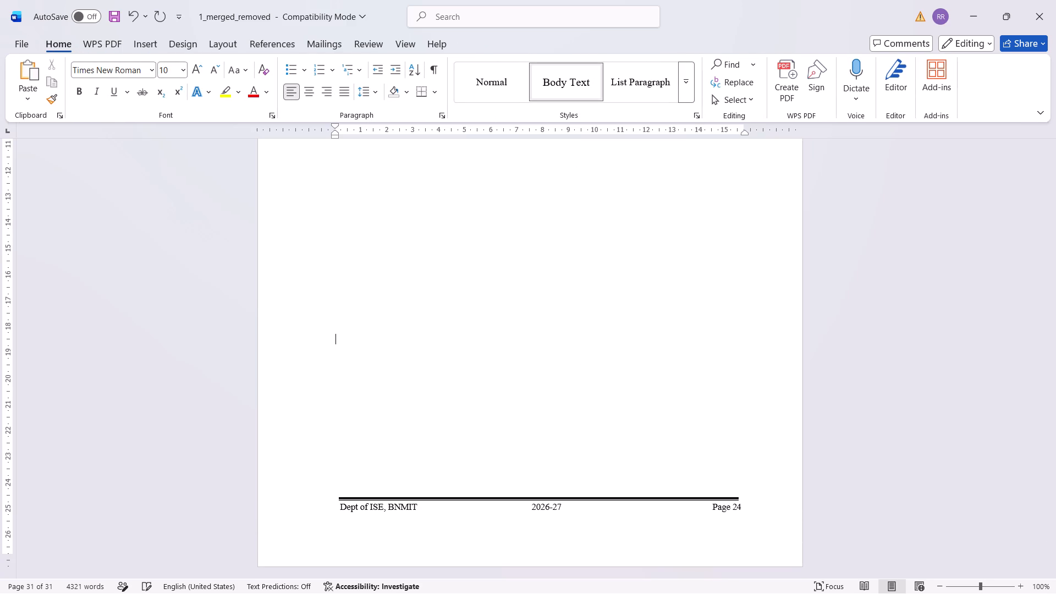
key(BackSpace)
key(BackSpace)
key(BackSpace)
key(BackSpace)
scroll(604, 355, down, 4)
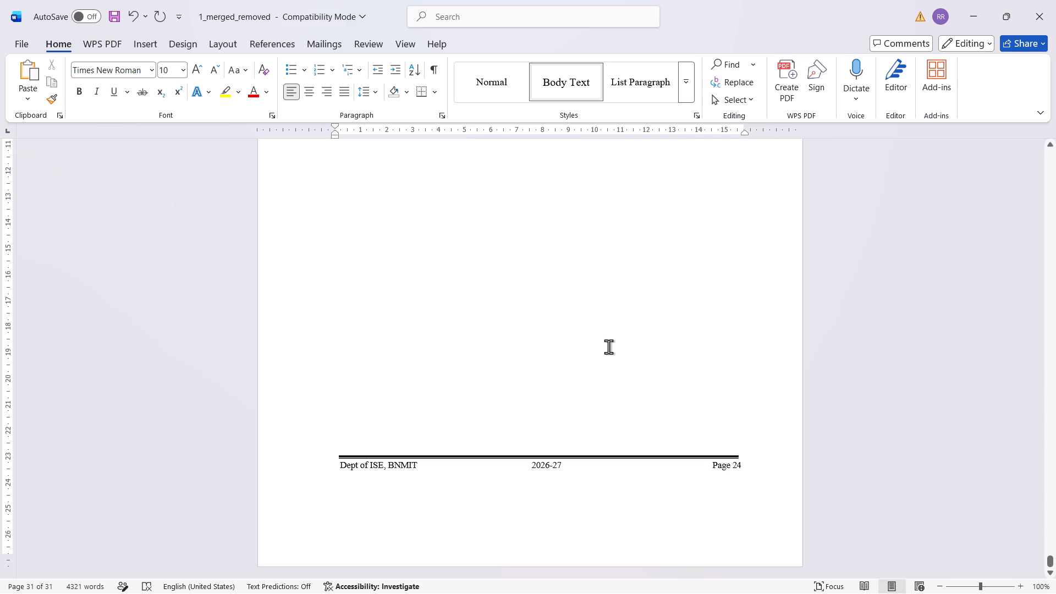
scroll(608, 346, down, 1)
Copy the double line above the Page 24 footer text and paste it into section 32's odd page footer.
click(727, 455)
key(ctrl+c)
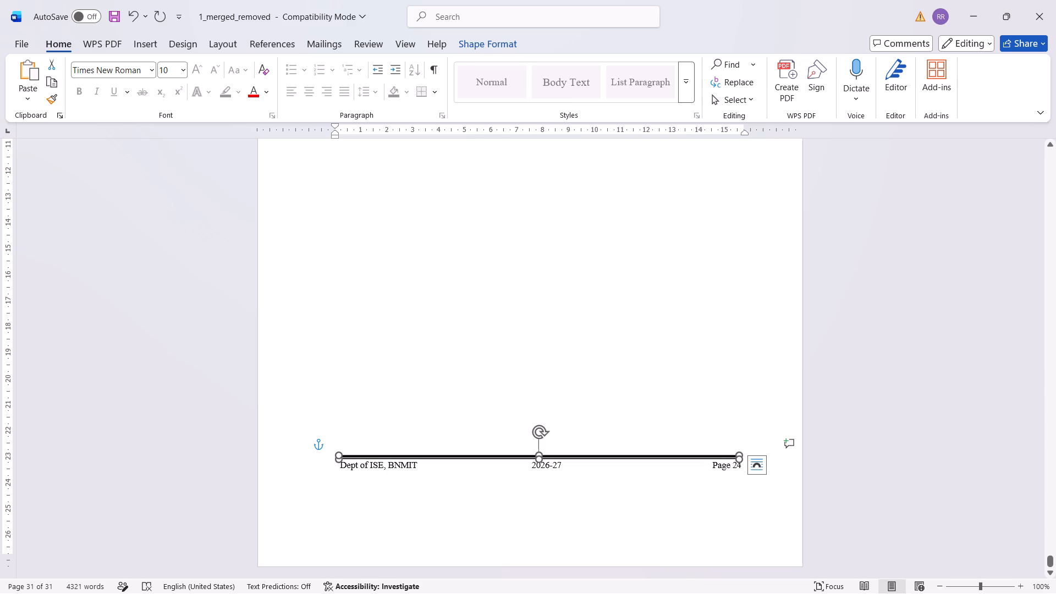
double_click(661, 549)
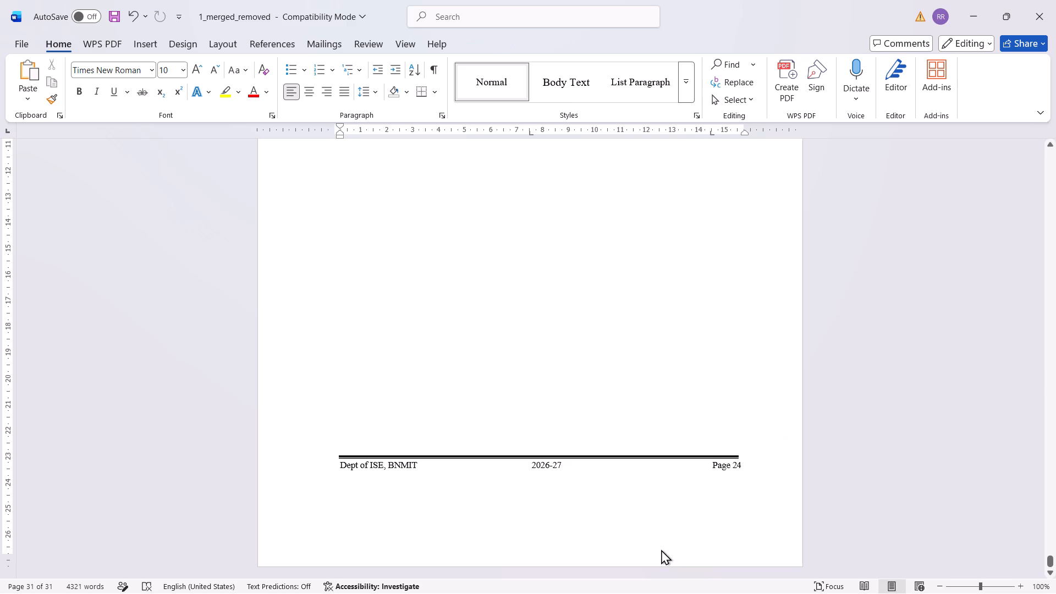
click(611, 540)
key(ctrl+v)
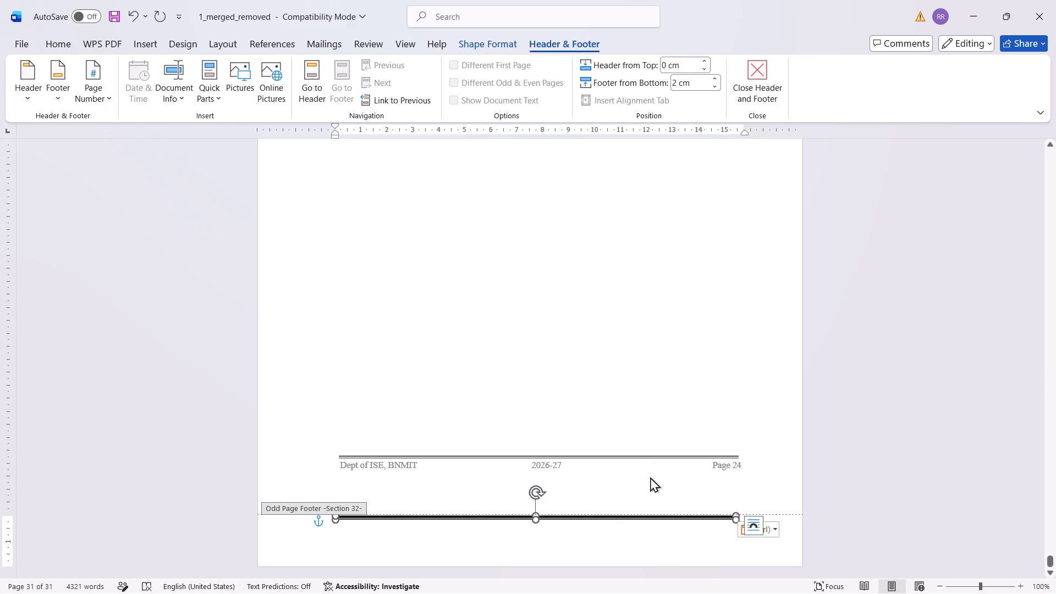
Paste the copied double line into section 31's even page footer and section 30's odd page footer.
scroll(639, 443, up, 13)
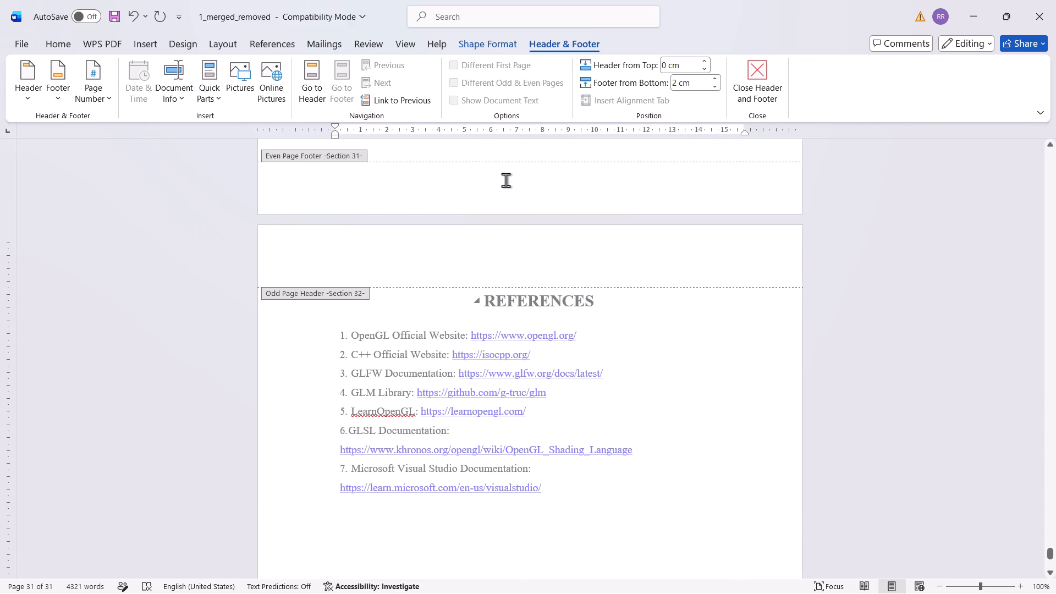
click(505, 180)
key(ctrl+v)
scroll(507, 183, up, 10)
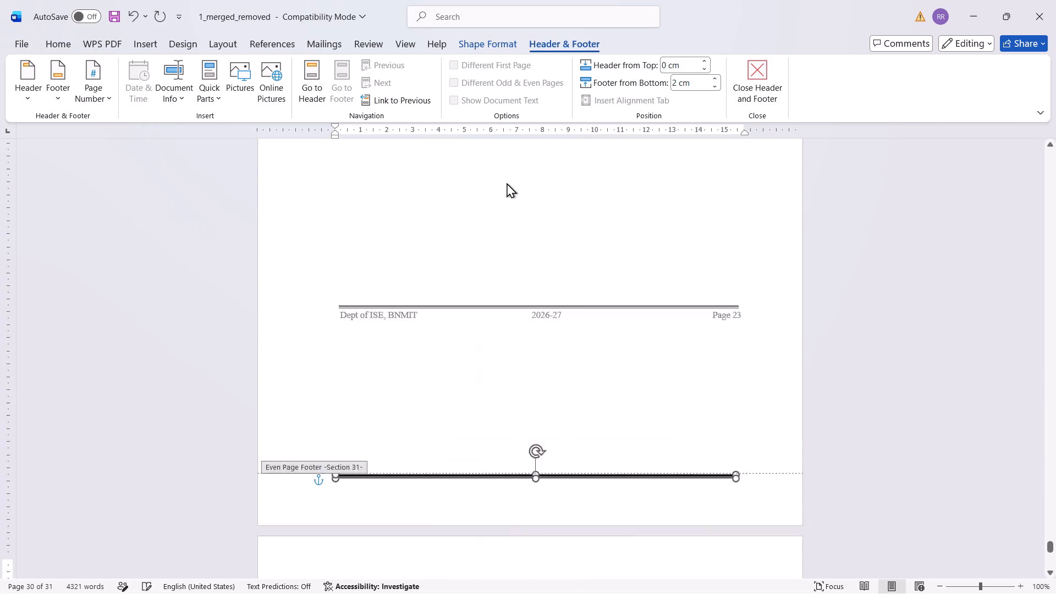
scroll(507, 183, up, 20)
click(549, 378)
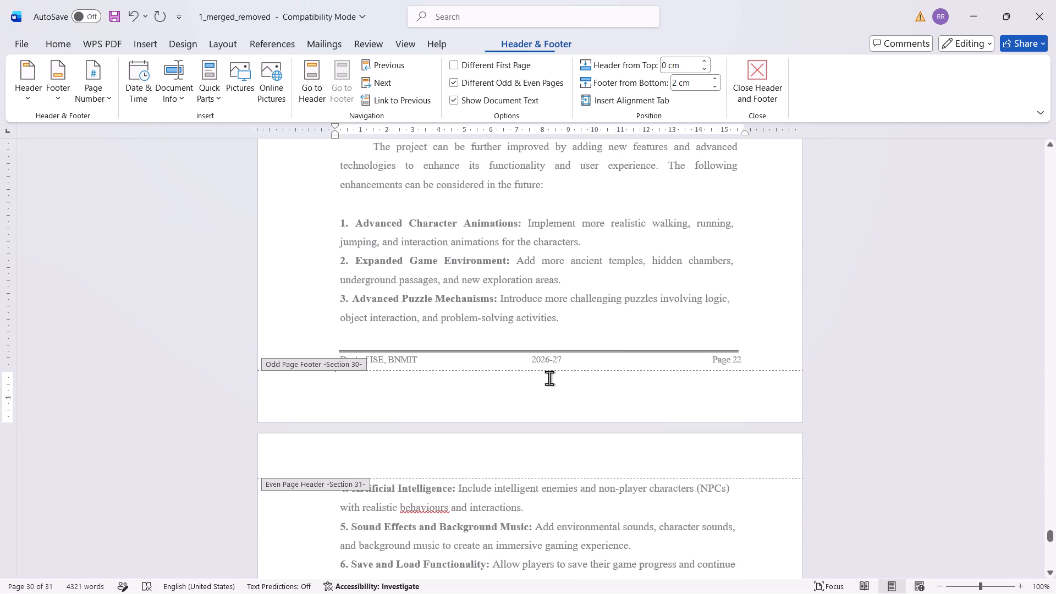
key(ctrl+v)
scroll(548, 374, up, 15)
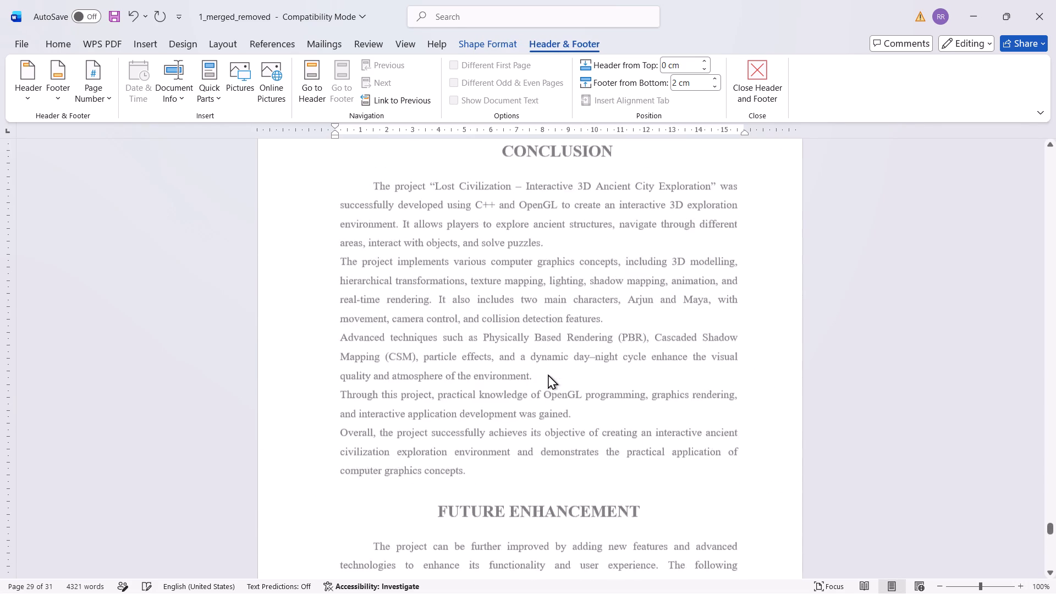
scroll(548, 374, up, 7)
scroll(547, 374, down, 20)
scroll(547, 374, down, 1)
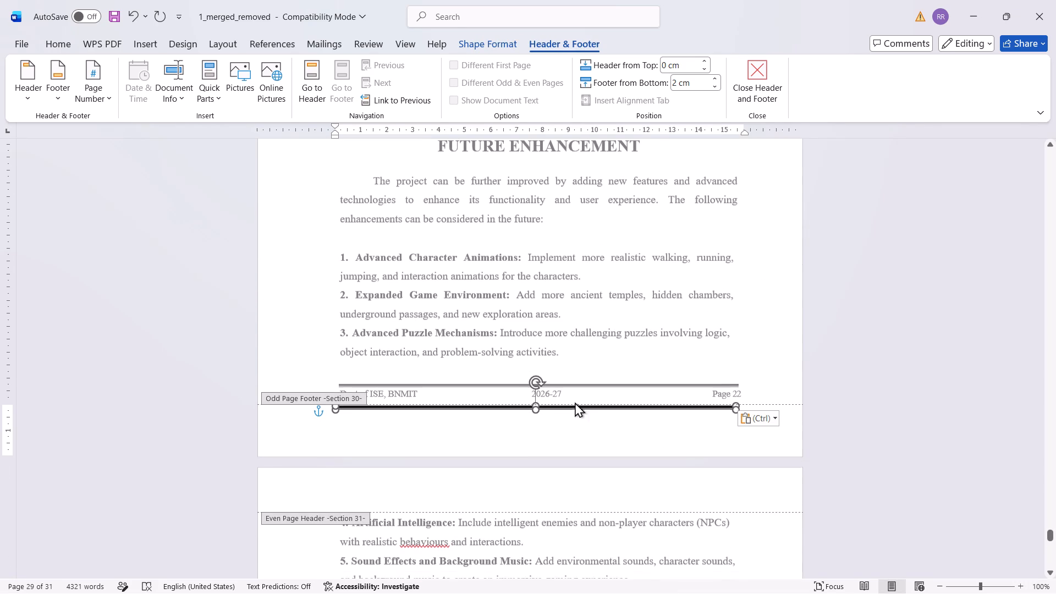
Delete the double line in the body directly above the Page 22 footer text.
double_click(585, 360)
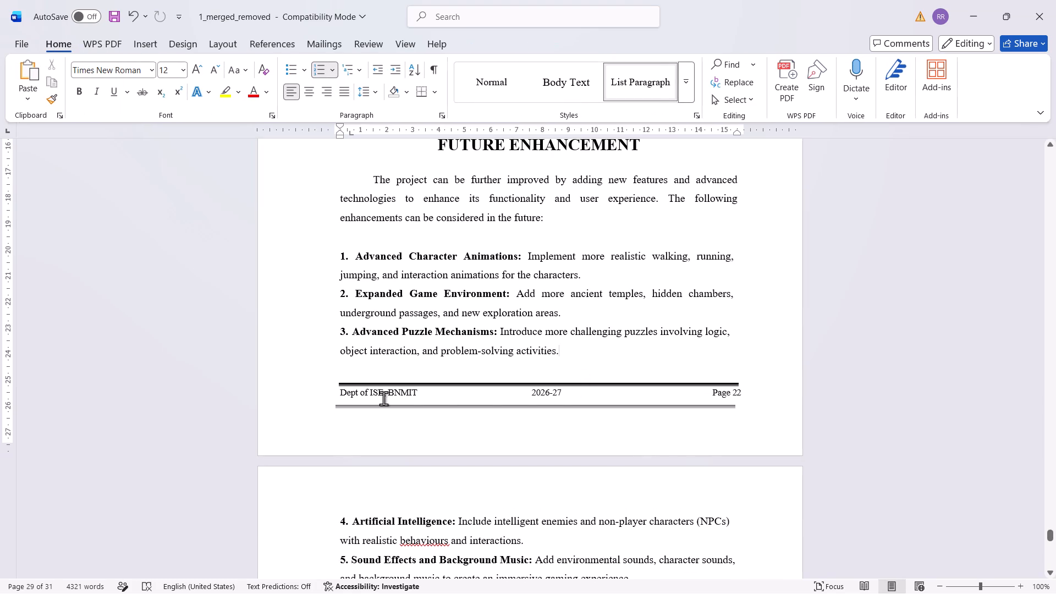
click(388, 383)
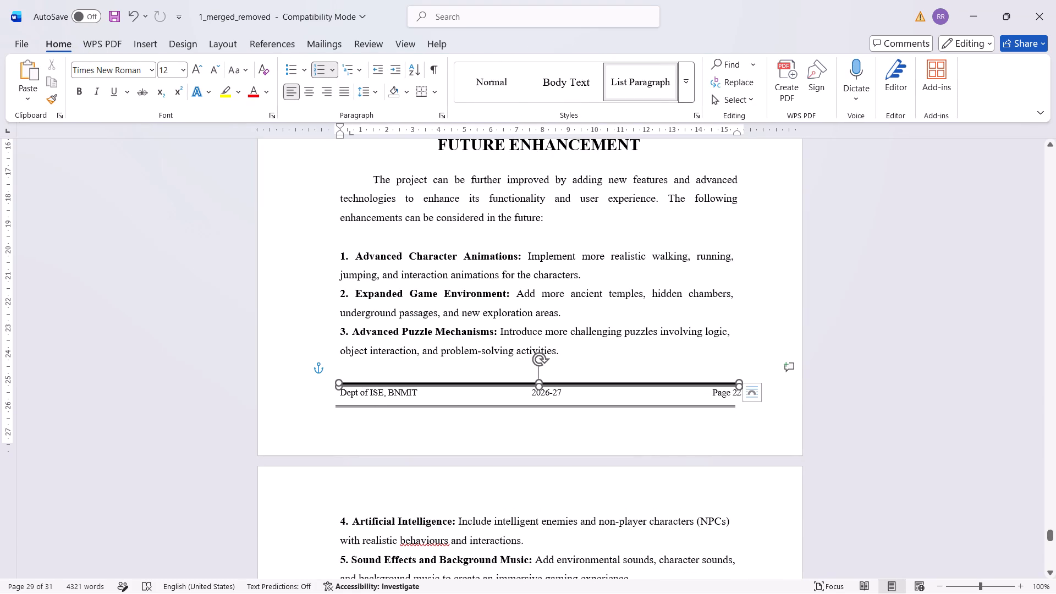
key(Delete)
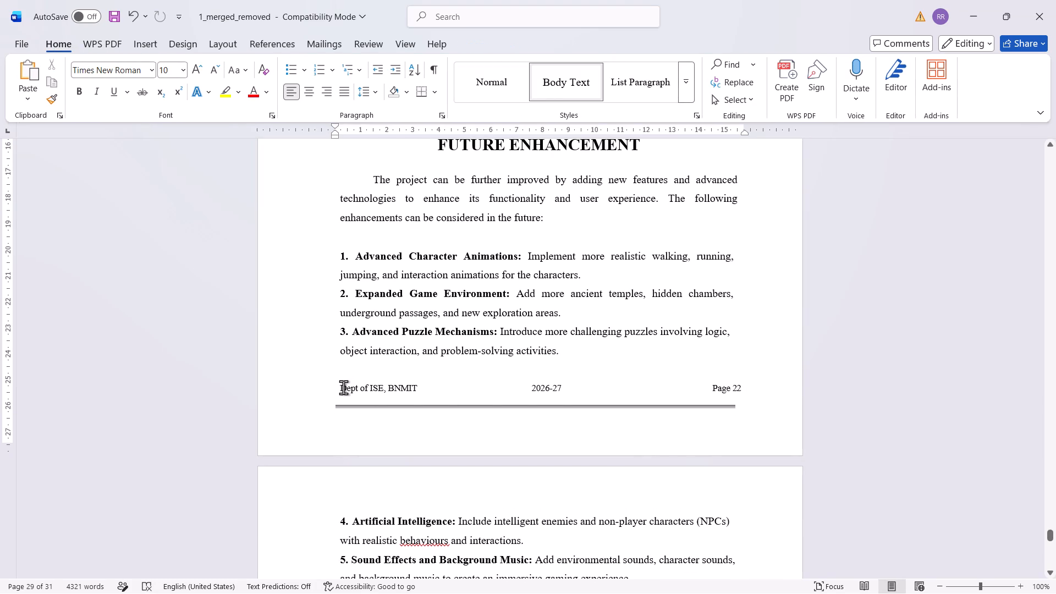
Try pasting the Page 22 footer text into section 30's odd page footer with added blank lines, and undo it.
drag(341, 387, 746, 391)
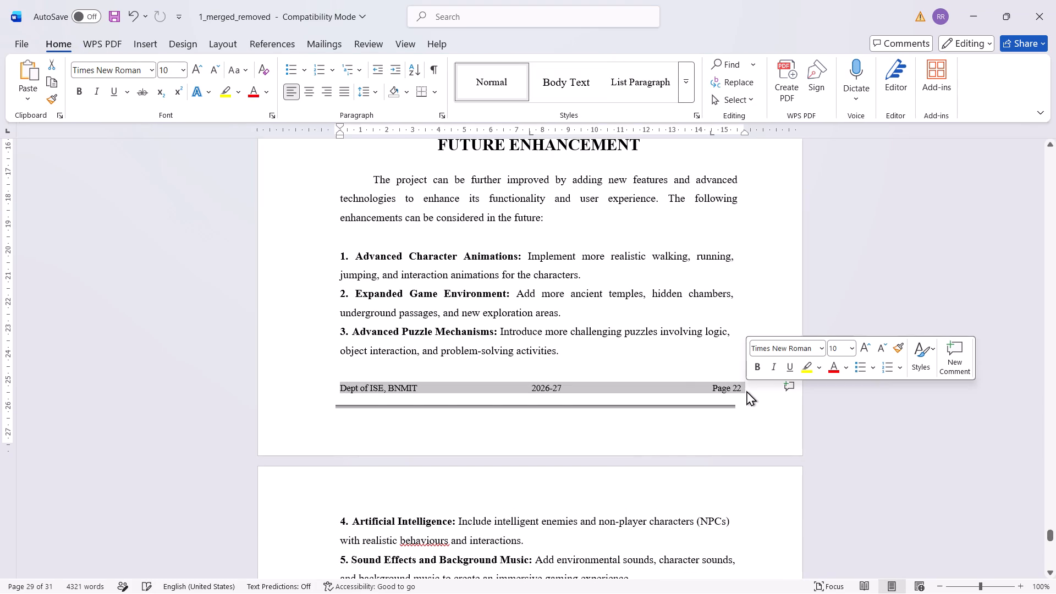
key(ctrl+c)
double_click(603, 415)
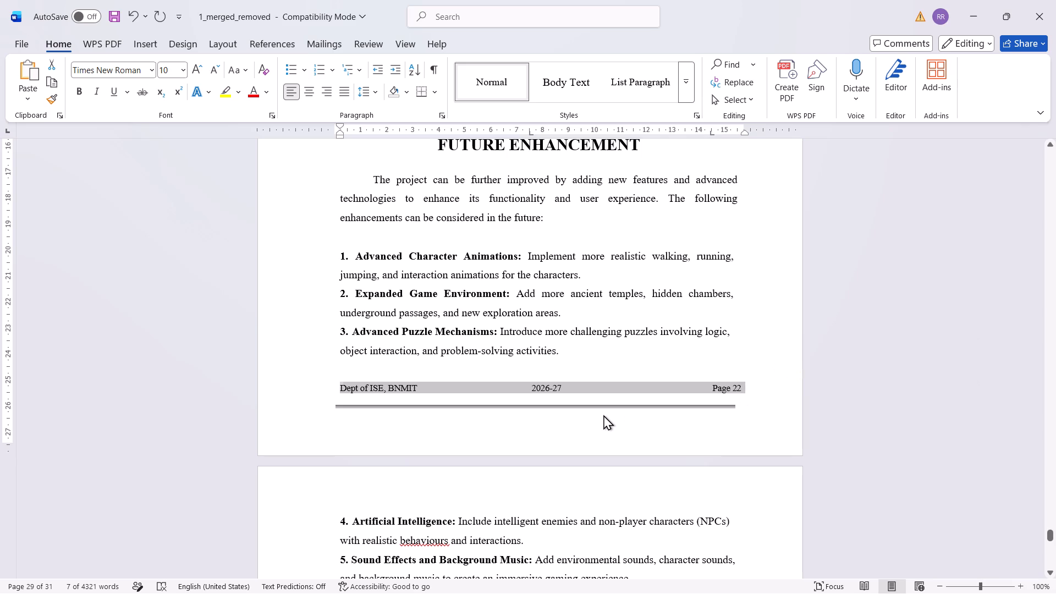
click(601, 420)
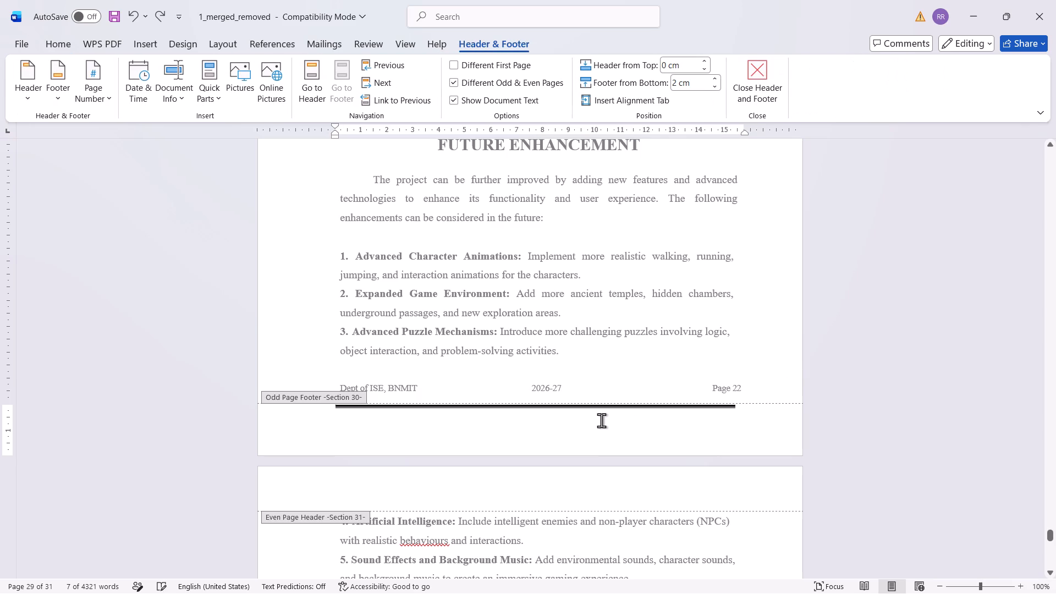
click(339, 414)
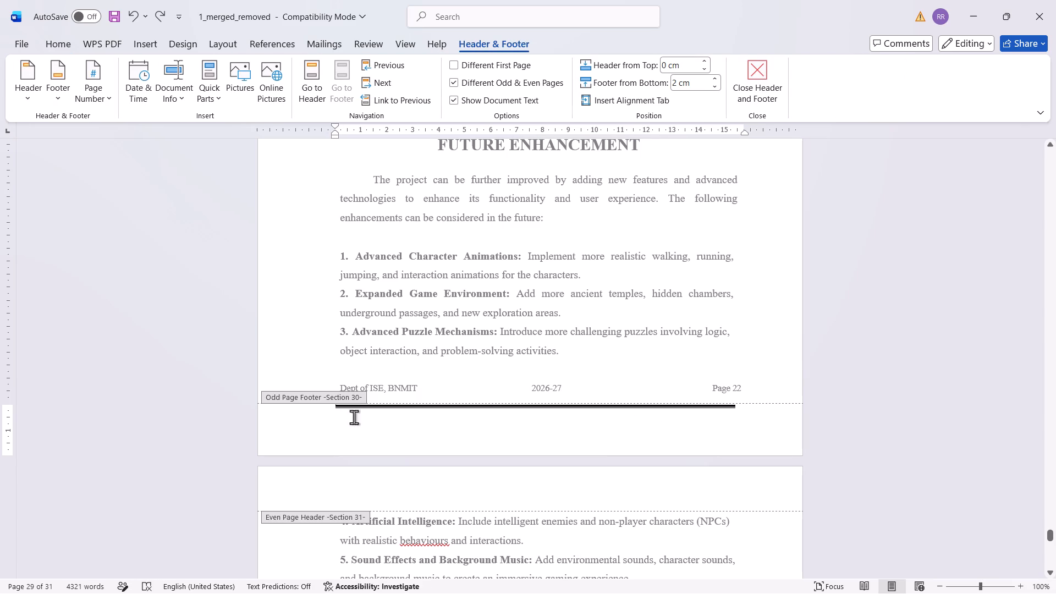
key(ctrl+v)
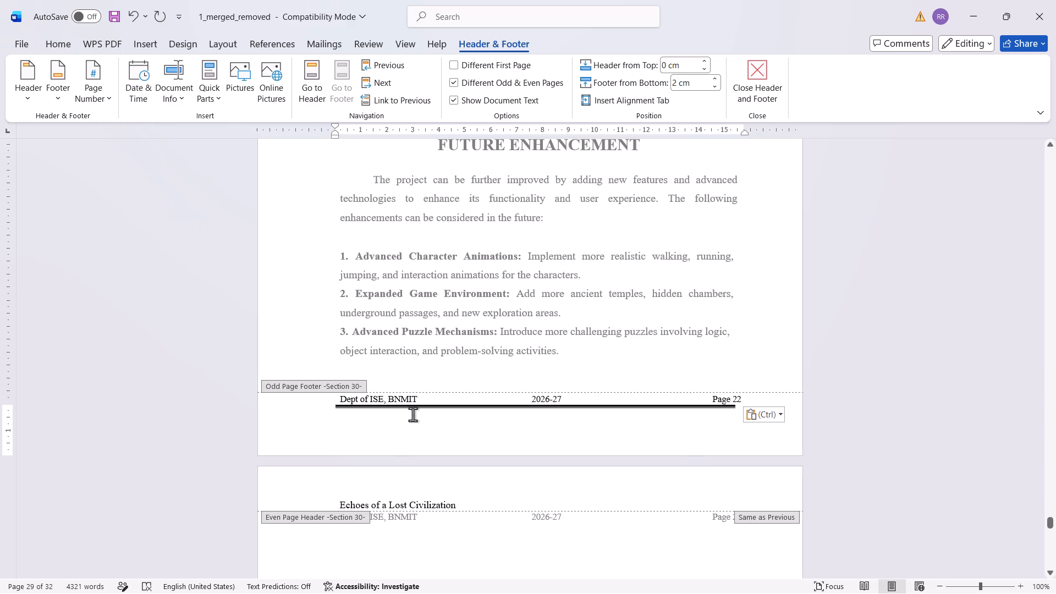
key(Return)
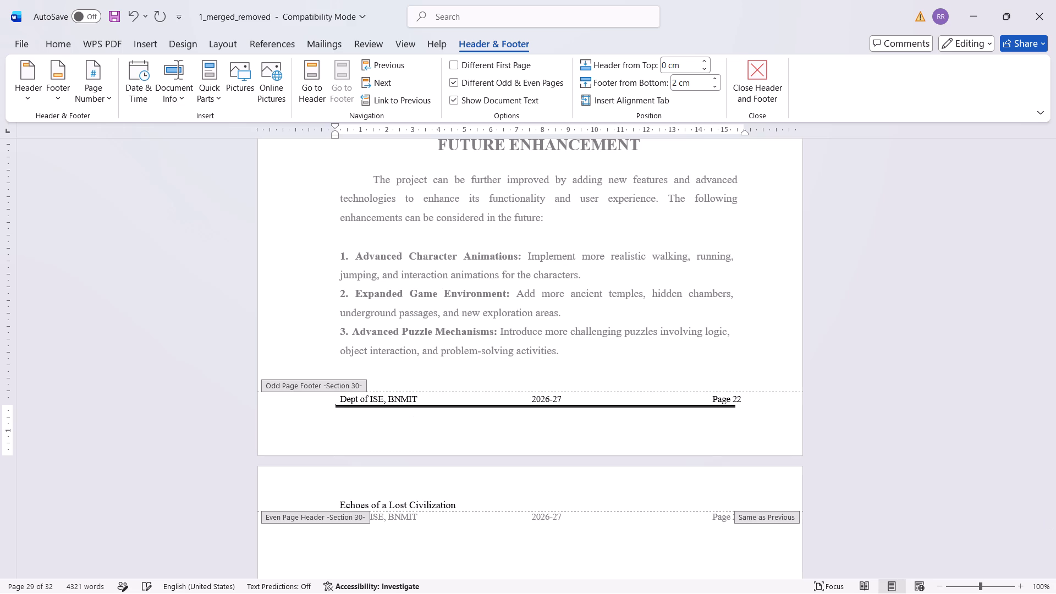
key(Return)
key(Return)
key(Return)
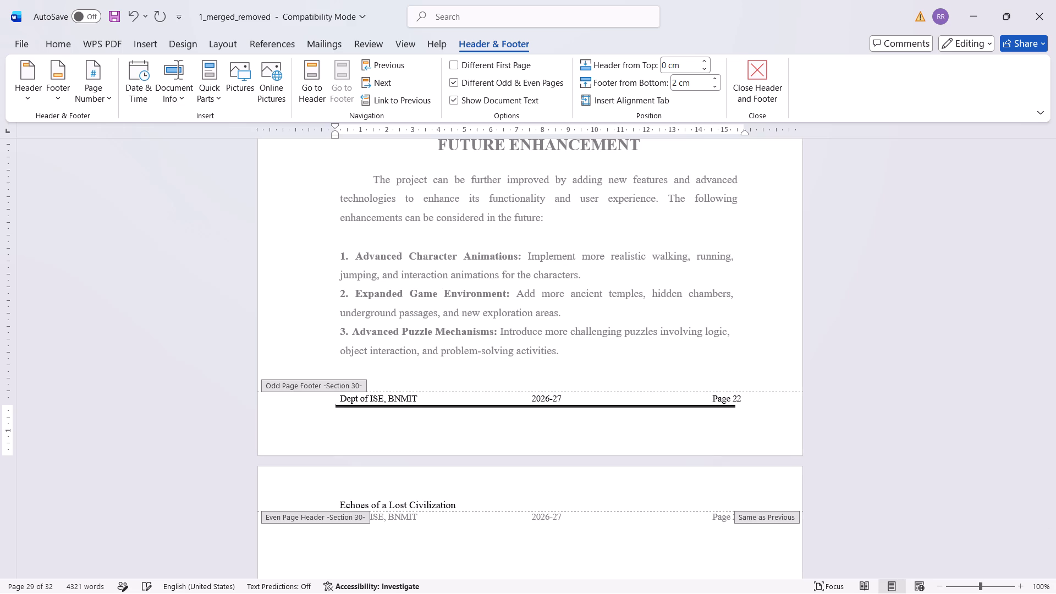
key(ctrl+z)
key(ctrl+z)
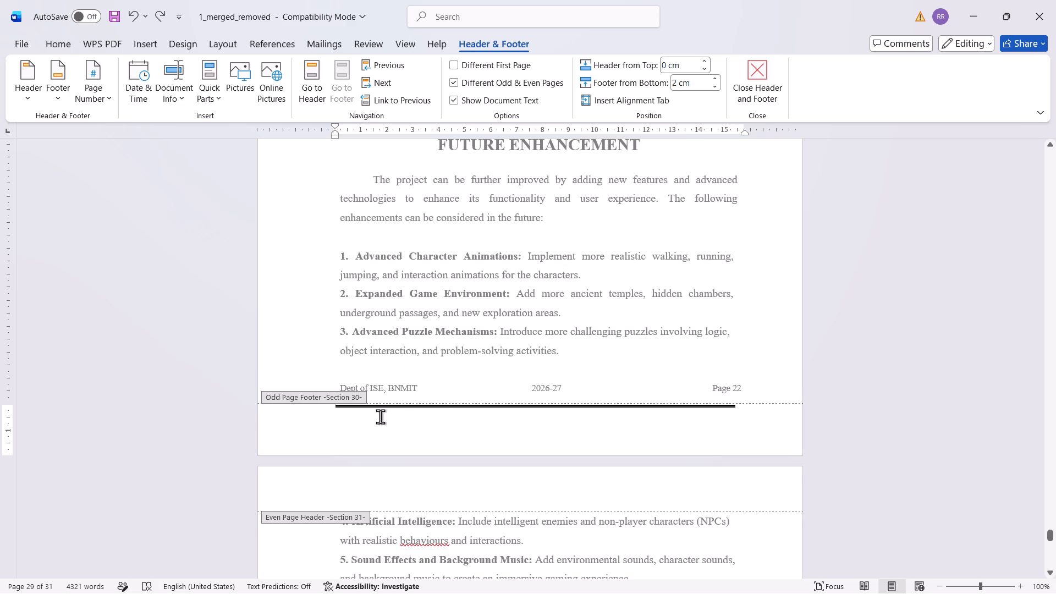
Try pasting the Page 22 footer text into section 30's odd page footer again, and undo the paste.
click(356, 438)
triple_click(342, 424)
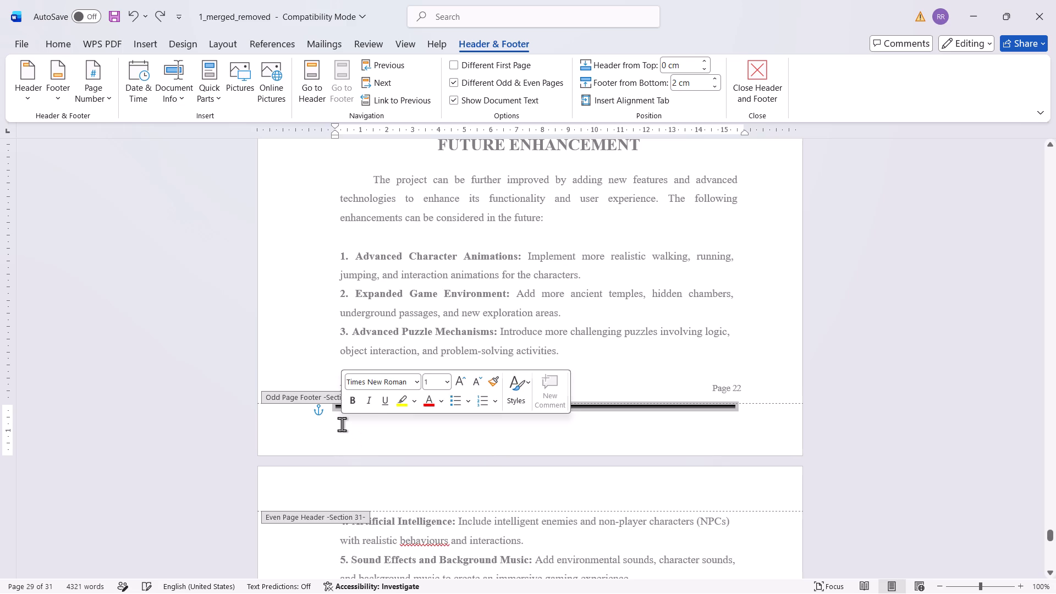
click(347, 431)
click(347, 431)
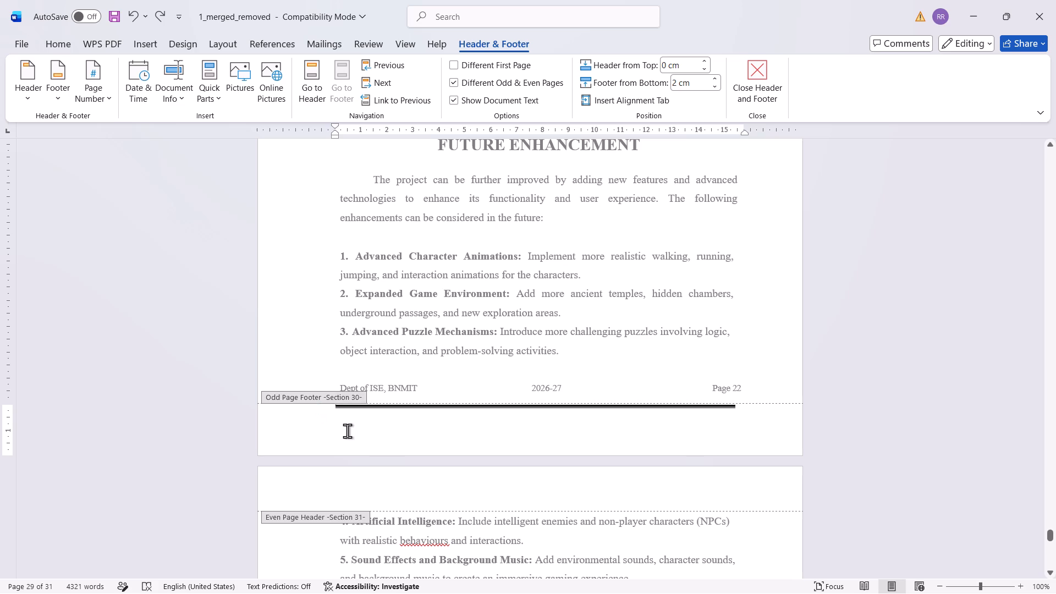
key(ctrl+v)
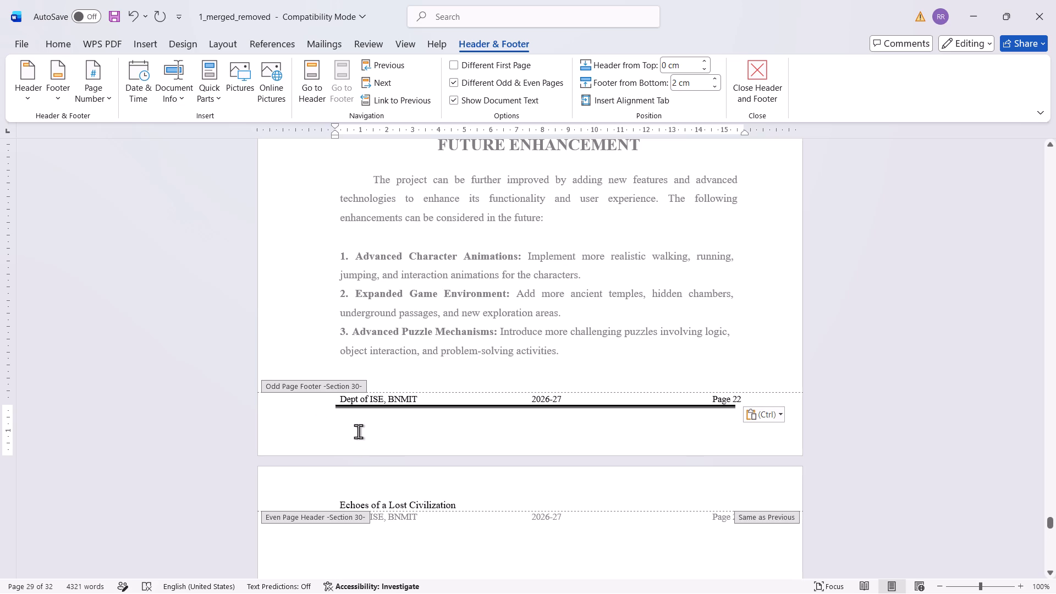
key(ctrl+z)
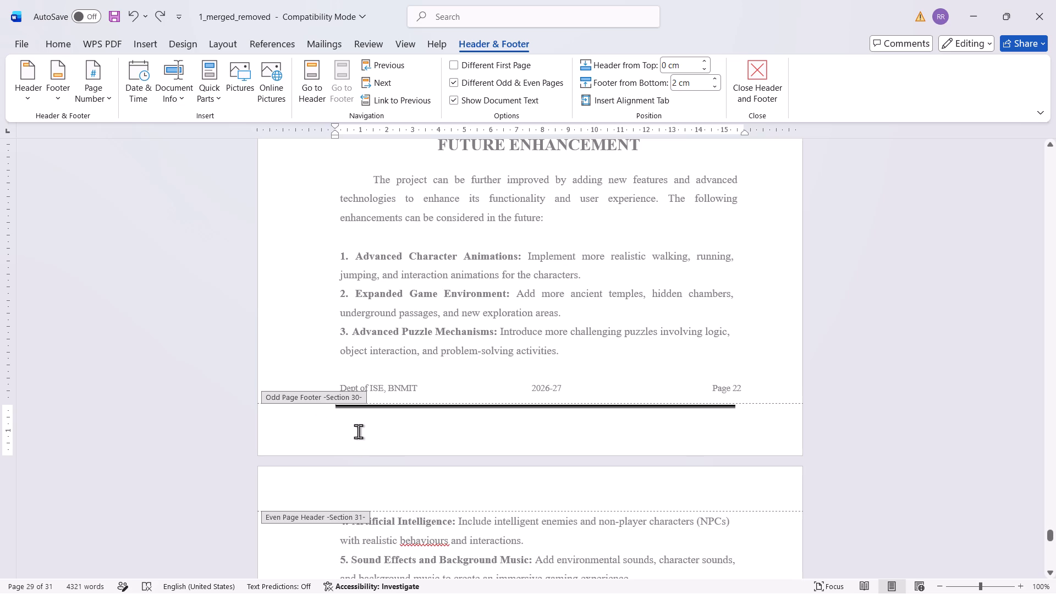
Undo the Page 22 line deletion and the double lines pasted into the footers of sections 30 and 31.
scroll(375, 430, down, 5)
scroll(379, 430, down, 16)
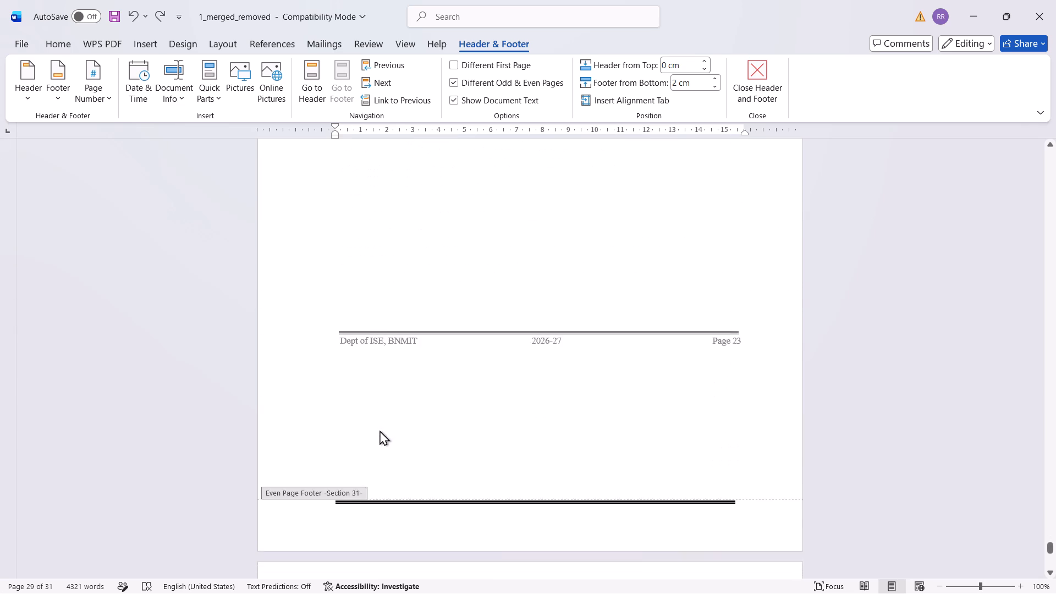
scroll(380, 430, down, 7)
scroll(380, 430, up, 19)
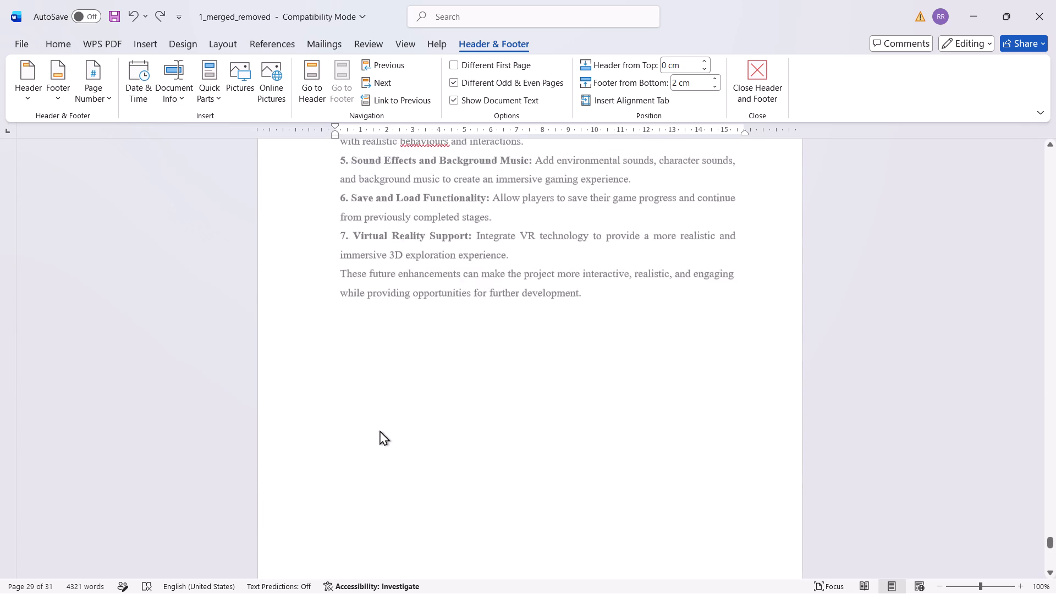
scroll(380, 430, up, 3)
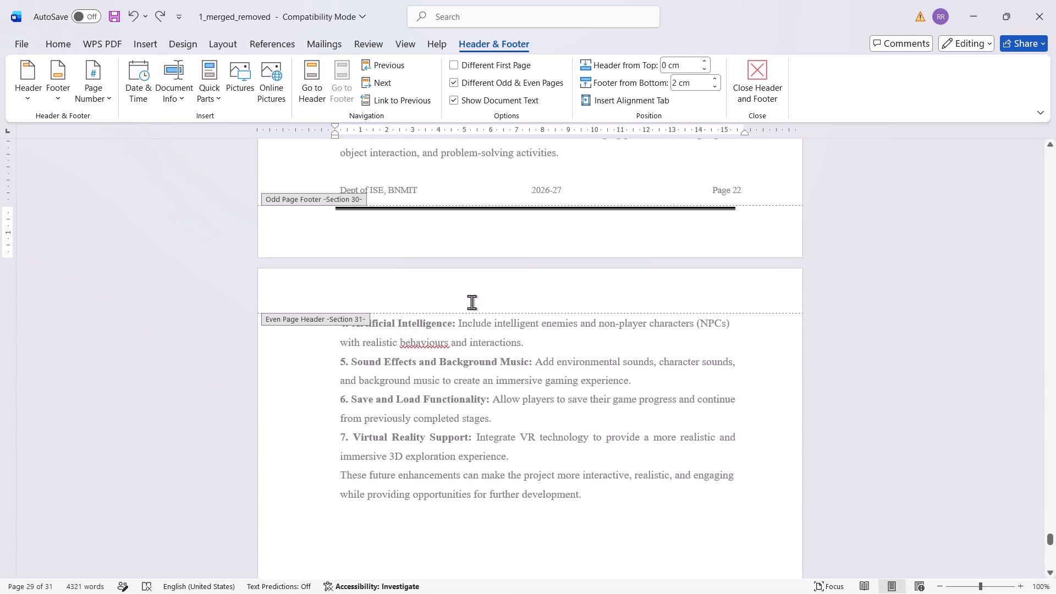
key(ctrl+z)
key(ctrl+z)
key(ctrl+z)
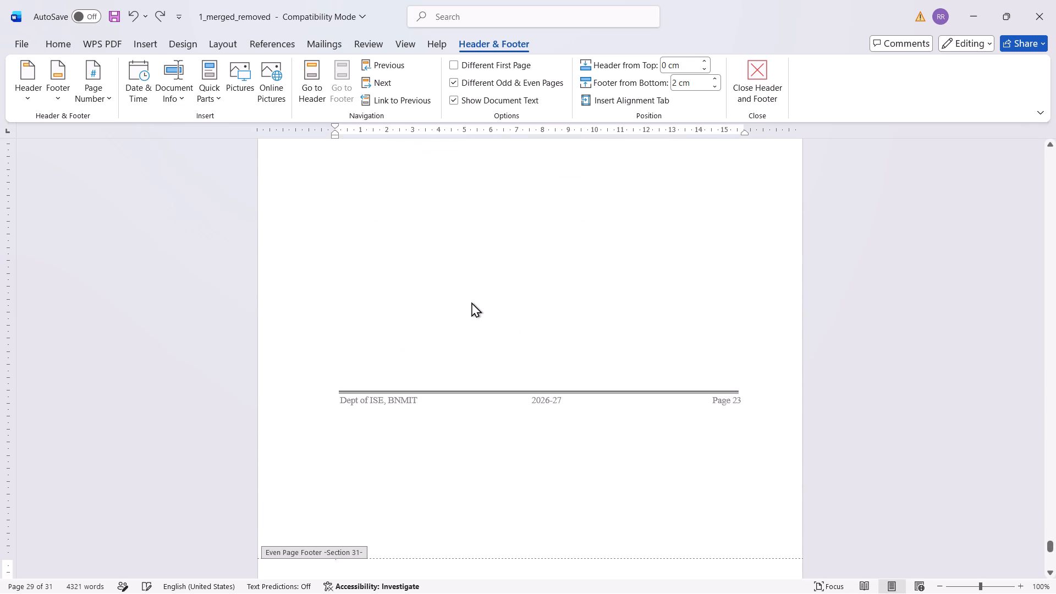
Leave footer editing and review the body layout and footers of the Chapter 6 closing page, Chapter 7 and the last page.
double_click(496, 340)
scroll(495, 340, up, 14)
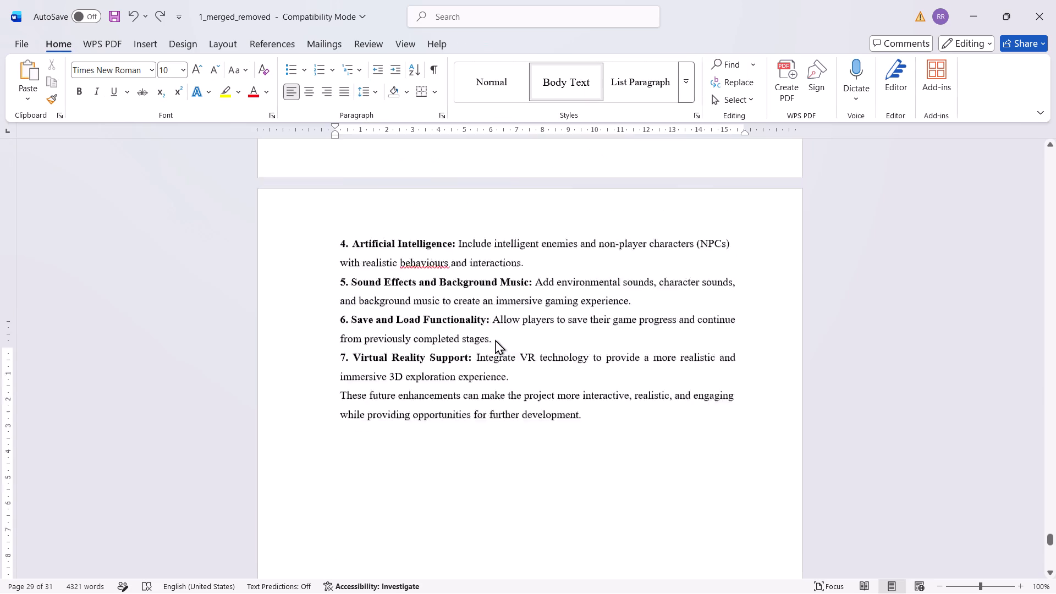
scroll(495, 339, up, 2)
scroll(494, 340, up, 20)
scroll(494, 340, up, 8)
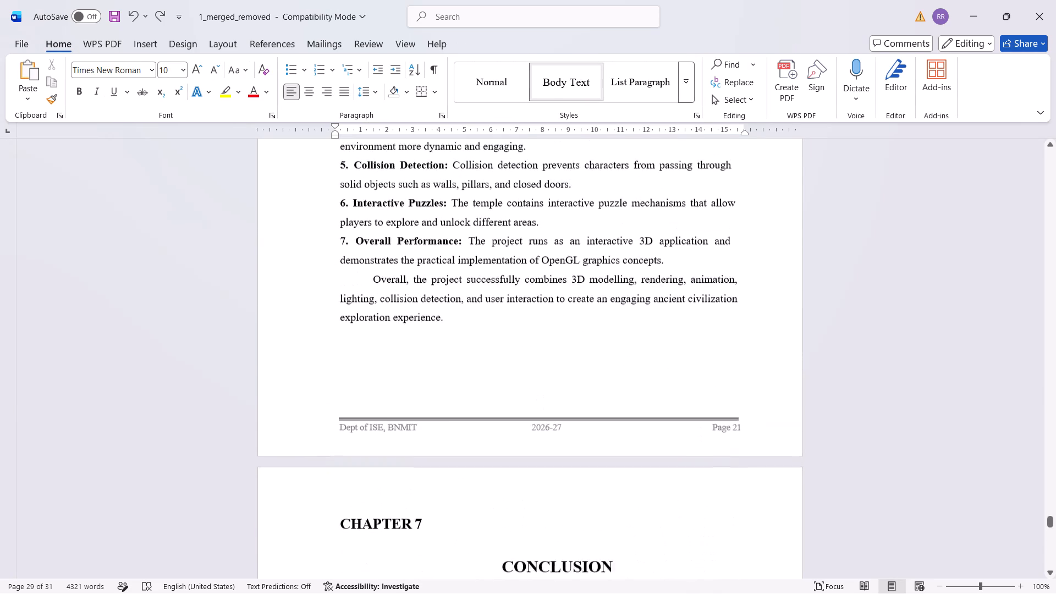
scroll(494, 340, up, 17)
scroll(494, 342, down, 20)
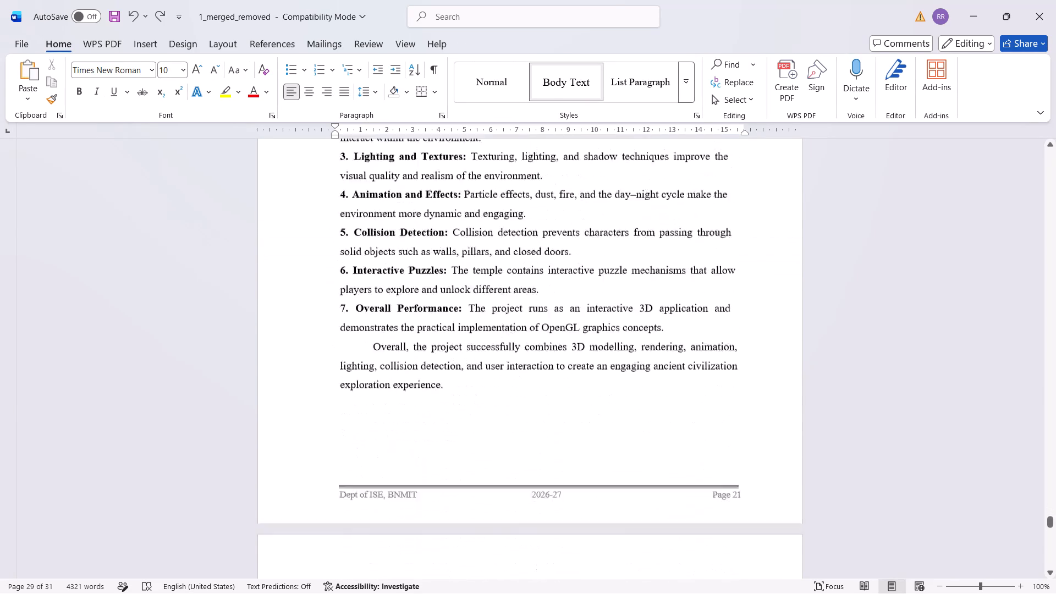
scroll(494, 342, down, 6)
scroll(468, 293, down, 18)
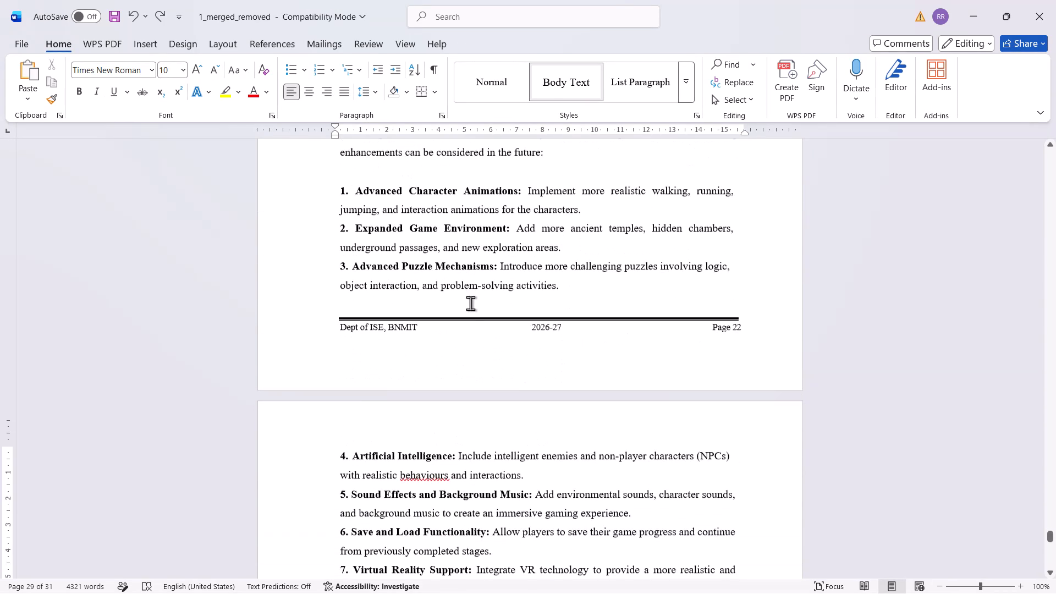
Open header editing and examine the page headers from section 31 back through the Chapter 6 sections, including section 29's header.
double_click(496, 430)
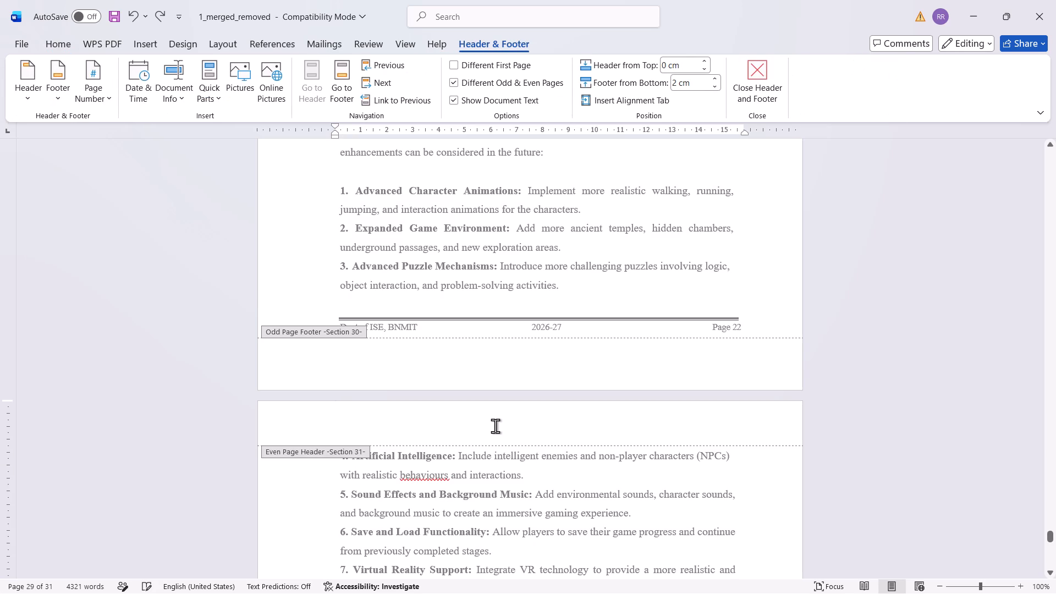
scroll(489, 405, up, 19)
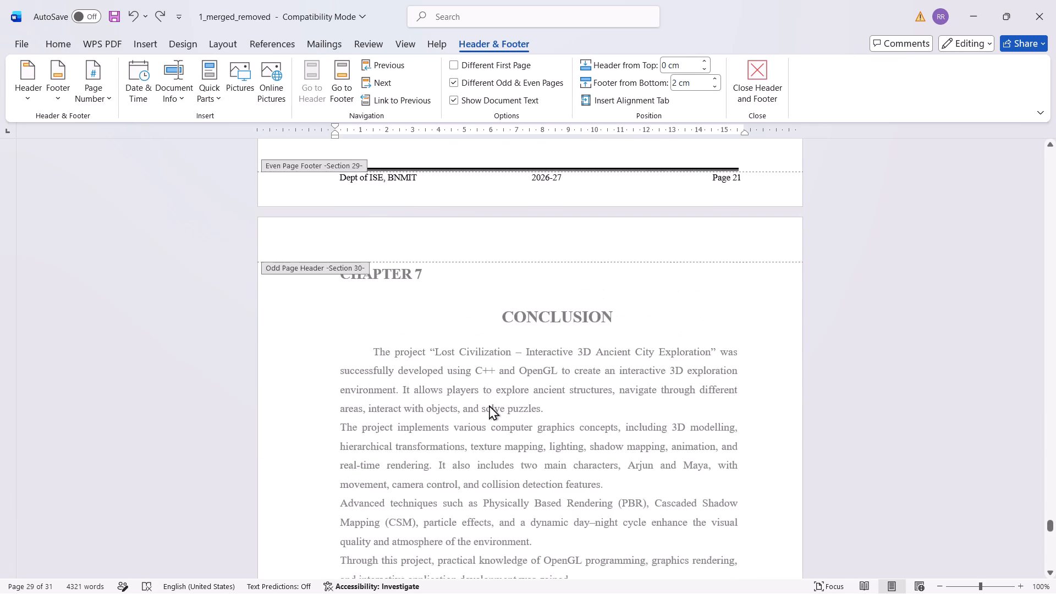
scroll(489, 405, up, 20)
scroll(489, 405, up, 3)
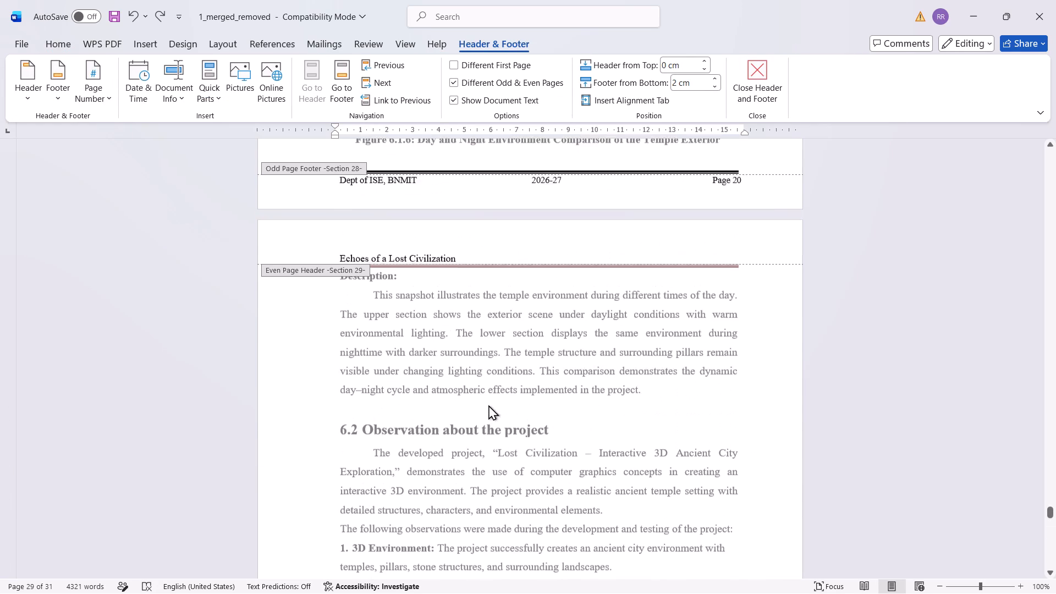
click(354, 249)
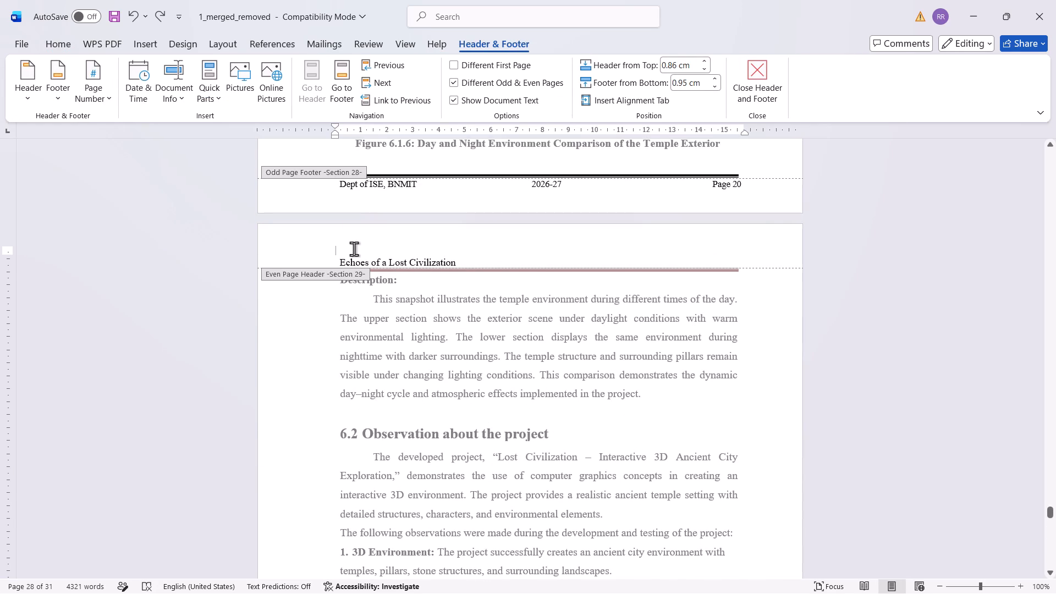
key(ctrl+a)
click(354, 249)
scroll(349, 256, up, 20)
scroll(349, 256, up, 1)
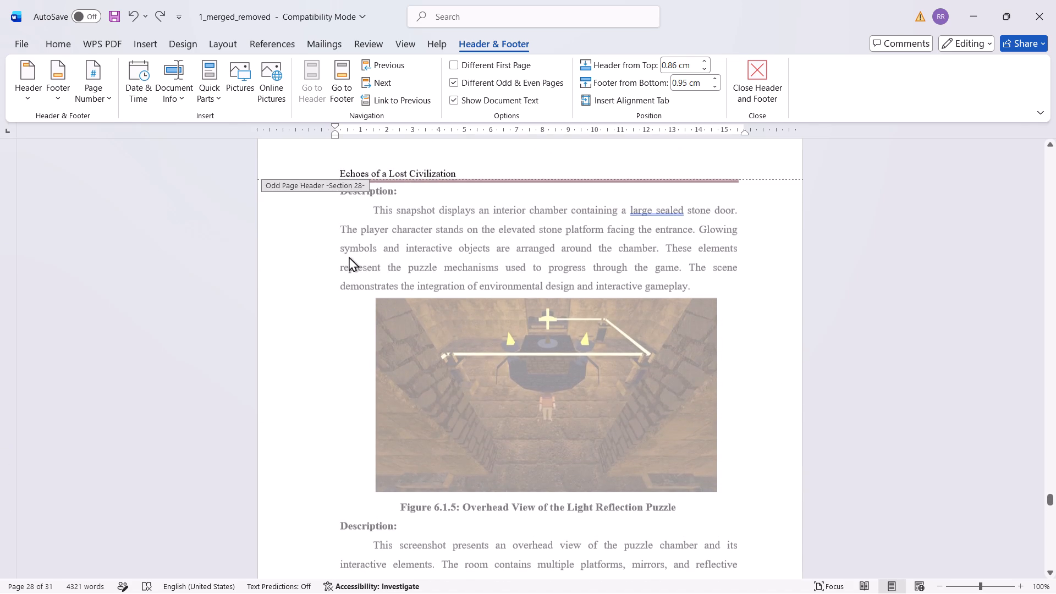
scroll(349, 256, up, 20)
scroll(349, 256, up, 5)
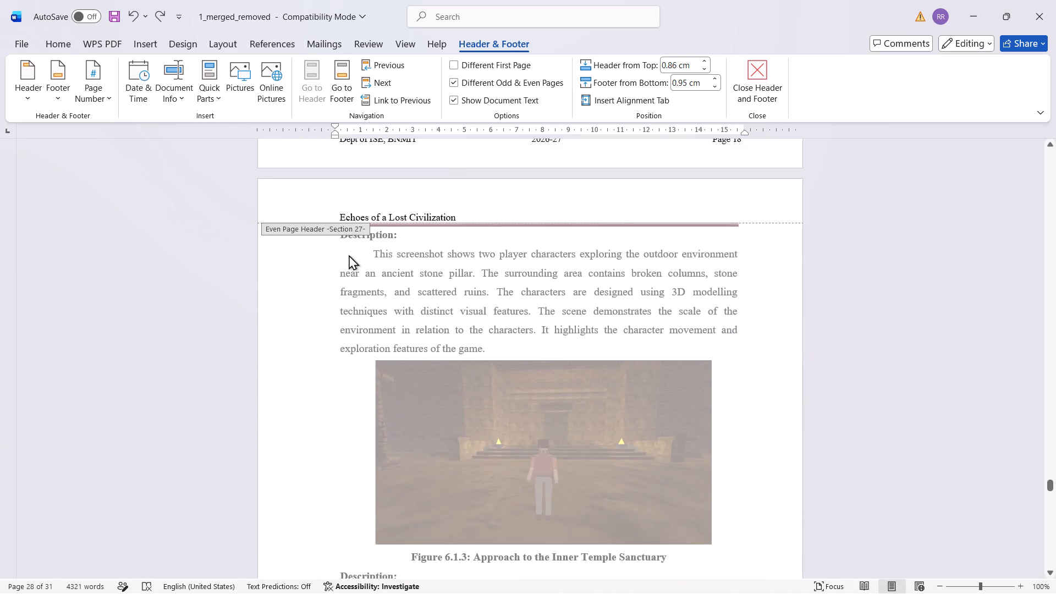
scroll(349, 255, up, 16)
scroll(349, 255, up, 8)
scroll(349, 255, up, 17)
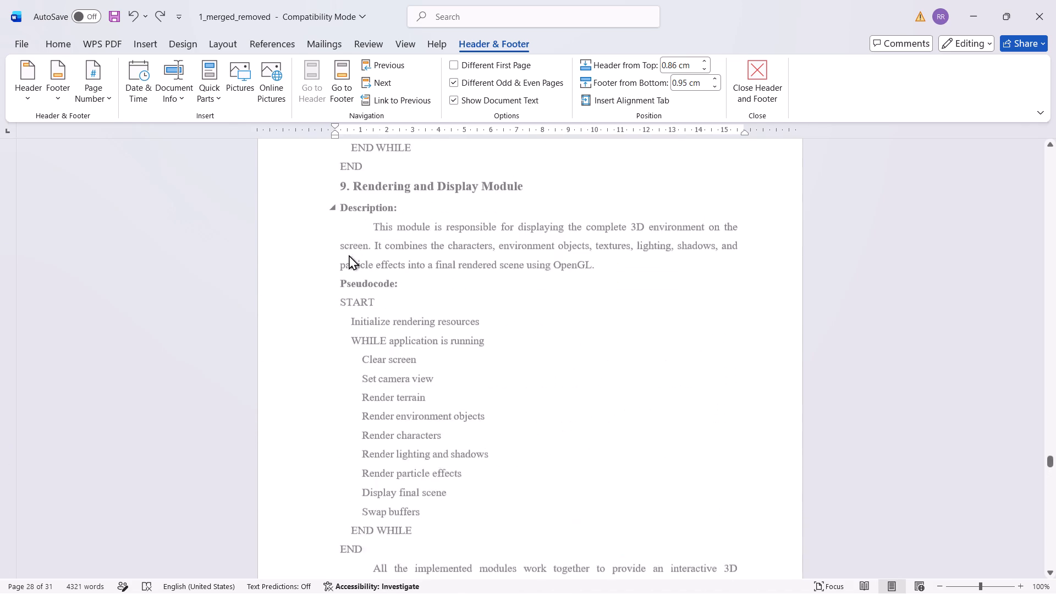
scroll(349, 256, down, 14)
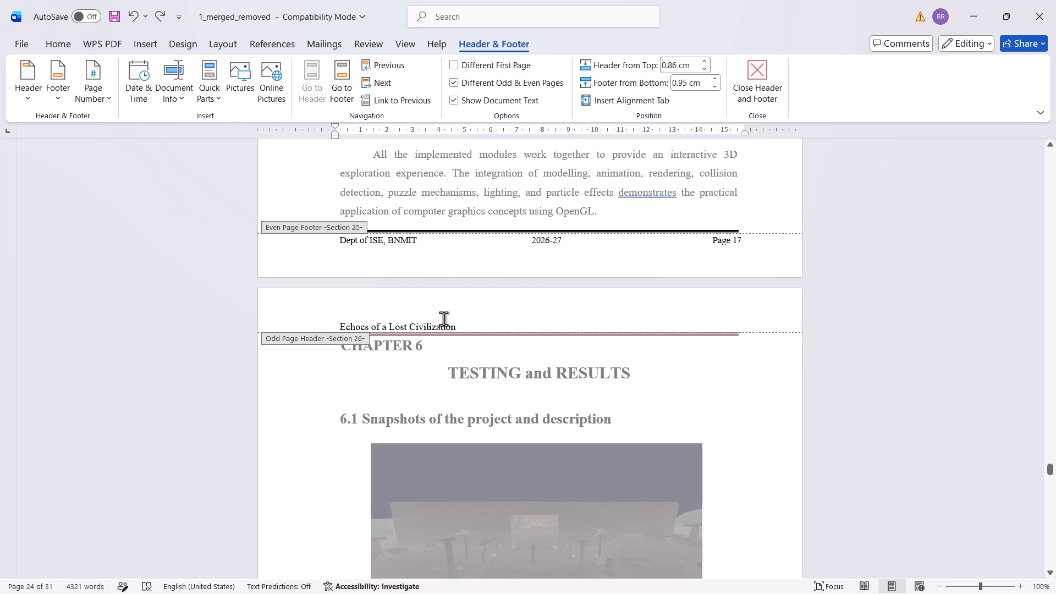
Delete the "Echoes of a Lost Civilization" text from section 26's odd page header on the CHAPTER 6 opening page.
click(444, 316)
drag(473, 325, 351, 324)
drag(339, 321, 467, 321)
key(Delete)
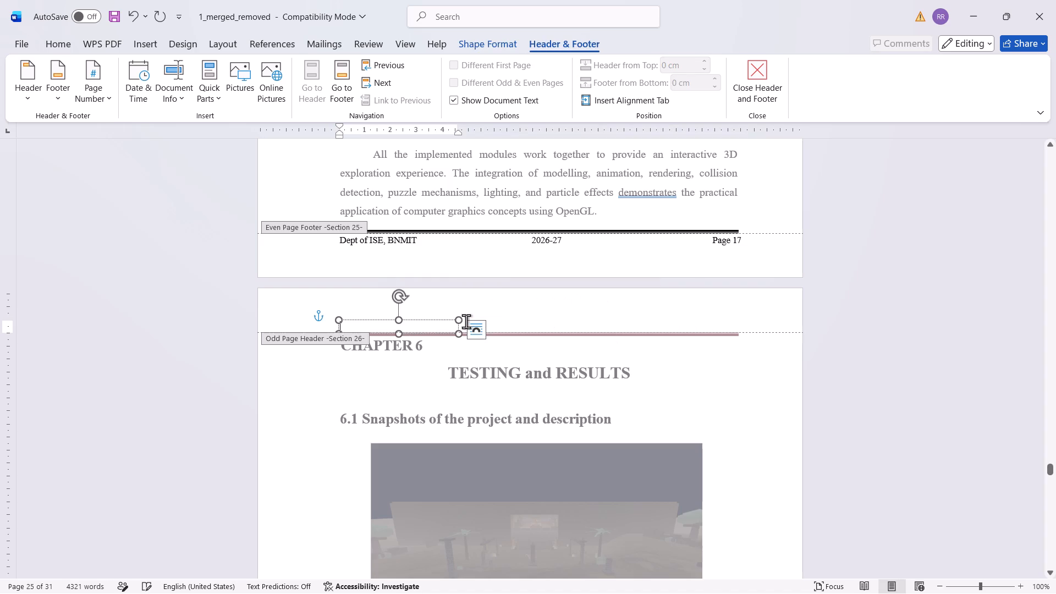
double_click(528, 353)
Delete the maroon double line directly above the CHAPTER 6 heading and save the document.
click(524, 334)
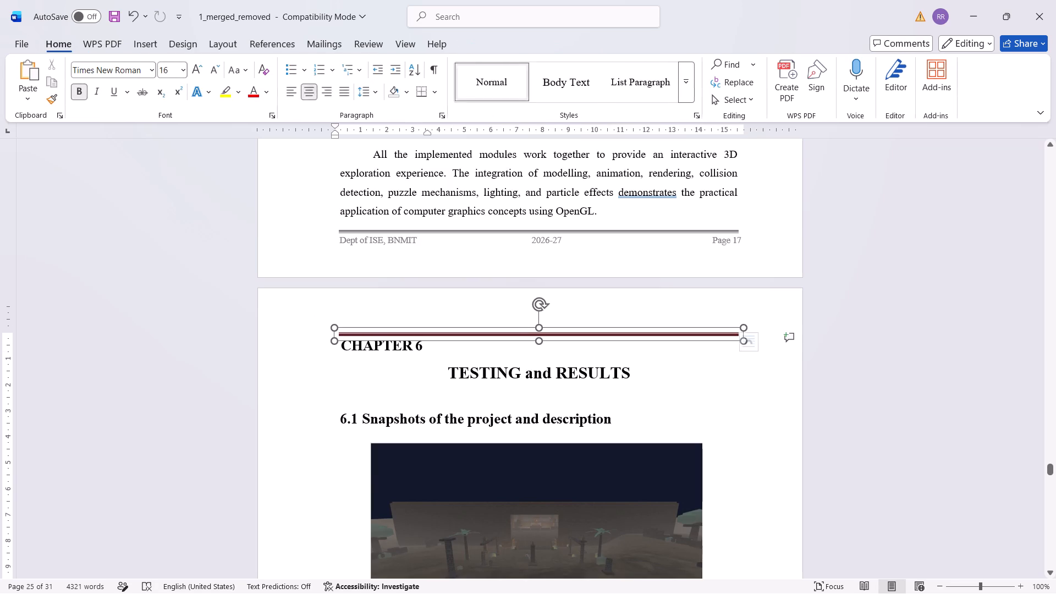
key(Delete)
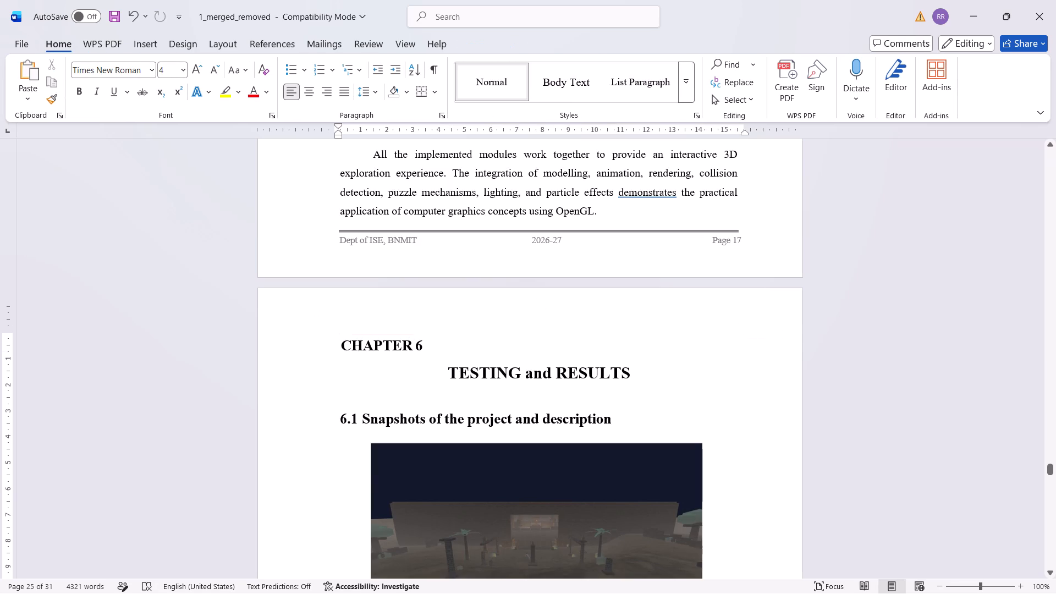
key(ctrl+s)
Review the headers and footers of the pages before Chapter 6, back to Chapter 1, and inspect section 15's odd page header.
scroll(522, 335, up, 20)
scroll(522, 335, up, 1)
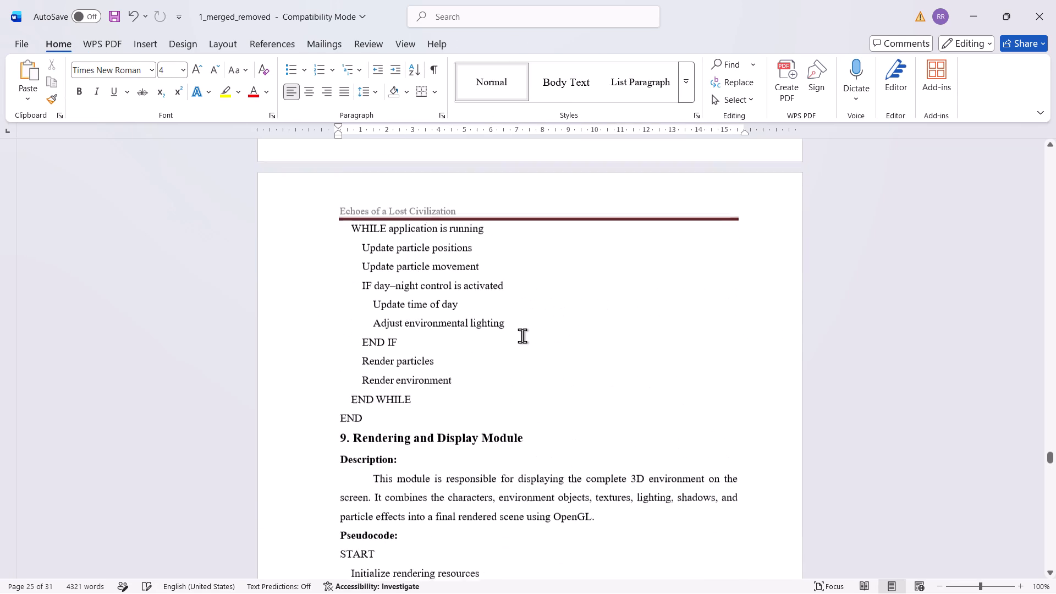
scroll(522, 335, up, 1)
scroll(510, 291, up, 20)
scroll(510, 291, up, 1)
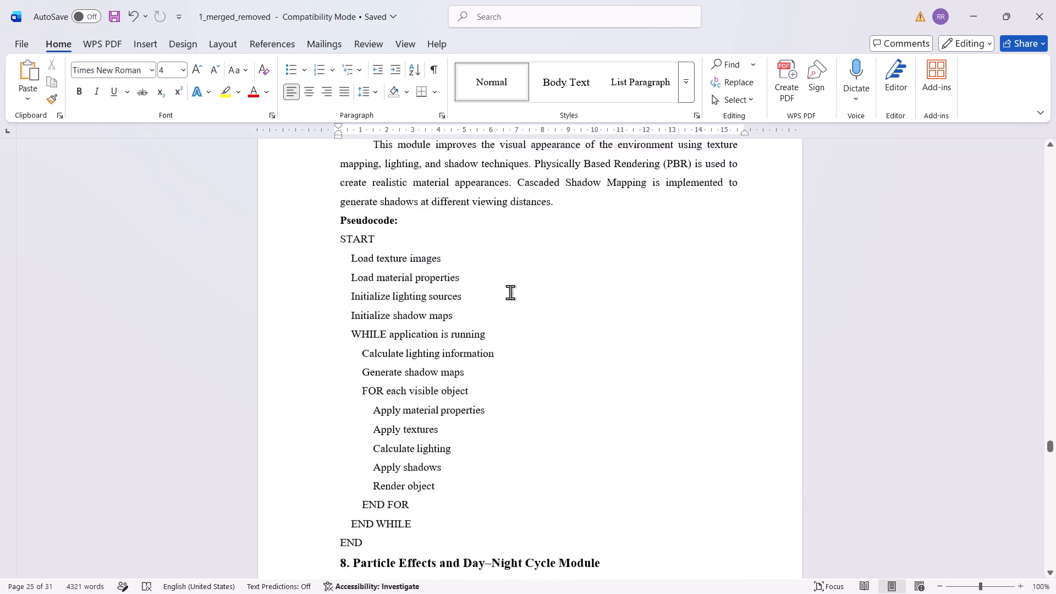
scroll(510, 292, up, 20)
scroll(510, 292, up, 5)
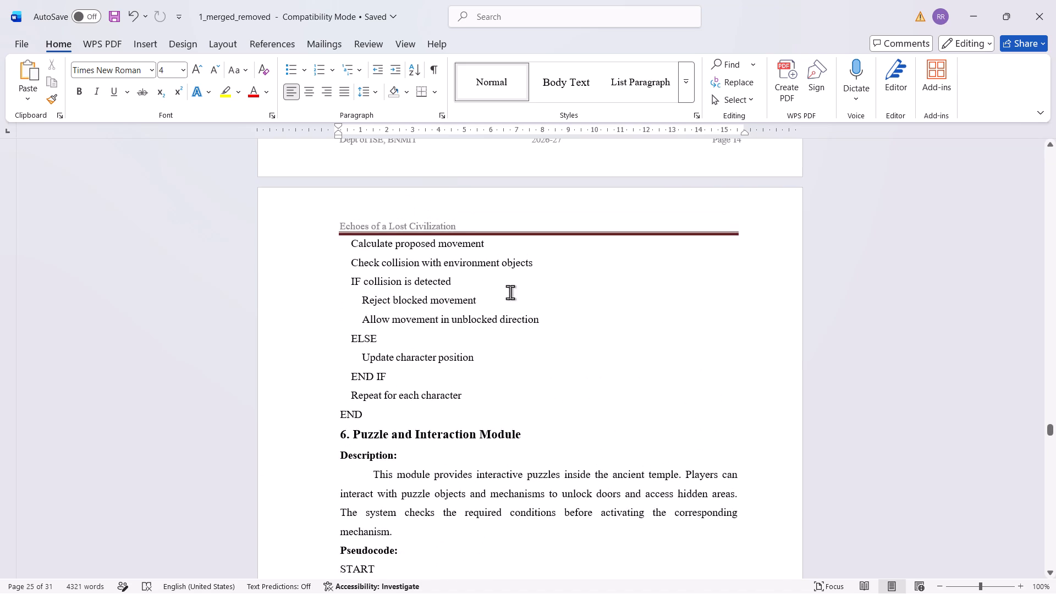
scroll(510, 292, up, 20)
scroll(510, 292, up, 14)
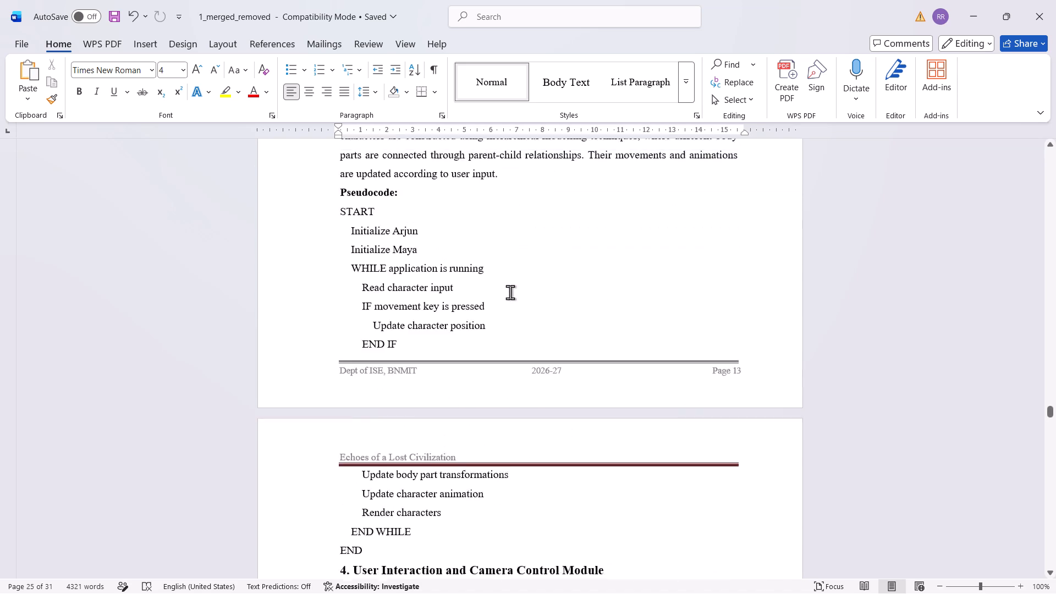
scroll(510, 292, up, 12)
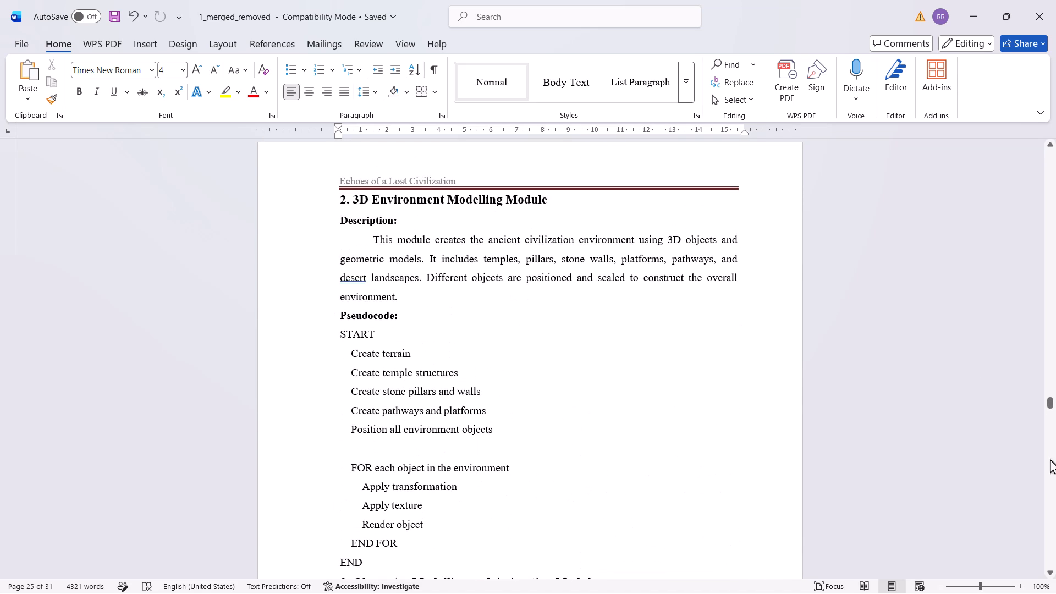
drag(1049, 404, 1046, 372)
drag(1046, 372, 1053, 321)
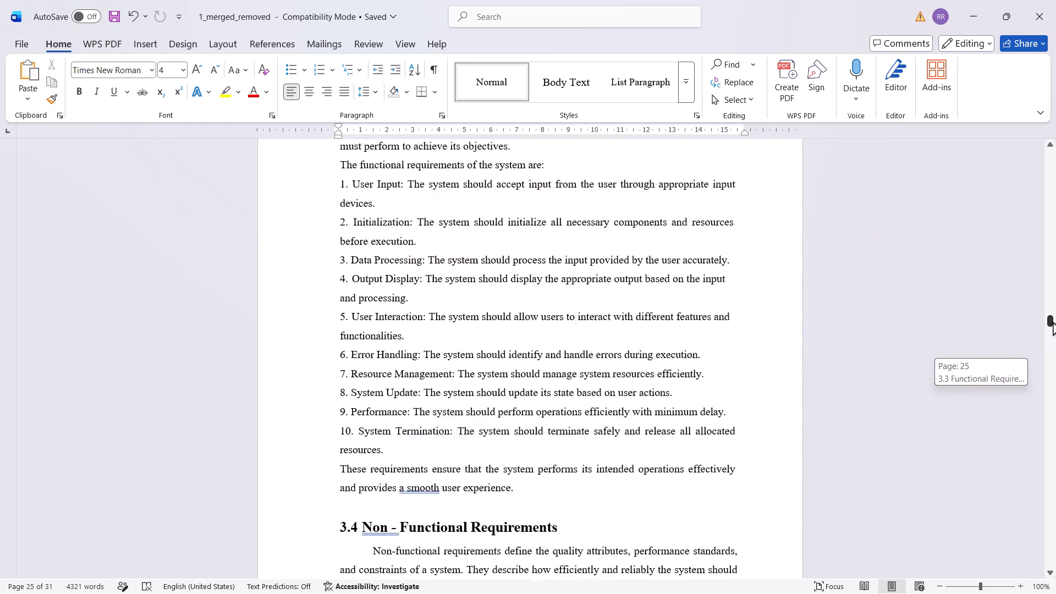
drag(1053, 321, 1054, 272)
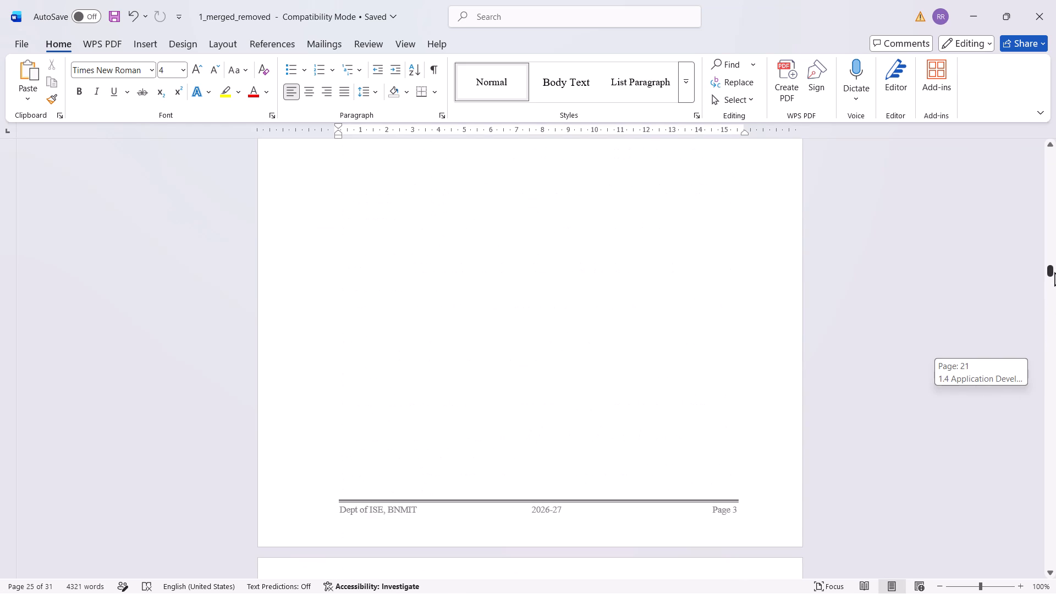
drag(1054, 272, 1054, 281)
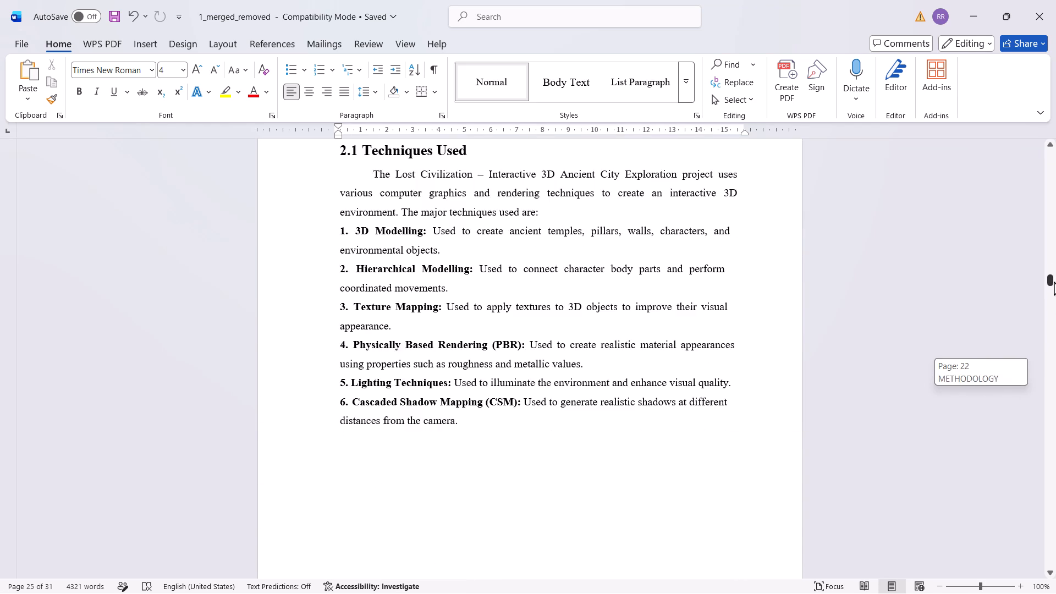
drag(1054, 281, 1055, 315)
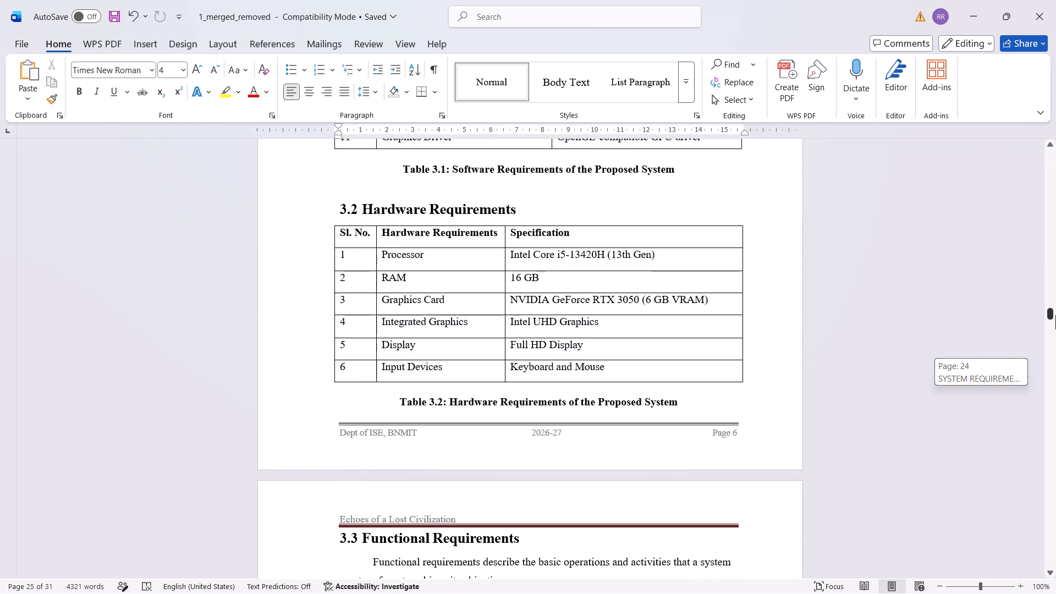
drag(1055, 315, 1050, 305)
scroll(846, 398, down, 18)
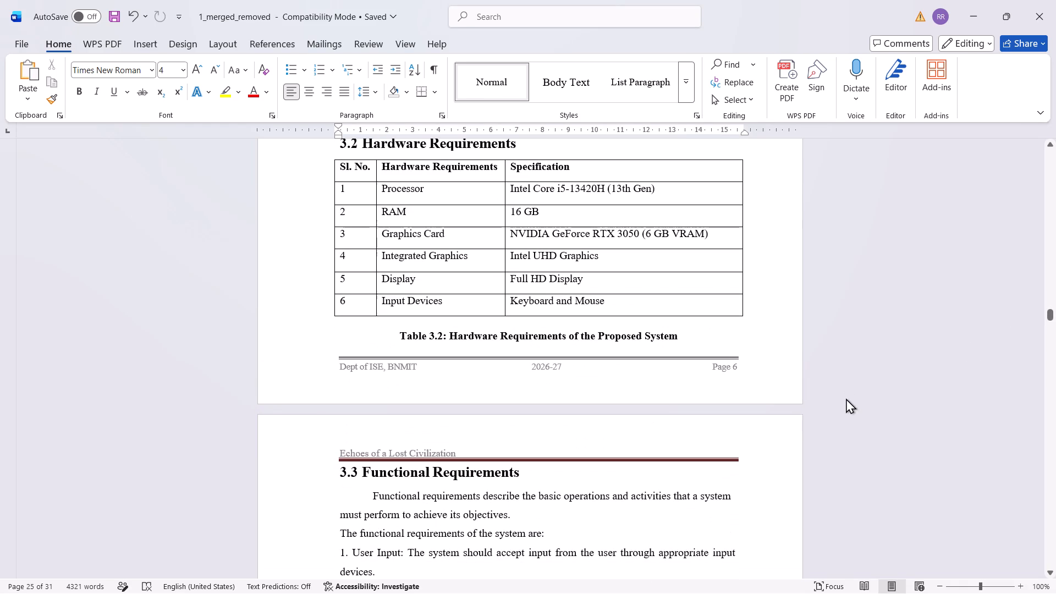
double_click(665, 442)
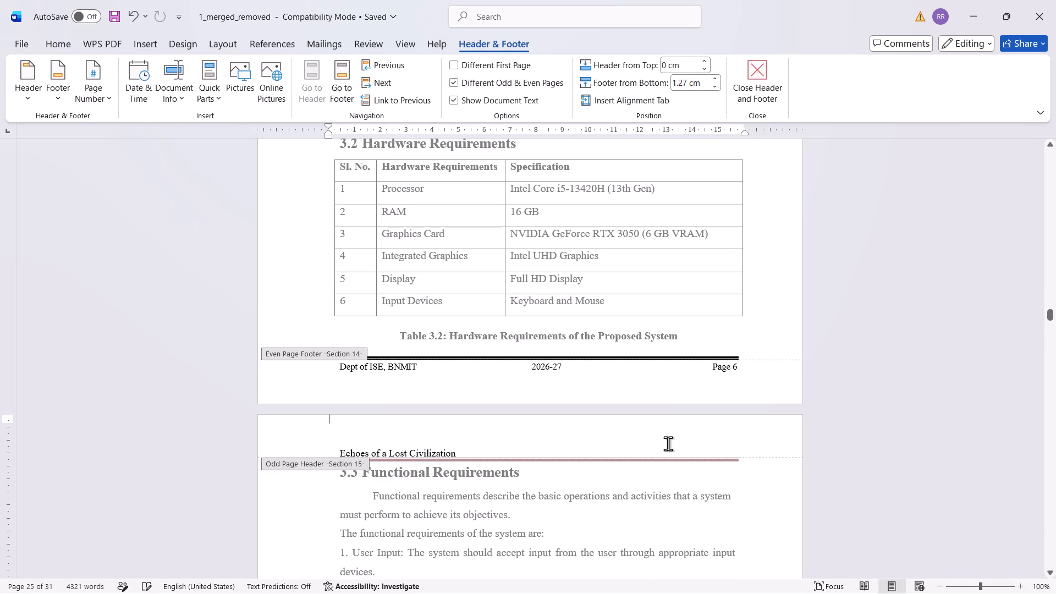
scroll(668, 461, down, 4)
double_click(996, 333)
Copy the double line above the Page 22 footer text into section 31's even page header and place it just above the body text.
drag(1049, 316, 1050, 593)
scroll(663, 413, up, 20)
scroll(663, 413, up, 14)
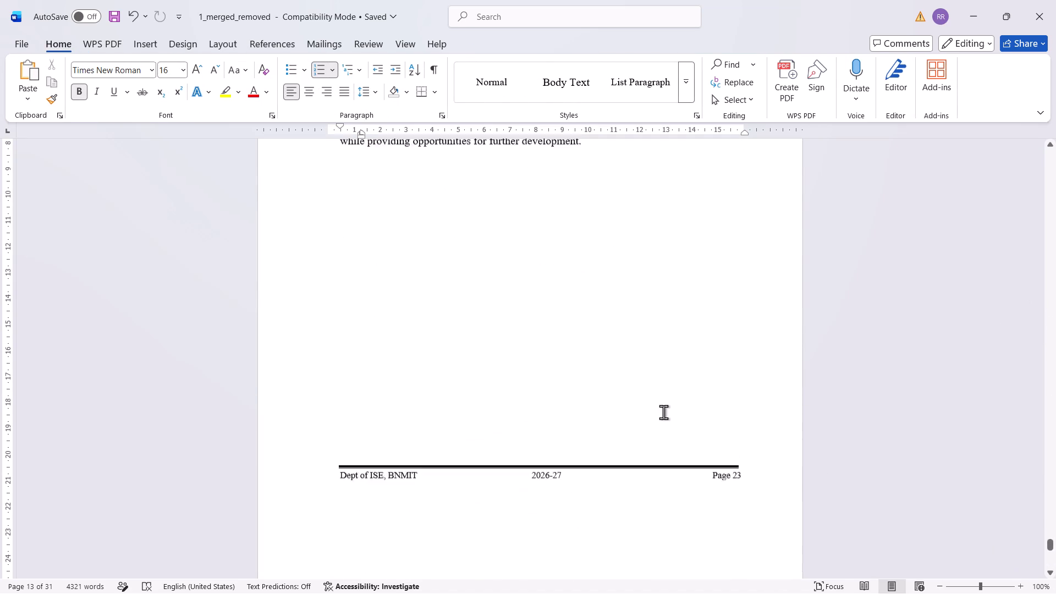
scroll(663, 412, up, 20)
scroll(663, 412, up, 13)
scroll(663, 413, down, 7)
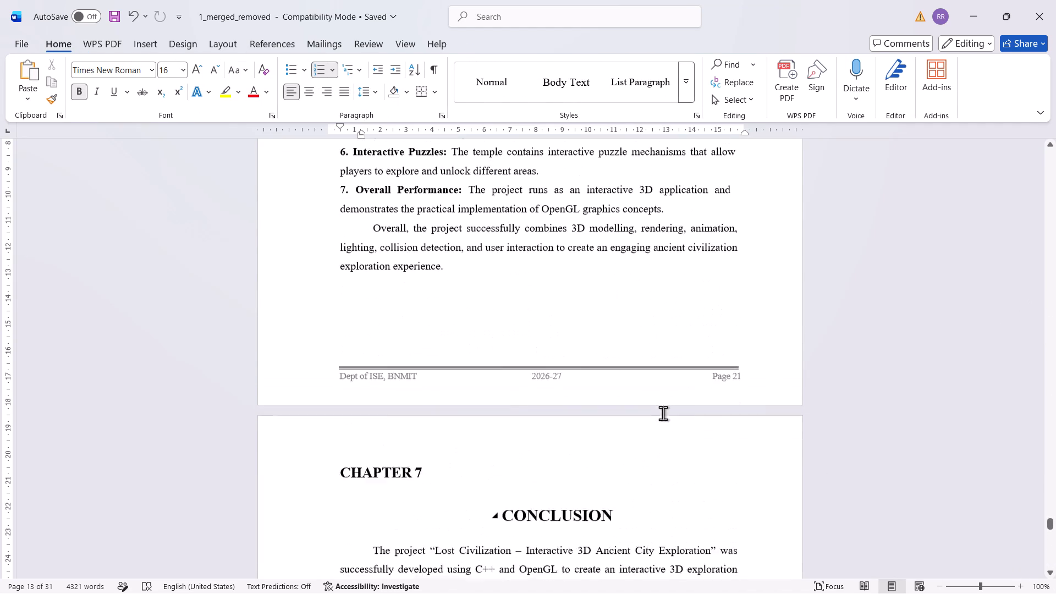
scroll(663, 413, down, 14)
scroll(663, 413, down, 7)
scroll(662, 411, up, 2)
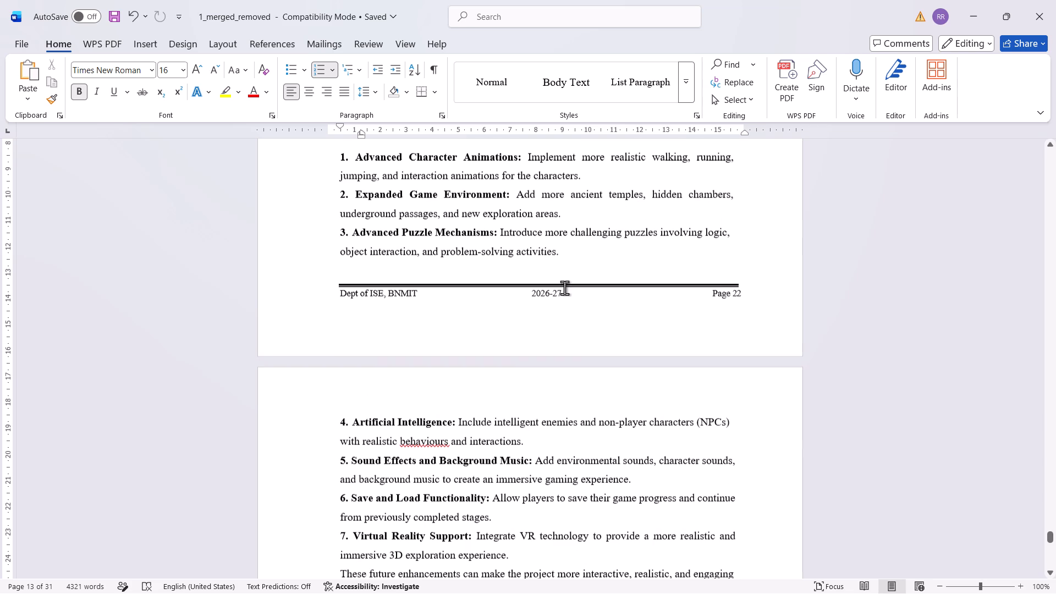
click(569, 285)
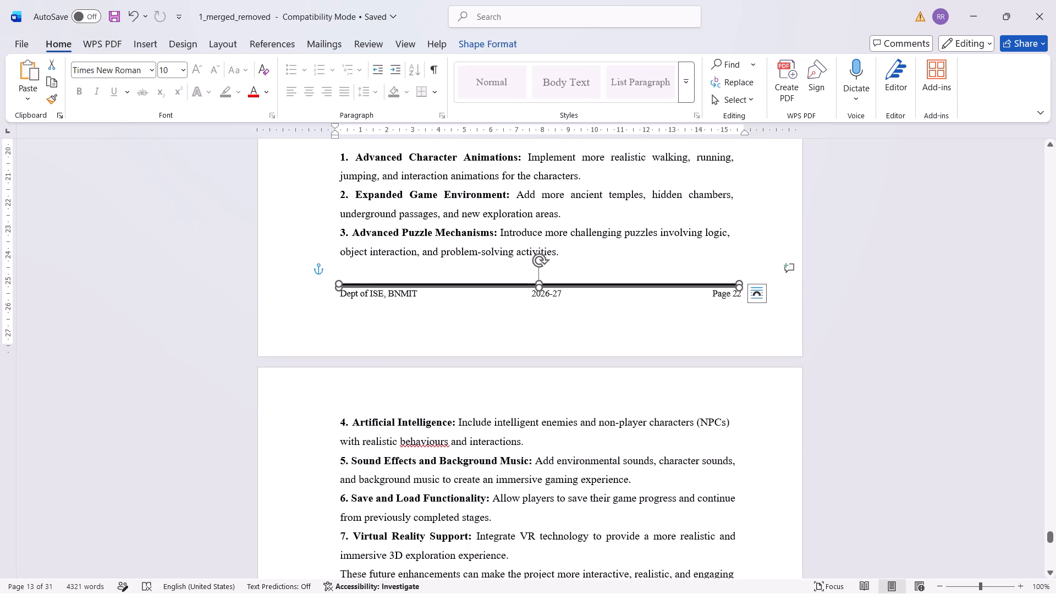
key(ctrl+c)
double_click(553, 398)
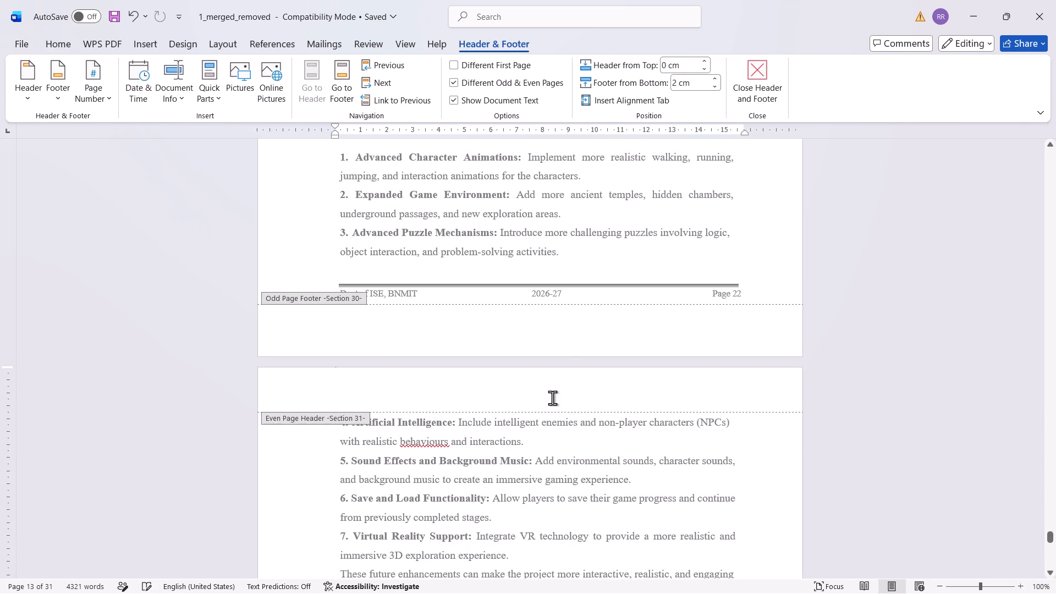
key(ctrl+v)
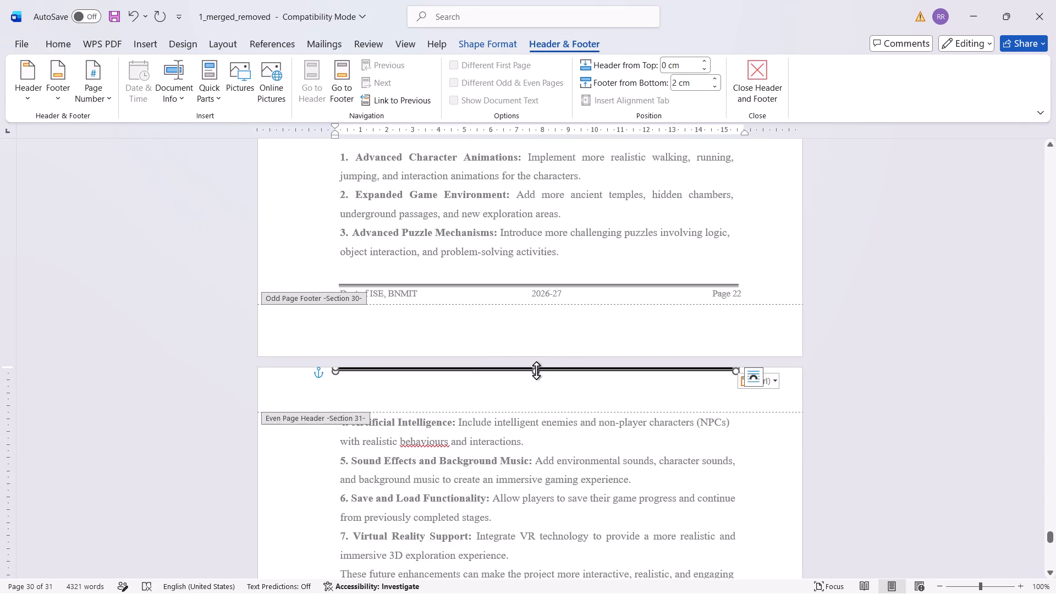
drag(493, 371, 492, 411)
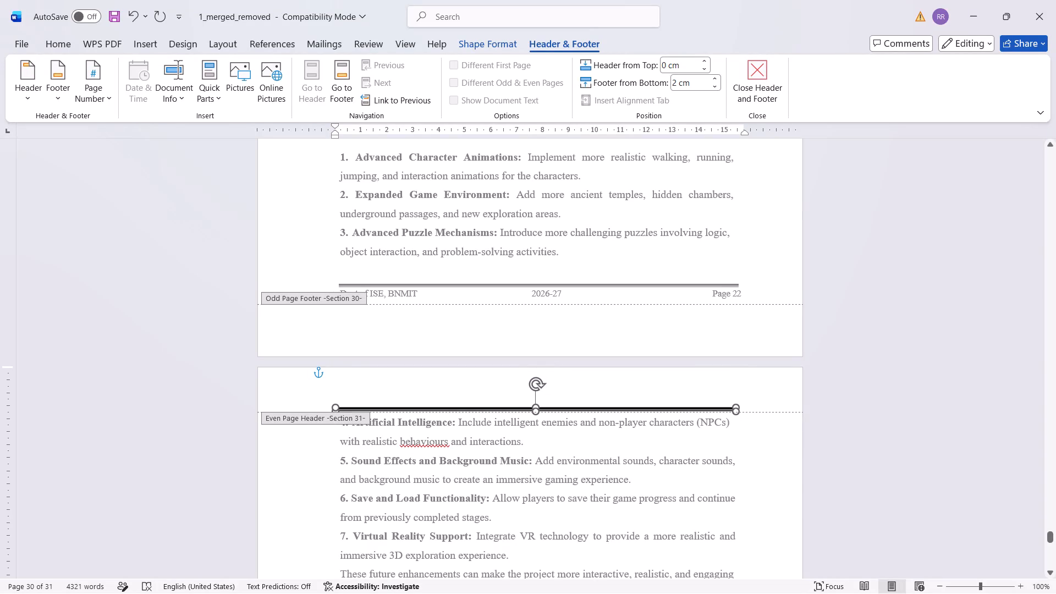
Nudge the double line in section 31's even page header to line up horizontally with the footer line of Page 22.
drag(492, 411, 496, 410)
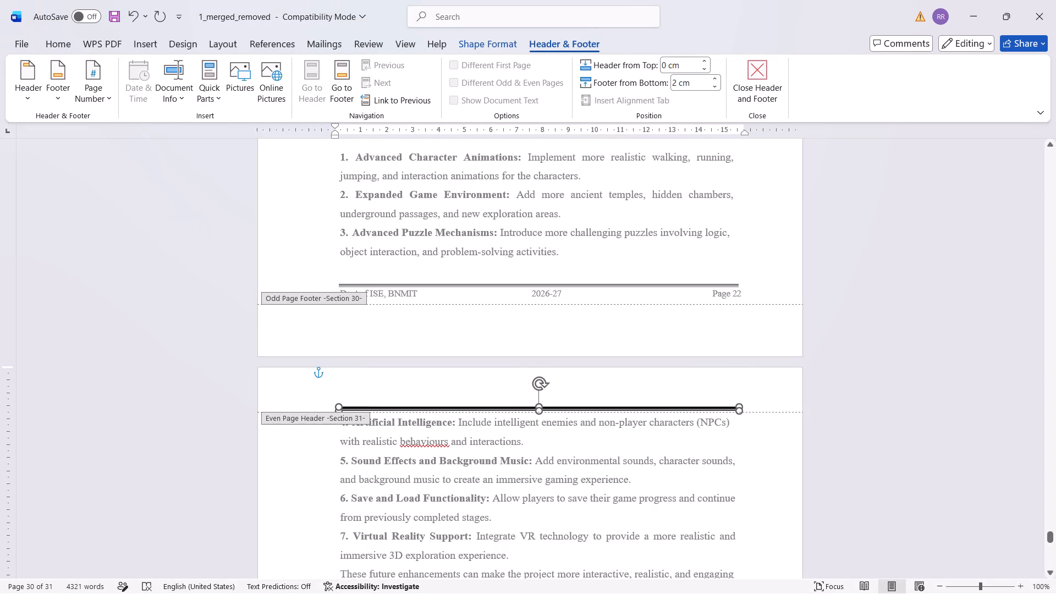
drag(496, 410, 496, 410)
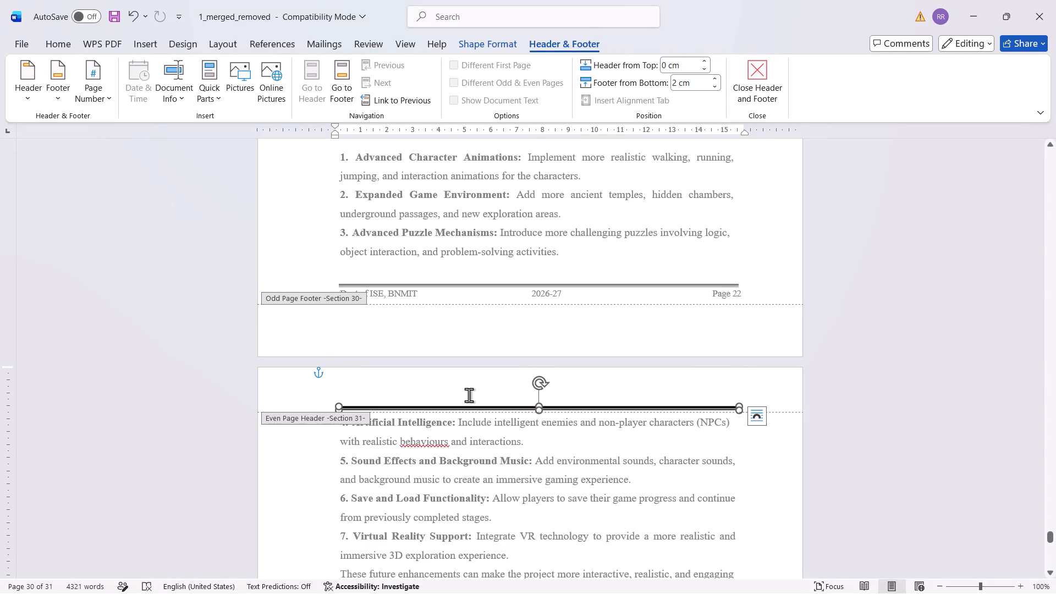
Copy "Echoes of a Lost Civilization" from section 29's even page header and paste it into section 31's even page header.
scroll(469, 391, up, 5)
scroll(469, 391, down, 4)
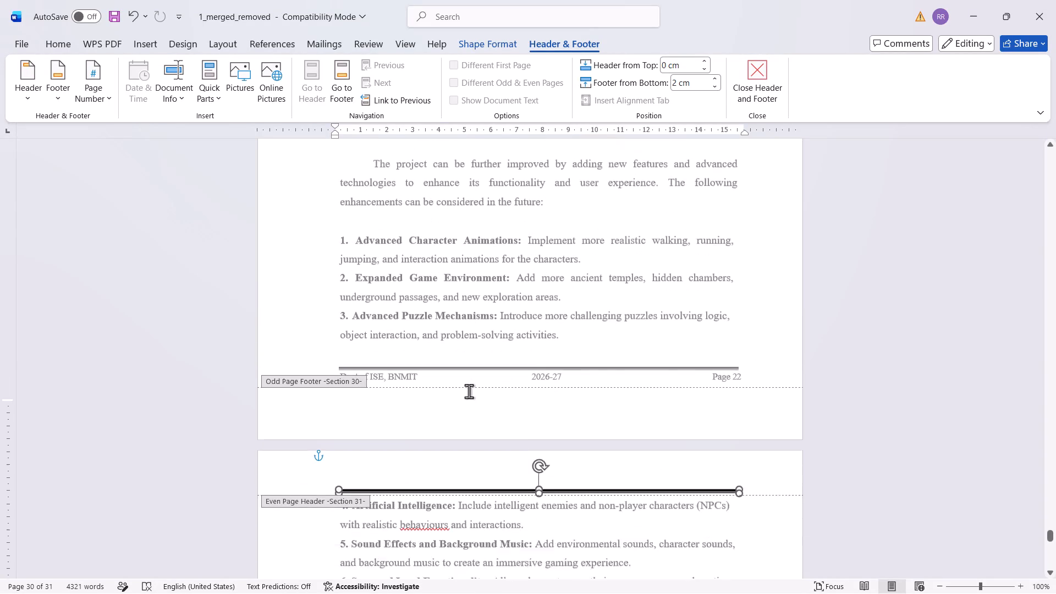
scroll(469, 391, down, 7)
scroll(469, 390, up, 20)
scroll(469, 390, up, 2)
scroll(469, 390, up, 20)
scroll(469, 390, up, 6)
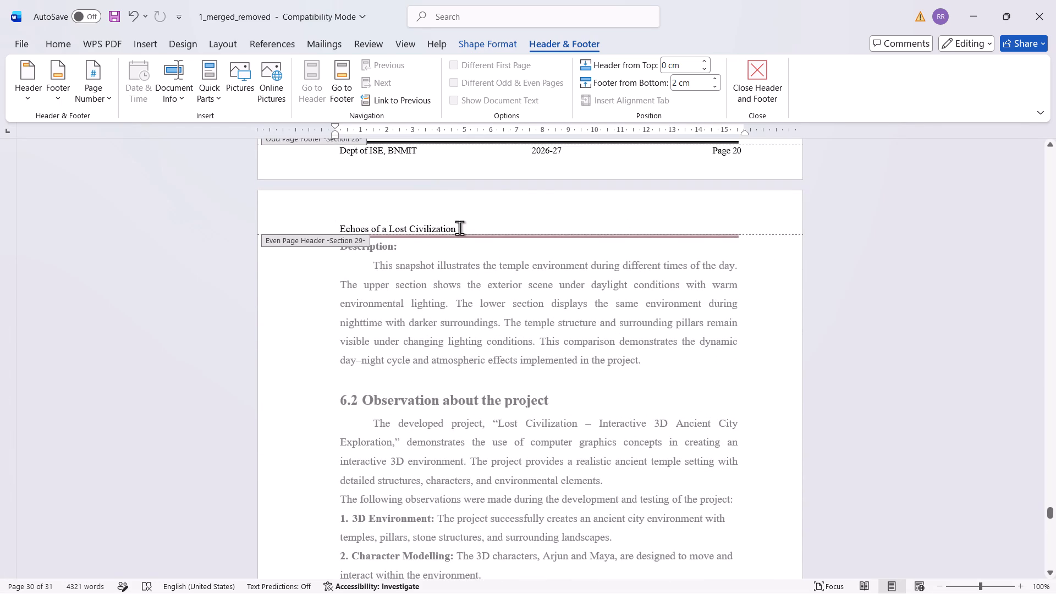
click(459, 228)
drag(458, 228, 348, 224)
key(ctrl+c)
scroll(515, 360, down, 16)
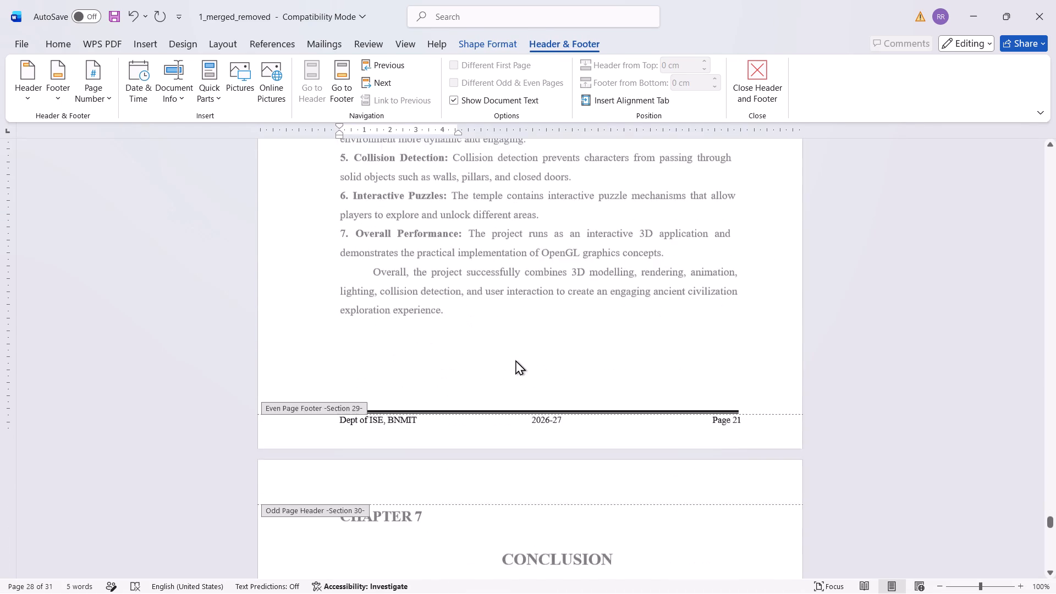
scroll(515, 360, down, 20)
scroll(515, 360, down, 7)
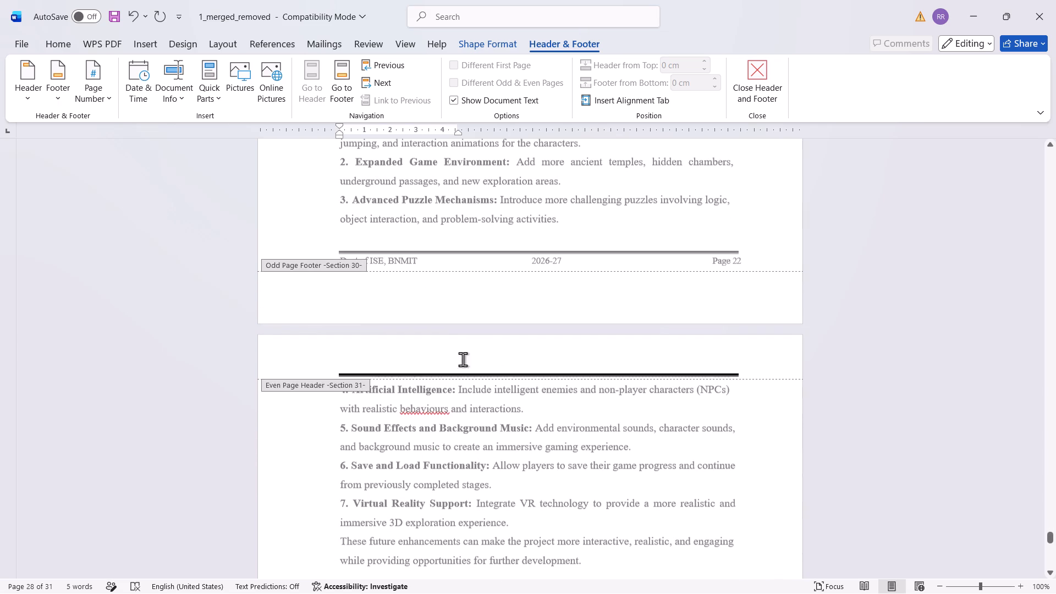
click(409, 359)
key(ctrl+v)
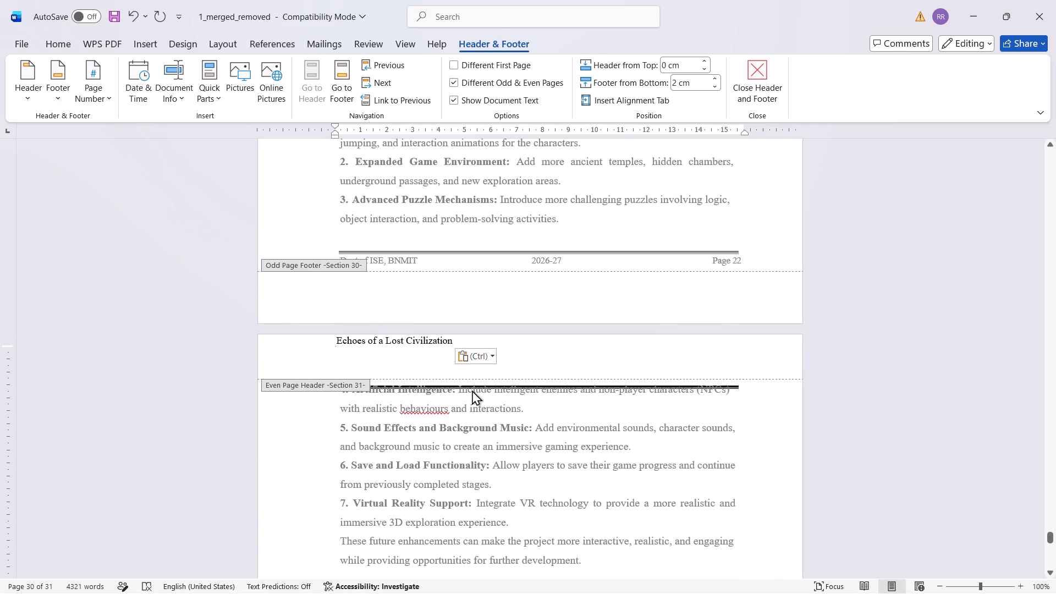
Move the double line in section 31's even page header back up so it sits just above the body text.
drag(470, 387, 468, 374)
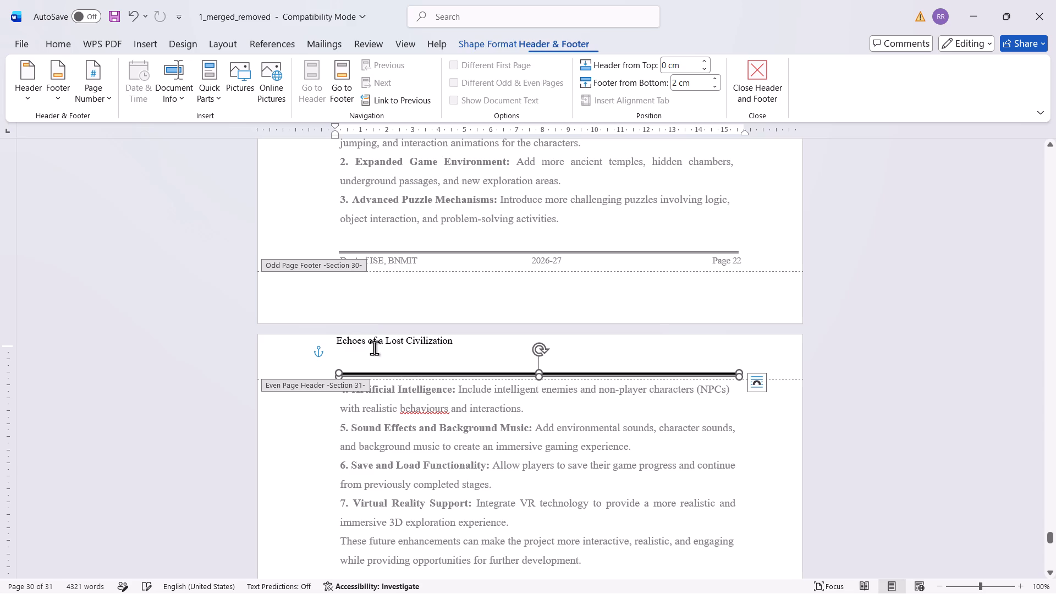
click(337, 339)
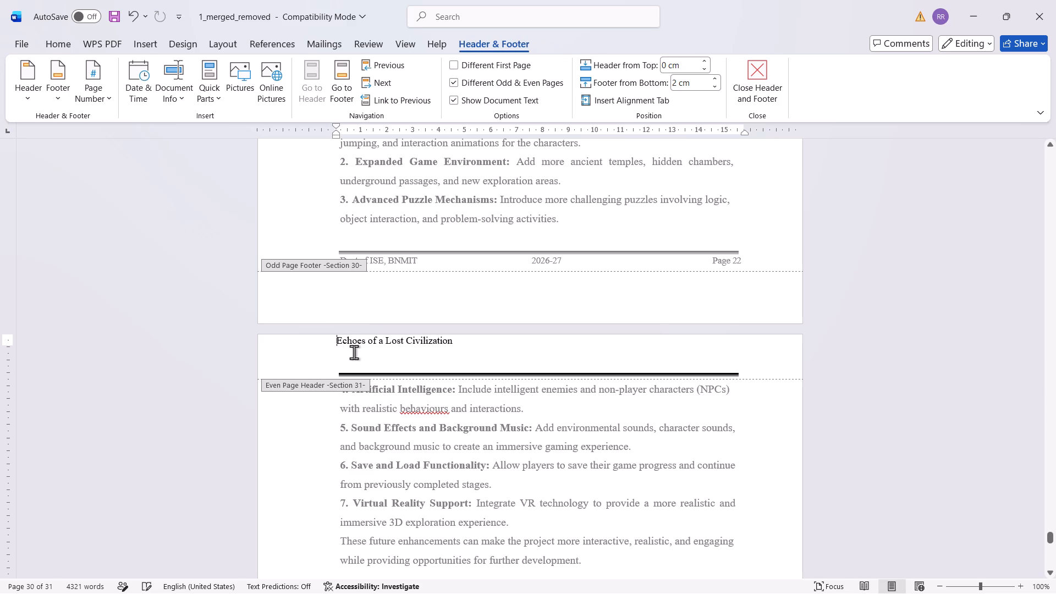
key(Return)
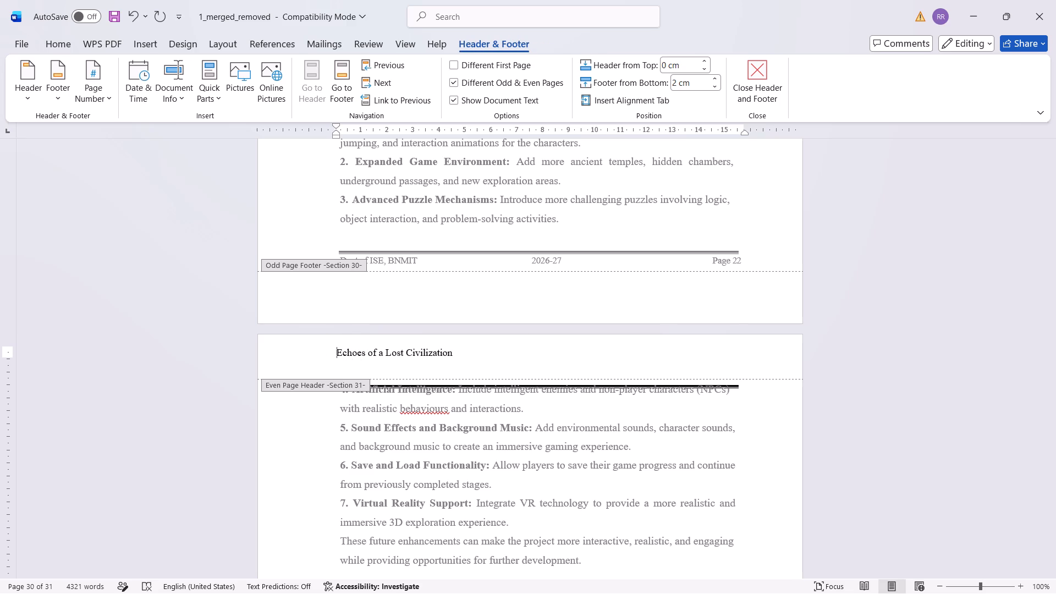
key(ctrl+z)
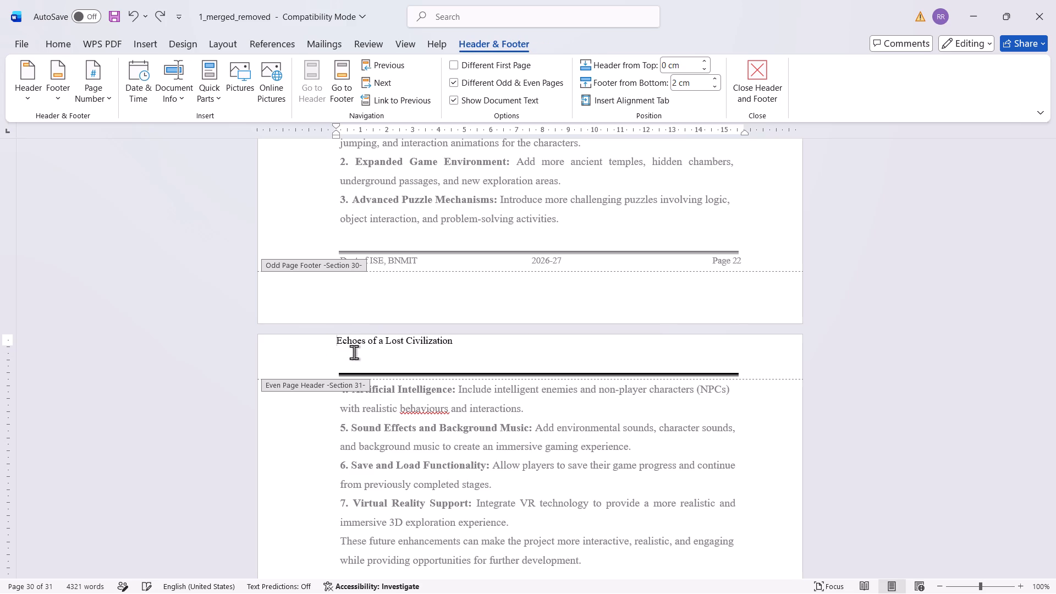
Remove the empty paragraph below "Echoes of a Lost Civilization" in section 31's even page header.
click(346, 366)
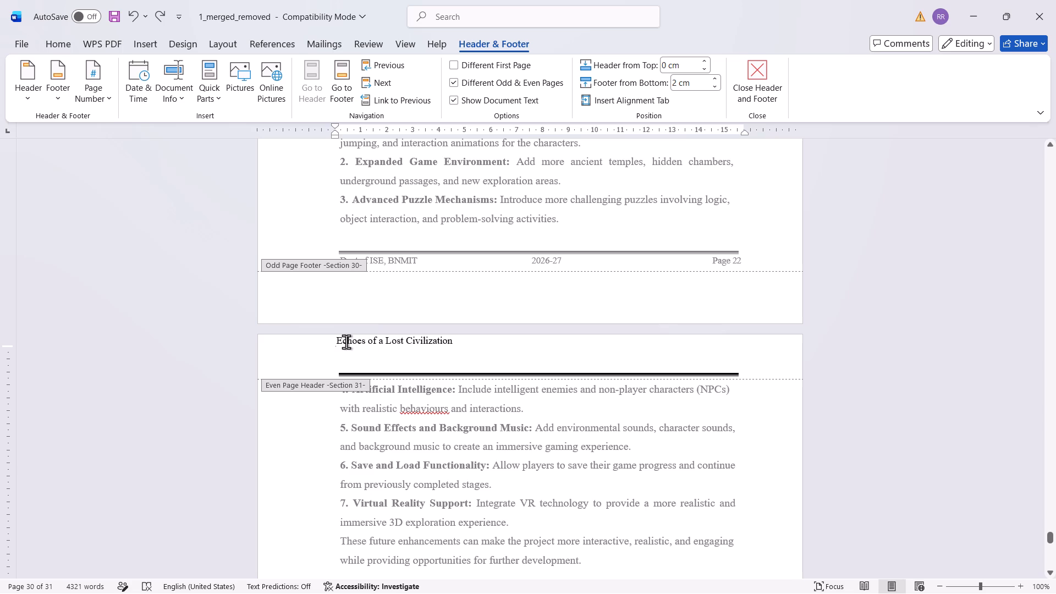
click(335, 342)
key(Down)
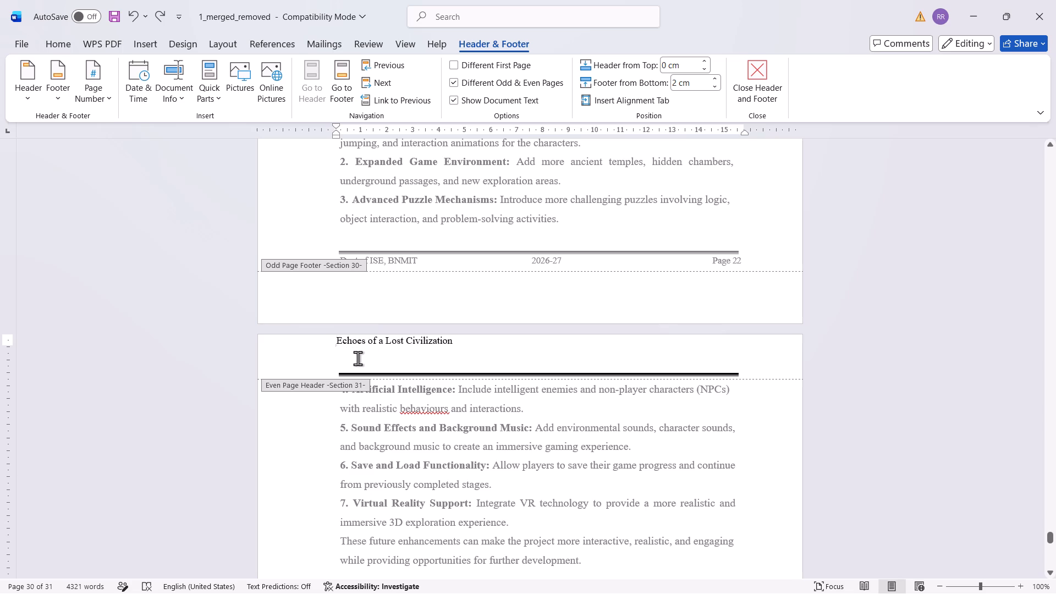
click(351, 356)
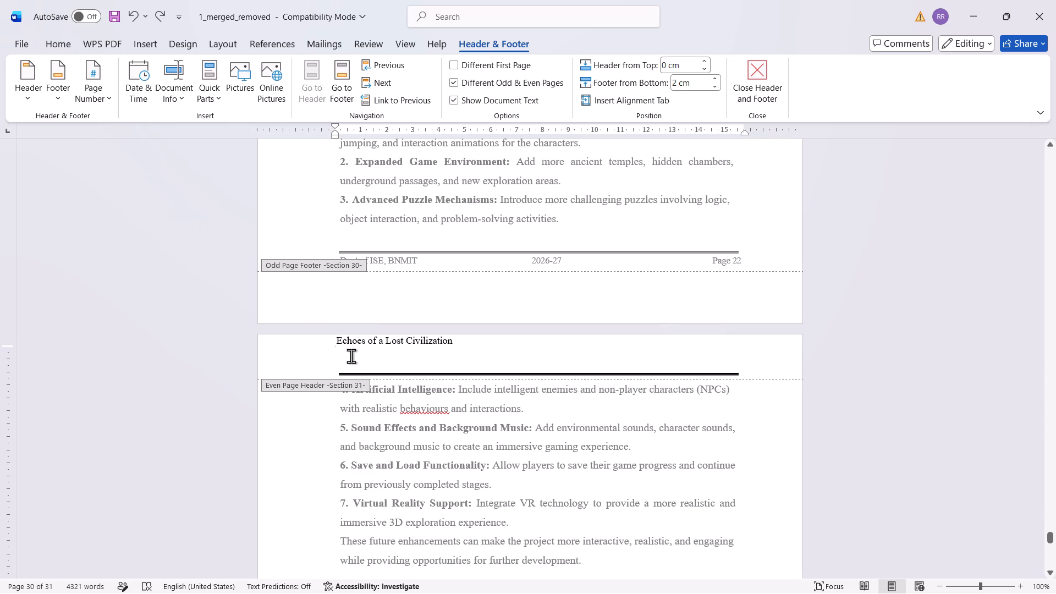
double_click(351, 356)
click(353, 361)
key(BackSpace)
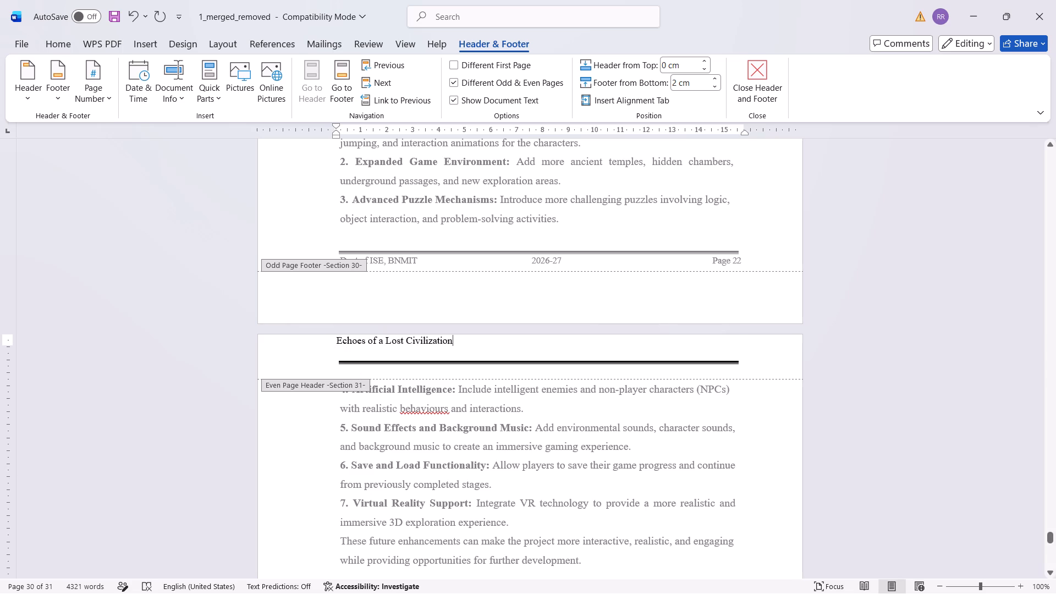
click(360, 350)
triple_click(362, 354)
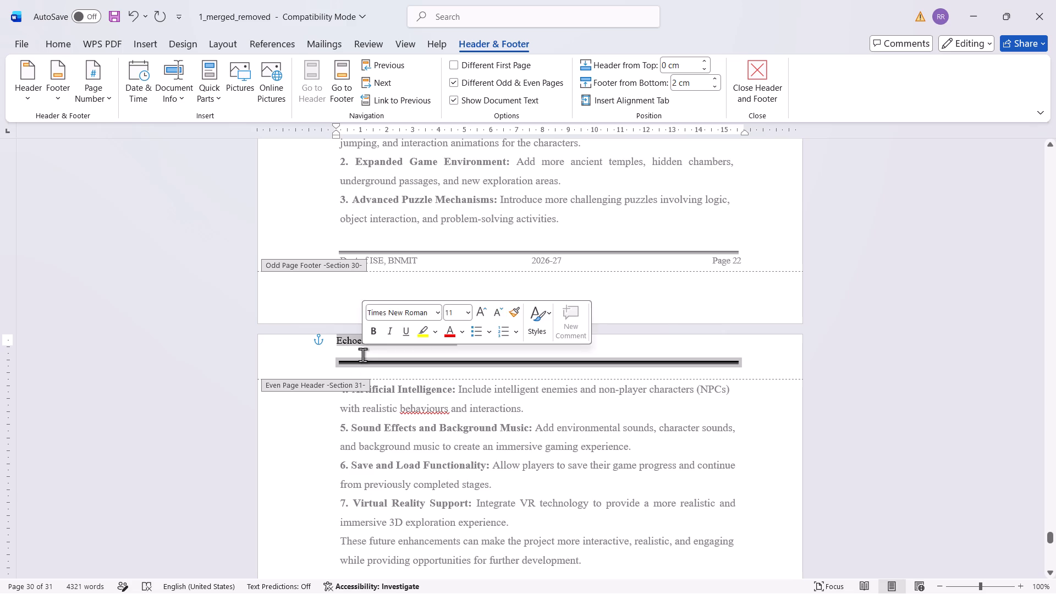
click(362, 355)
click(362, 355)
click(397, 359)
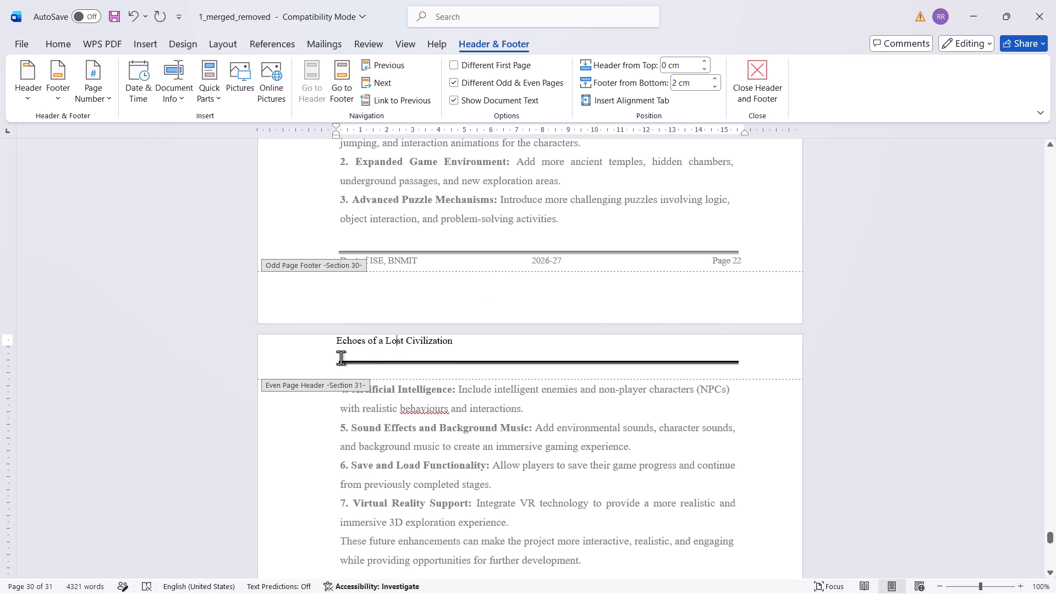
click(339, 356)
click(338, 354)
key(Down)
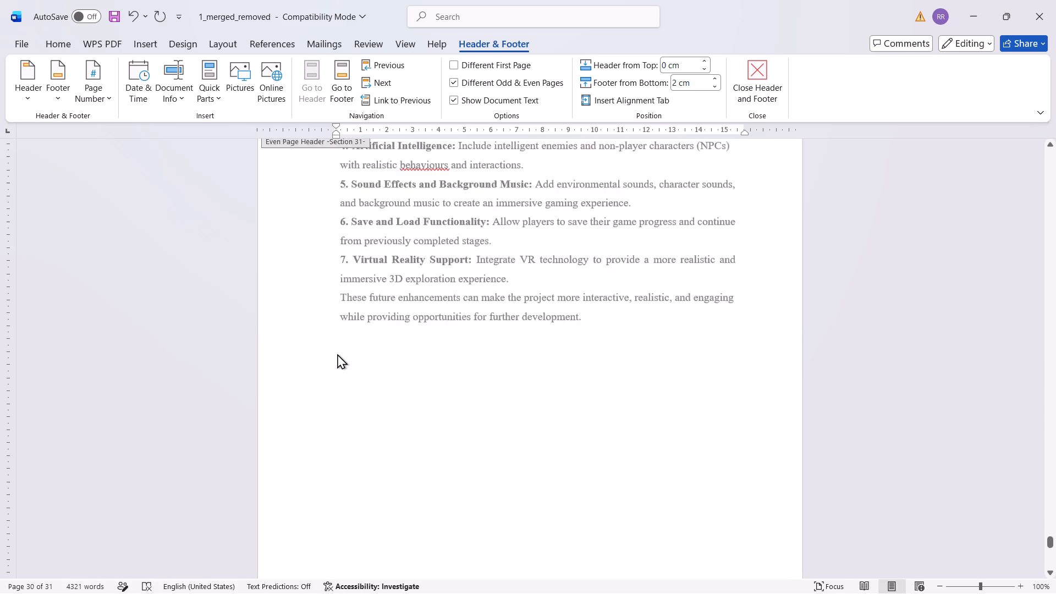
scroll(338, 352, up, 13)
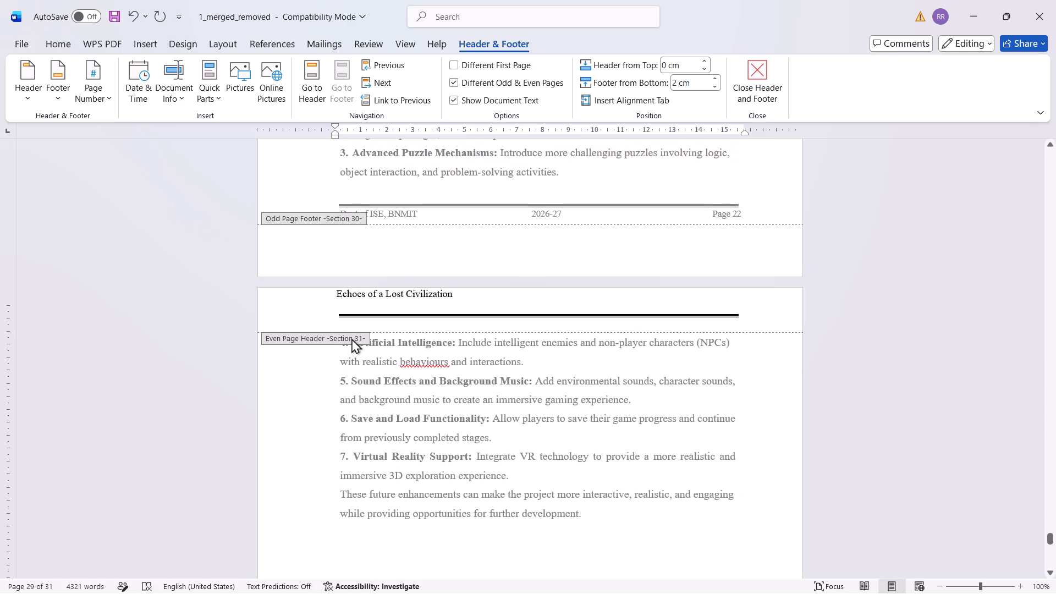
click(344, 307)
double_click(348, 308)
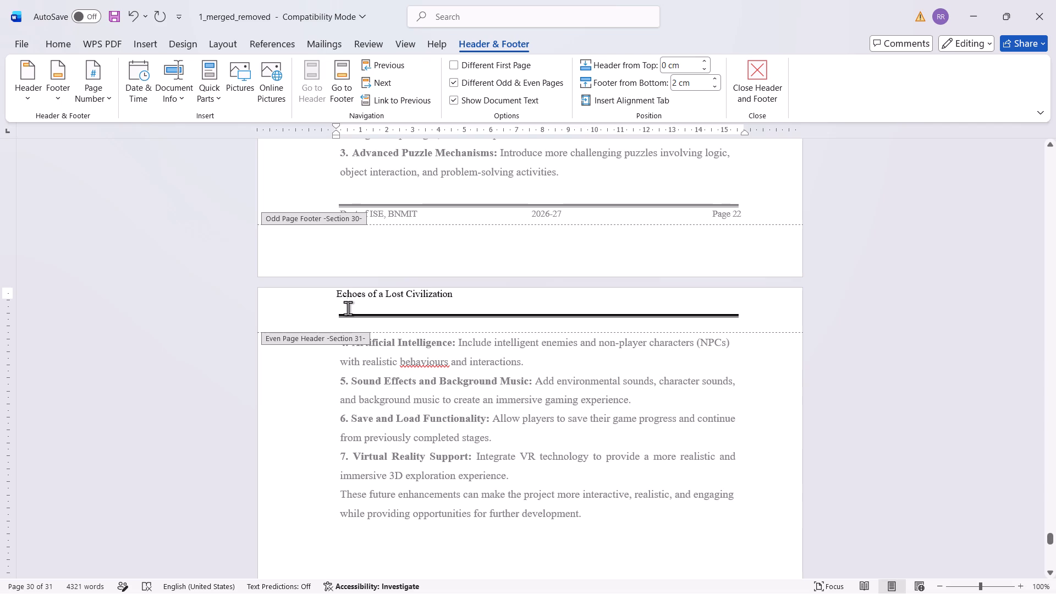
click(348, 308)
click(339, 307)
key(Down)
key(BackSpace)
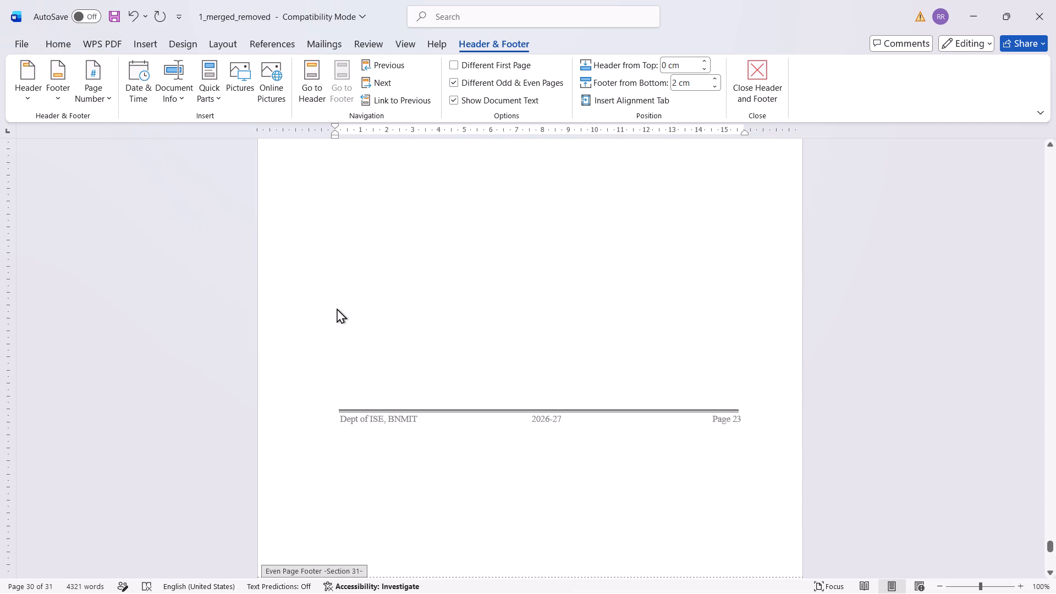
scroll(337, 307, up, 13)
Remove the slight indent before "Echoes of a Lost Civilization" in section 31's even page header.
click(338, 305)
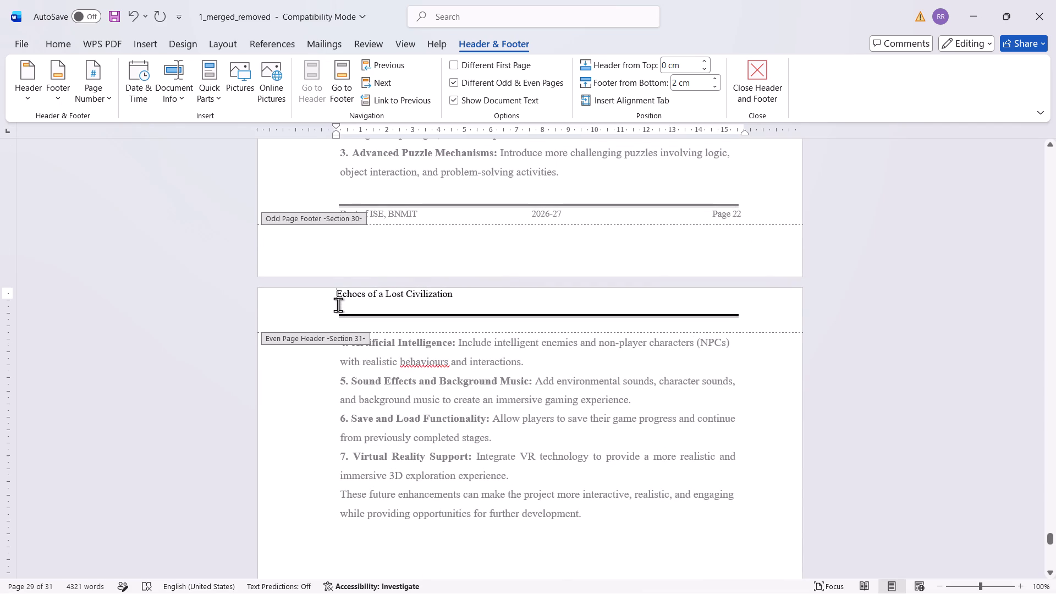
key(BackSpace)
key(BackSpace)
key(BackSpace)
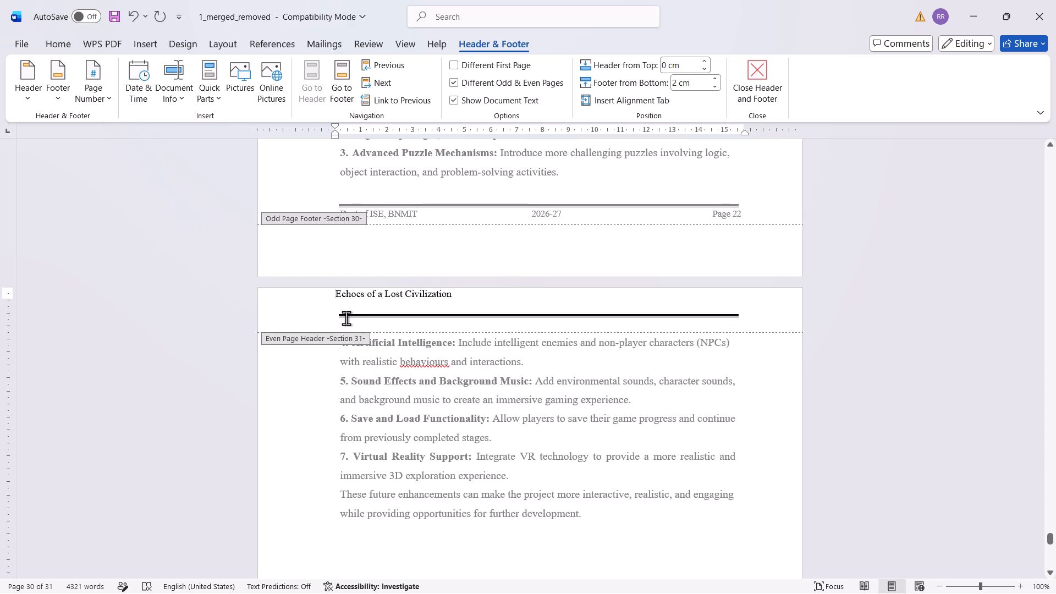
Move the double line in section 31's even page header up to directly beneath the "Echoes of a Lost Civilization" text.
click(338, 304)
drag(360, 316, 361, 315)
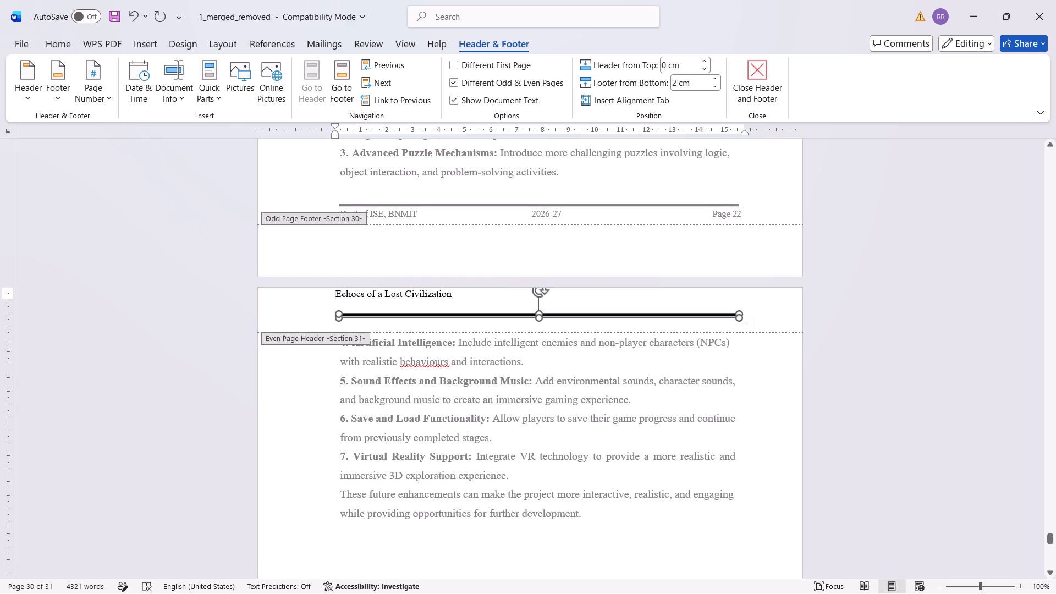
drag(361, 315, 358, 304)
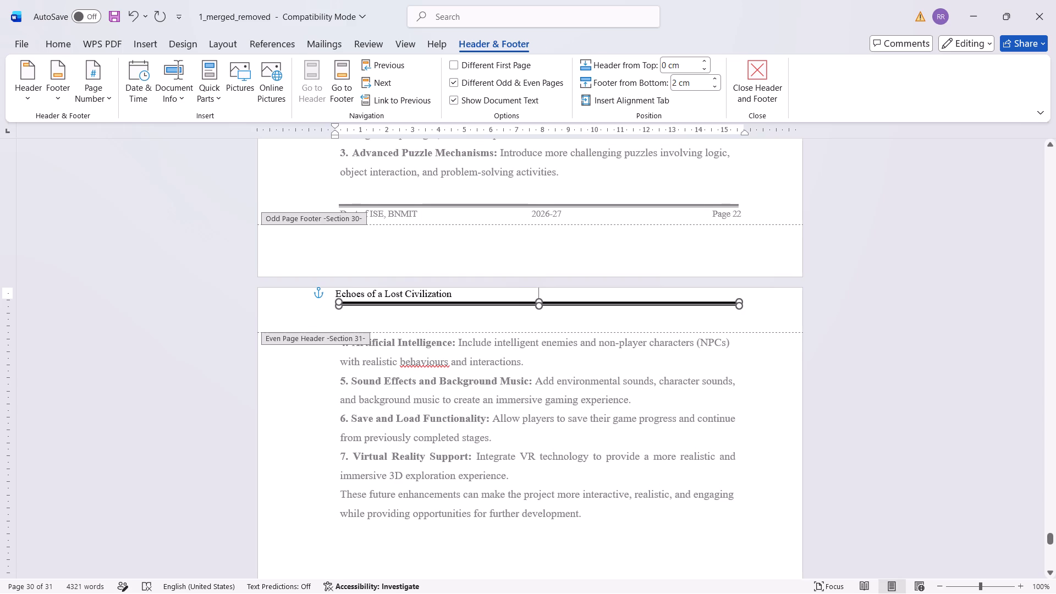
Insert two blank lines above section 31's even page header text, lowering it and its double line to just above the body text.
click(335, 290)
key(Return)
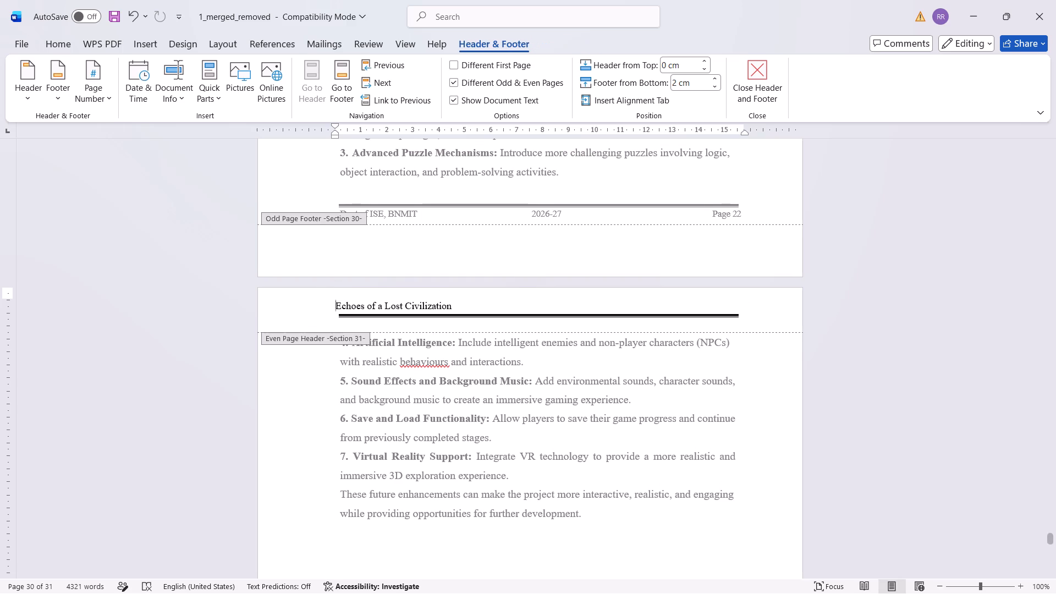
key(Return)
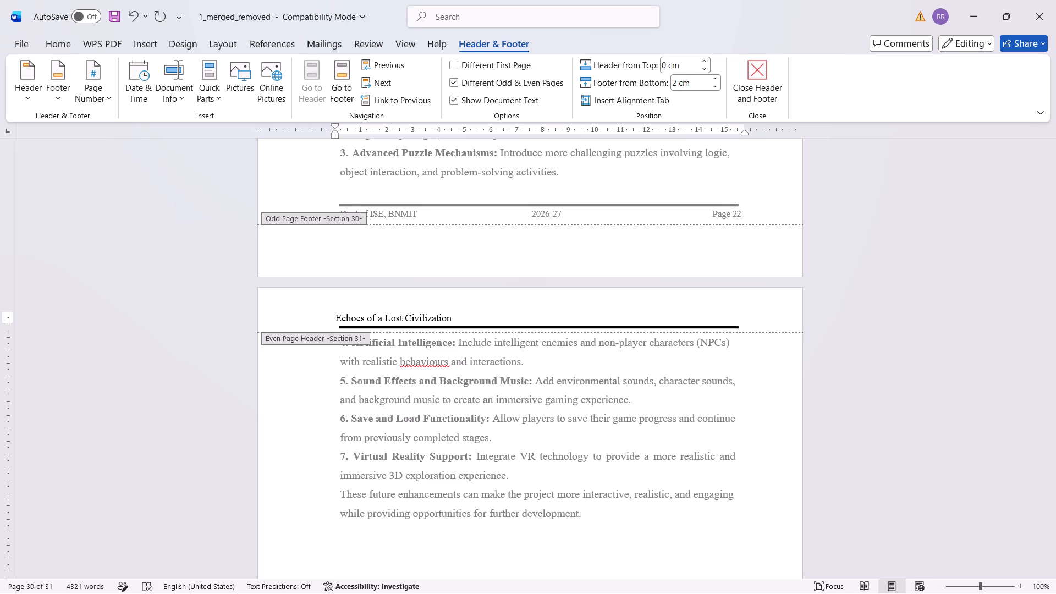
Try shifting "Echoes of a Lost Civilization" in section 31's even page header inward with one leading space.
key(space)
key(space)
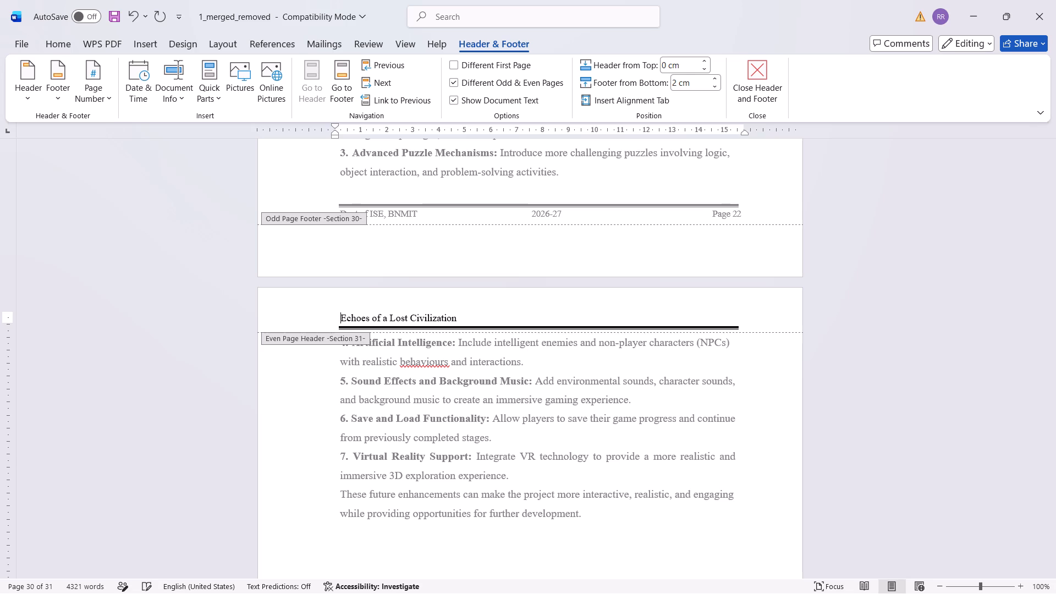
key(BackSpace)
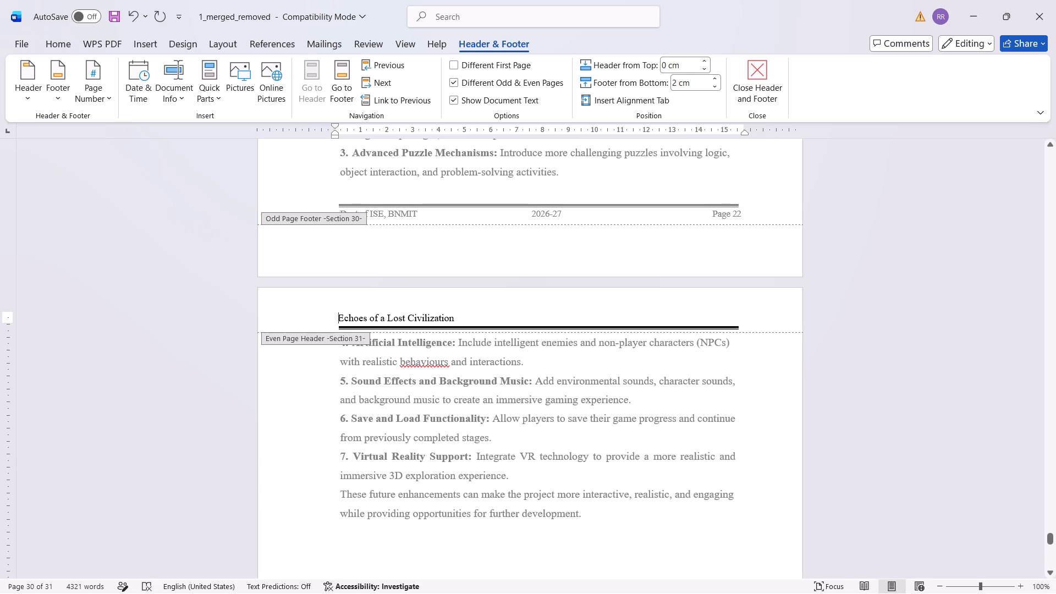
Shift the double line in section 31's even page header slightly left to line up with the header text's starting edge.
click(383, 327)
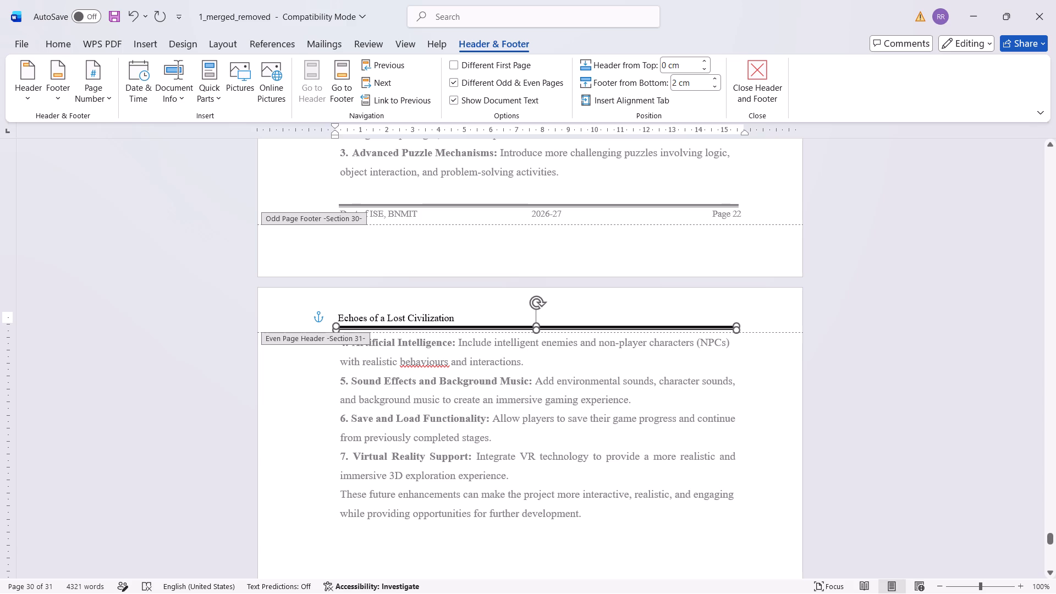
Remove the leading space before section 31's header text, keep two blank lines above it, and exit header editing.
click(339, 315)
key(BackSpace)
key(BackSpace)
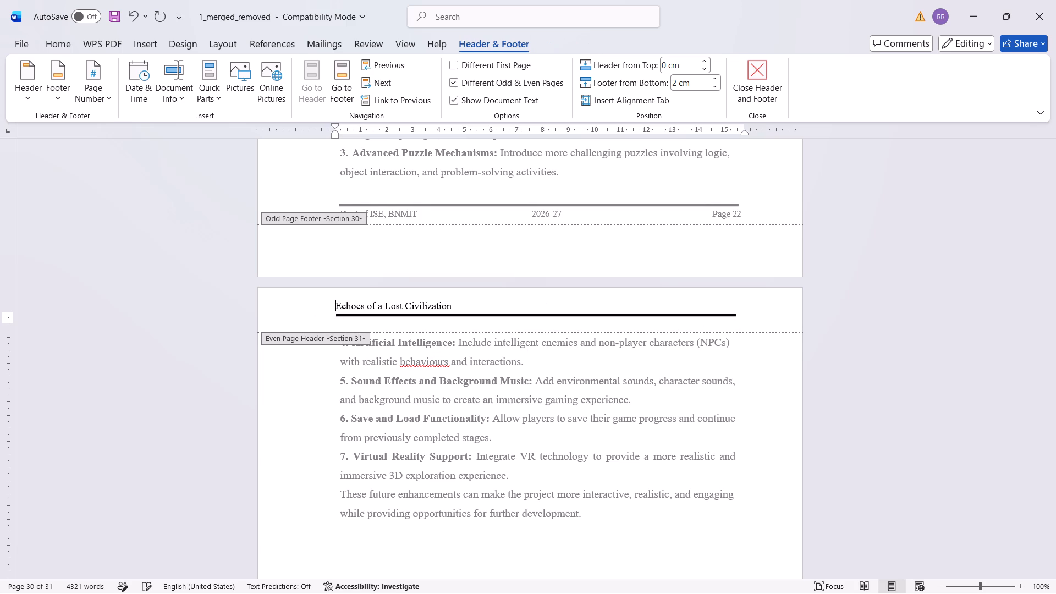
key(Return)
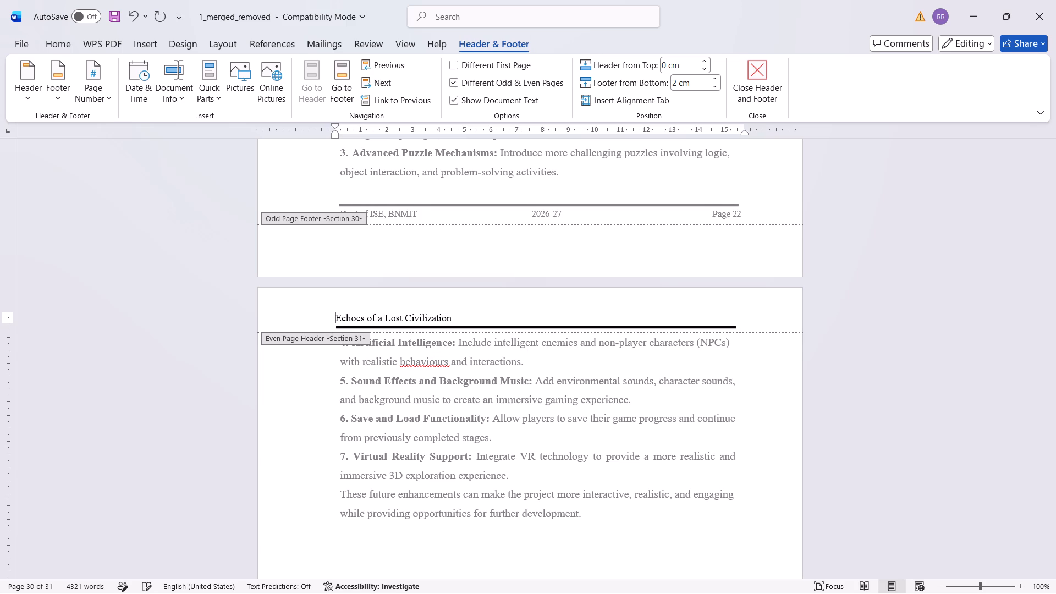
double_click(756, 388)
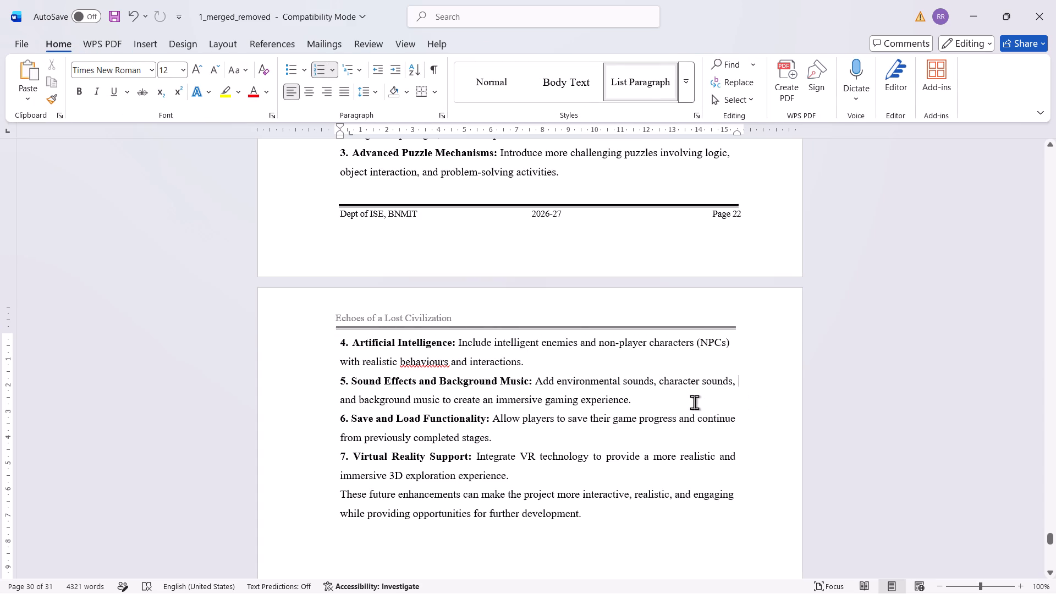
Examine the headers, footers and page layout of the Chapter 7 Conclusion and Future Enhancement pages.
scroll(694, 402, down, 20)
scroll(698, 404, up, 15)
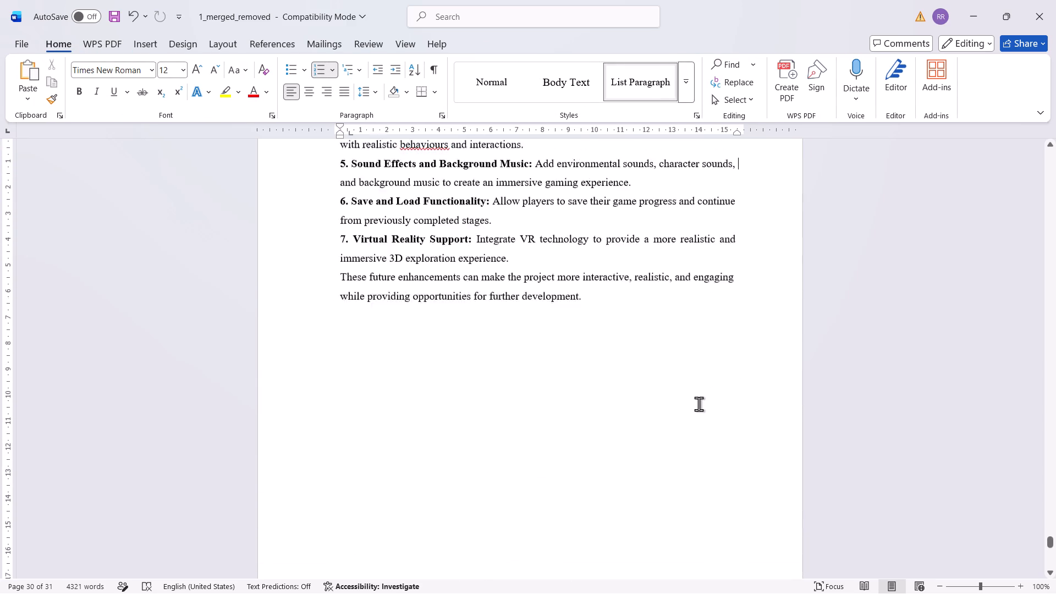
scroll(698, 404, up, 7)
scroll(689, 404, up, 17)
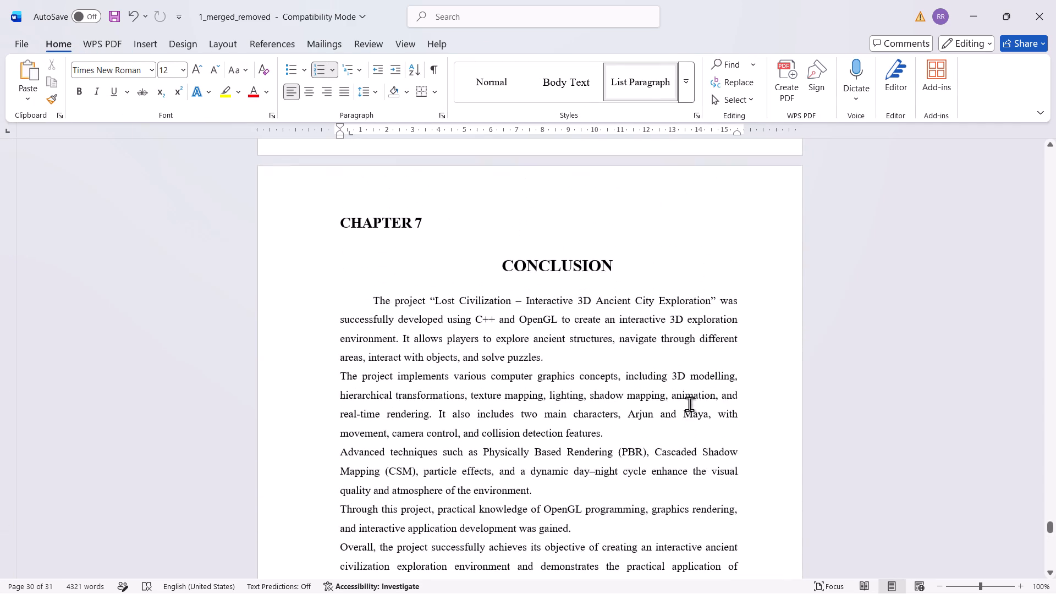
scroll(689, 404, up, 7)
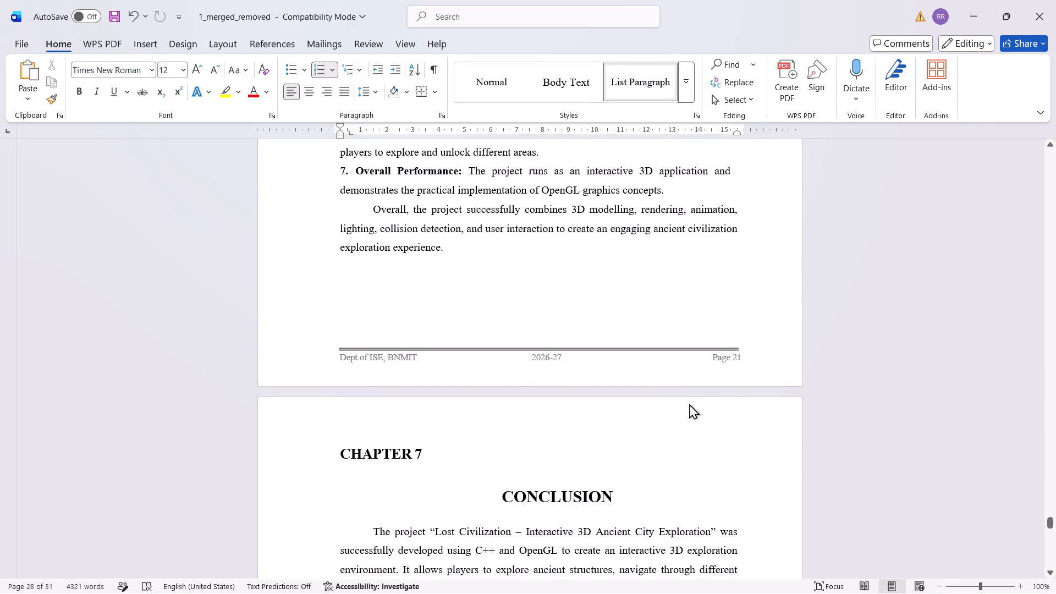
scroll(689, 405, down, 7)
scroll(689, 405, up, 5)
scroll(689, 405, down, 17)
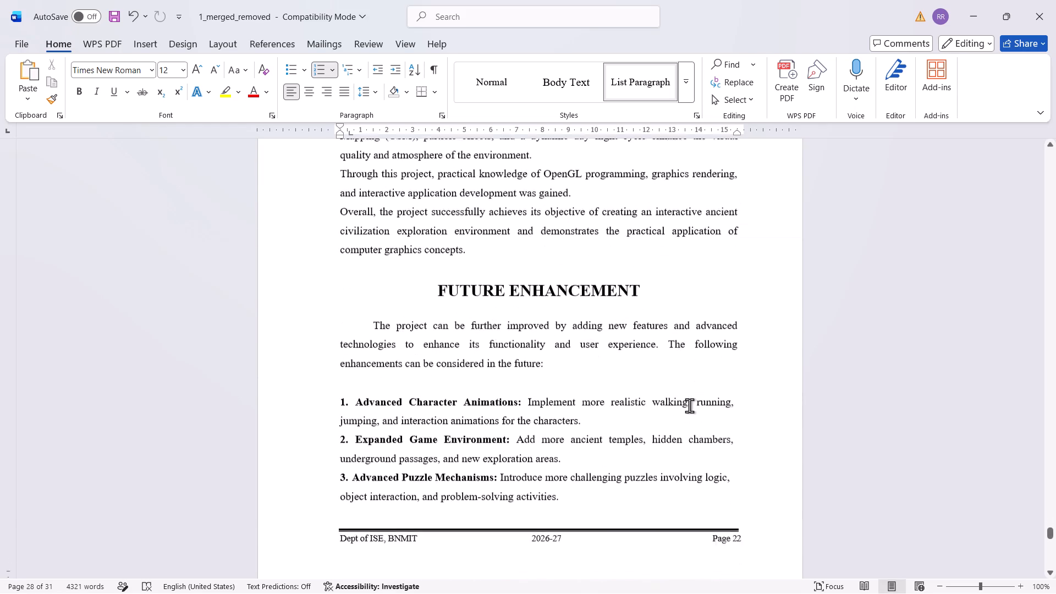
scroll(689, 405, down, 5)
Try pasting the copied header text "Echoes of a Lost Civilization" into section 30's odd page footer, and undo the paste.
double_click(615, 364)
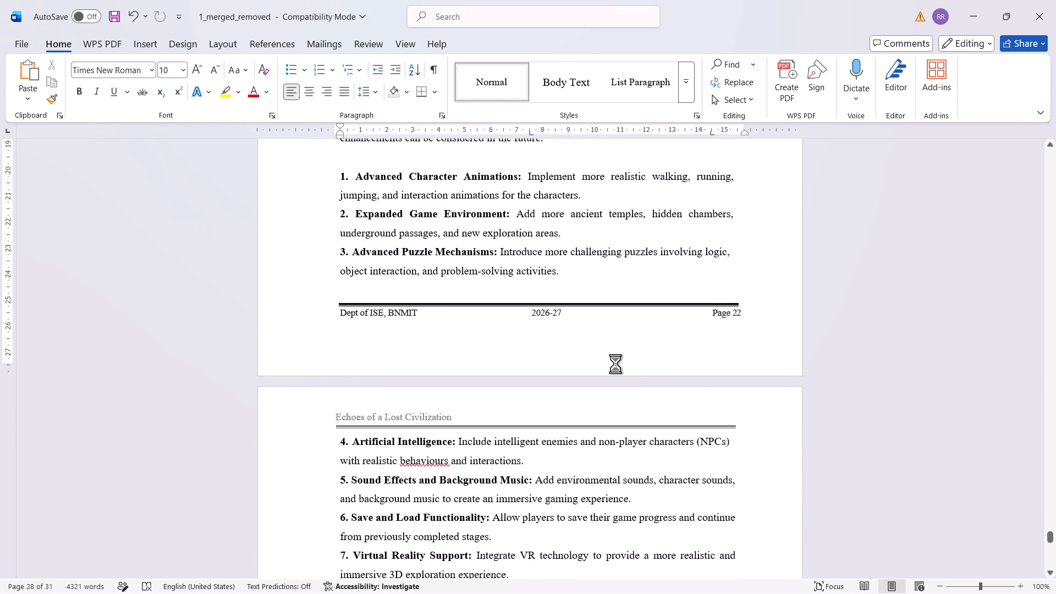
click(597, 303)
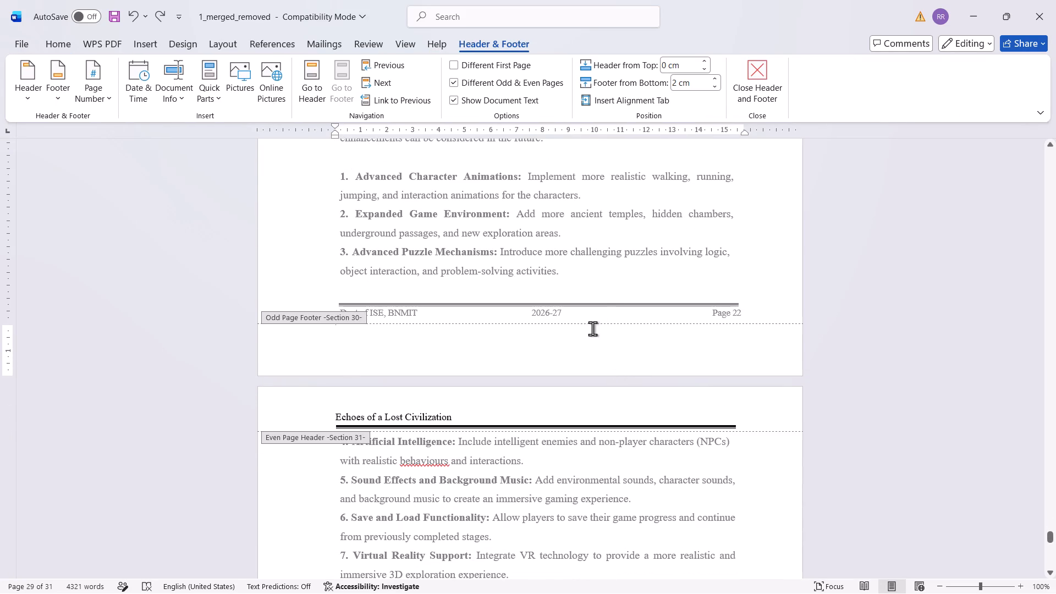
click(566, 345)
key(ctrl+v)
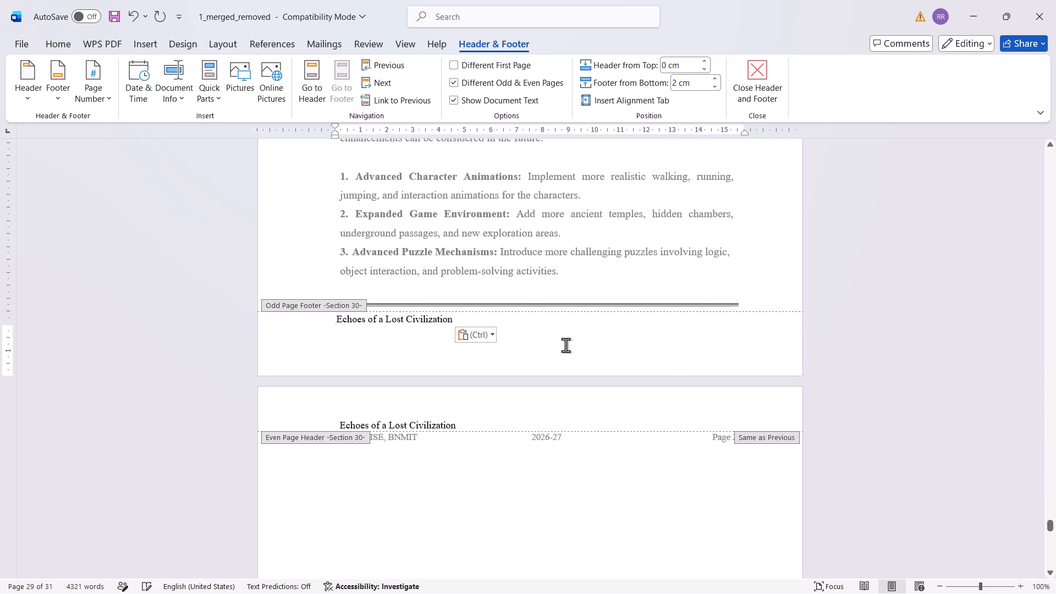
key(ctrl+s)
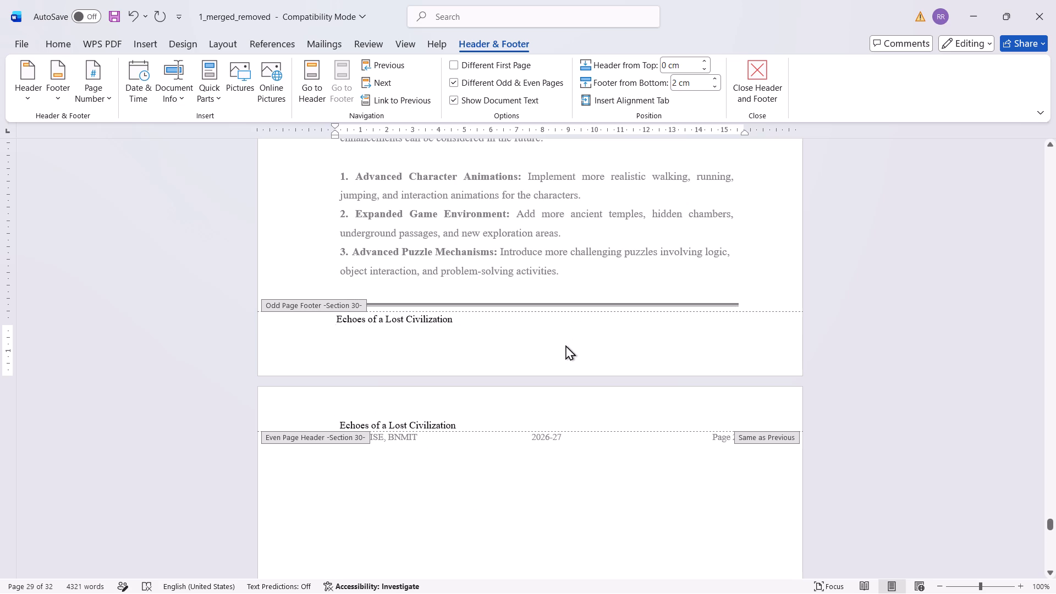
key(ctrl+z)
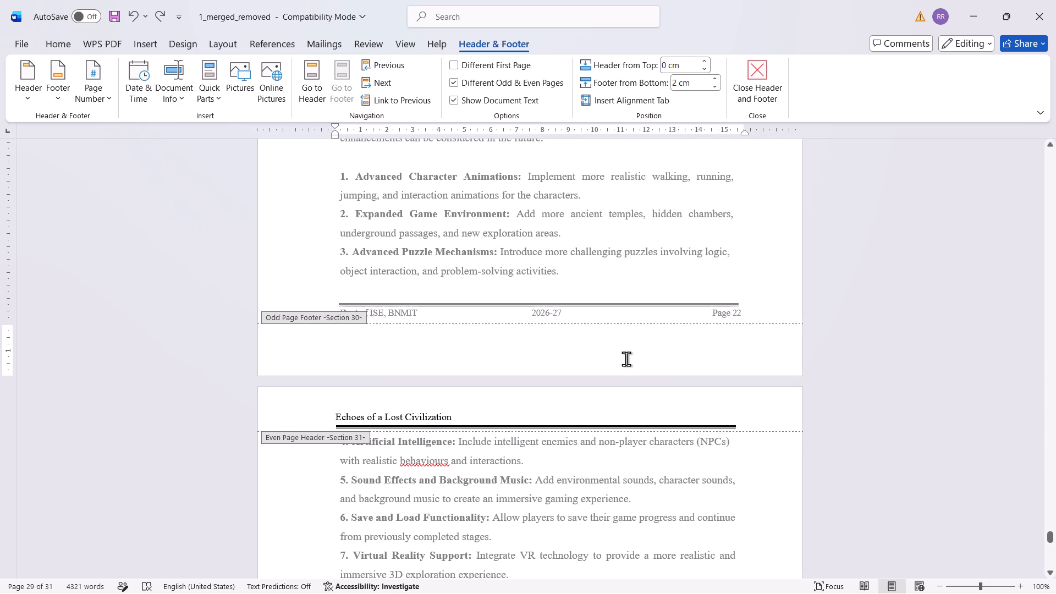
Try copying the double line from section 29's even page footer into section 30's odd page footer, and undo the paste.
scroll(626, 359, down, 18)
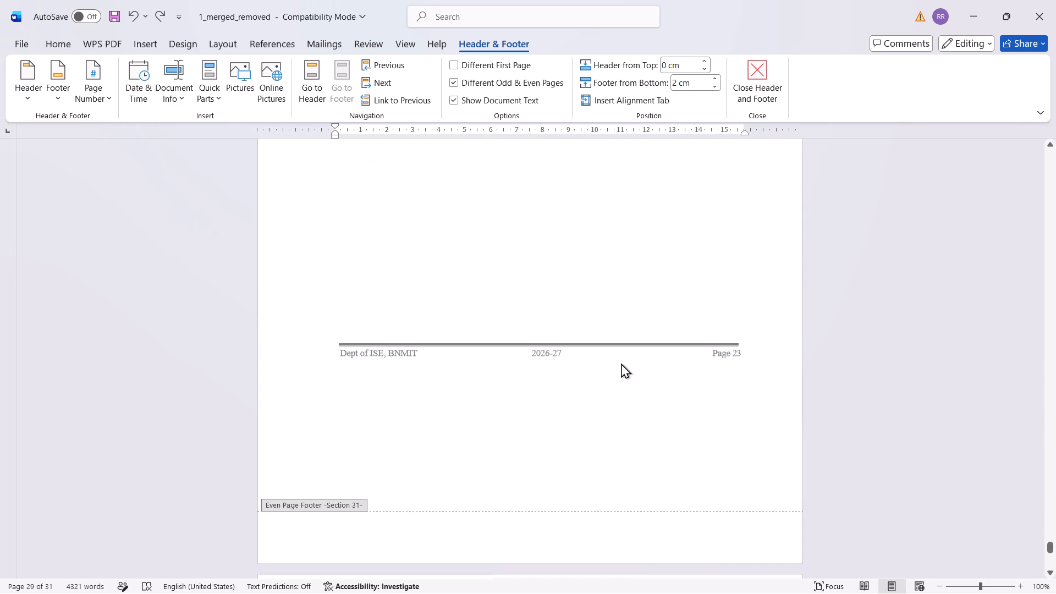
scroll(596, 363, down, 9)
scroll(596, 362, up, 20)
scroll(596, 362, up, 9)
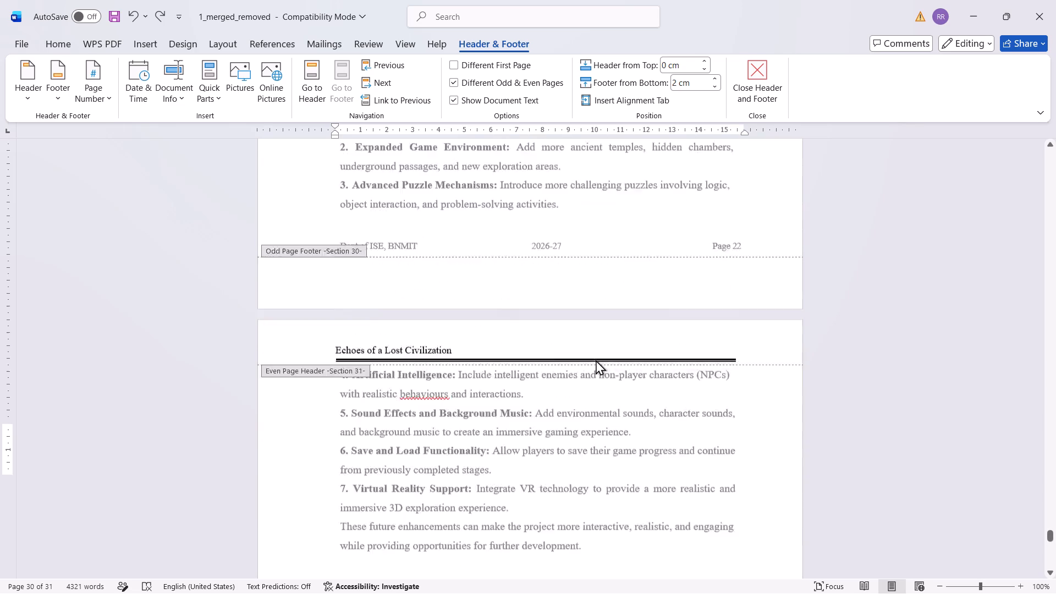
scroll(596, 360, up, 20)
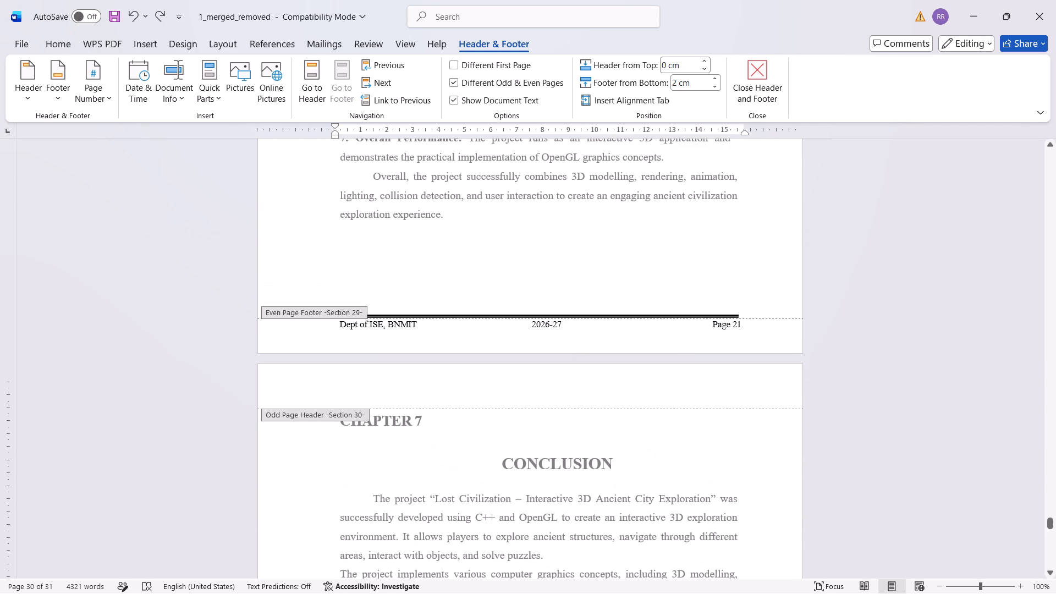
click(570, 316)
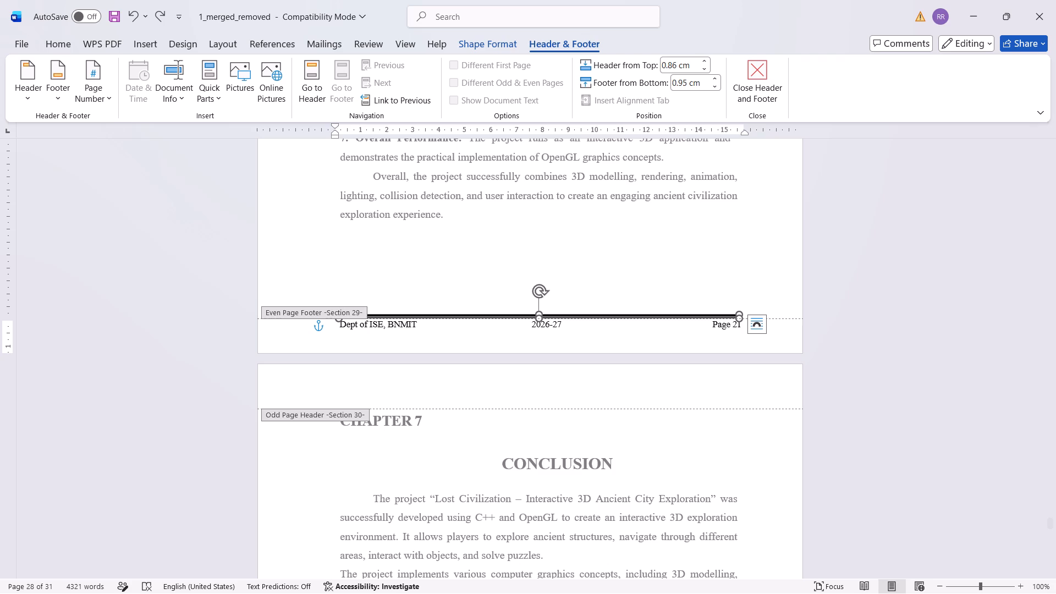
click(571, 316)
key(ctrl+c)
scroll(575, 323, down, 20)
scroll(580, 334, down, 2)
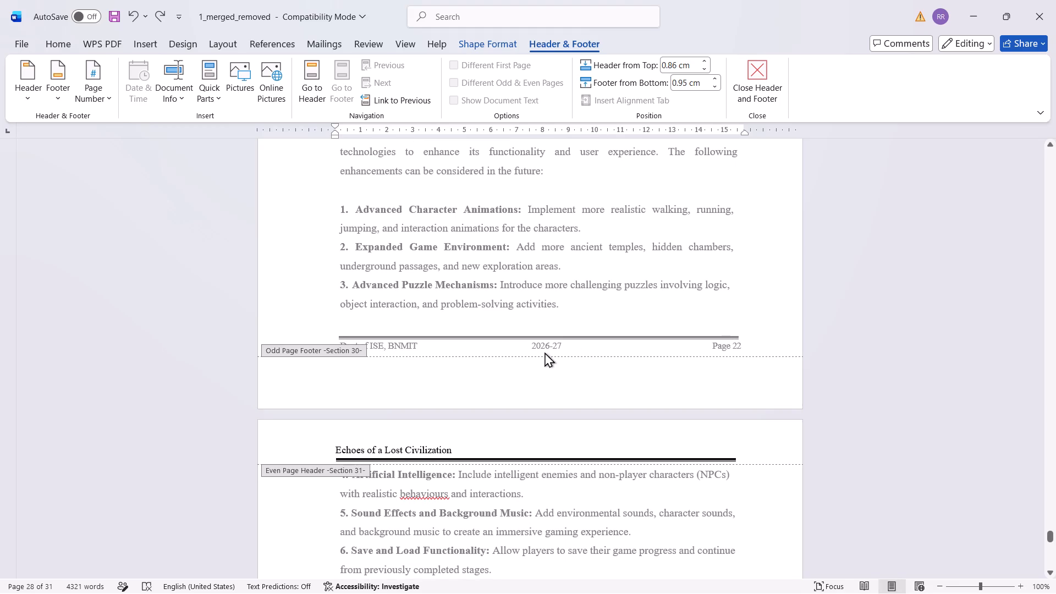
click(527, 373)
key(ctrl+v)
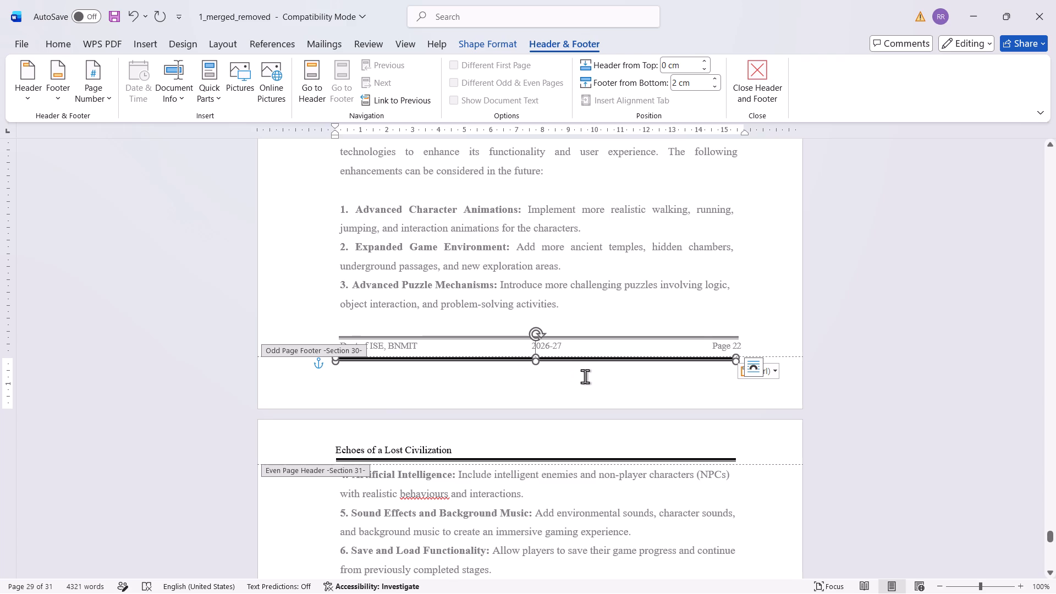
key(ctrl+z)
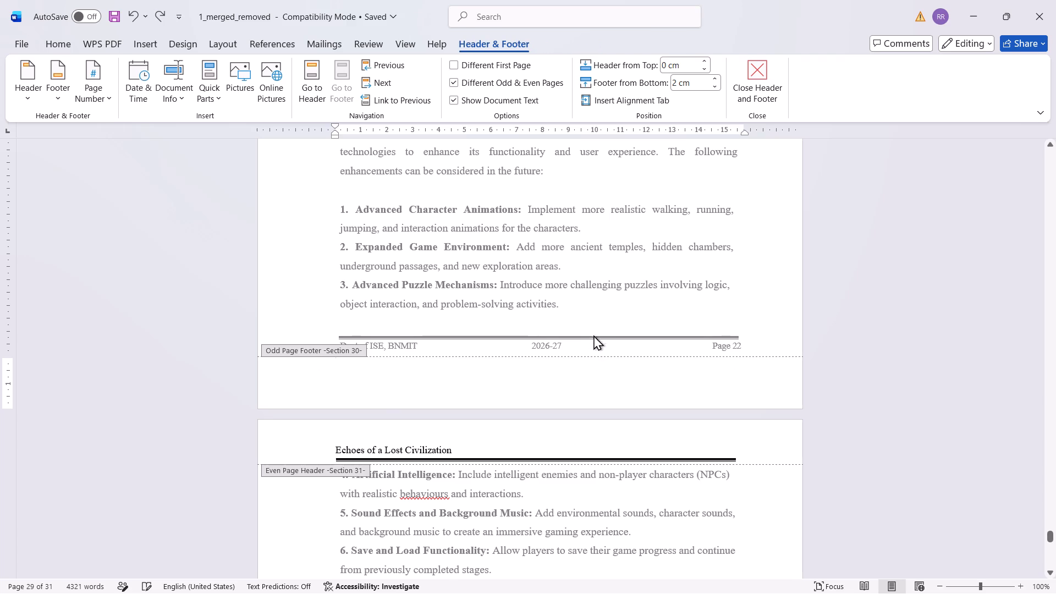
Copy the body-text line "Dept of ISE, BNMIT 2026-27 Page 22" at the bottom of the Future Enhancement page.
double_click(595, 318)
drag(744, 346, 343, 348)
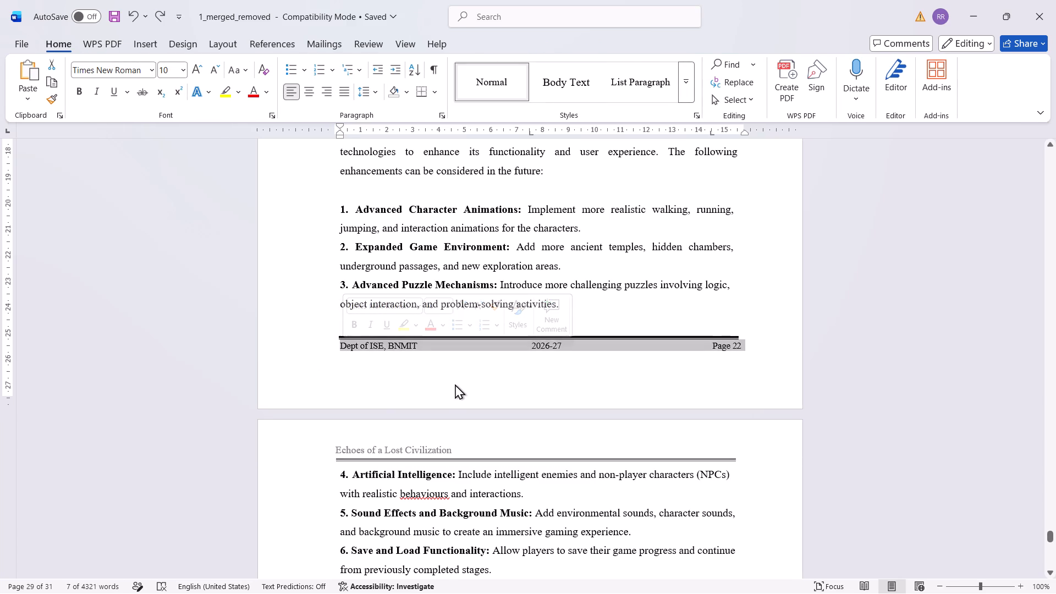
key(ctrl+c)
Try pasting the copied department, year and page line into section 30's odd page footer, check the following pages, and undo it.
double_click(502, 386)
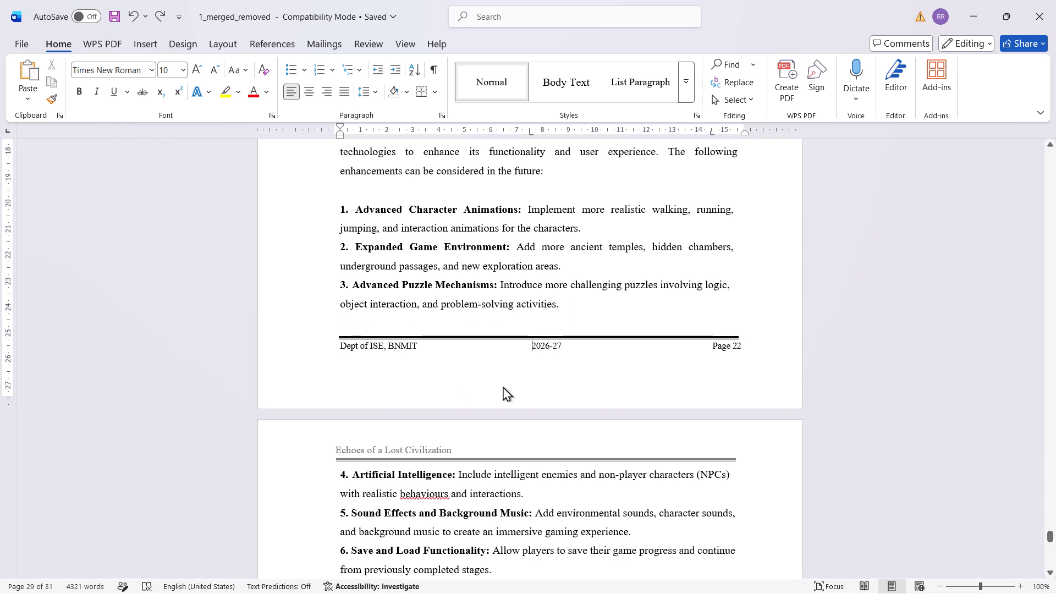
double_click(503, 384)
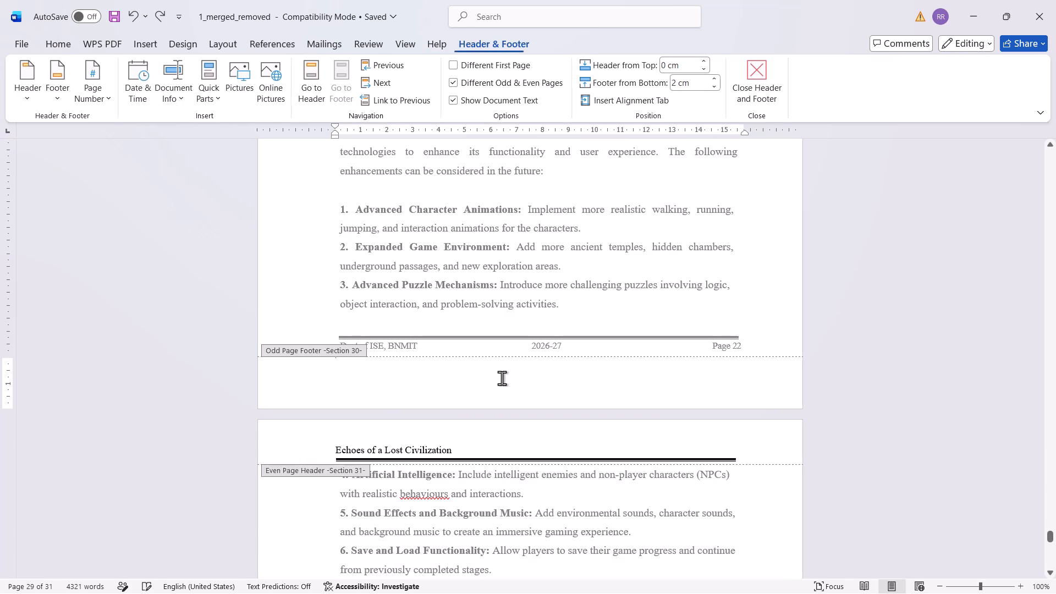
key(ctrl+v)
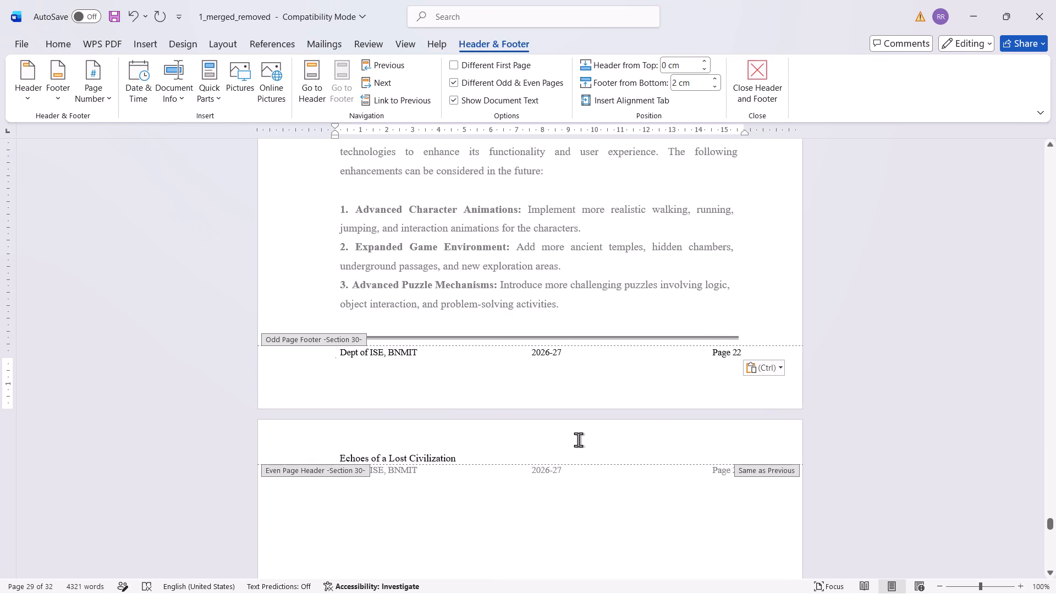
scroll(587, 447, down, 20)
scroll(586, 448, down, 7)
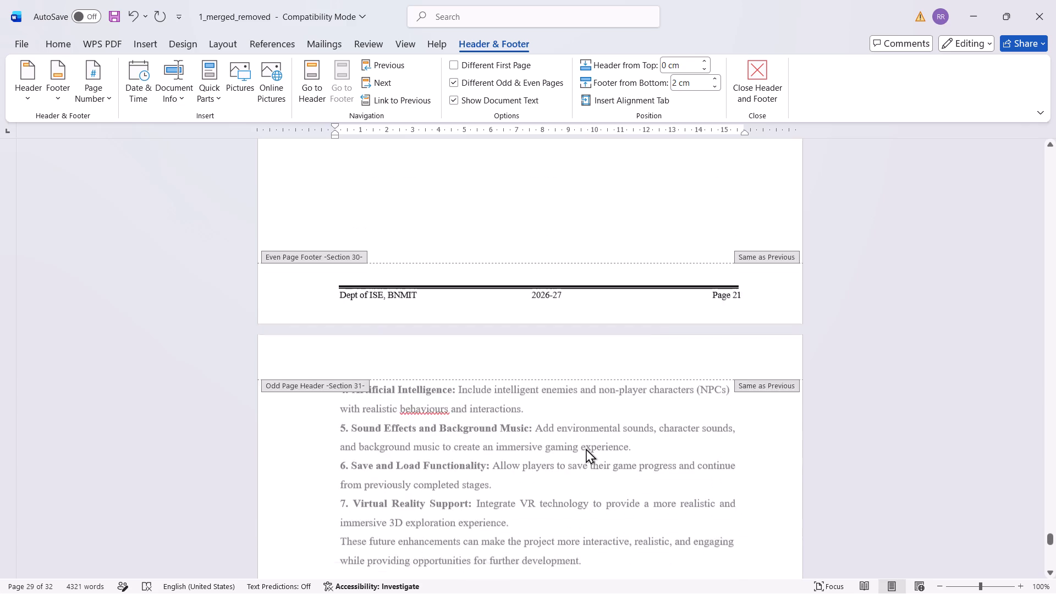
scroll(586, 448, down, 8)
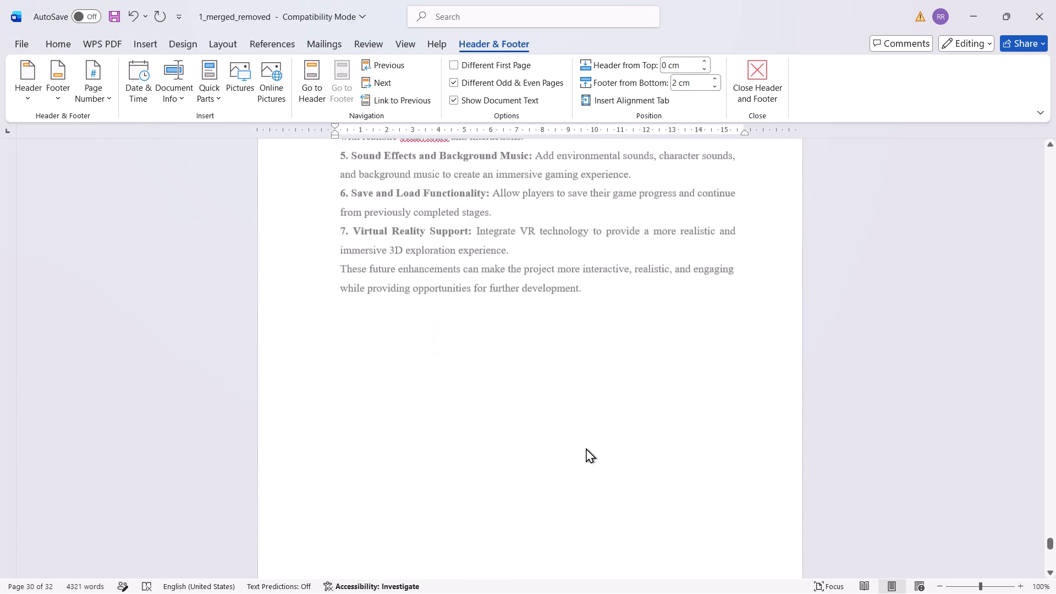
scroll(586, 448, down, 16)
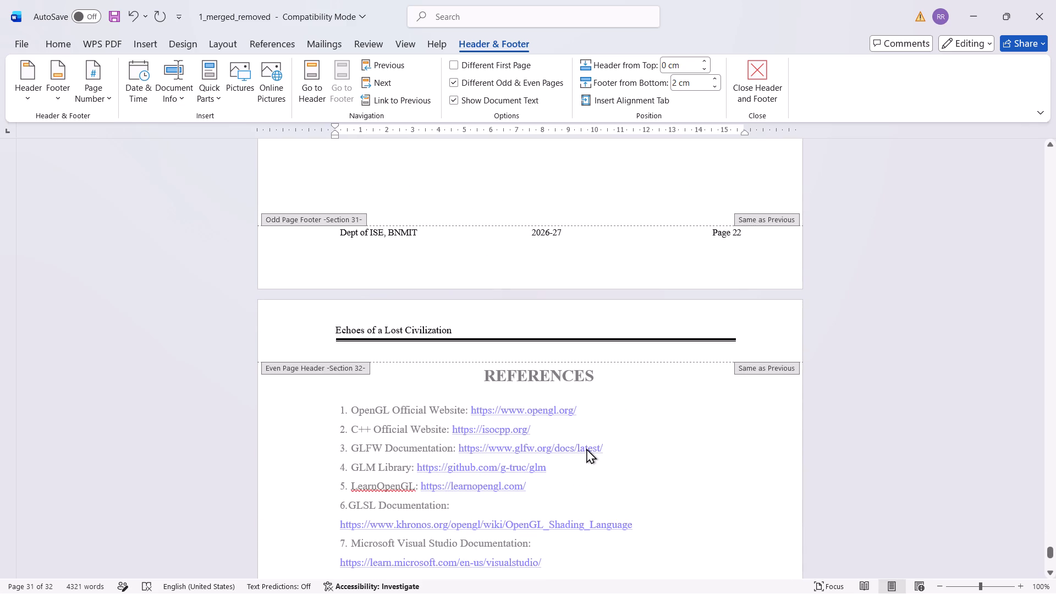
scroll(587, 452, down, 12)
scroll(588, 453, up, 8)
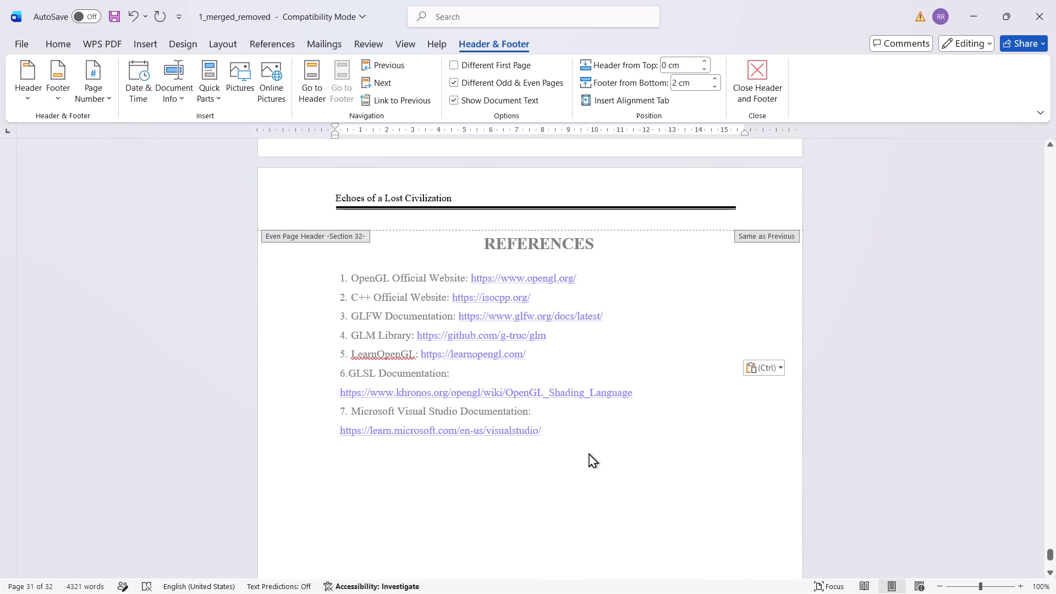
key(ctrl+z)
Paste the copied "Dept of ISE, BNMIT 2026-27 Page 22" line into section 32's odd page footer on the References page.
scroll(588, 453, up, 7)
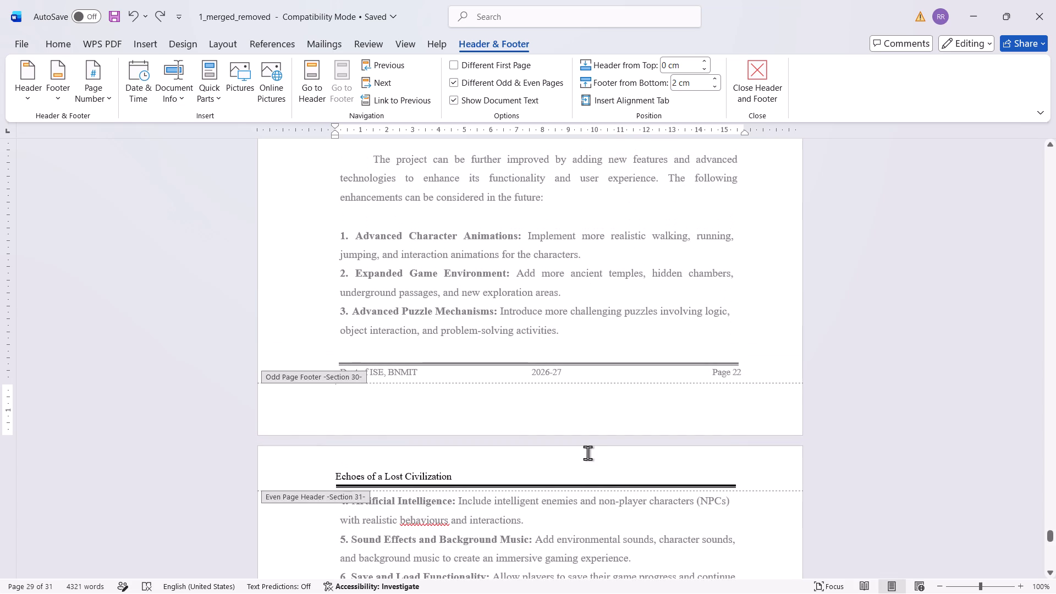
scroll(587, 453, down, 20)
scroll(587, 453, down, 16)
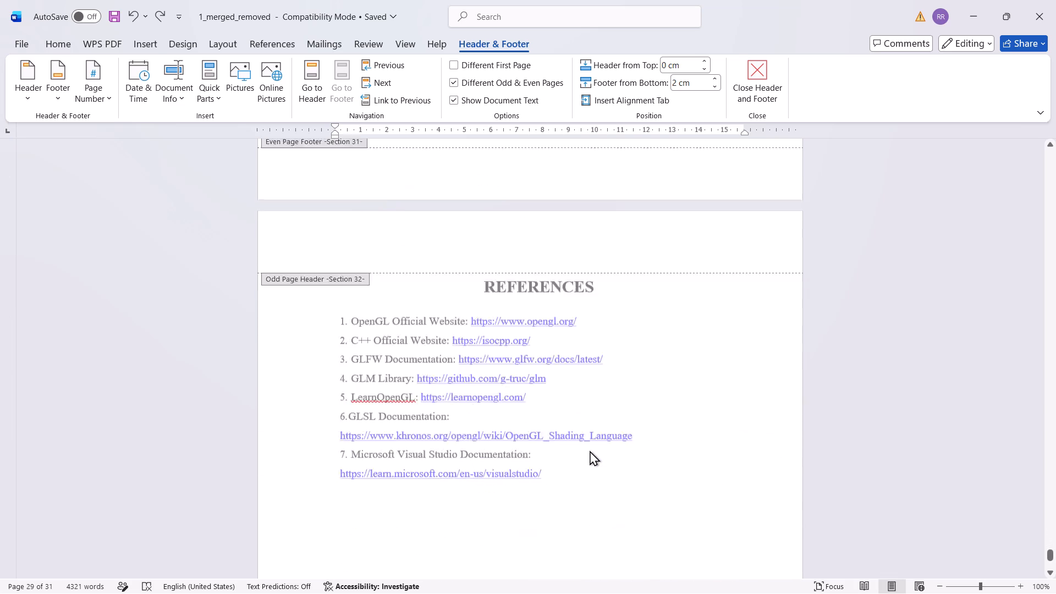
scroll(590, 450, down, 19)
scroll(590, 450, up, 17)
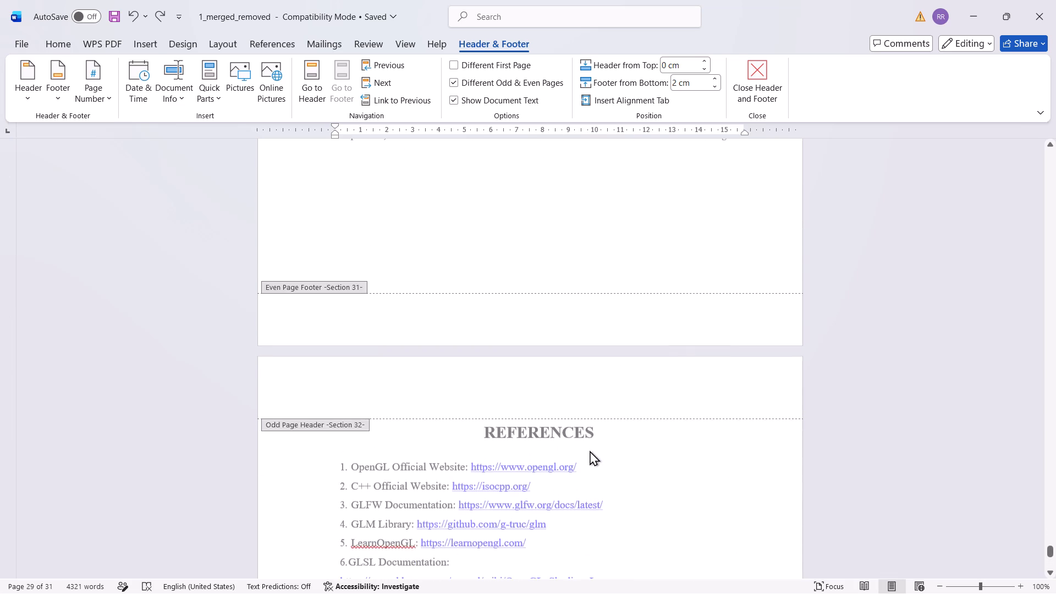
scroll(589, 452, down, 20)
scroll(589, 452, down, 7)
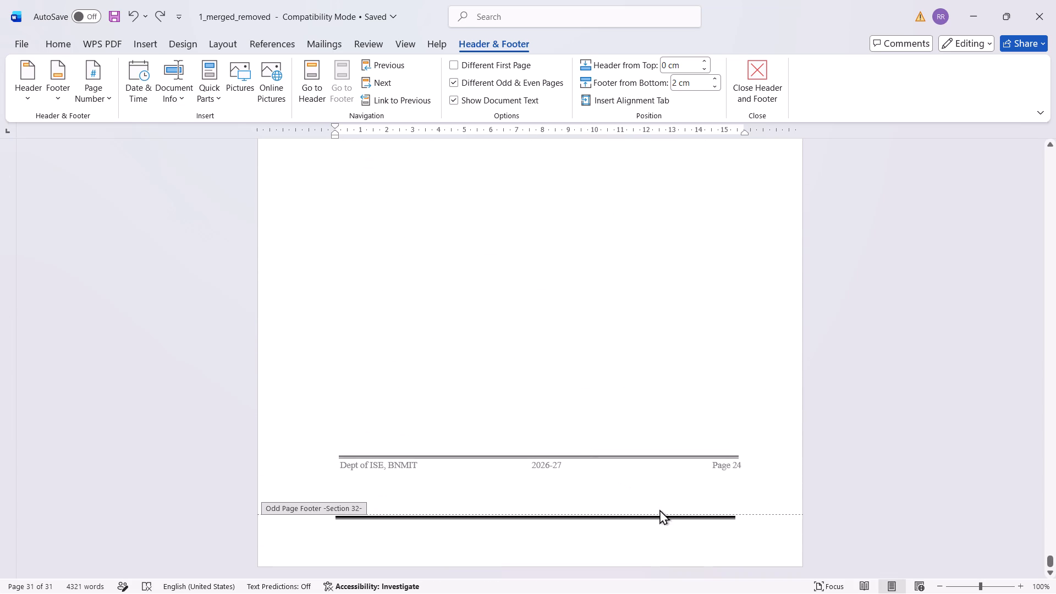
click(542, 537)
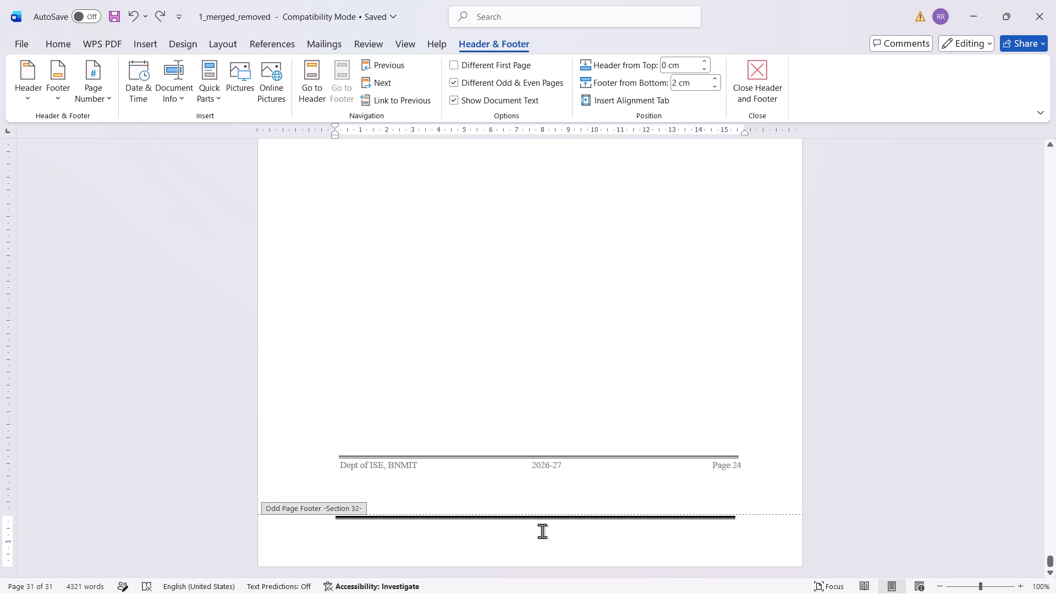
click(540, 538)
key(ctrl+v)
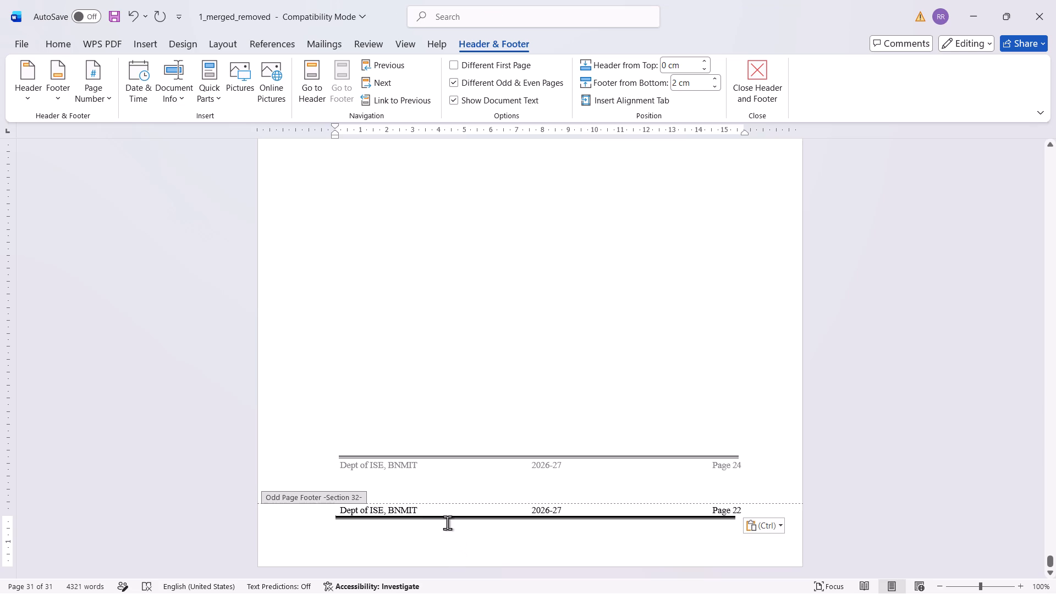
Delete the trailing blank line and the number 22 after "Page" in section 32's odd page footer.
key(BackSpace)
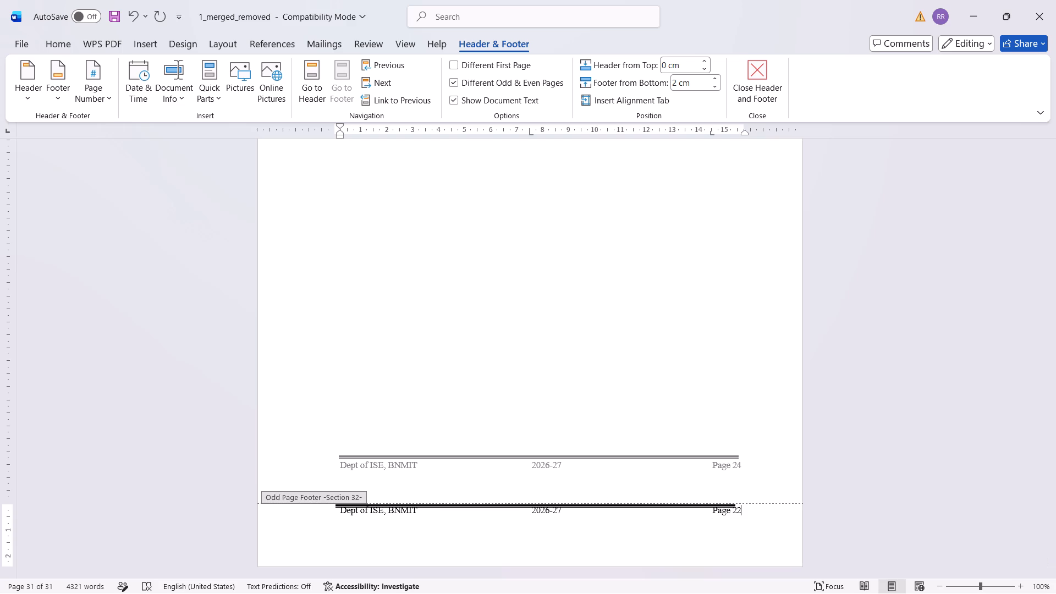
key(BackSpace)
key(BackSpace)
key(BackSpace)
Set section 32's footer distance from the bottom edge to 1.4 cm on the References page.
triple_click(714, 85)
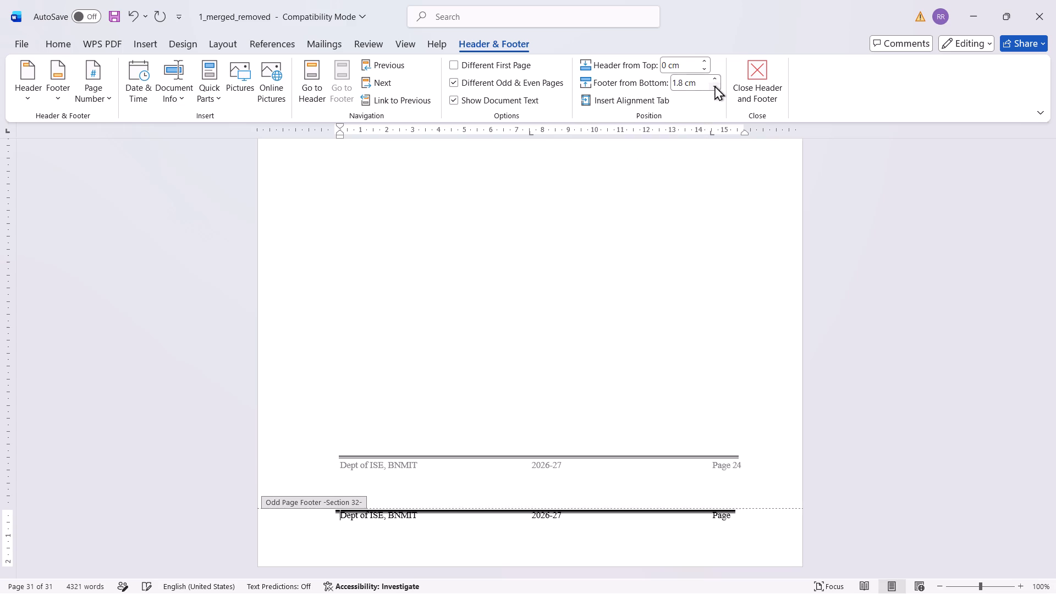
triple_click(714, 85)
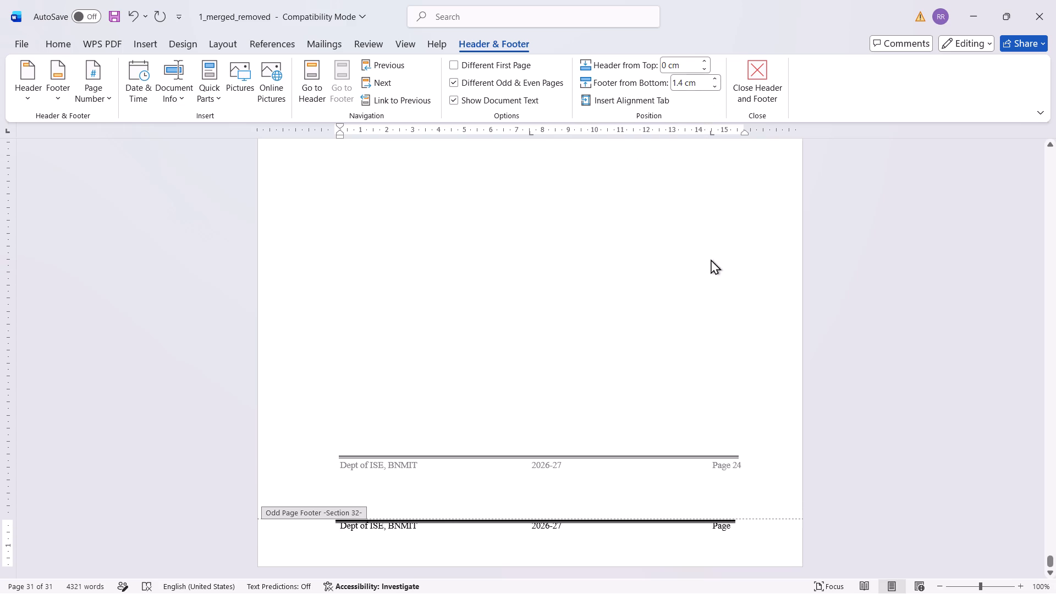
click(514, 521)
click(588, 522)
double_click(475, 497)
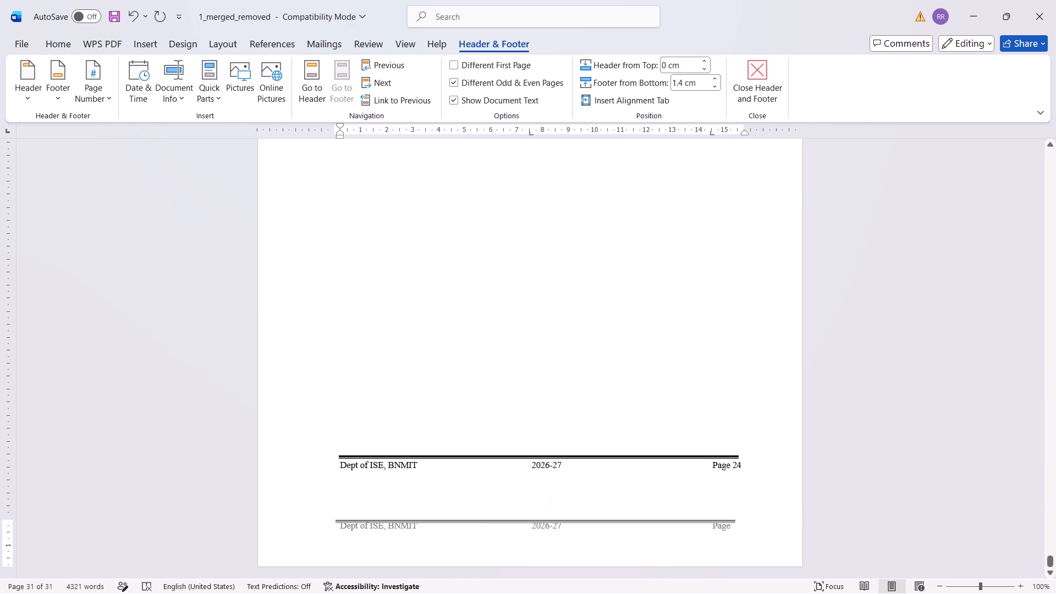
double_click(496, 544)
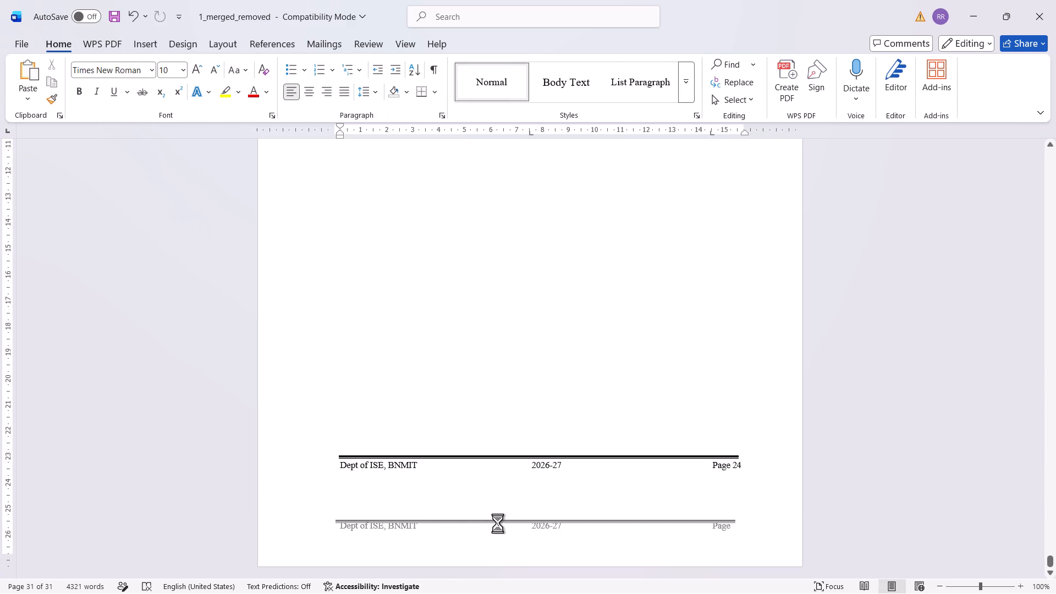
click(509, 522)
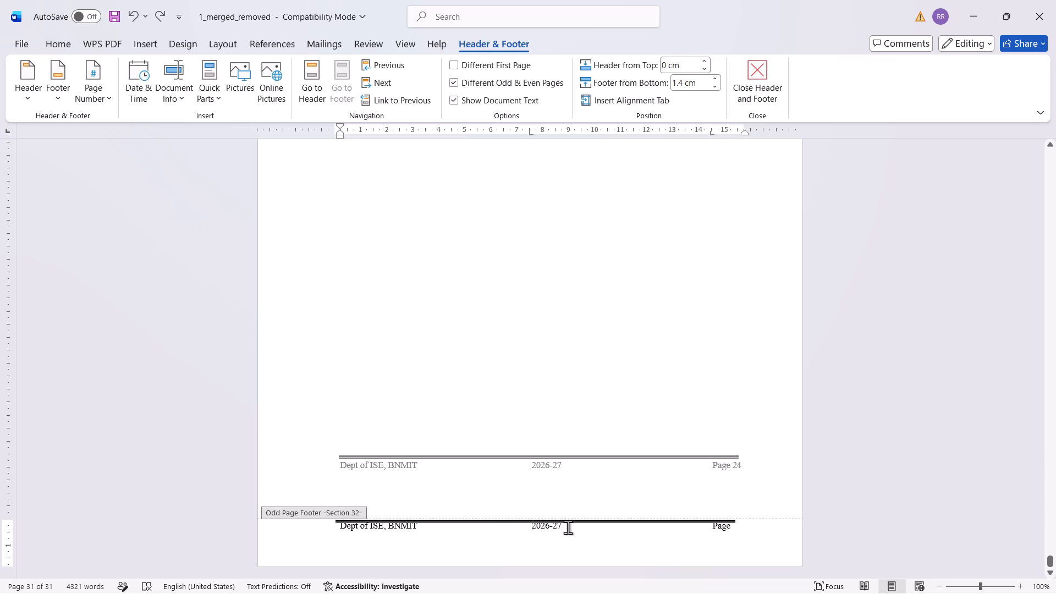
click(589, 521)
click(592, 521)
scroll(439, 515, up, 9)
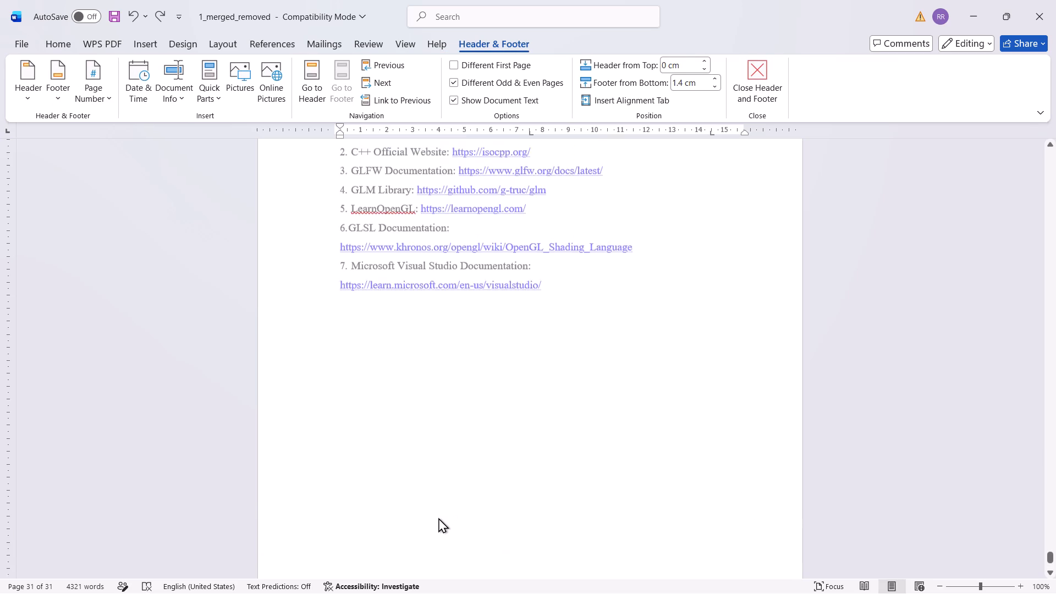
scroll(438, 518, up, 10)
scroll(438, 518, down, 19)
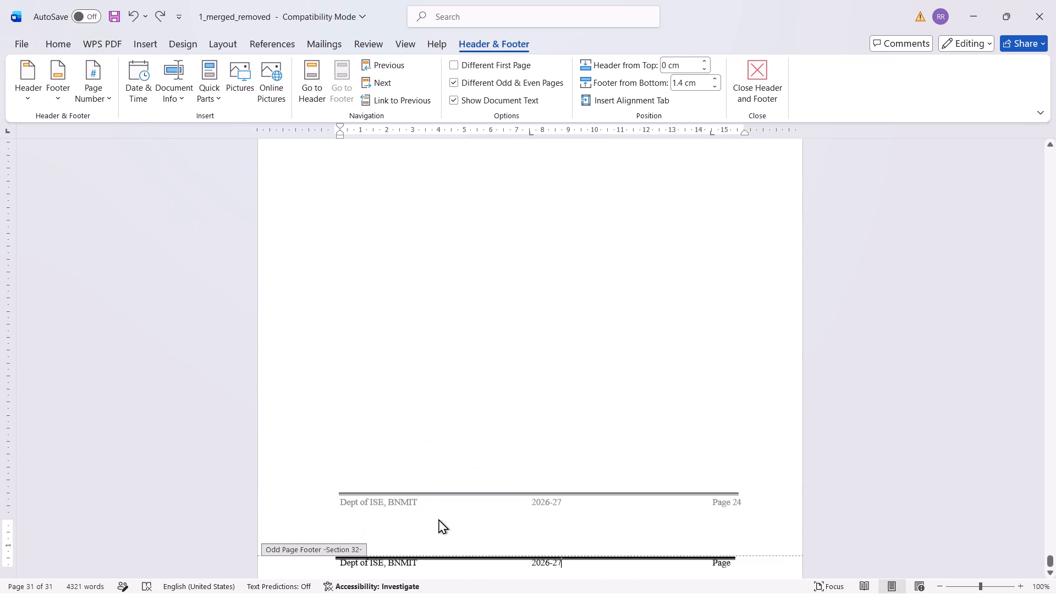
Set section 32's footer distance from the bottom edge to 1.3 cm on the References page.
click(713, 86)
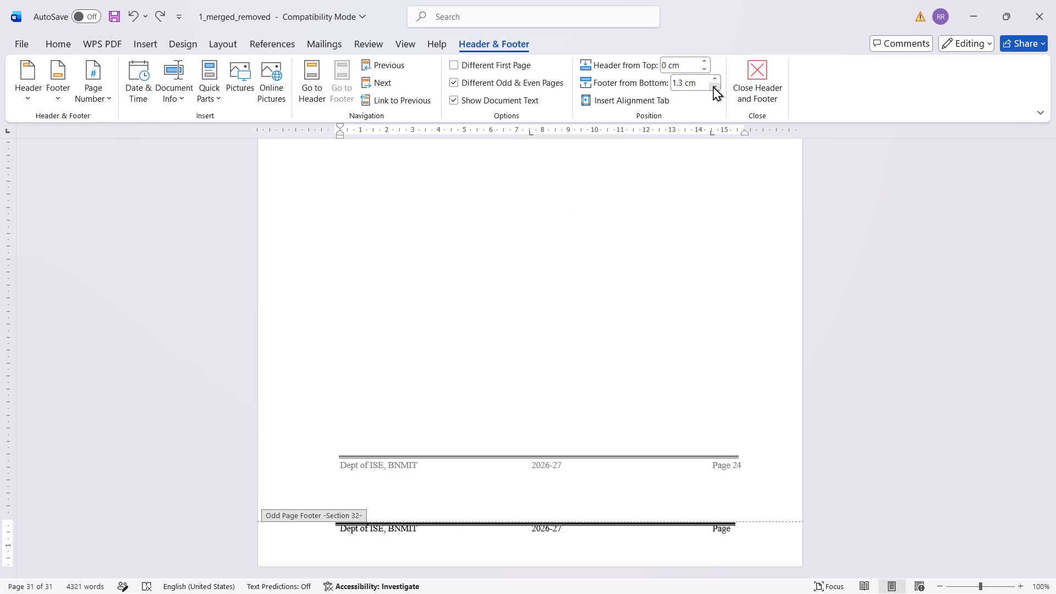
double_click(714, 78)
triple_click(714, 78)
triple_click(714, 78)
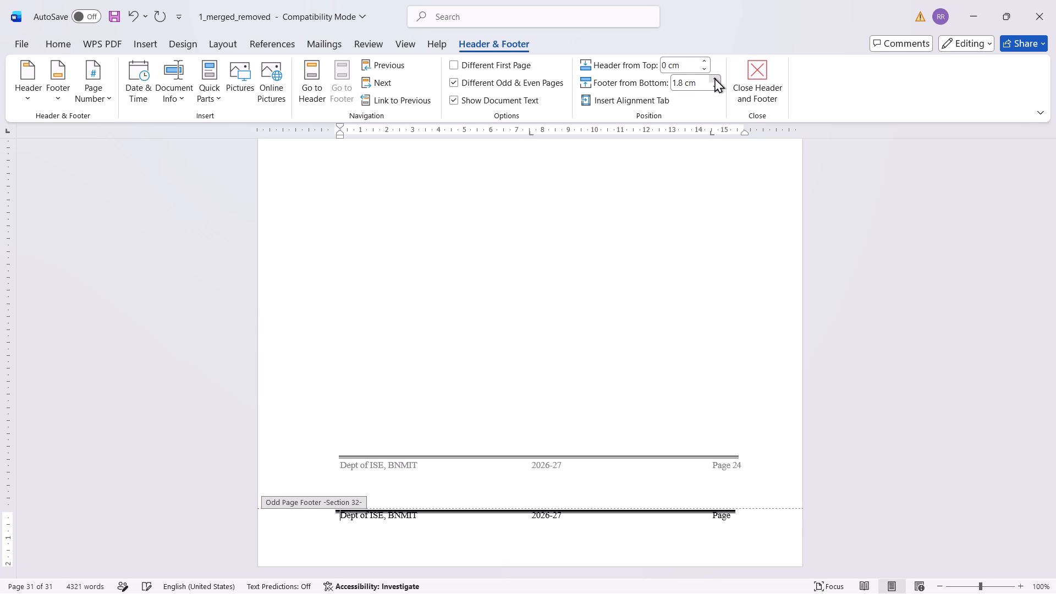
triple_click(714, 78)
click(714, 78)
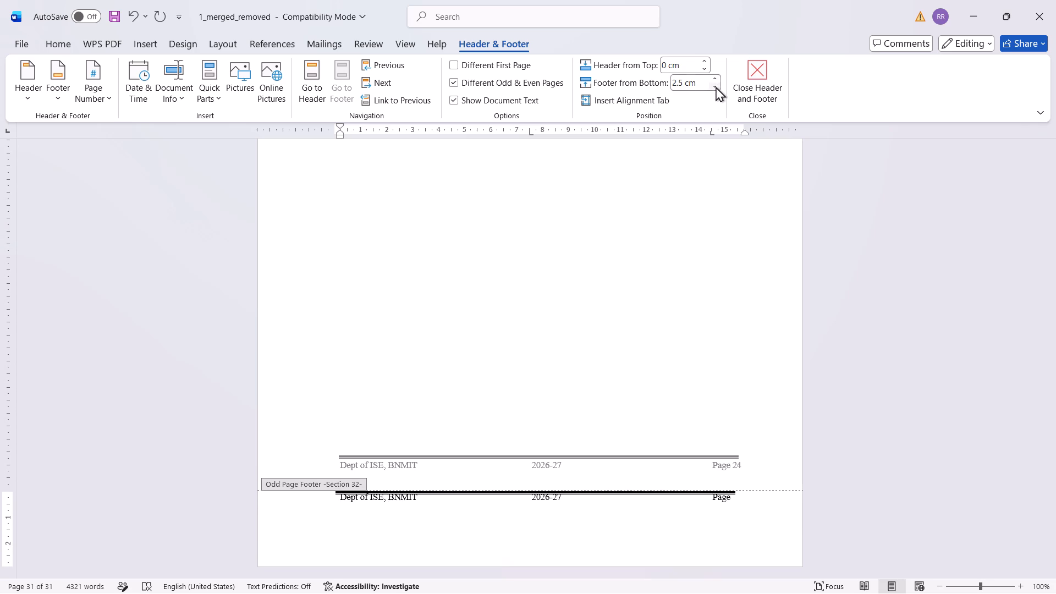
triple_click(716, 86)
triple_click(716, 86)
triple_click(716, 86)
click(715, 85)
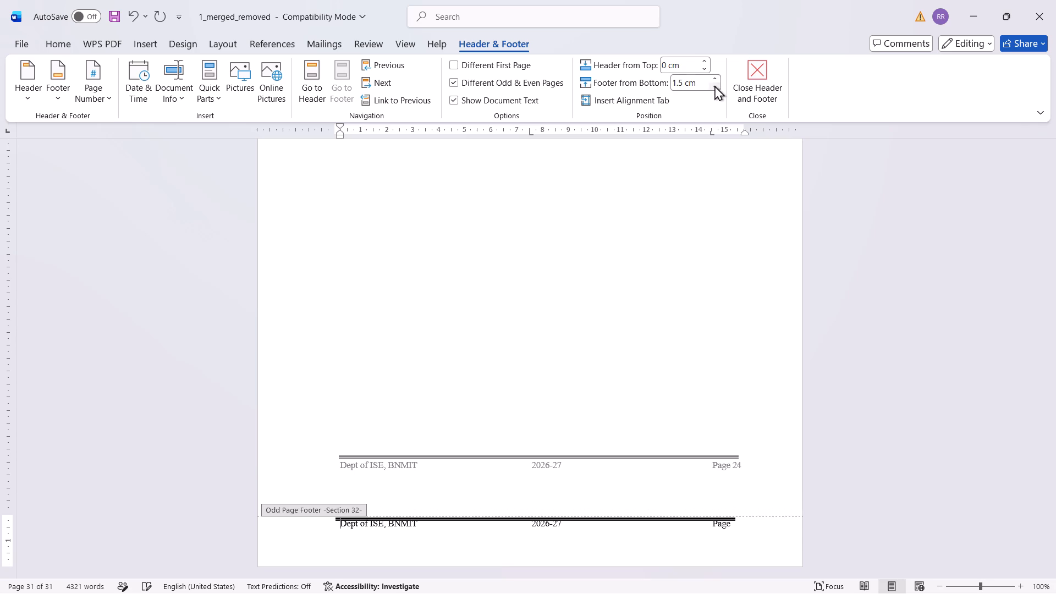
click(714, 85)
click(712, 85)
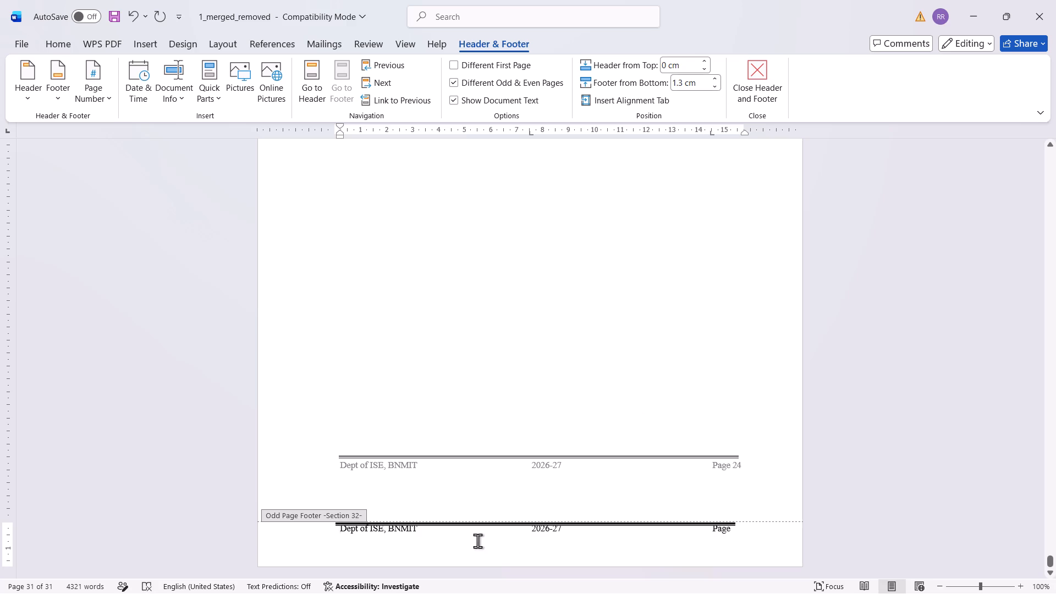
click(483, 524)
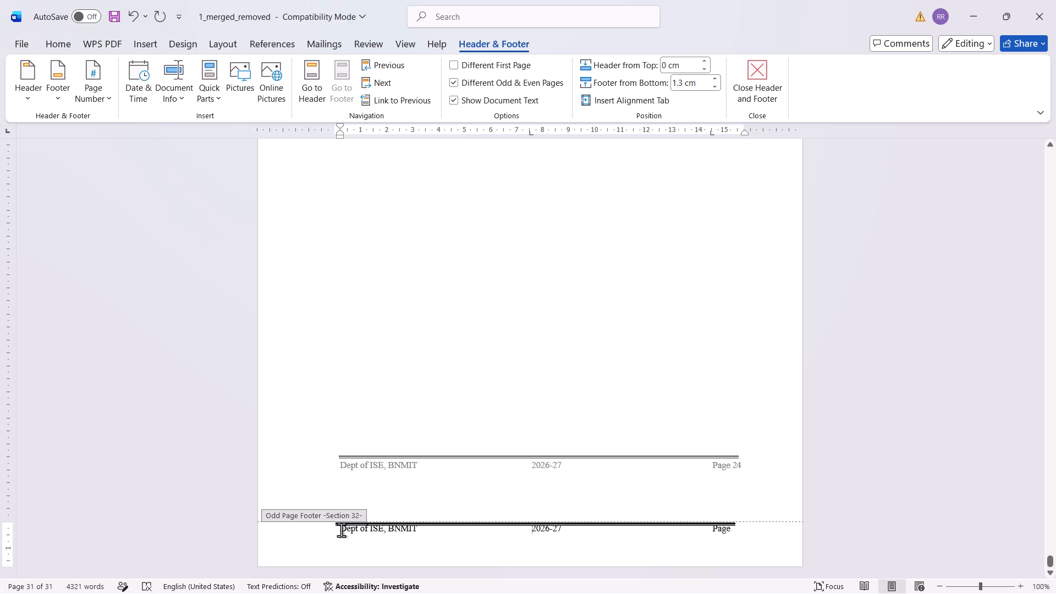
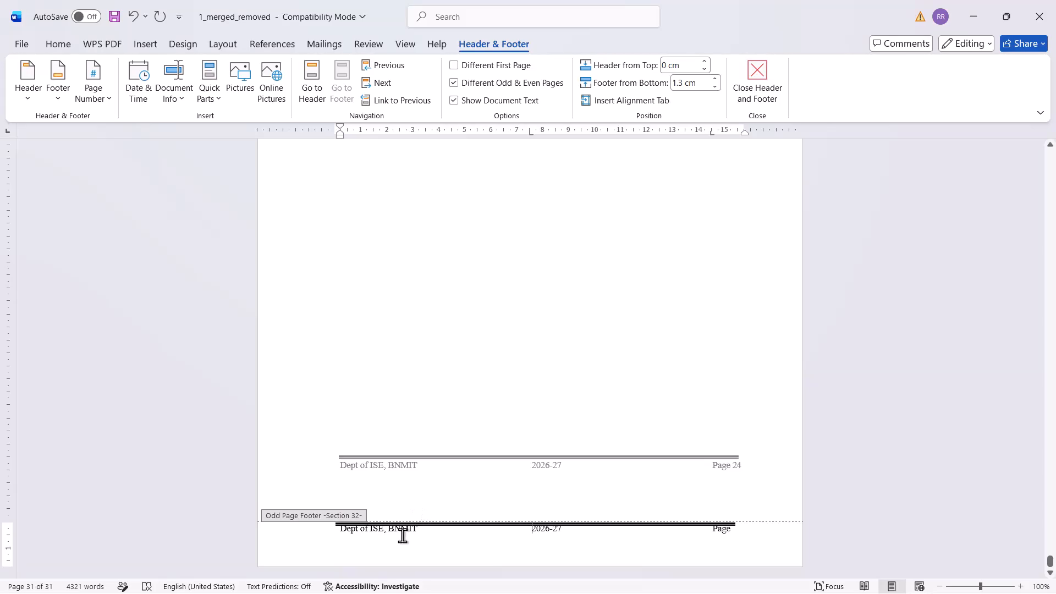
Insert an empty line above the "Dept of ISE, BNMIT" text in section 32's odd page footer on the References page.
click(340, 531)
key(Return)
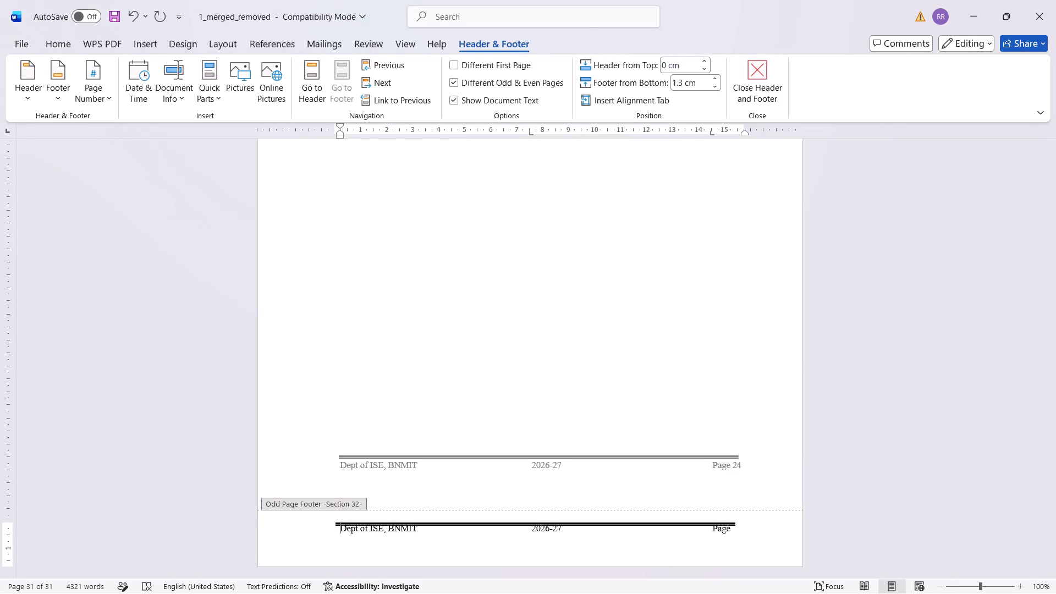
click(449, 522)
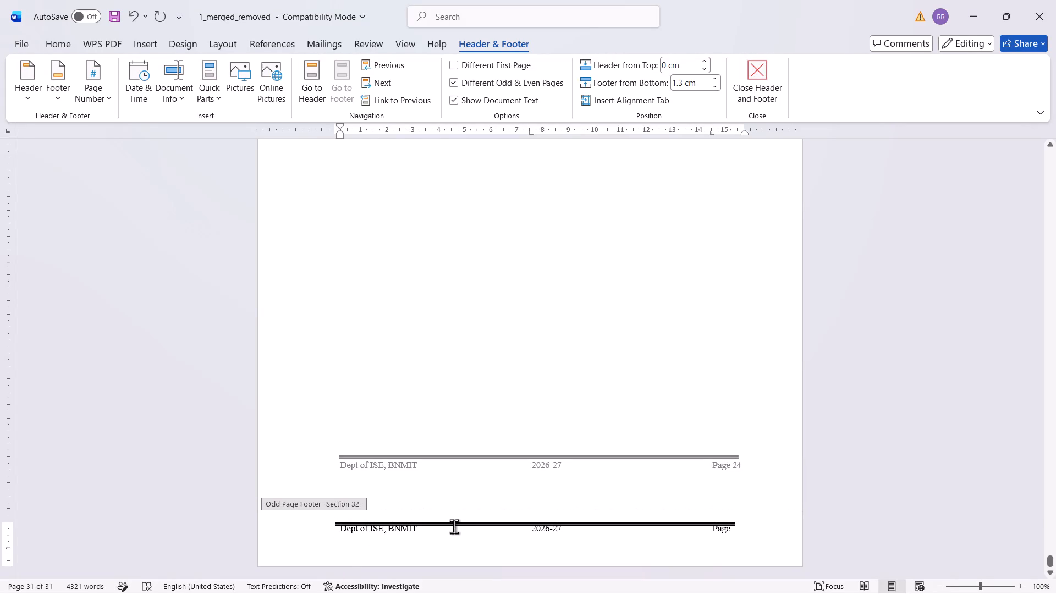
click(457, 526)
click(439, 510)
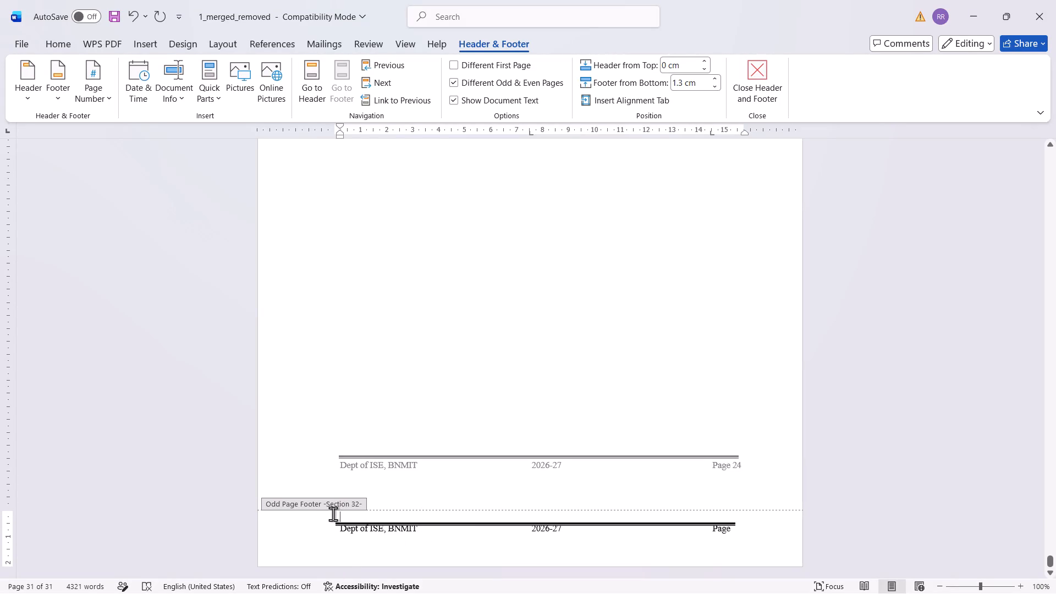
Delete the "Dept of ISE, BNMIT 2026-27 Page" text and its empty line from section 32's odd page footer.
drag(333, 521, 787, 548)
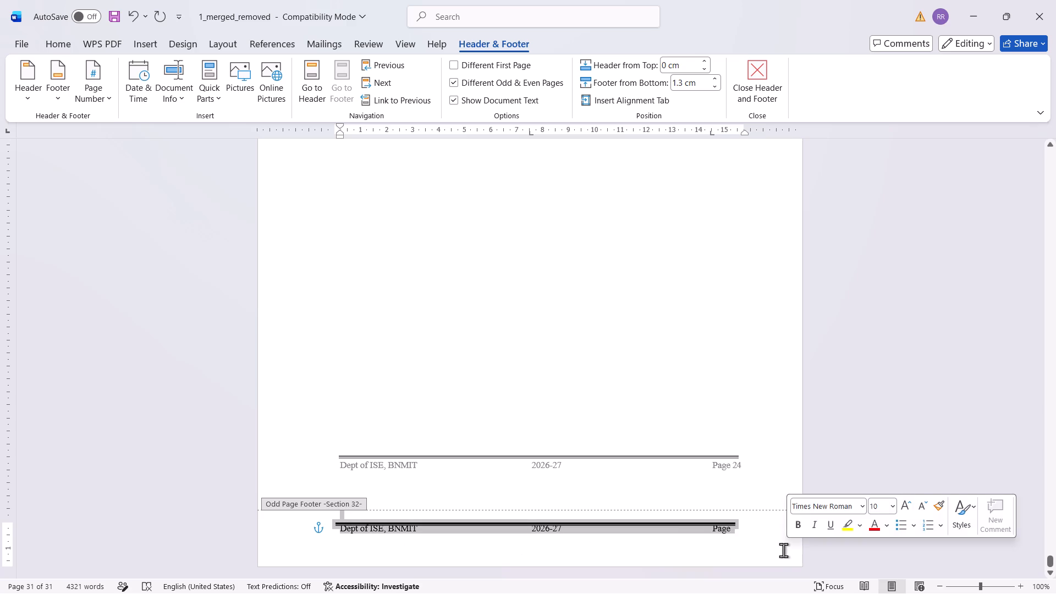
key(BackSpace)
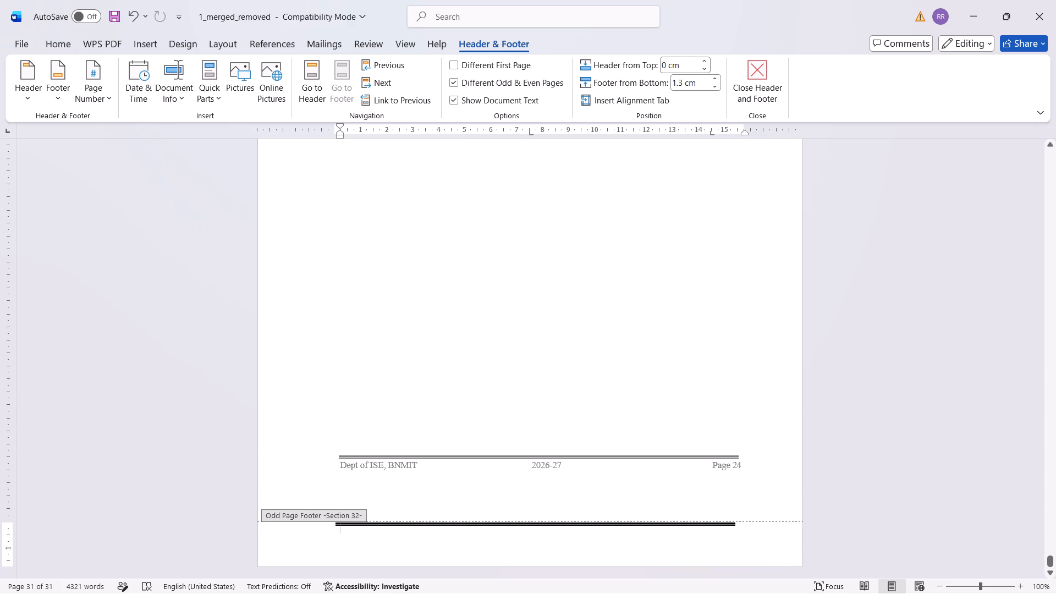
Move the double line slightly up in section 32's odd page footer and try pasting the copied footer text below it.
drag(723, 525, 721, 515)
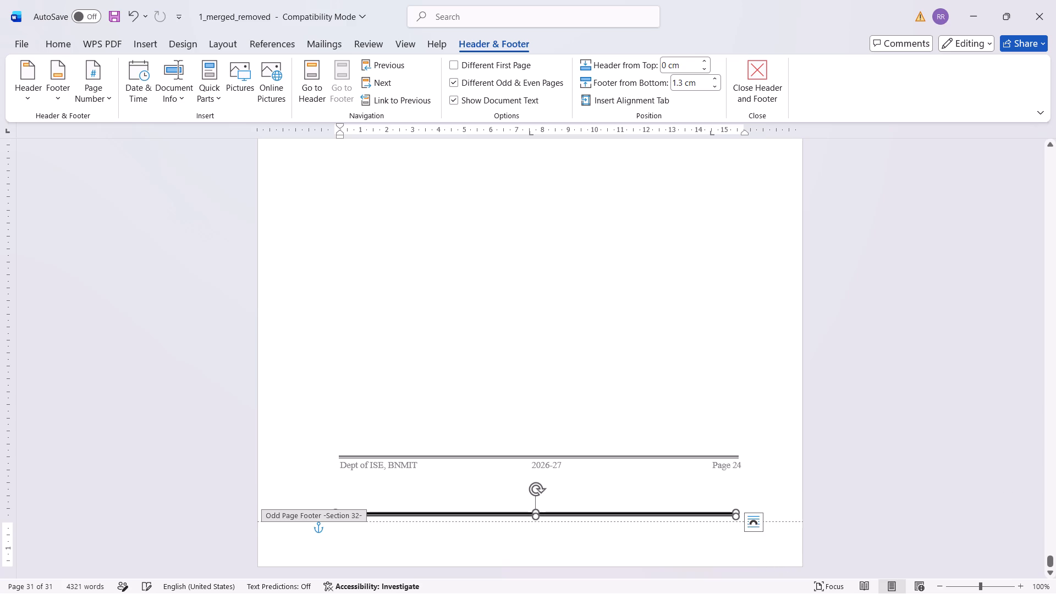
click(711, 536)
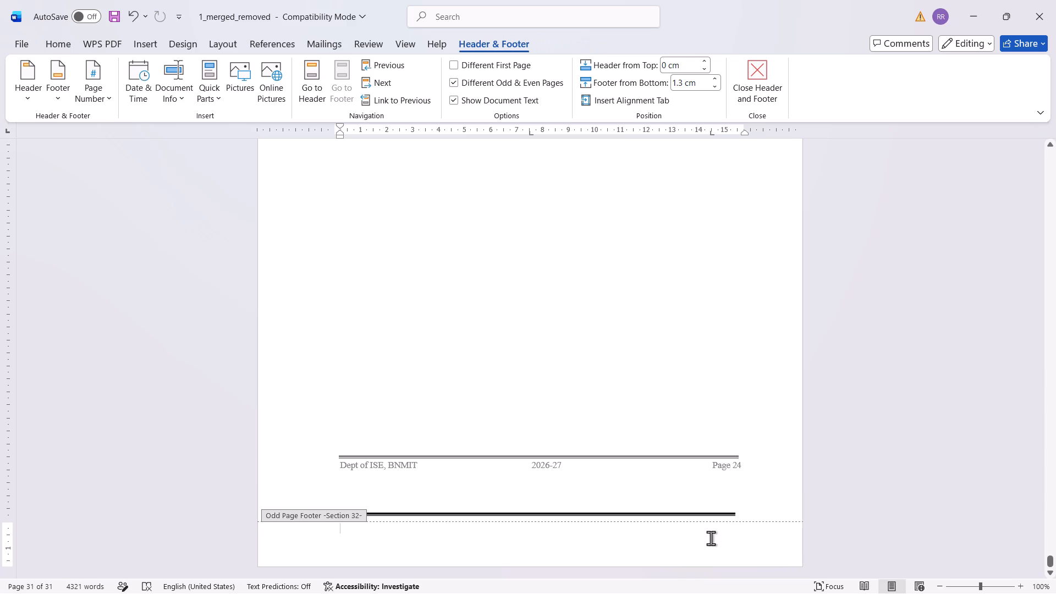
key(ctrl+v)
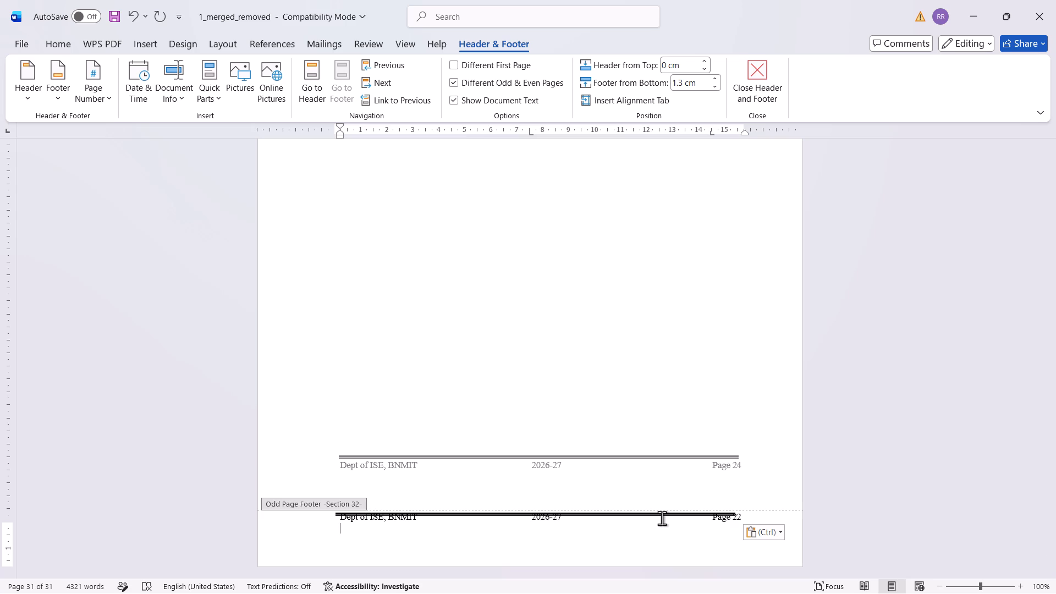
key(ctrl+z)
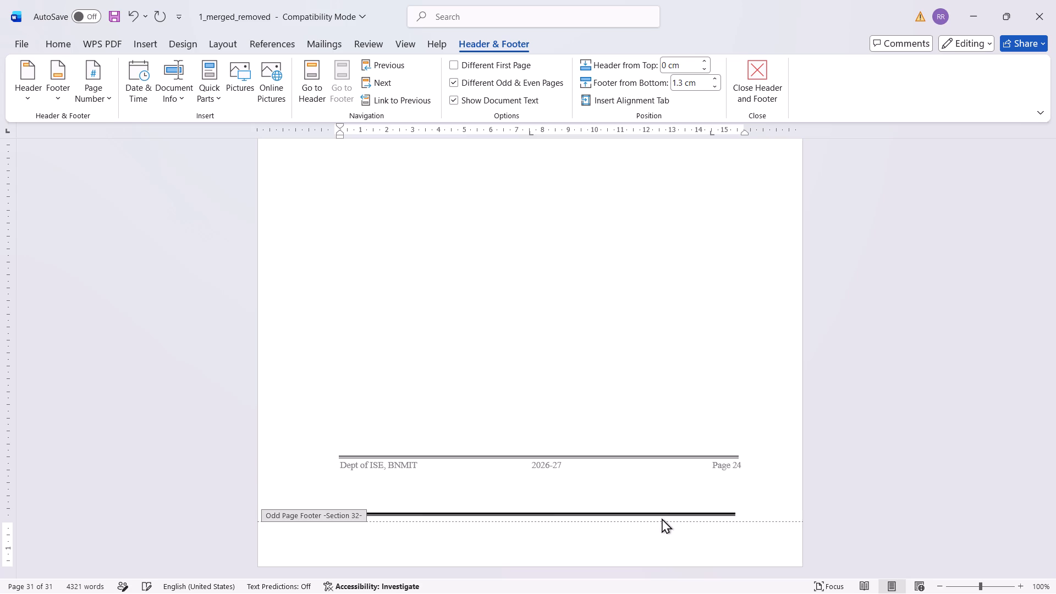
Delete the double line from section 32's odd page footer on the References page.
scroll(658, 515, up, 3)
scroll(657, 516, down, 5)
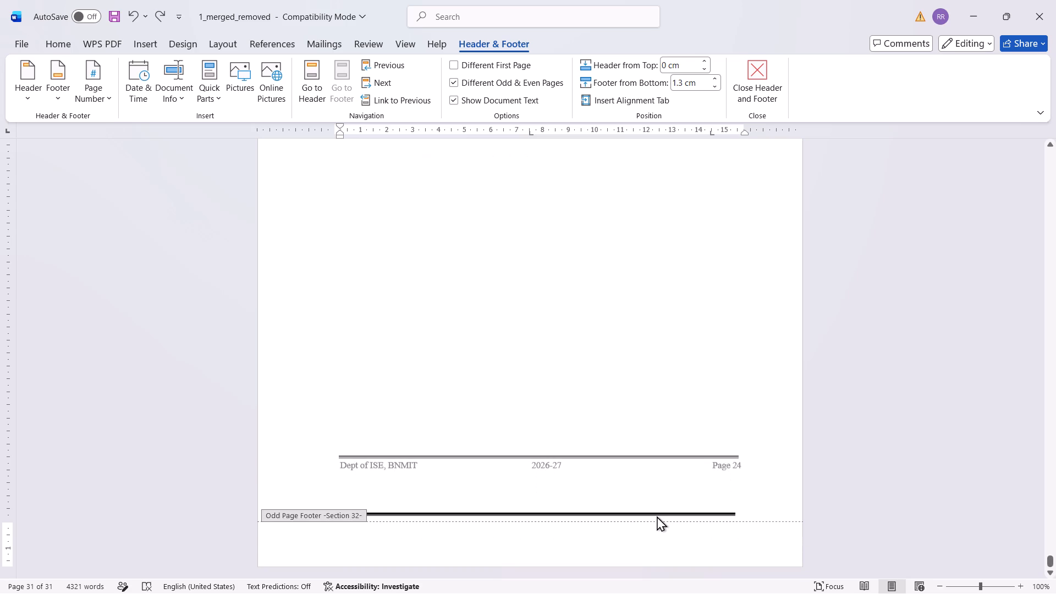
click(655, 511)
click(656, 513)
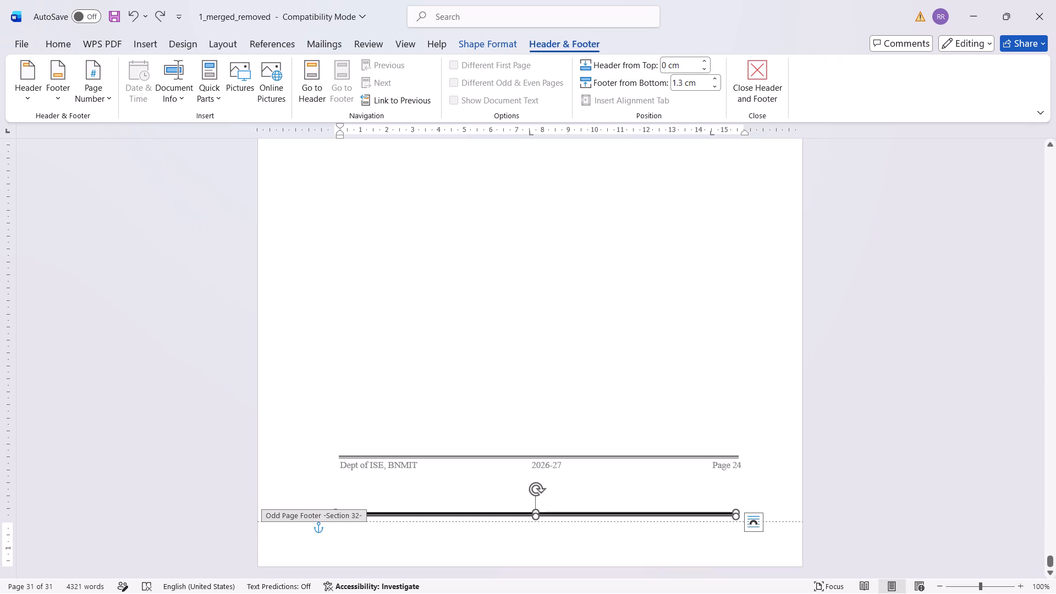
key(BackSpace)
Examine the footers from the References page back through the Future Enhancement and Conclusion pages to section 29.
scroll(646, 508, up, 20)
scroll(646, 508, up, 1)
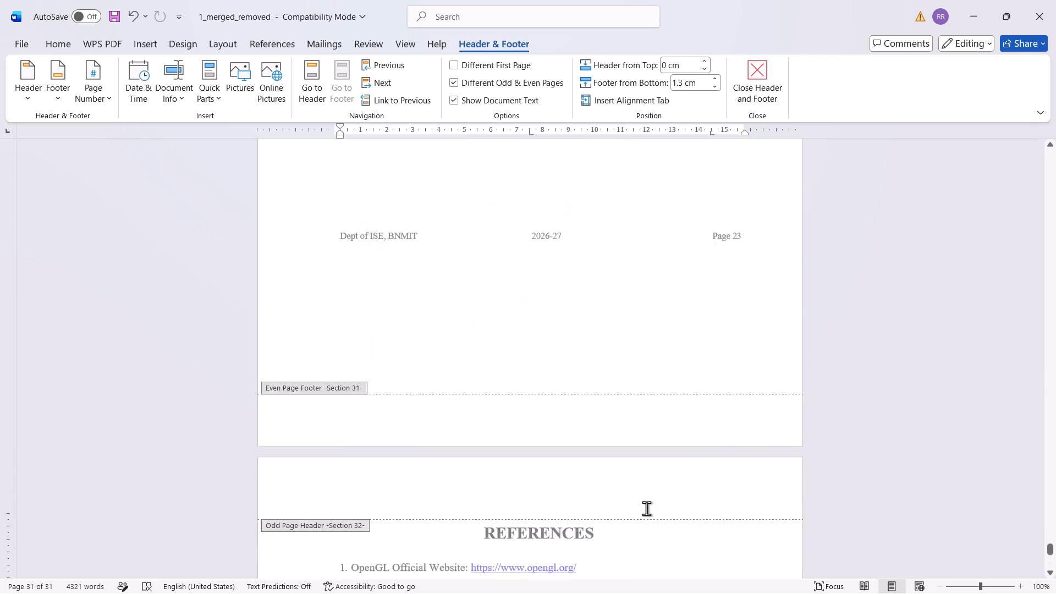
scroll(646, 508, up, 4)
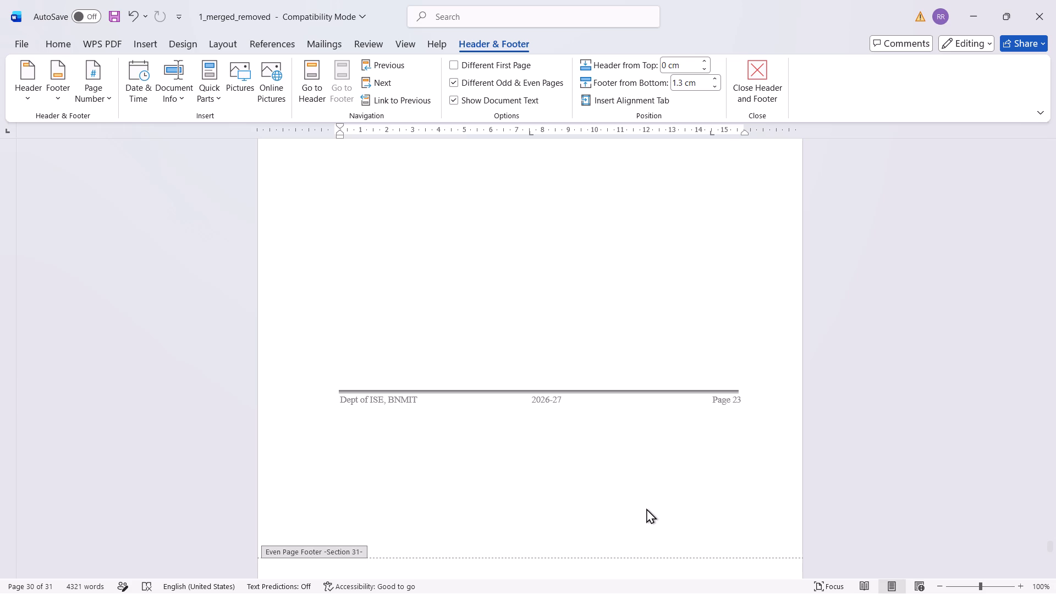
scroll(620, 485, up, 18)
scroll(620, 485, up, 7)
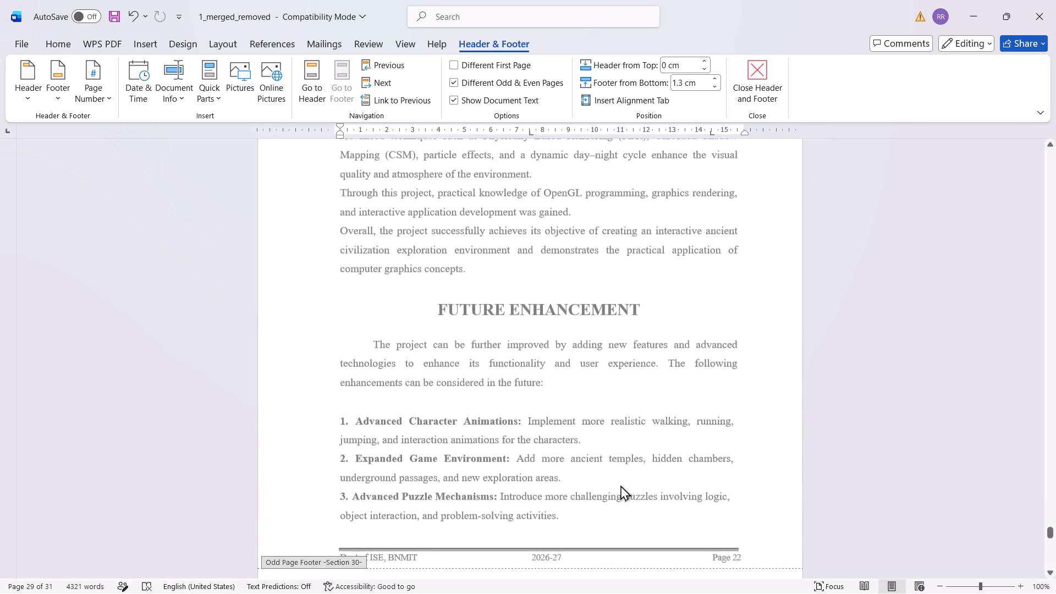
scroll(620, 485, up, 2)
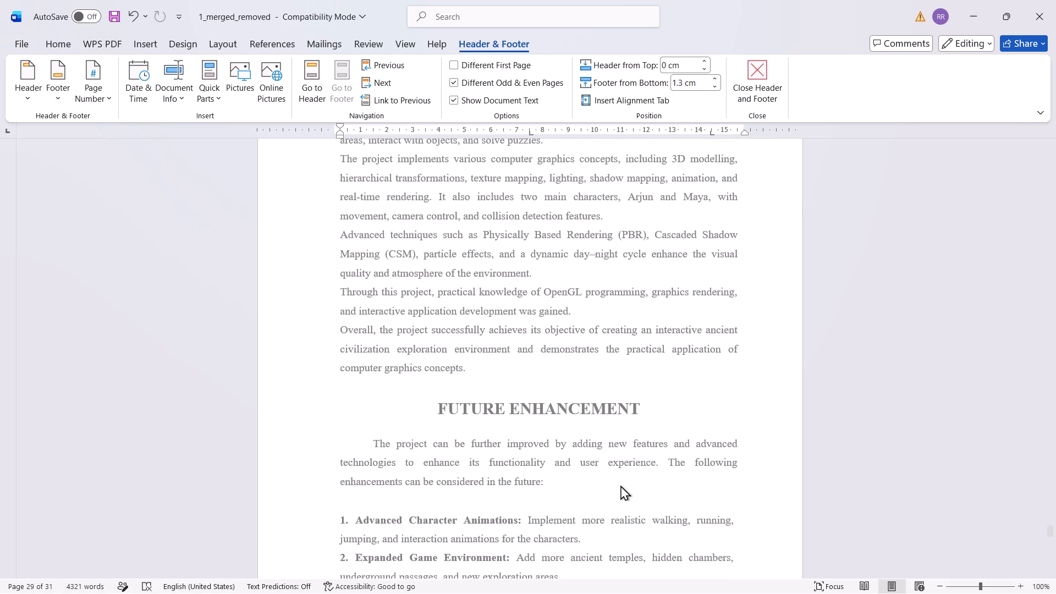
scroll(620, 485, up, 5)
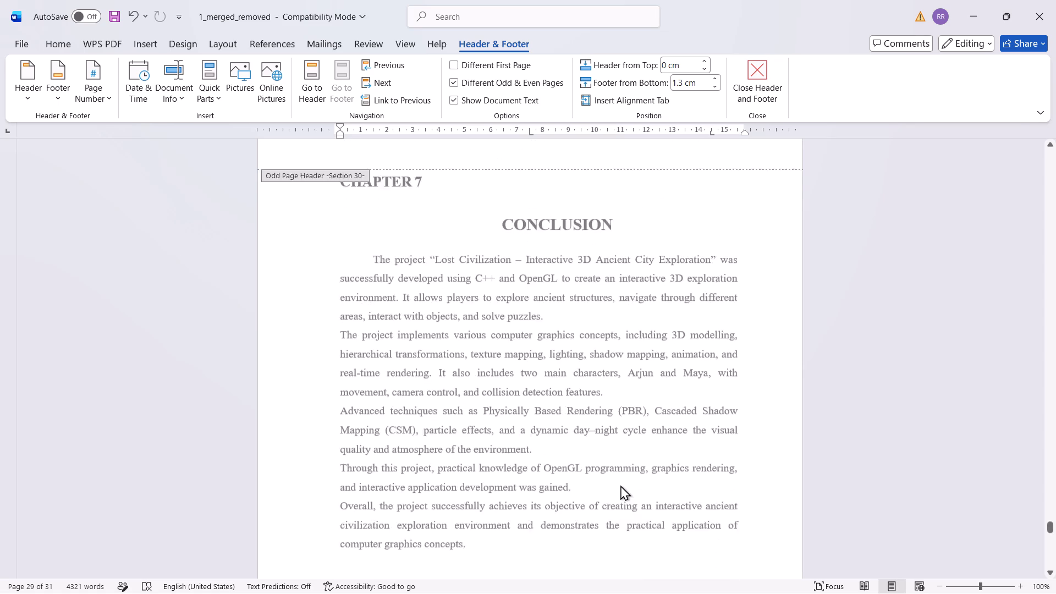
scroll(620, 485, up, 13)
scroll(620, 486, down, 5)
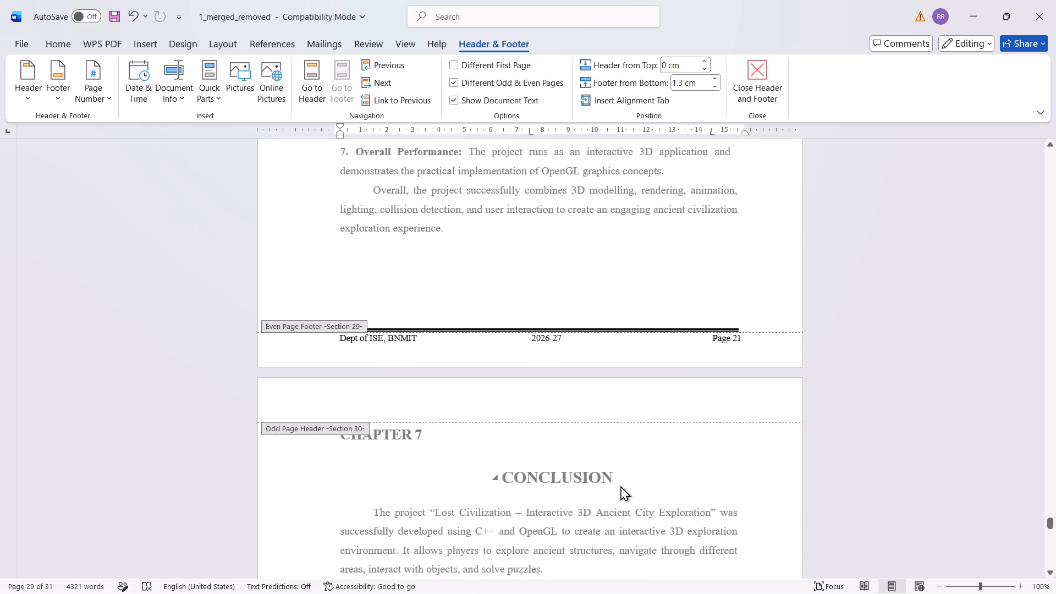
scroll(620, 486, down, 19)
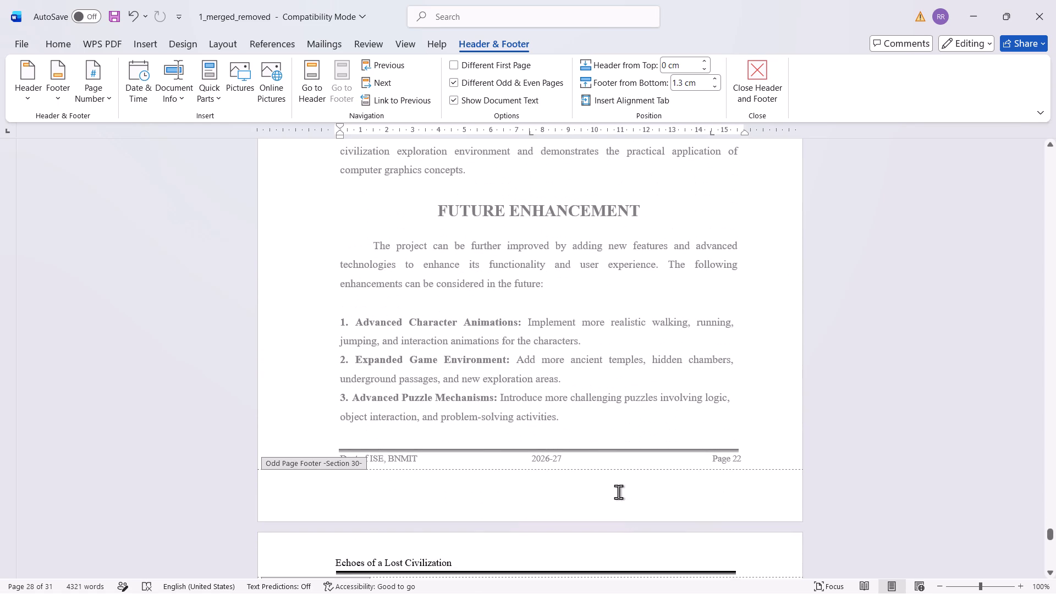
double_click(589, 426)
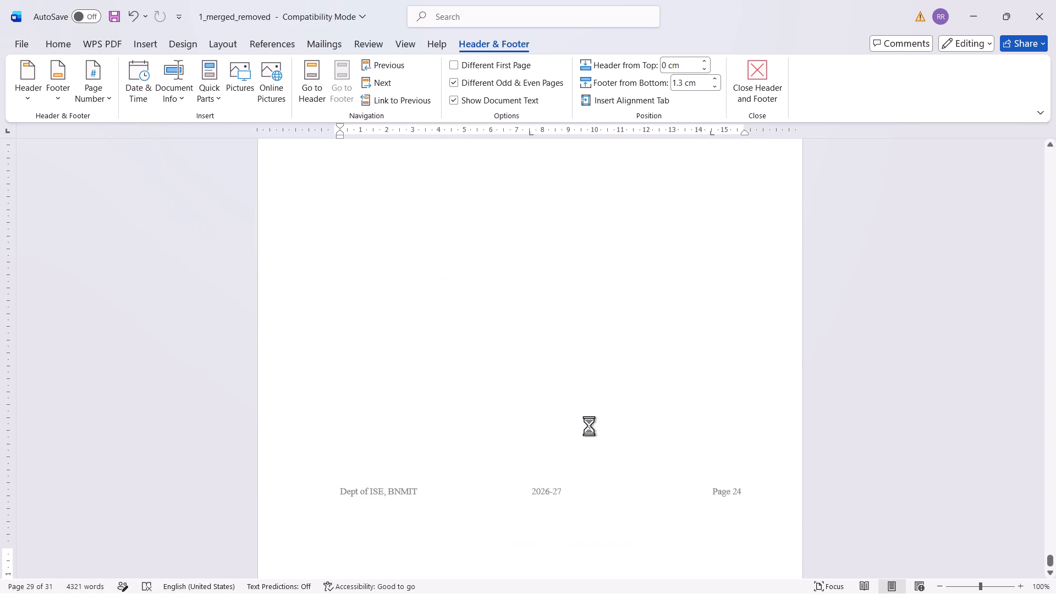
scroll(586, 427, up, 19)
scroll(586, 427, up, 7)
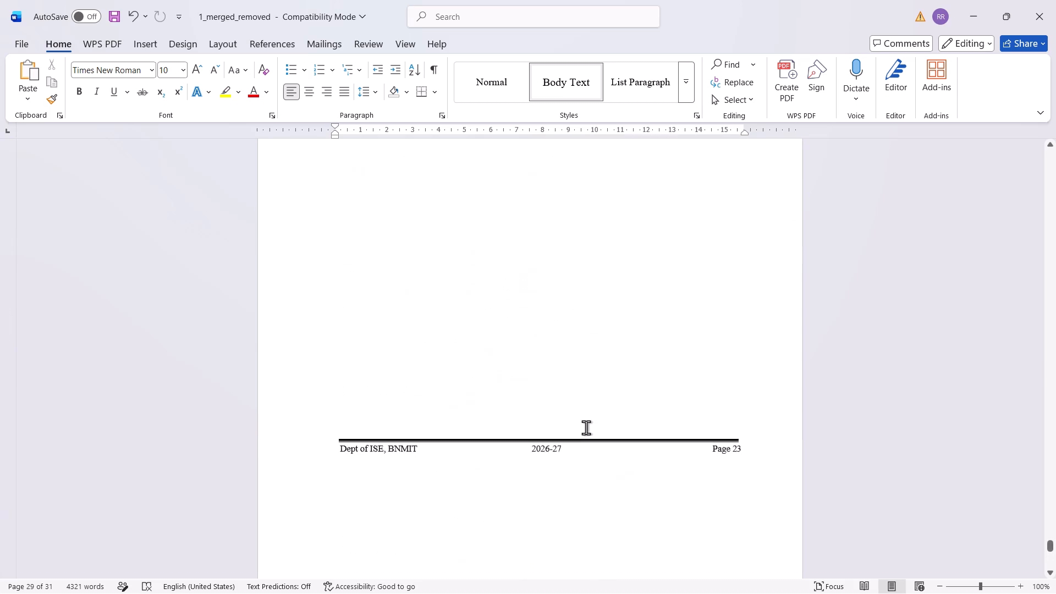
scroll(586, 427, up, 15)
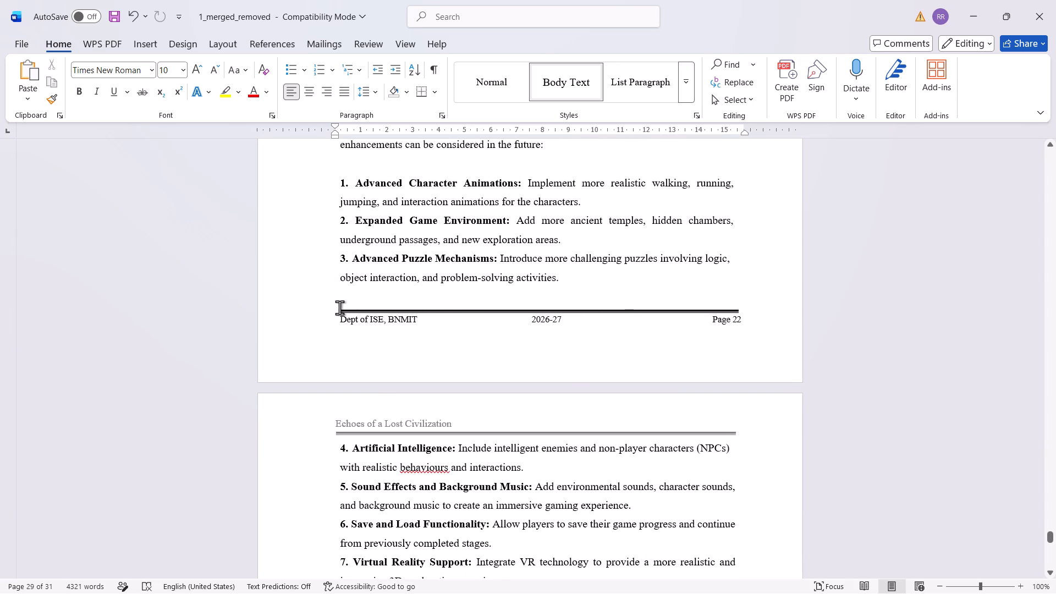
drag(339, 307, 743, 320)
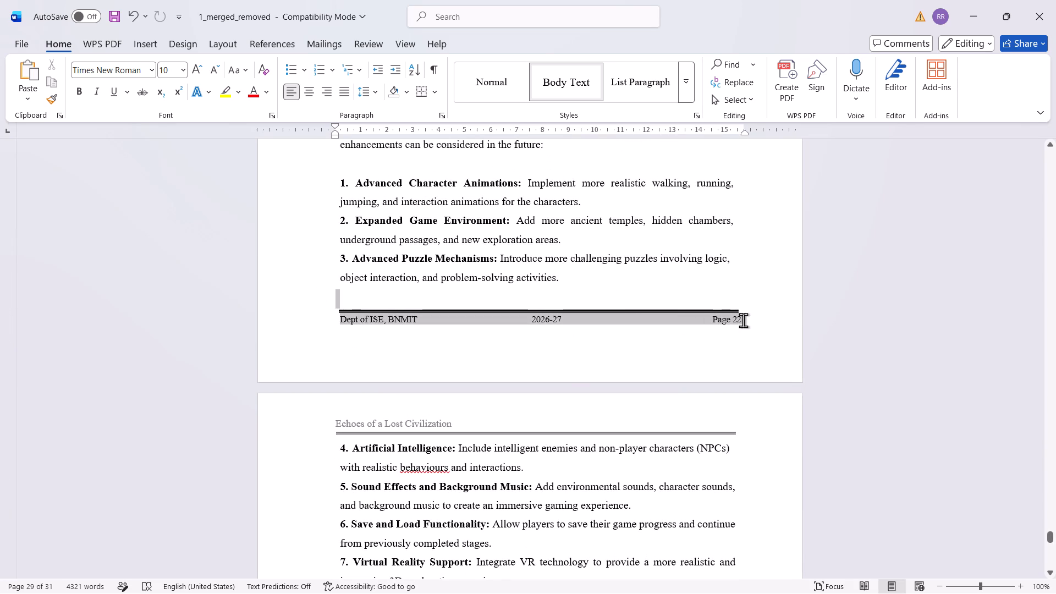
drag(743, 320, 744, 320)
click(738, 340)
Copy the whole even page footer of section 29, with its double line and "Page 21" text.
scroll(728, 345, up, 8)
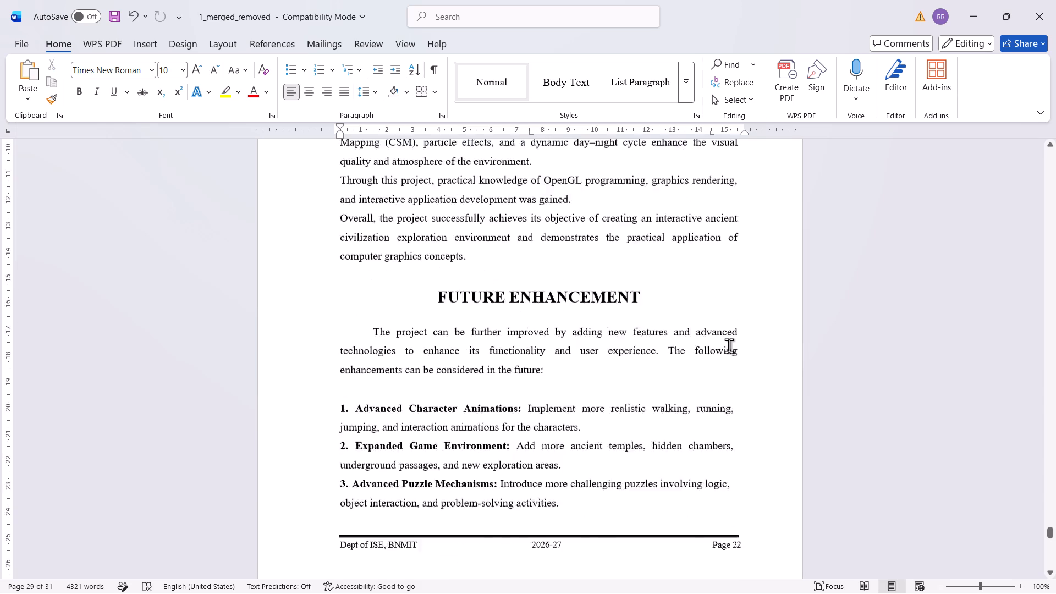
scroll(729, 345, up, 11)
scroll(729, 346, up, 18)
scroll(729, 350, down, 5)
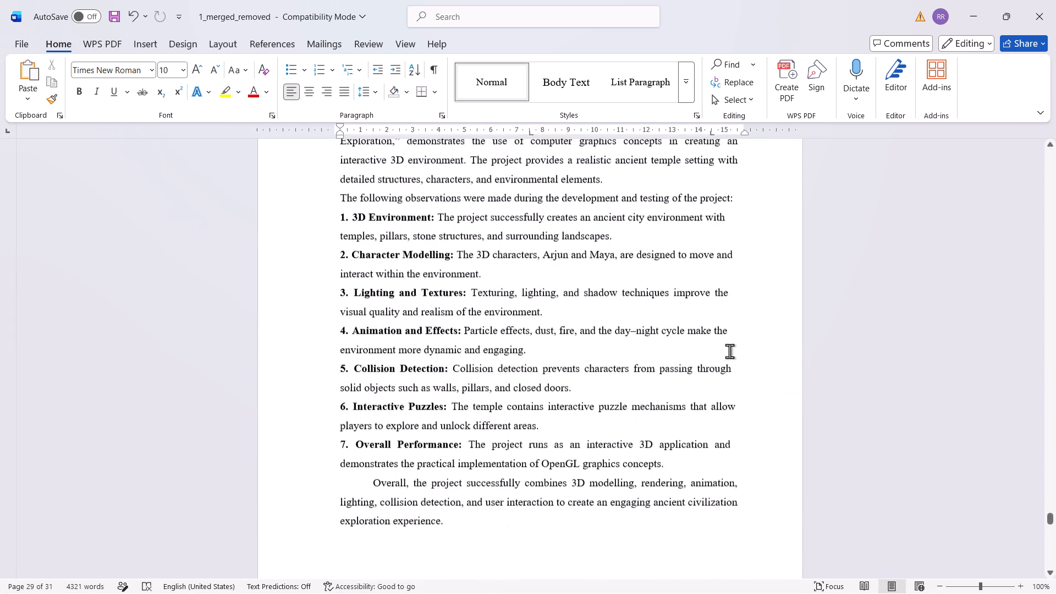
scroll(729, 351, down, 7)
double_click(676, 408)
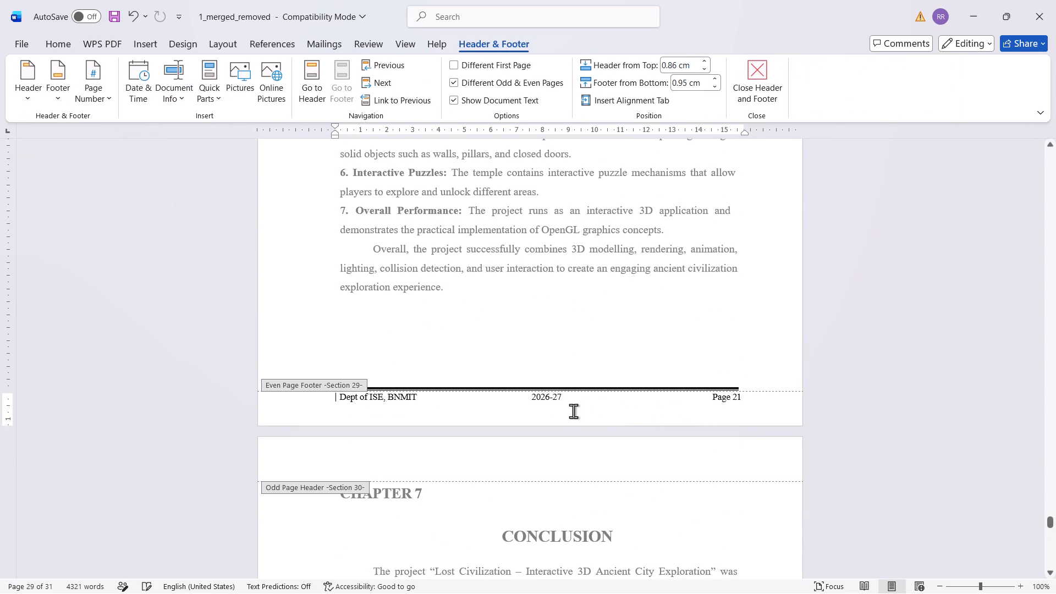
key(ctrl+a)
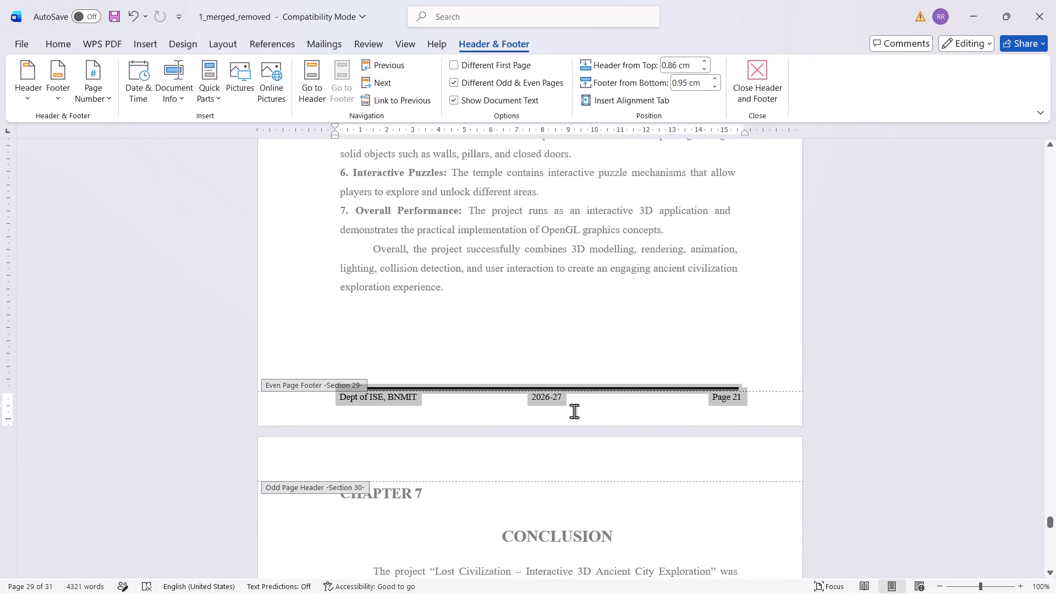
key(ctrl+c)
Paste the copied section 29 footer into section 30's odd page footer on the Future Enhancement page.
scroll(575, 411, down, 20)
scroll(575, 411, down, 1)
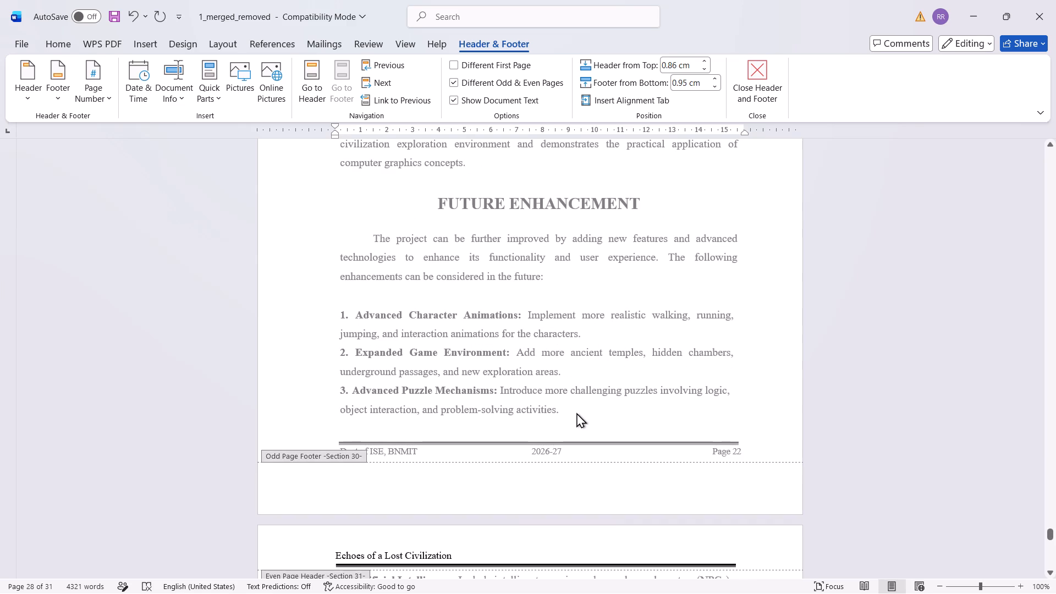
click(587, 488)
key(ctrl+v)
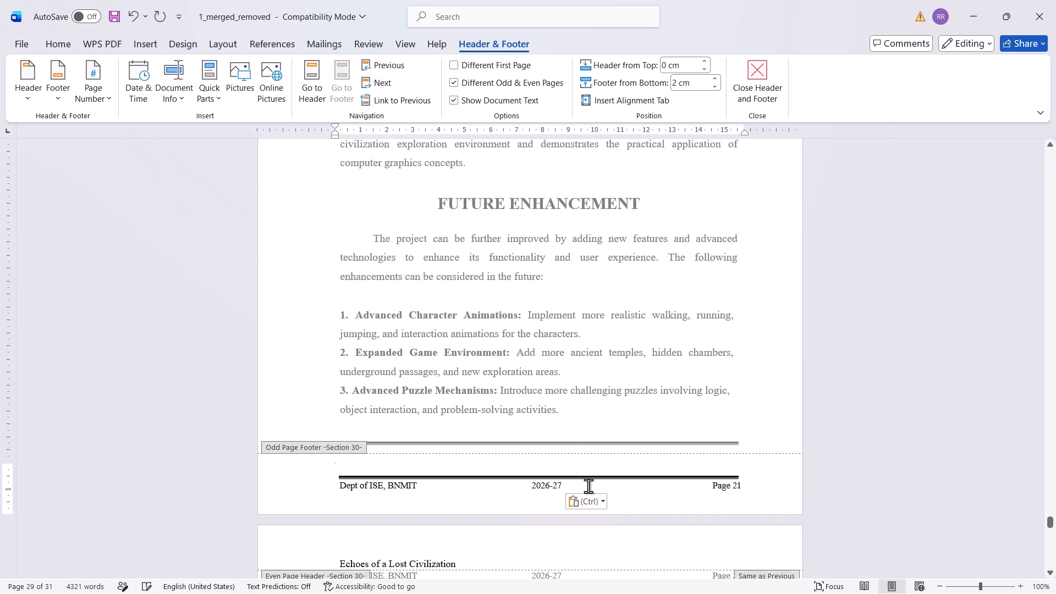
click(490, 468)
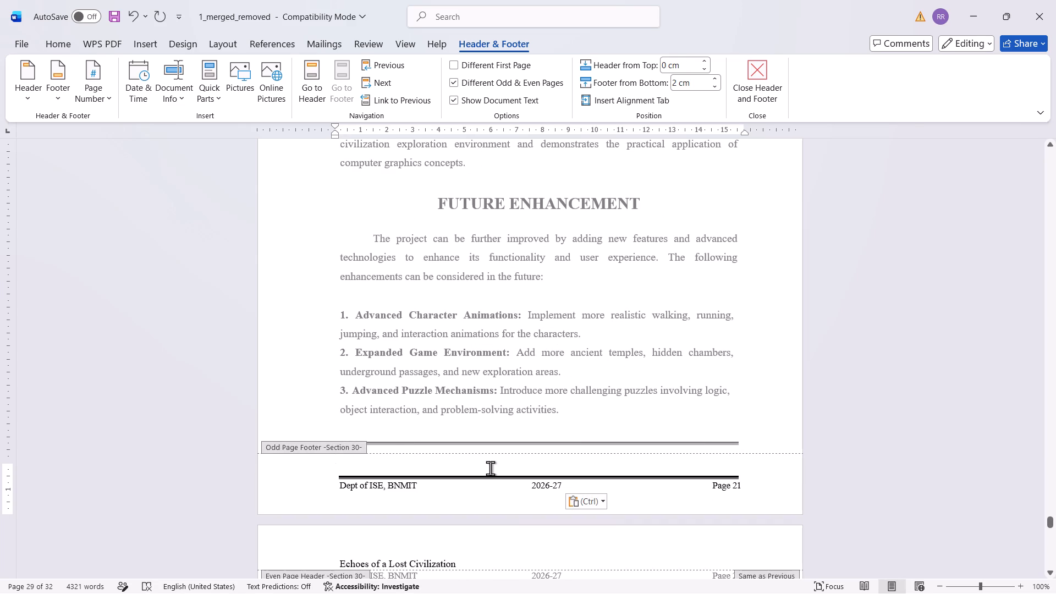
Try to remove the empty space above the pasted double line in section 30's odd page footer.
scroll(484, 473, down, 5)
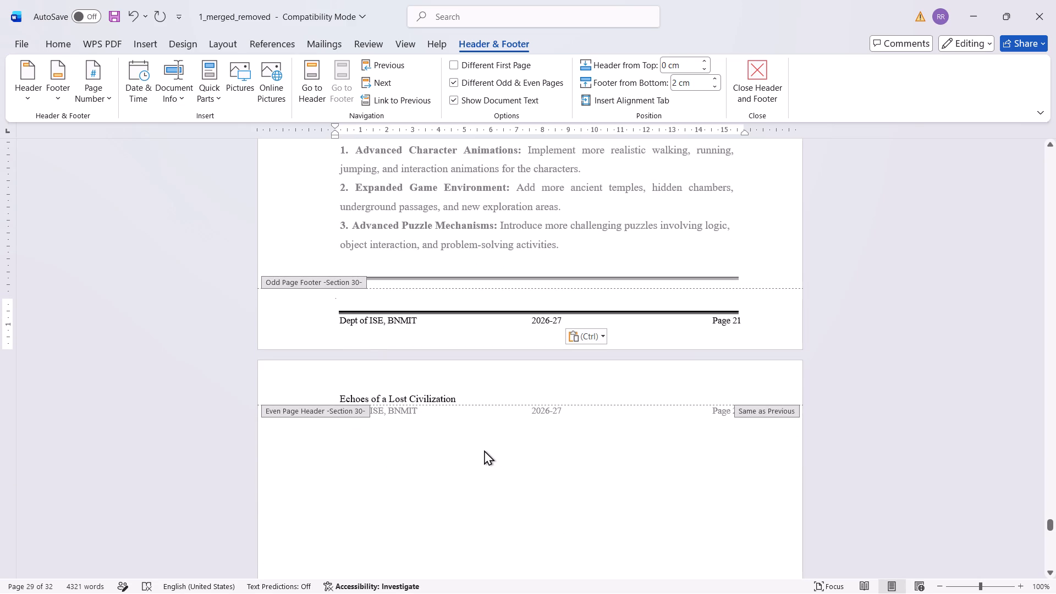
click(366, 303)
key(BackSpace)
key(BackSpace)
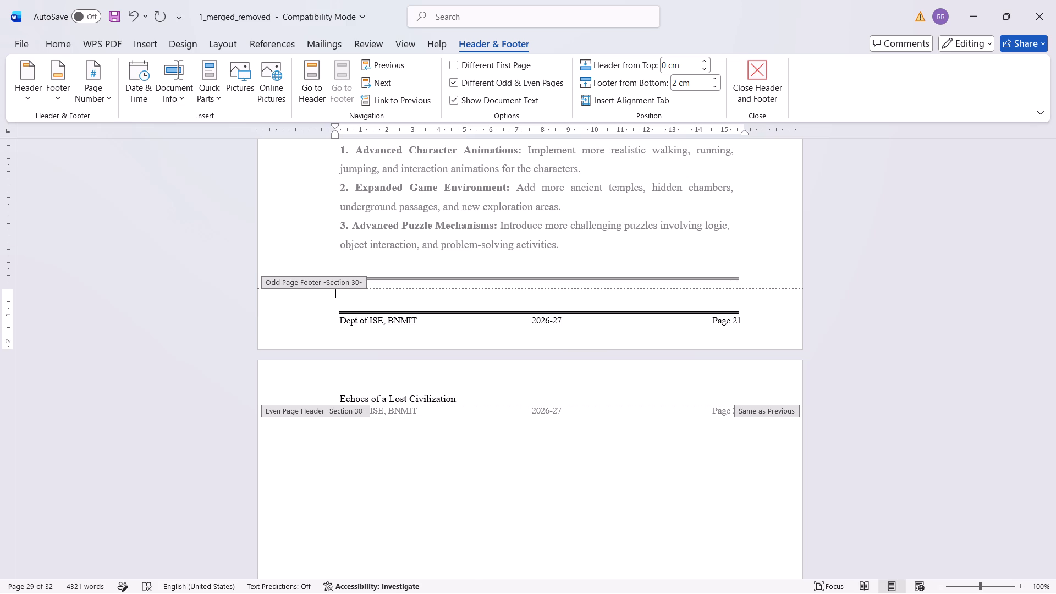
key(BackSpace)
key(BackSpace)
key(BackSpace)
Set section 30's footer distance from the bottom edge to 1.3 cm and return to the body text.
click(717, 86)
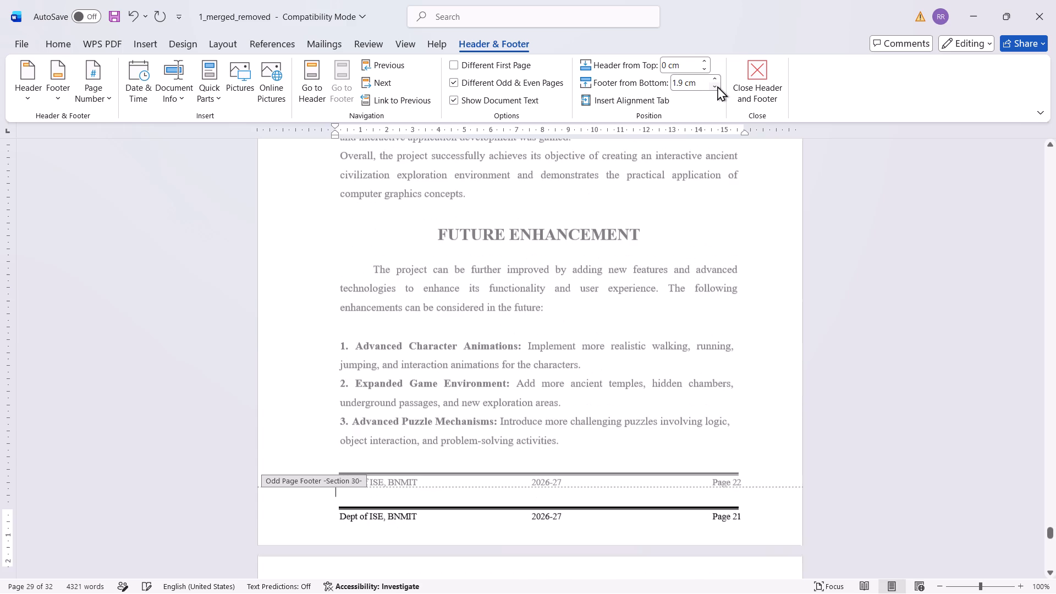
triple_click(717, 86)
double_click(717, 86)
click(717, 86)
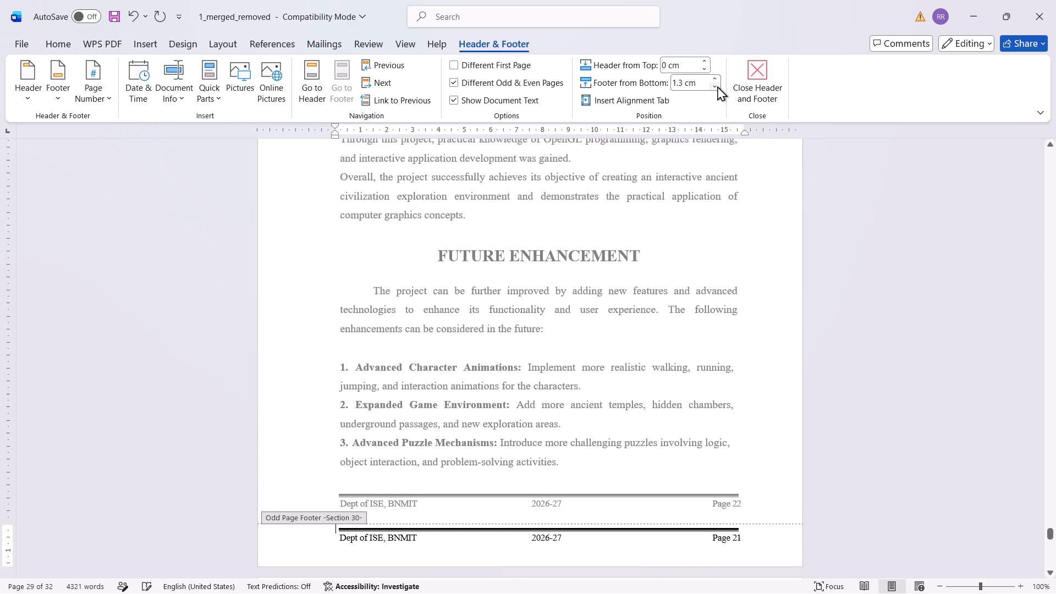
double_click(655, 460)
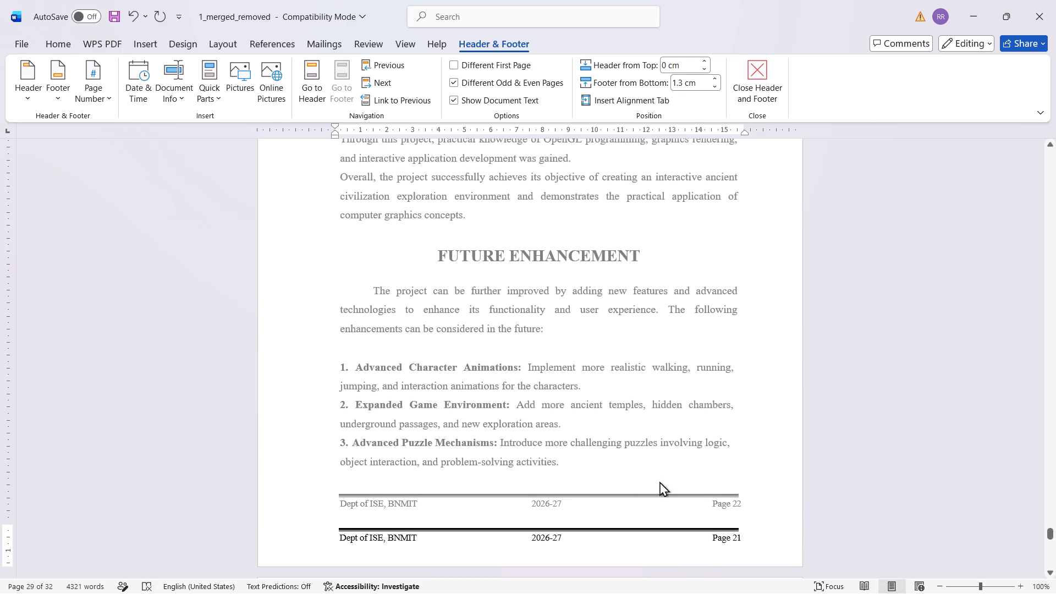
Delete the duplicate "Dept of ISE, BNMIT 2026-27 Page 22" line and its double rule from the body of the Future Enhancement page.
drag(753, 512, 339, 497)
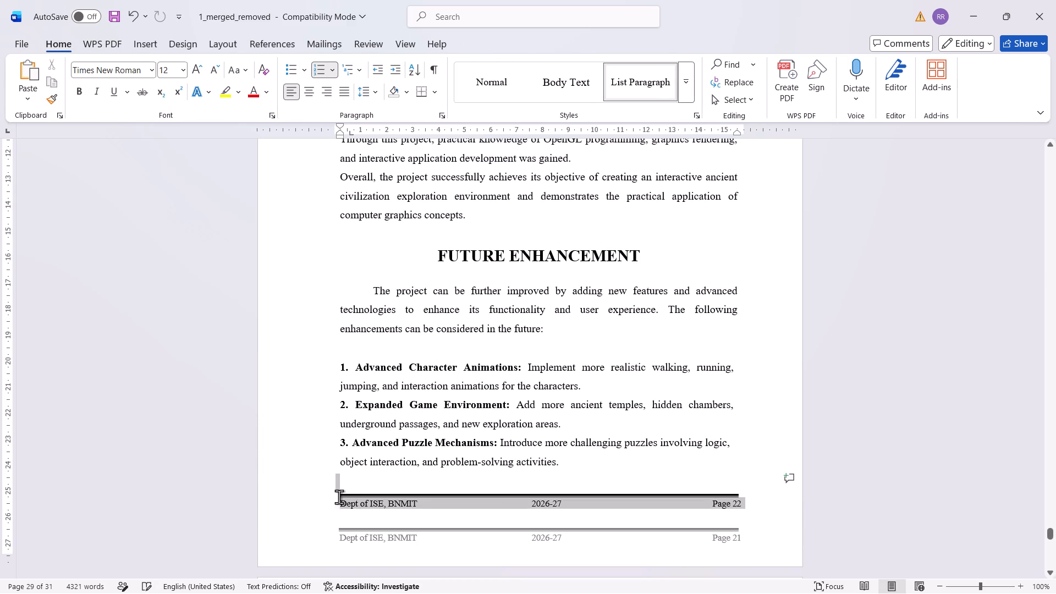
drag(339, 497, 320, 496)
key(BackSpace)
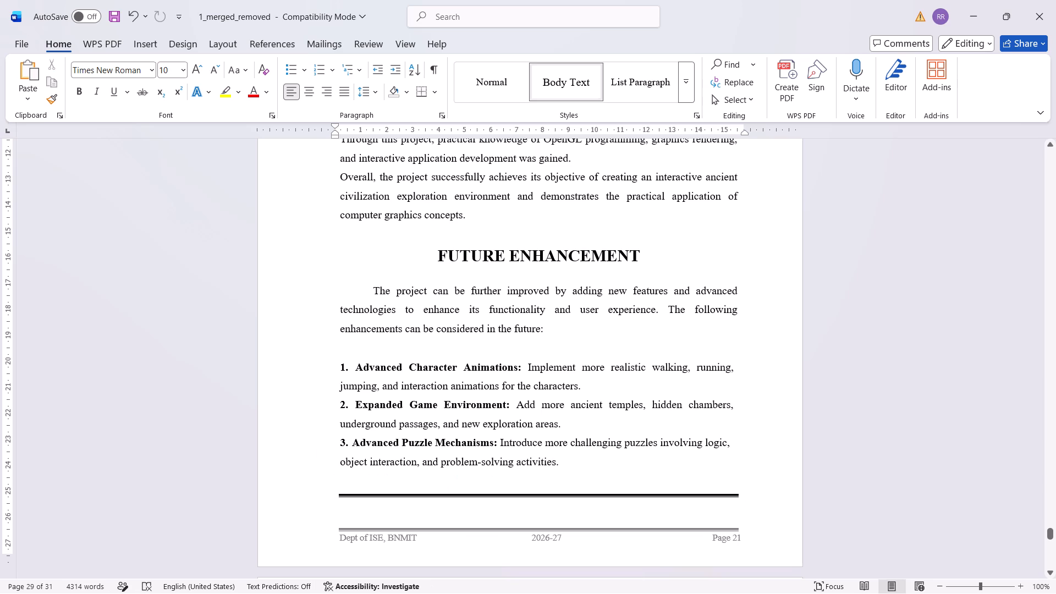
click(354, 495)
key(Delete)
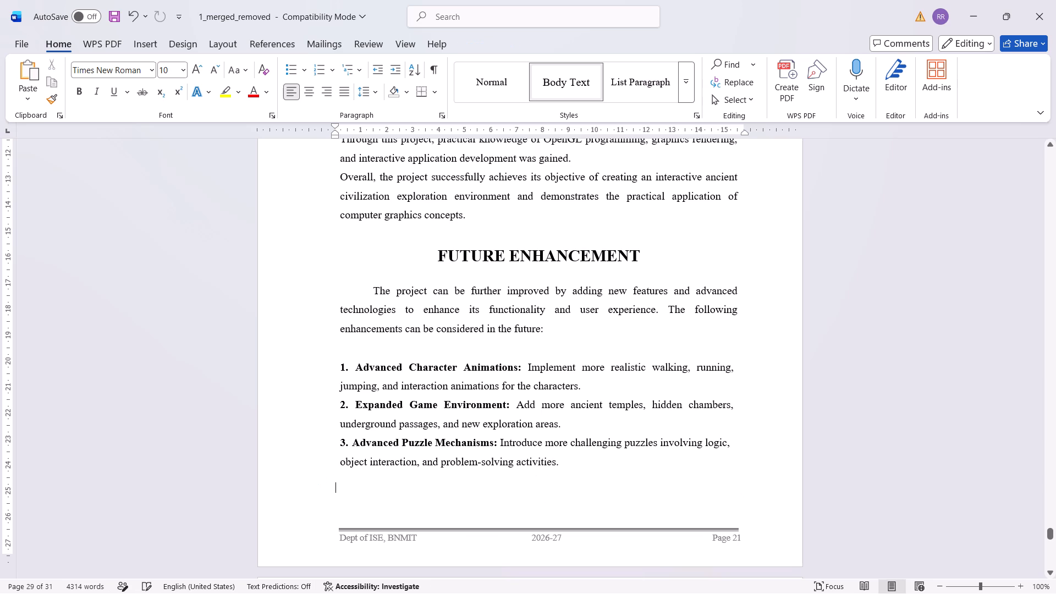
Change the page number in section 30's odd page footer on the Future Enhancement page to "Page 22".
scroll(358, 493, down, 3)
scroll(358, 492, up, 20)
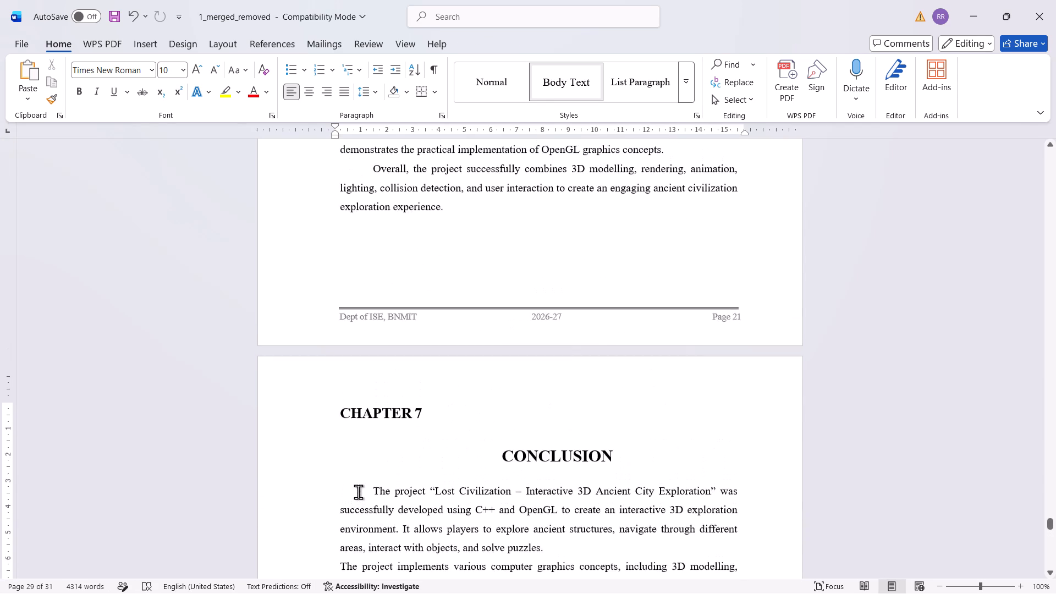
scroll(358, 492, down, 20)
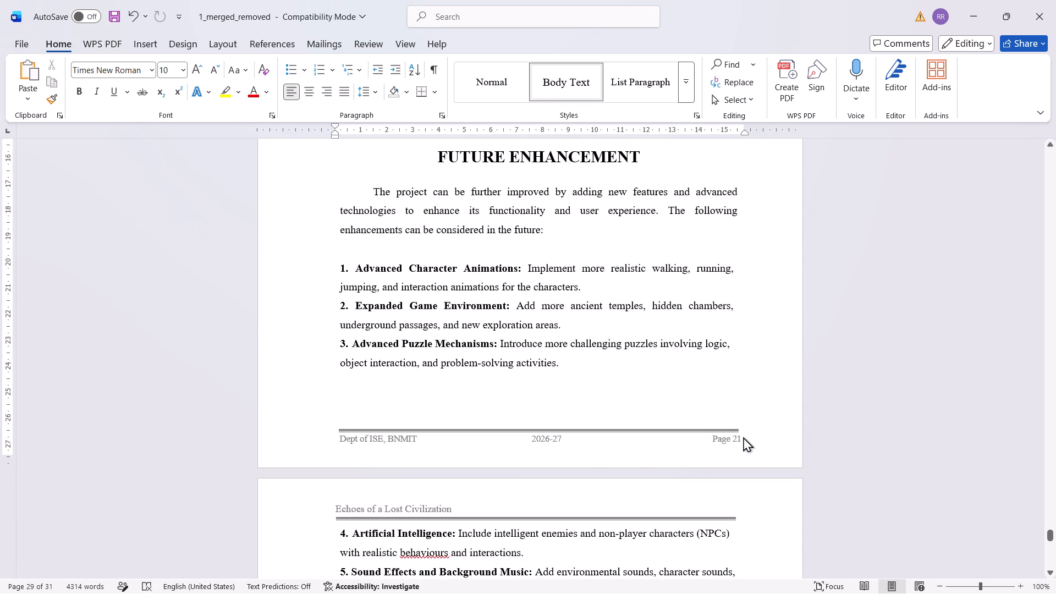
double_click(743, 437)
scroll(741, 440, up, 13)
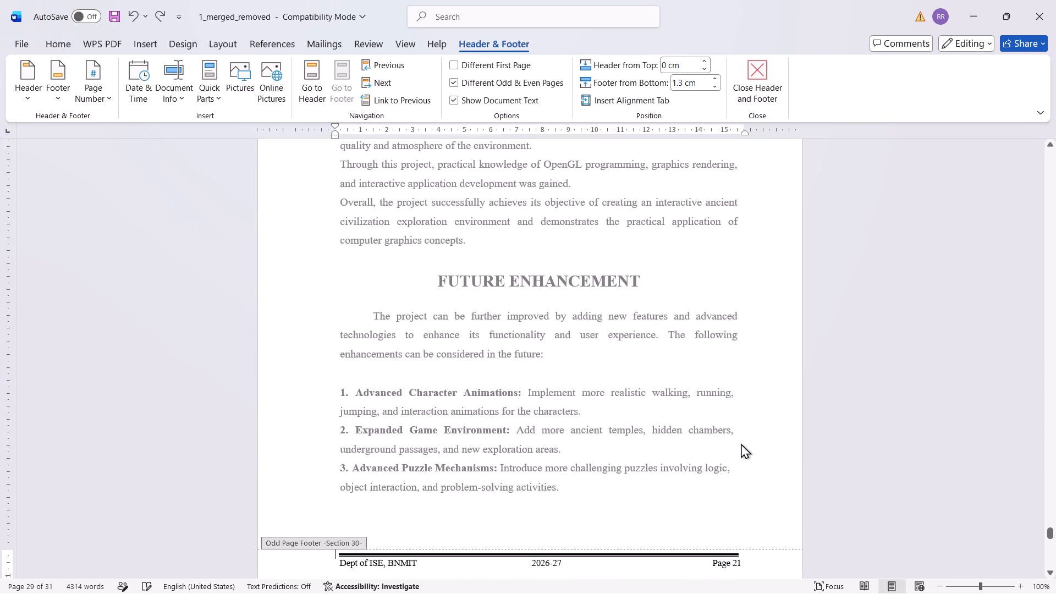
scroll(741, 443, down, 6)
scroll(740, 444, up, 20)
scroll(740, 444, up, 1)
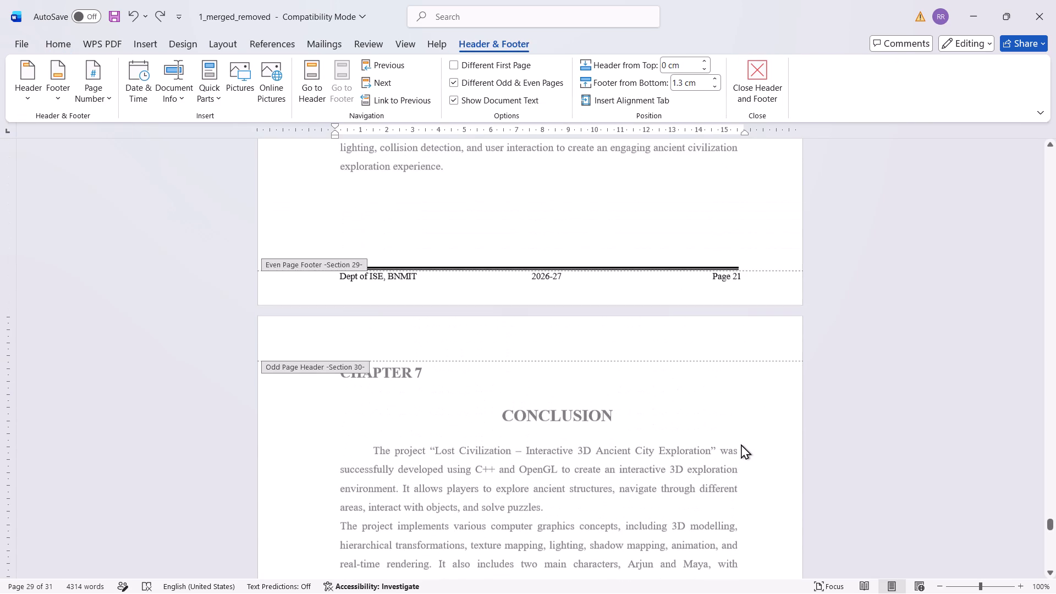
scroll(741, 447, down, 20)
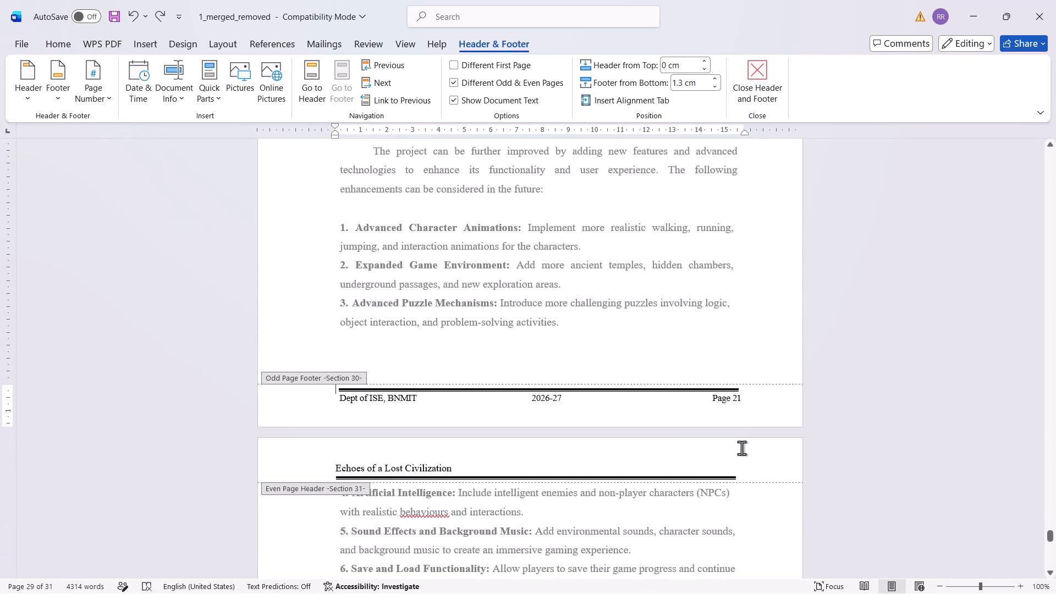
click(741, 400)
key(BackSpace)
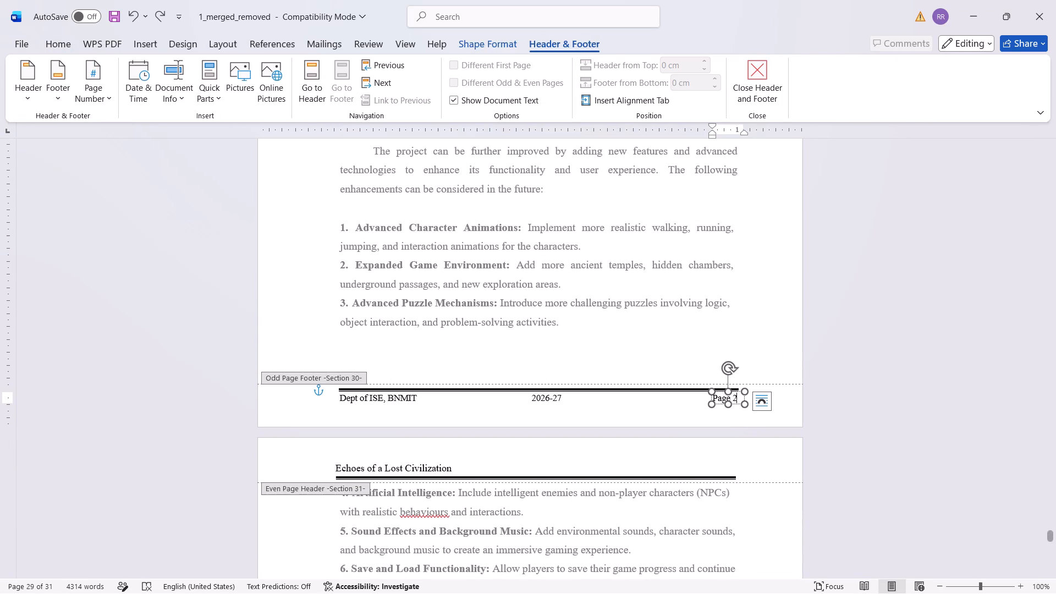
key(2)
Save the report and leave footer editing.
scroll(741, 429, down, 19)
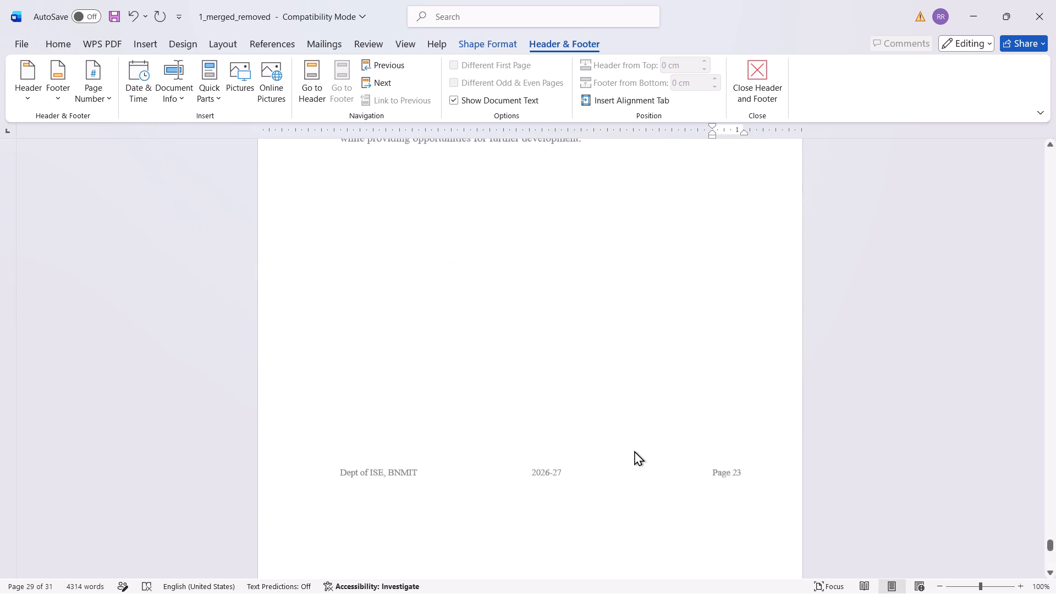
scroll(634, 450, down, 9)
scroll(634, 450, up, 20)
scroll(634, 450, up, 2)
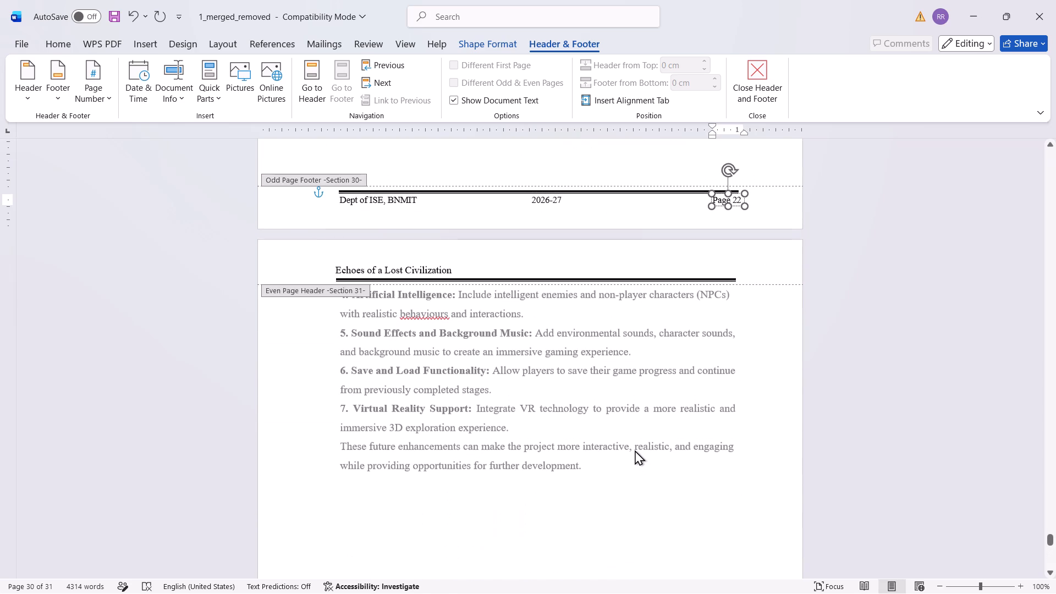
key(ctrl+s)
double_click(755, 418)
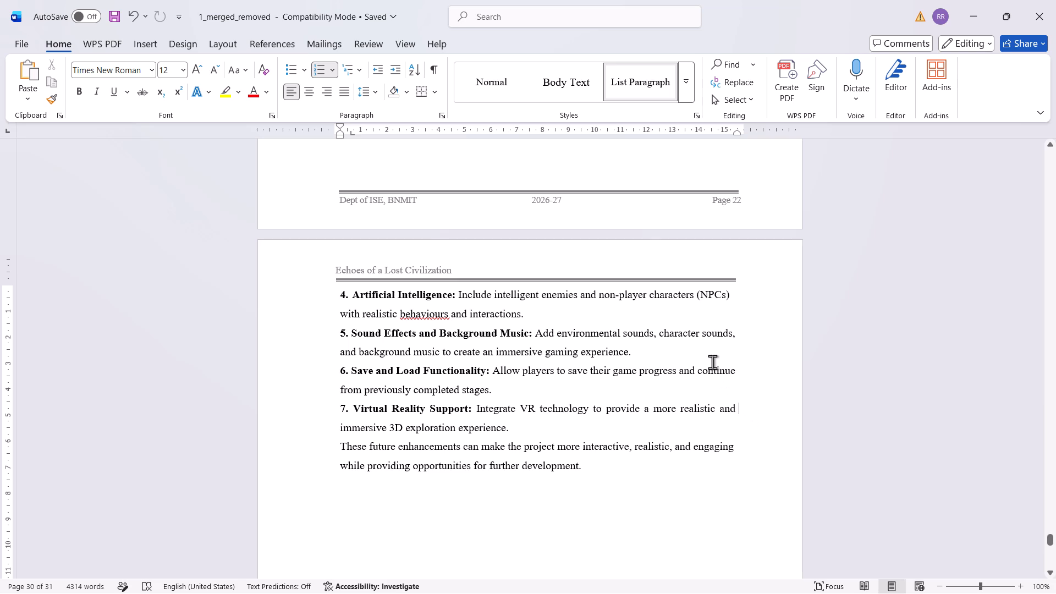
Review the headers, footers and page numbers from the Future Enhancement page back to the start of Chapter 6.
scroll(674, 428, up, 13)
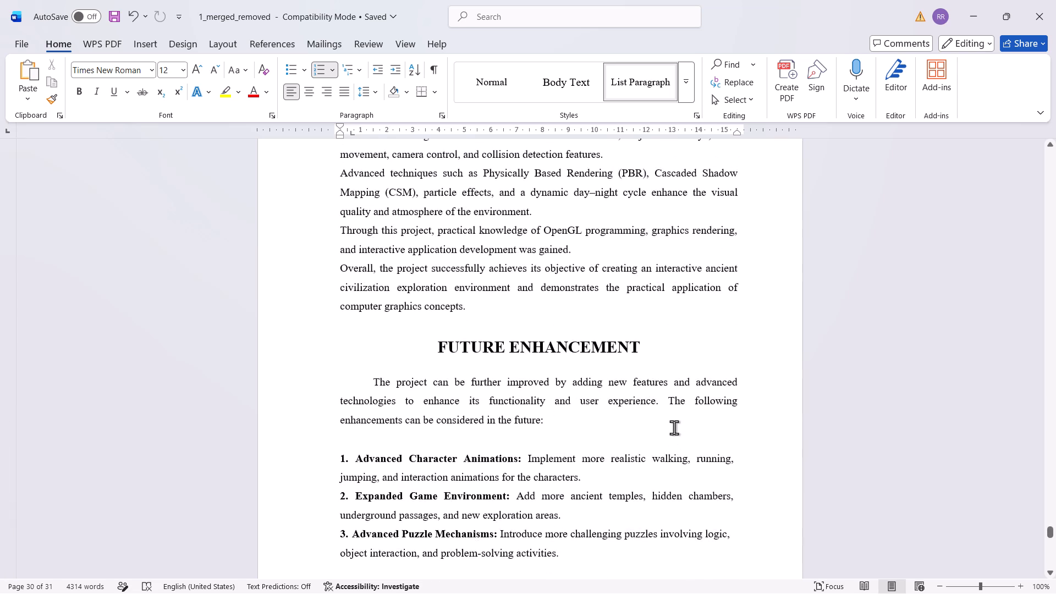
scroll(674, 427, up, 16)
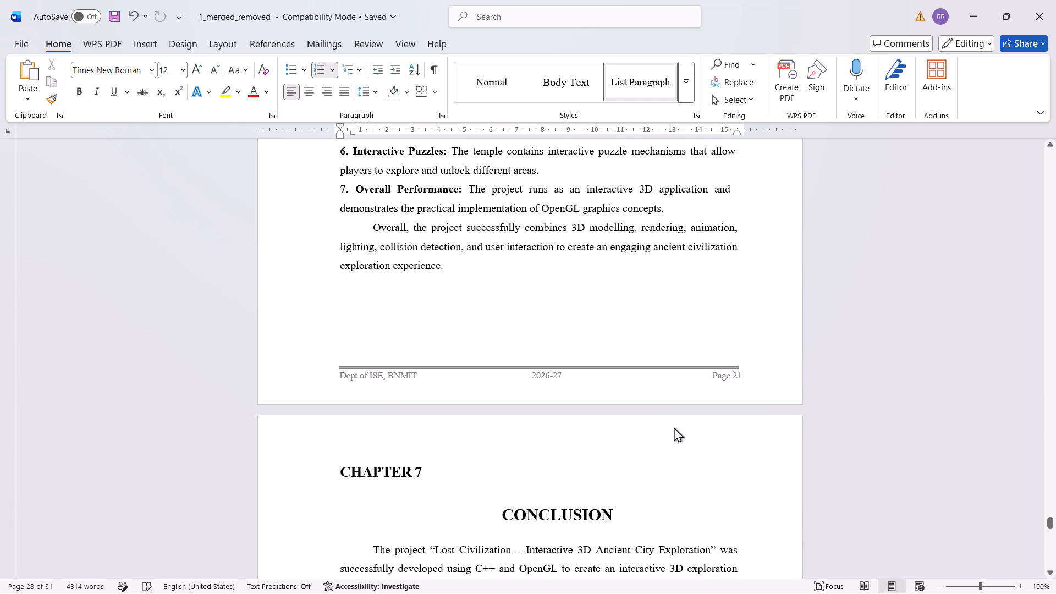
scroll(674, 427, up, 14)
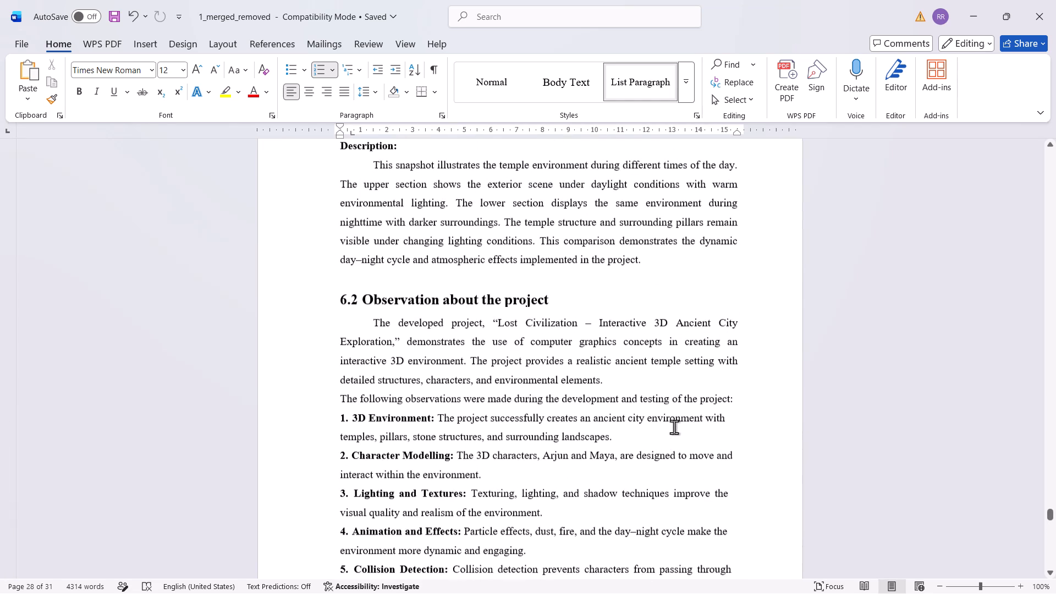
scroll(674, 427, up, 5)
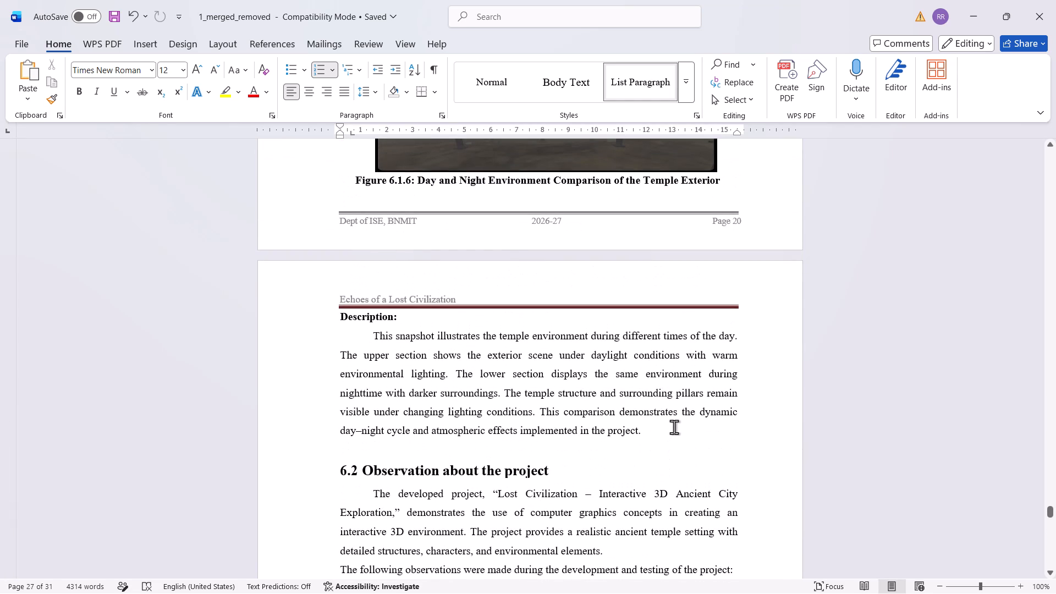
scroll(635, 450, up, 4)
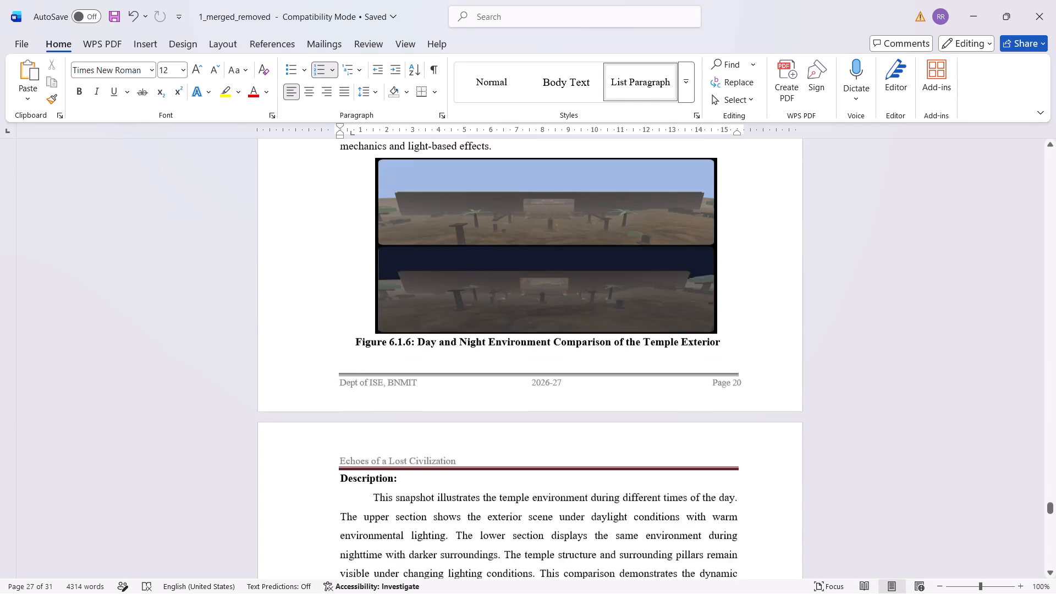
scroll(635, 450, up, 14)
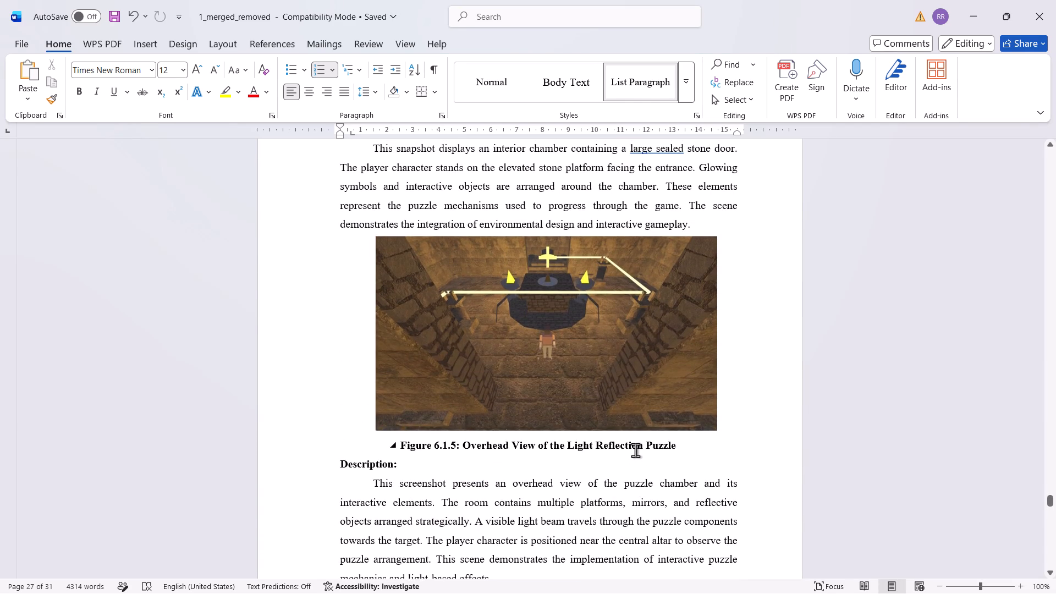
scroll(635, 450, up, 4)
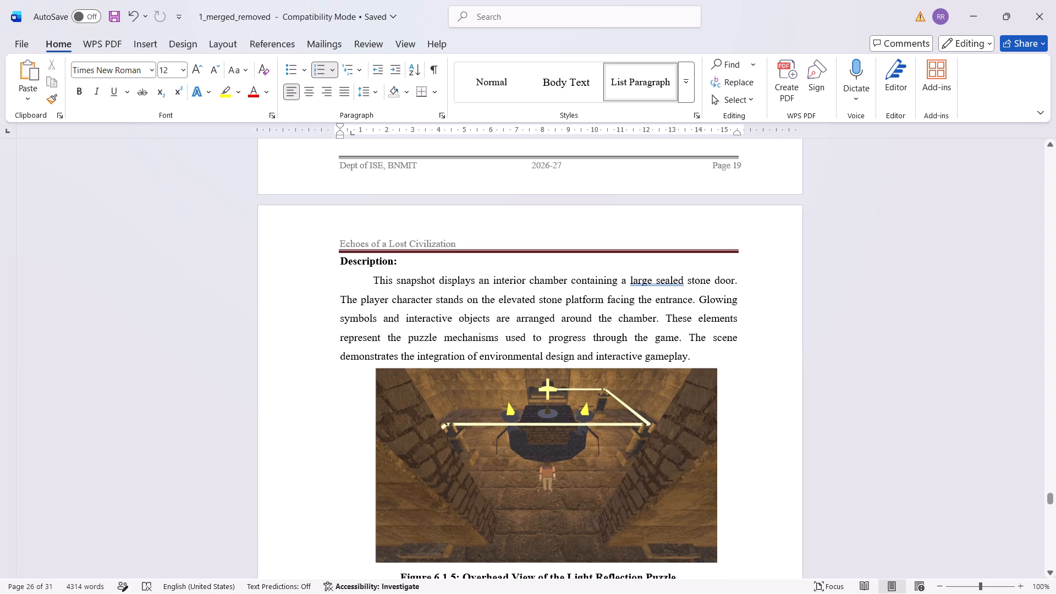
scroll(679, 453, up, 7)
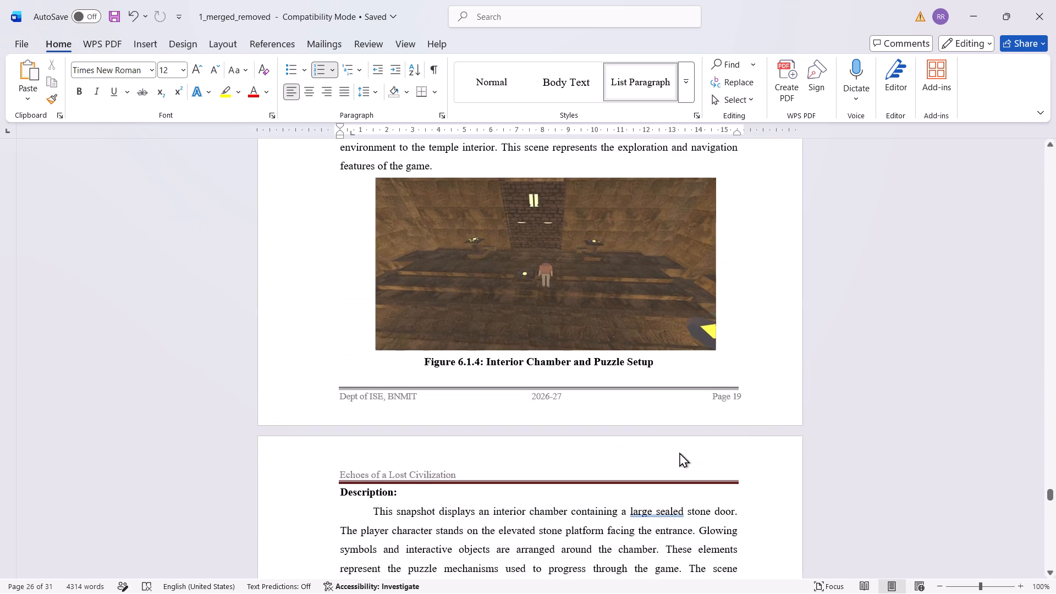
scroll(679, 453, down, 1)
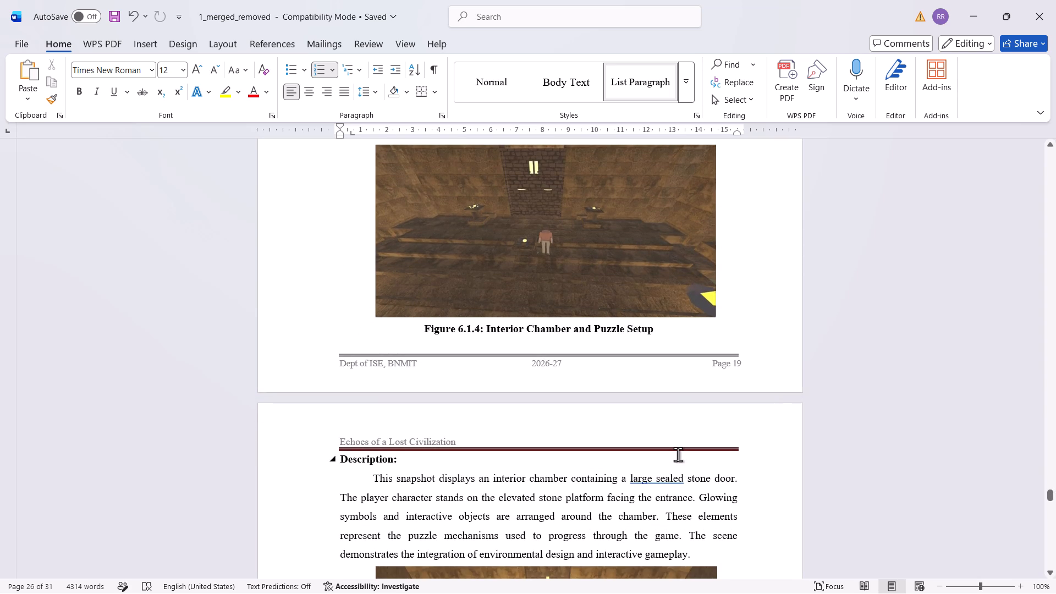
scroll(675, 456, up, 16)
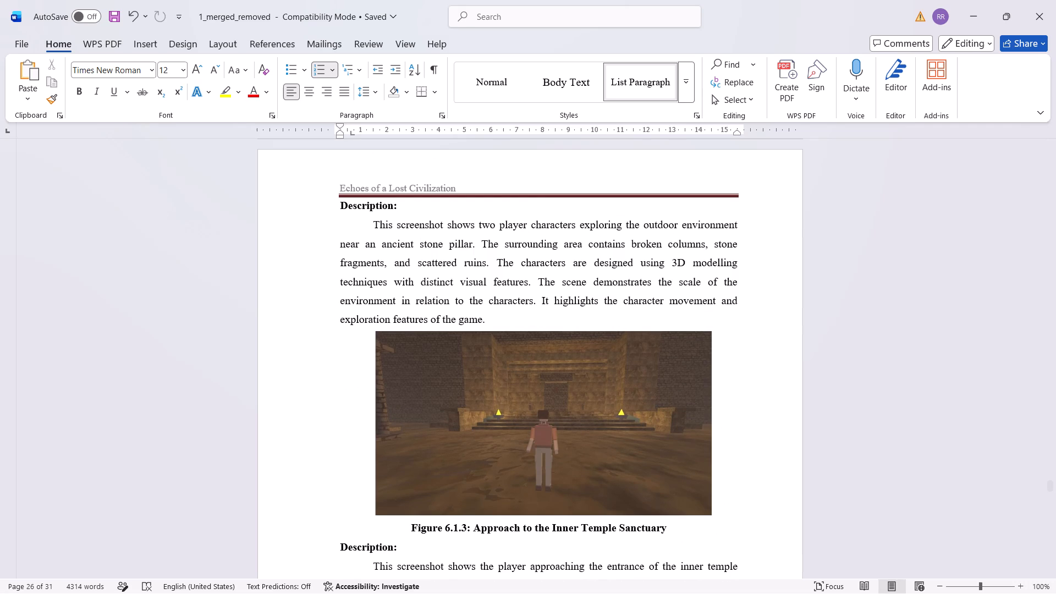
scroll(634, 374, up, 11)
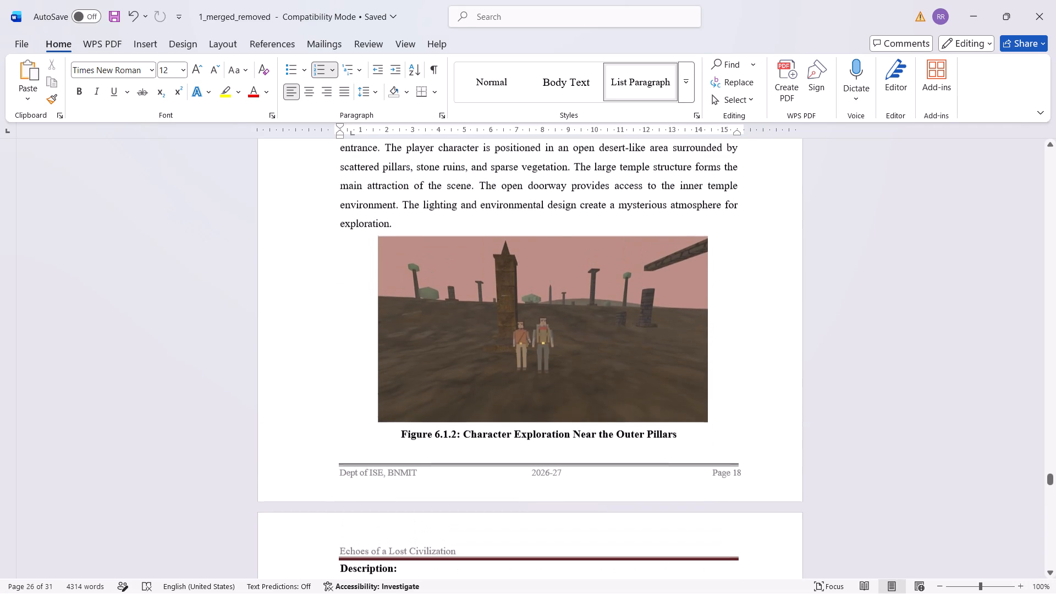
scroll(708, 418, up, 14)
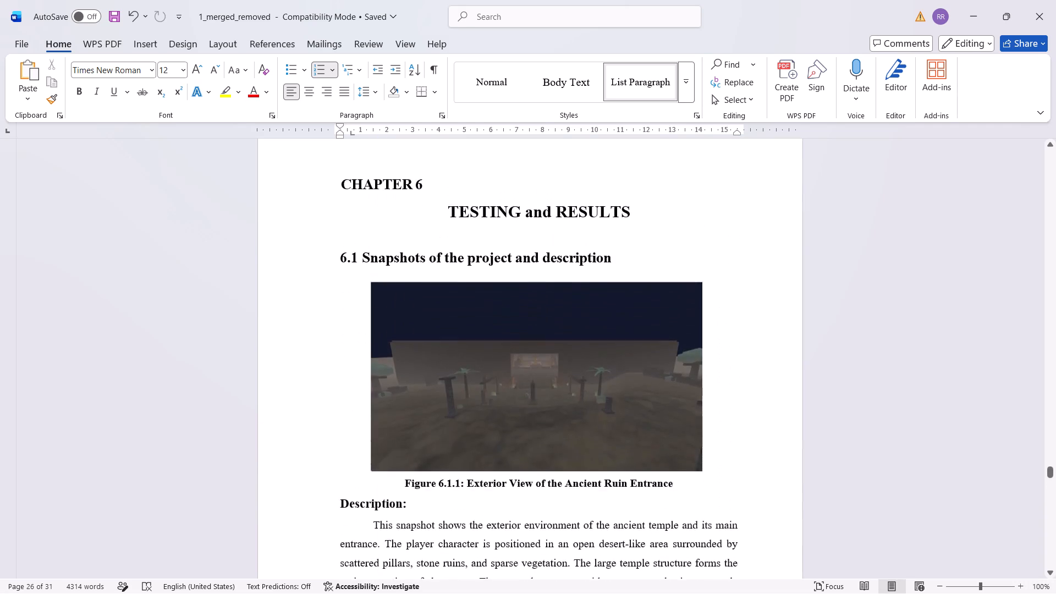
scroll(709, 417, up, 2)
scroll(709, 421, down, 13)
scroll(709, 421, up, 14)
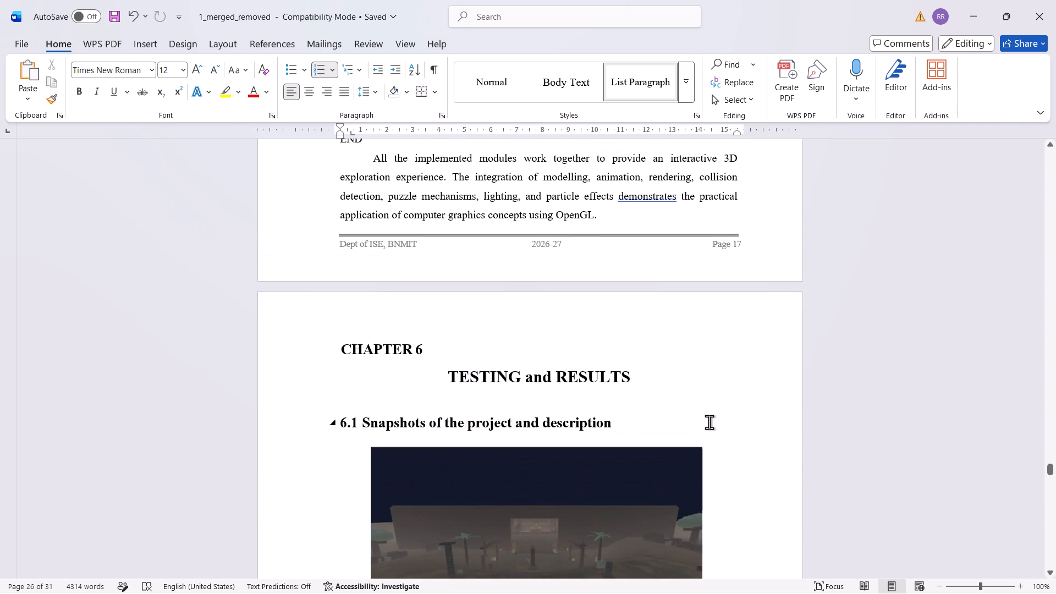
Review the headers, footers and page numbers from the start of Chapter 6 back to the start of Chapter 1.
scroll(709, 422, up, 20)
scroll(709, 422, up, 20)
scroll(709, 422, up, 1)
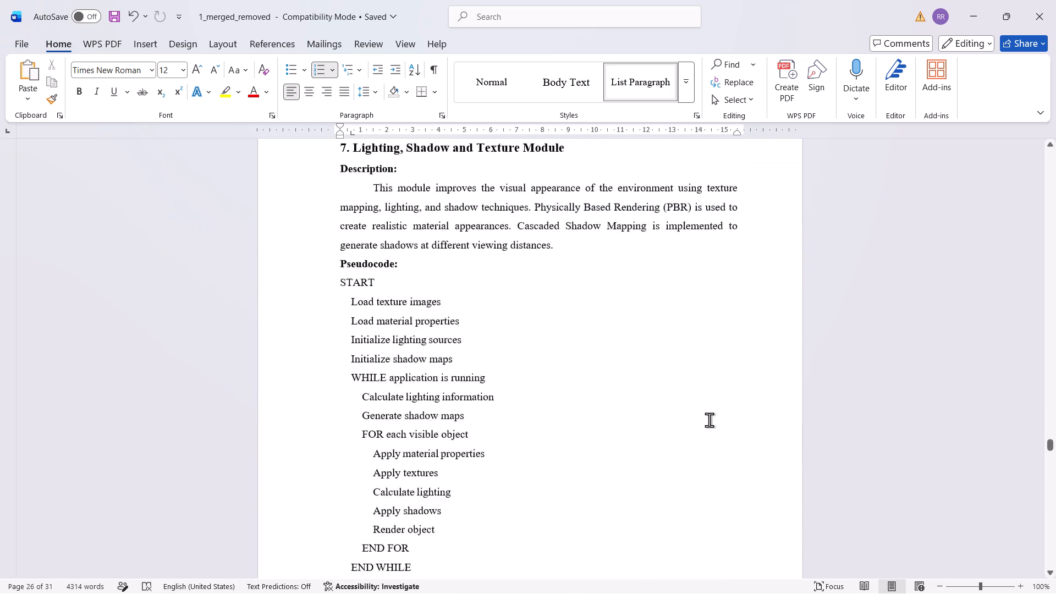
scroll(709, 420, up, 20)
scroll(709, 420, up, 20)
scroll(709, 420, up, 11)
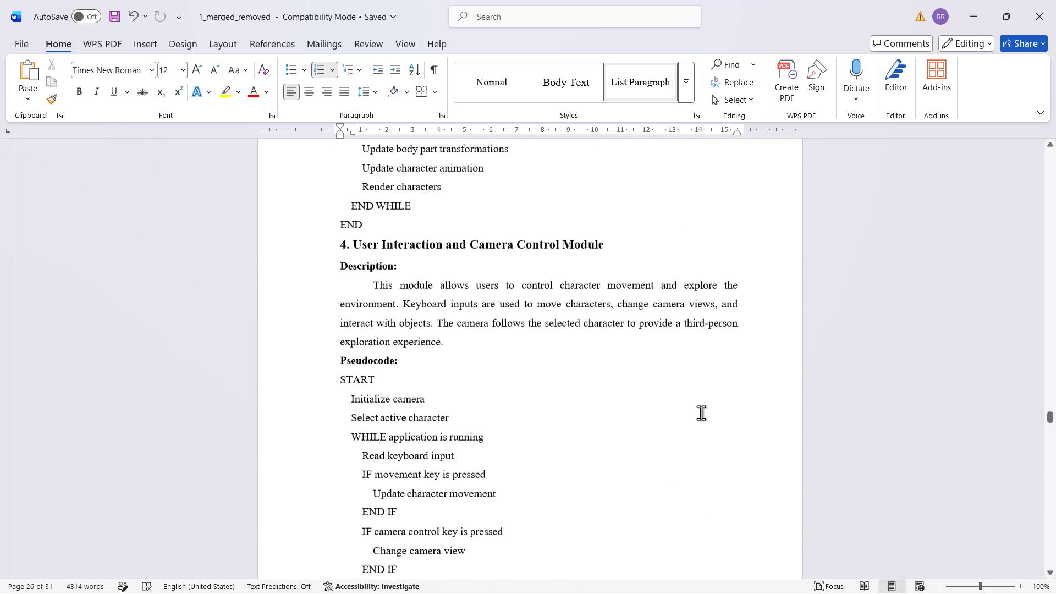
scroll(701, 413, up, 11)
scroll(701, 413, up, 20)
scroll(701, 413, up, 10)
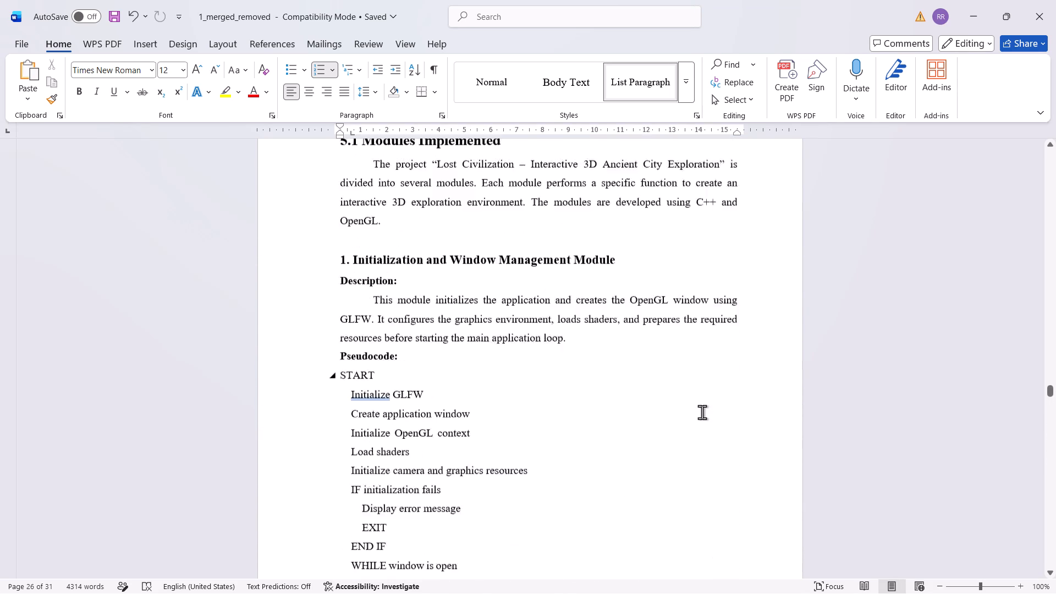
scroll(702, 412, up, 10)
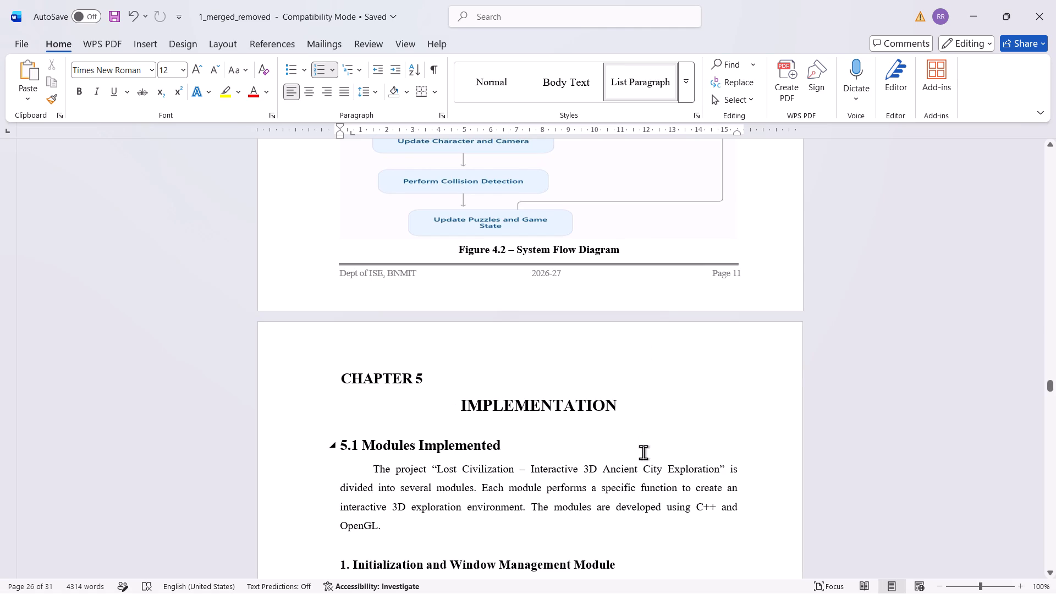
scroll(640, 419, up, 12)
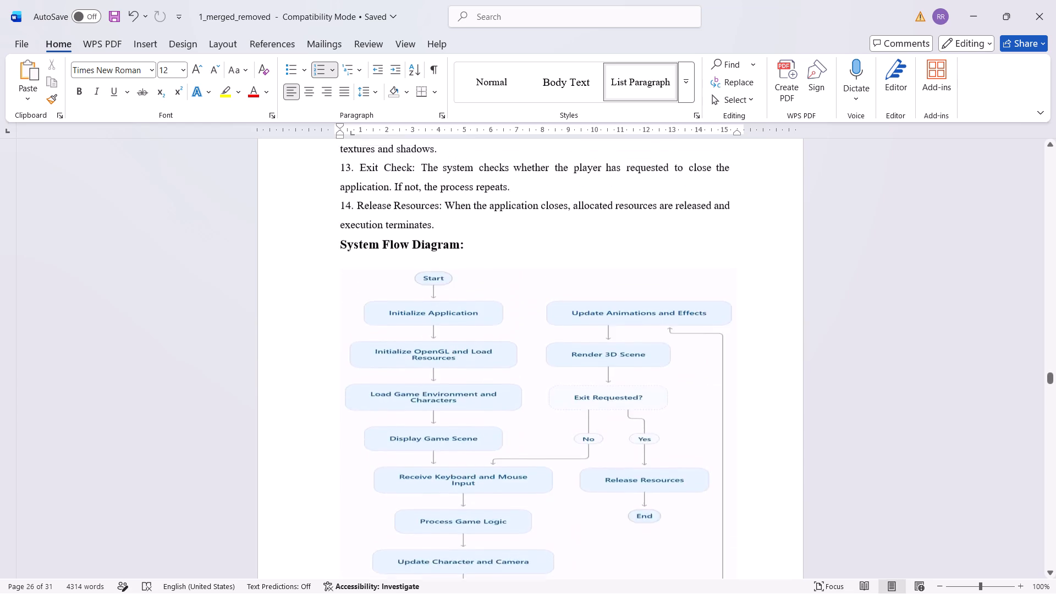
scroll(641, 419, up, 20)
scroll(641, 419, up, 20)
scroll(641, 419, up, 19)
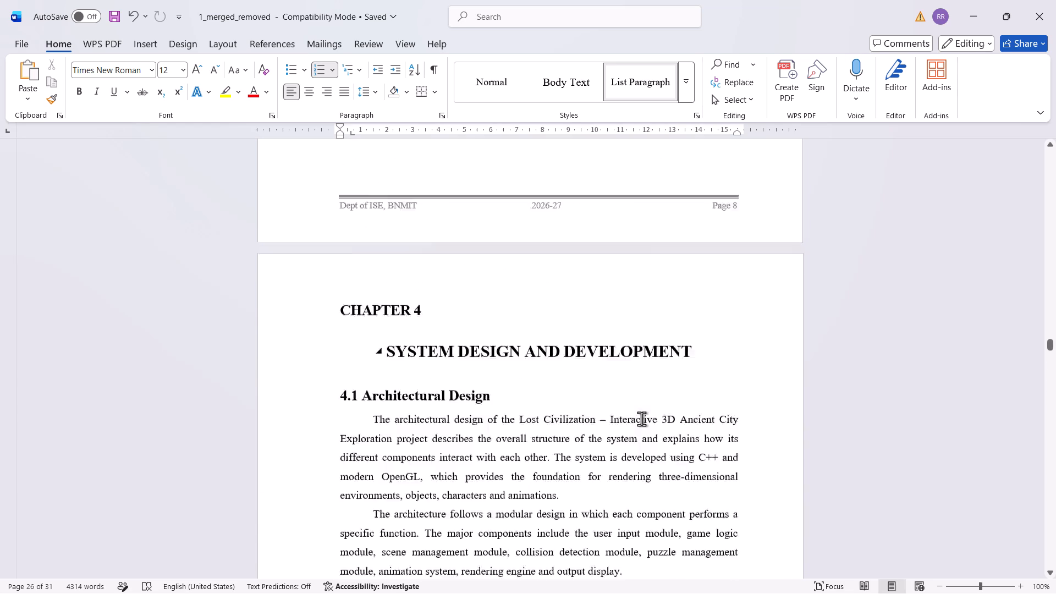
scroll(641, 419, up, 20)
scroll(641, 419, up, 20)
scroll(641, 419, up, 1)
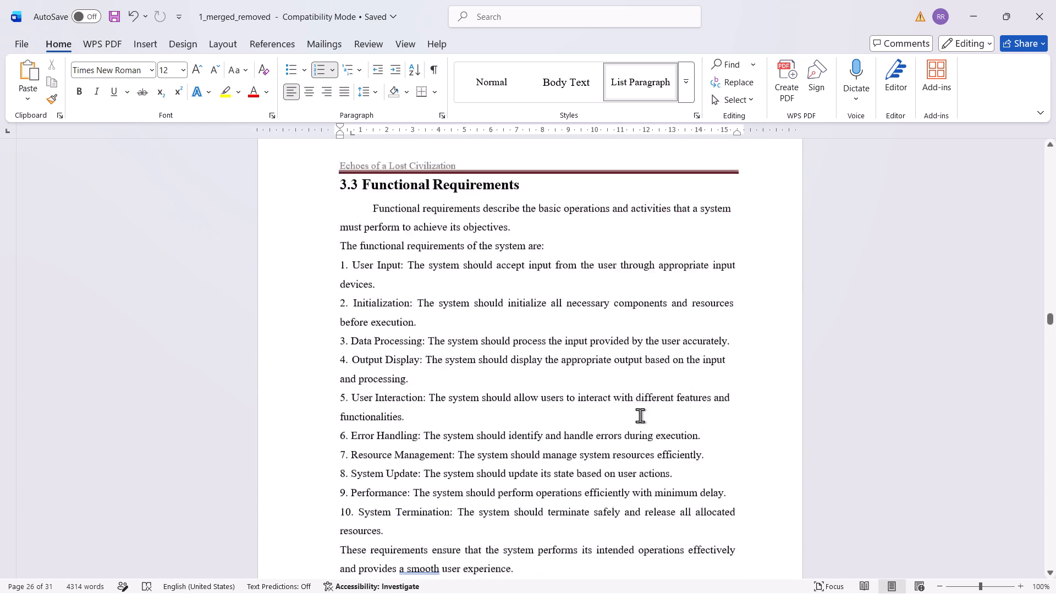
scroll(640, 415, up, 20)
scroll(640, 415, up, 11)
scroll(639, 414, up, 11)
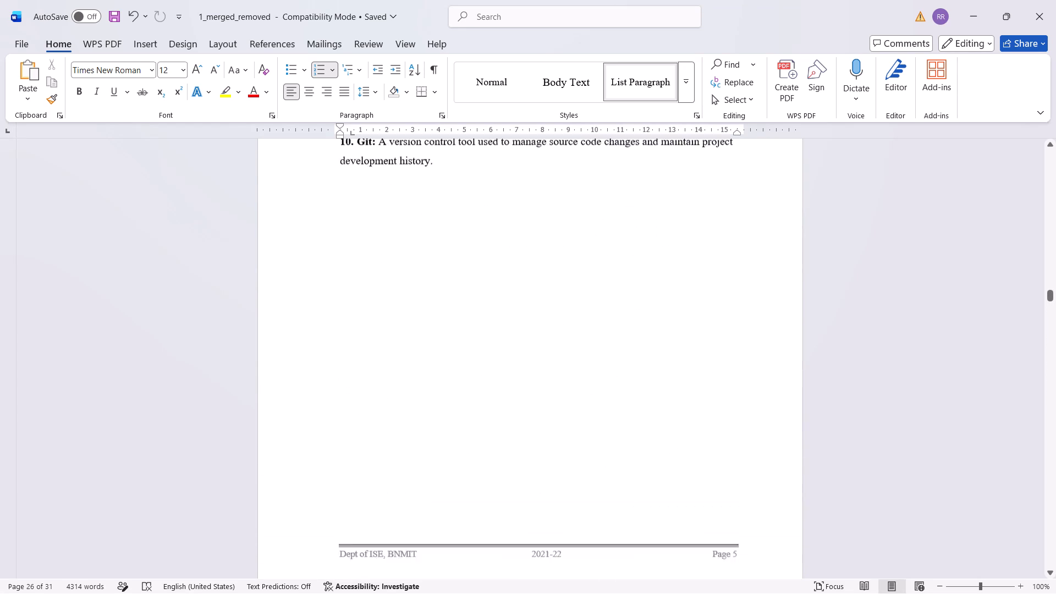
scroll(639, 413, up, 20)
scroll(639, 413, up, 18)
scroll(637, 411, up, 7)
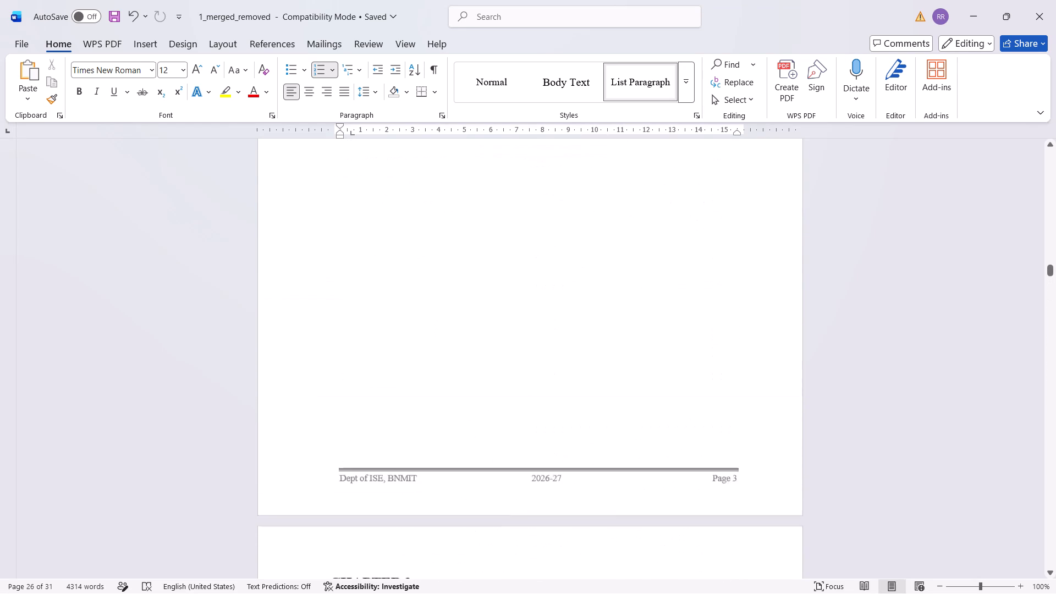
scroll(637, 411, up, 20)
scroll(637, 411, up, 20)
scroll(637, 411, up, 8)
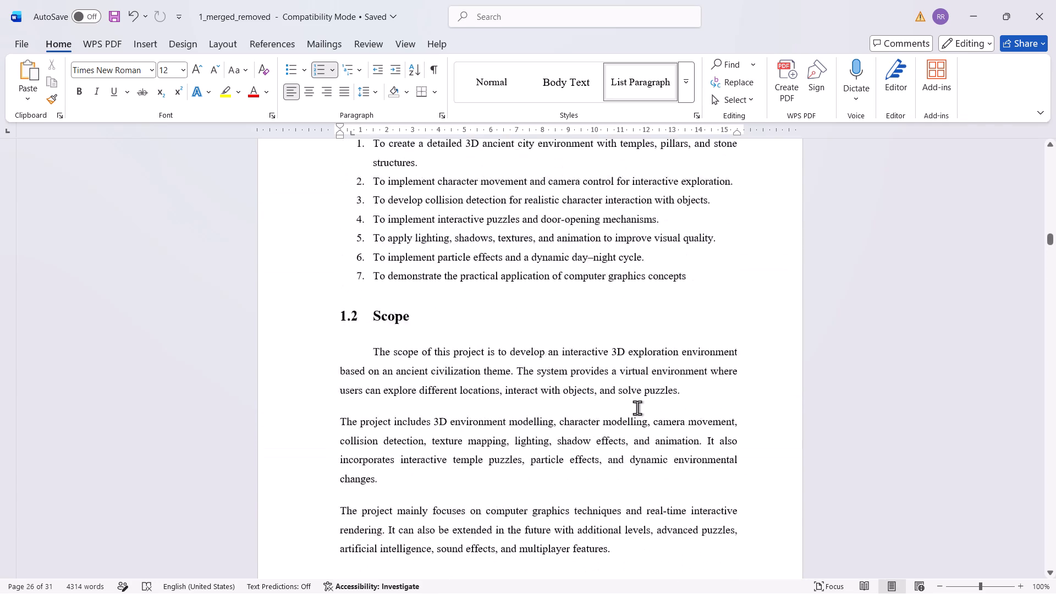
scroll(637, 408, up, 13)
Remove the small blank line between the page header and the "1.3 Motivation" heading.
scroll(637, 408, down, 3)
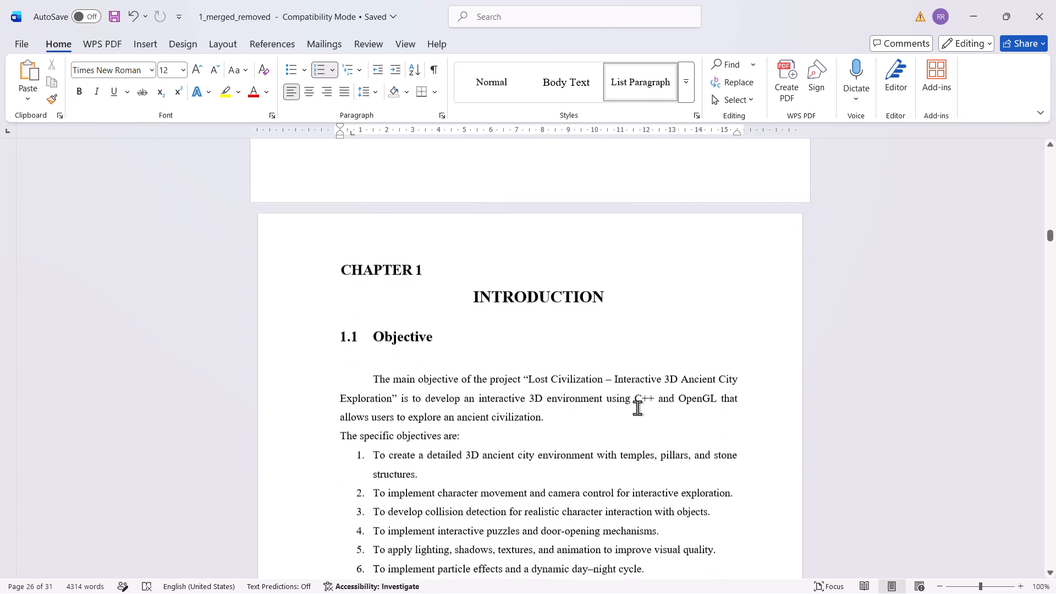
scroll(637, 408, down, 17)
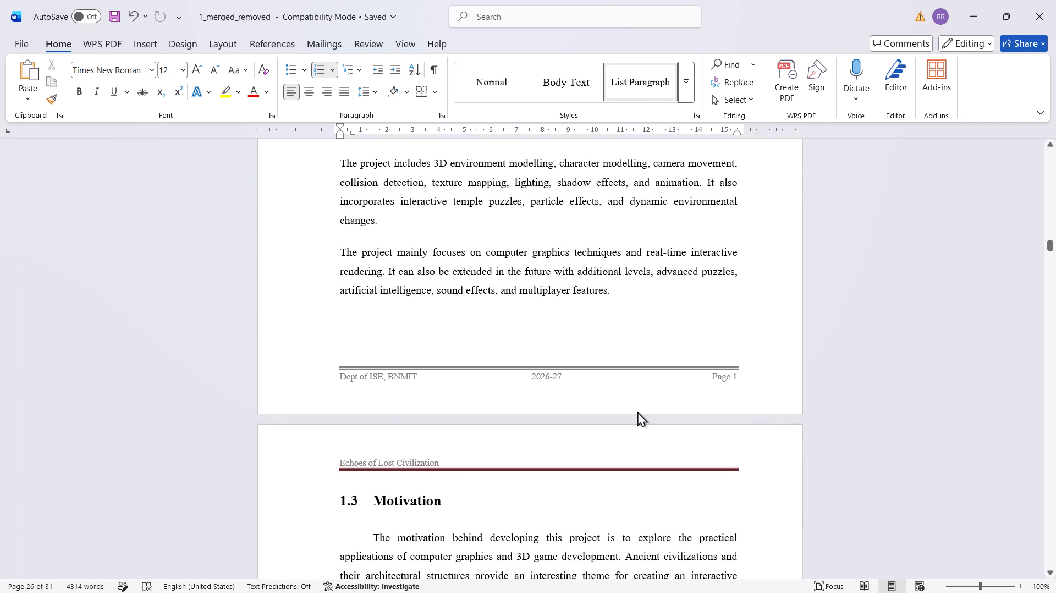
scroll(637, 411, down, 5)
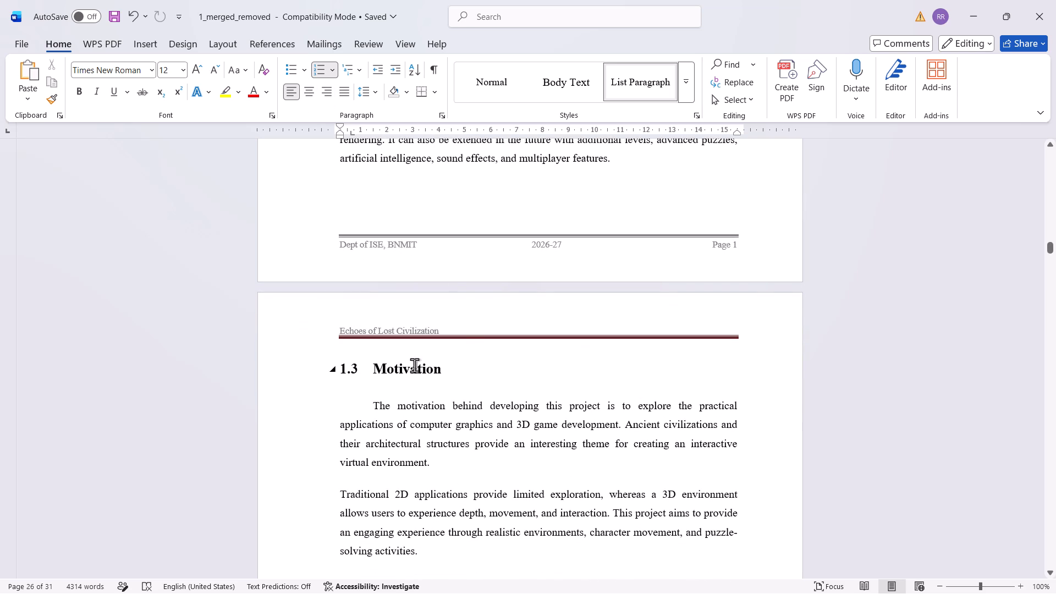
click(384, 350)
key(BackSpace)
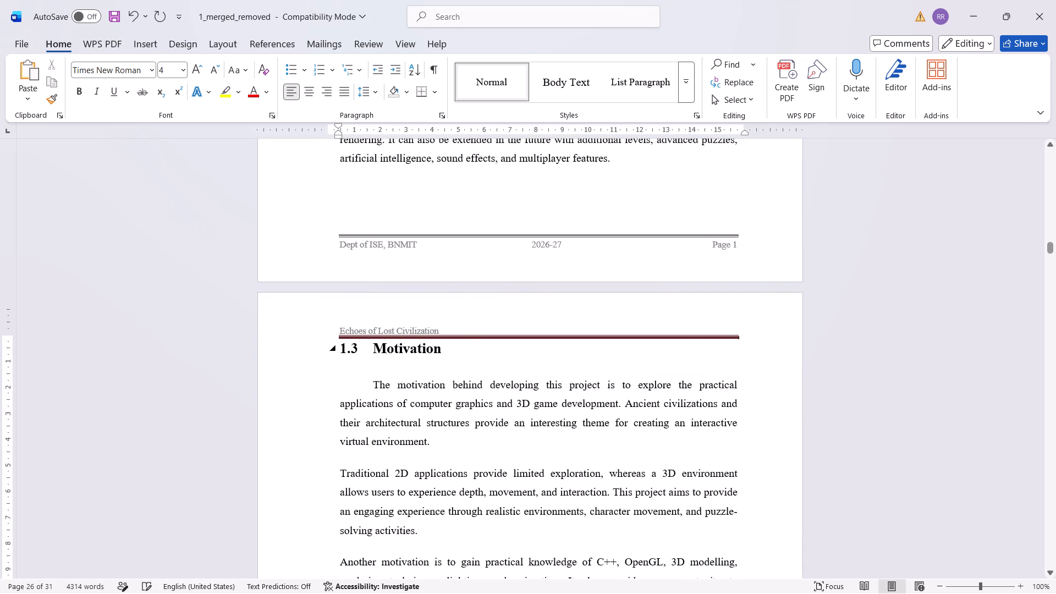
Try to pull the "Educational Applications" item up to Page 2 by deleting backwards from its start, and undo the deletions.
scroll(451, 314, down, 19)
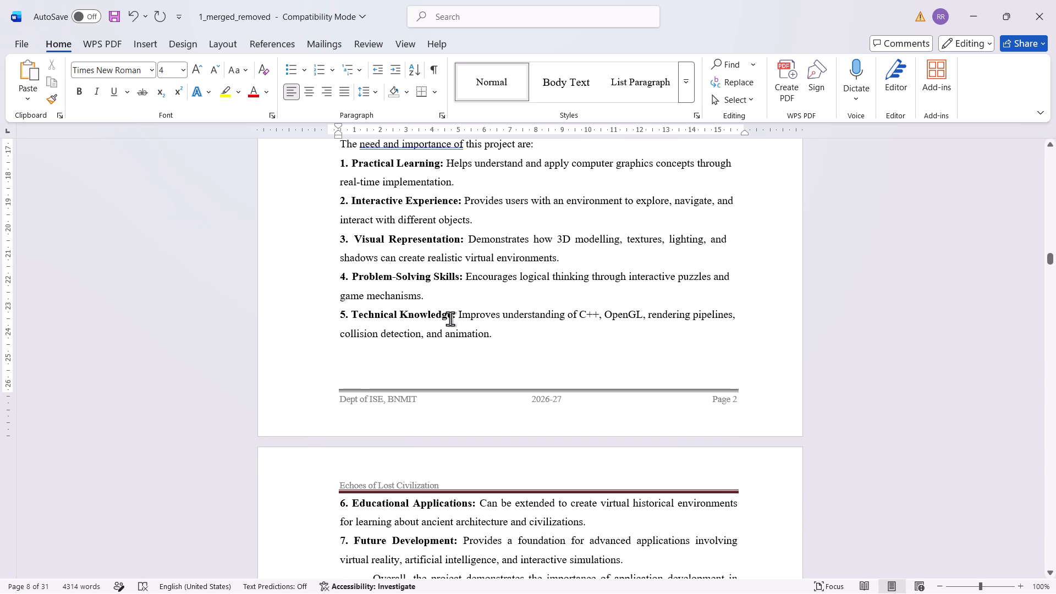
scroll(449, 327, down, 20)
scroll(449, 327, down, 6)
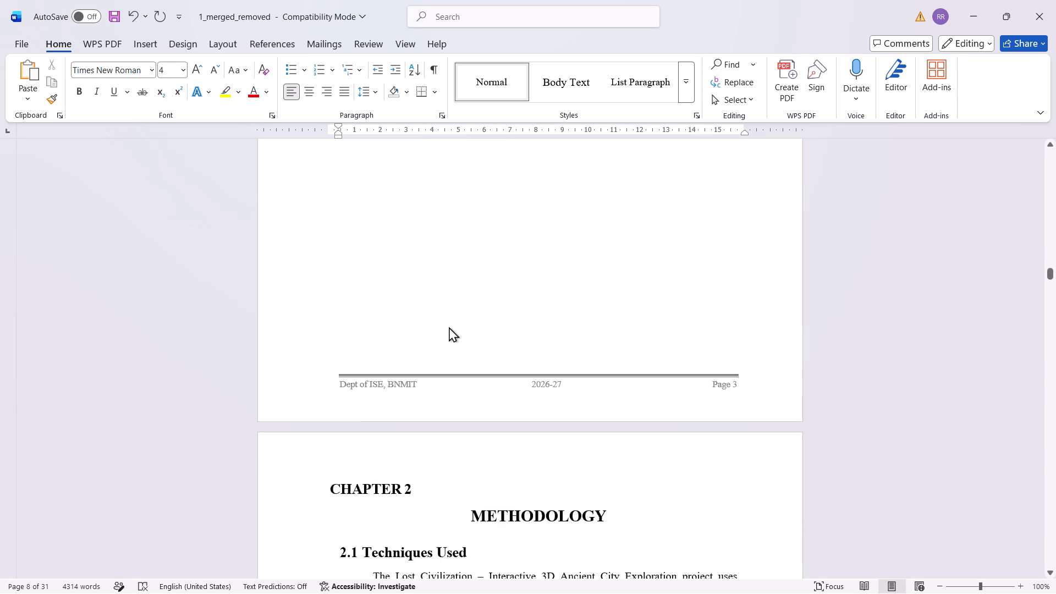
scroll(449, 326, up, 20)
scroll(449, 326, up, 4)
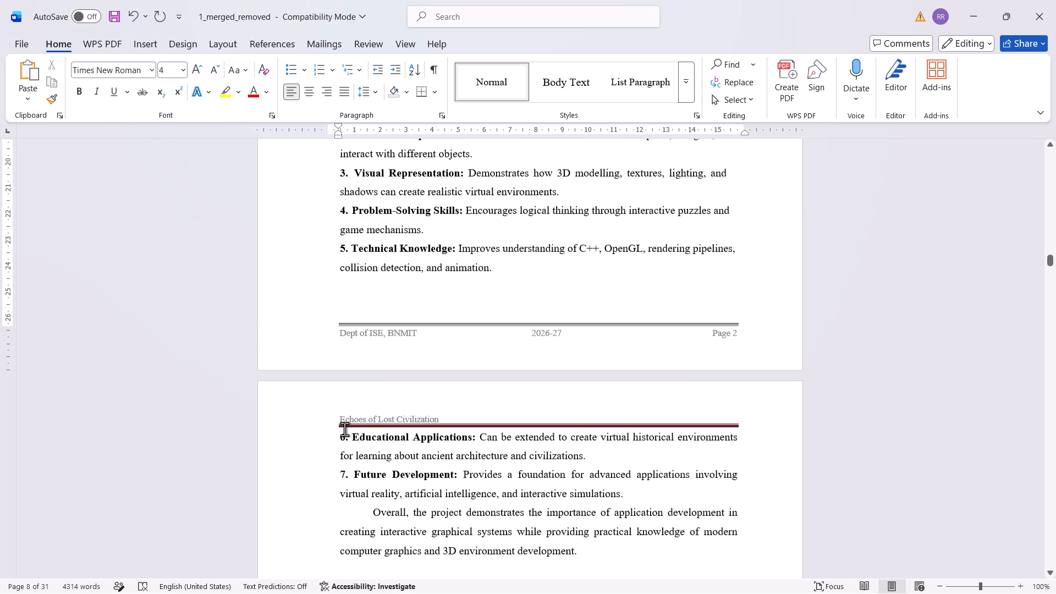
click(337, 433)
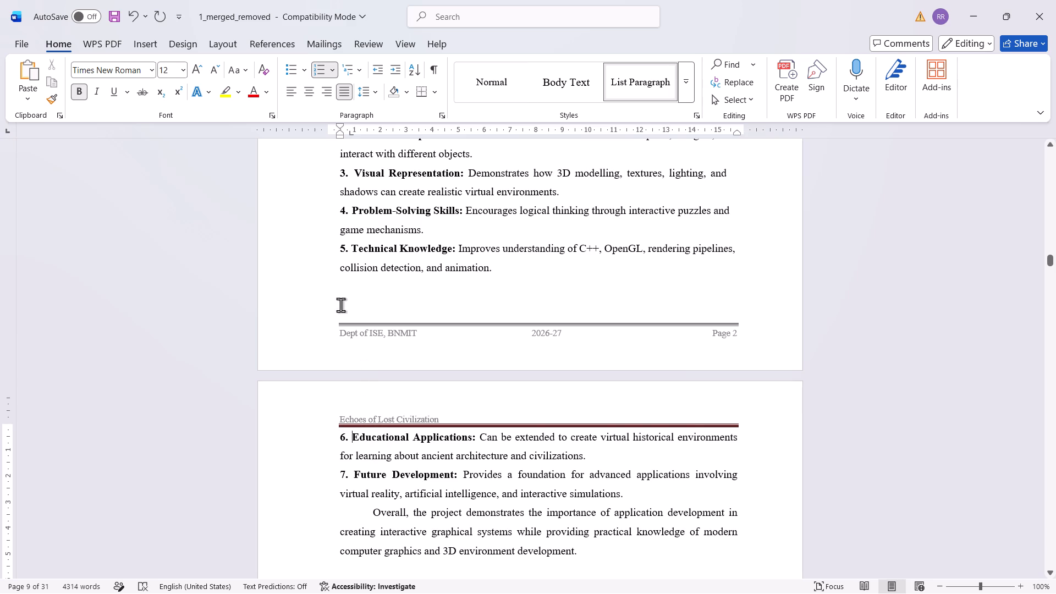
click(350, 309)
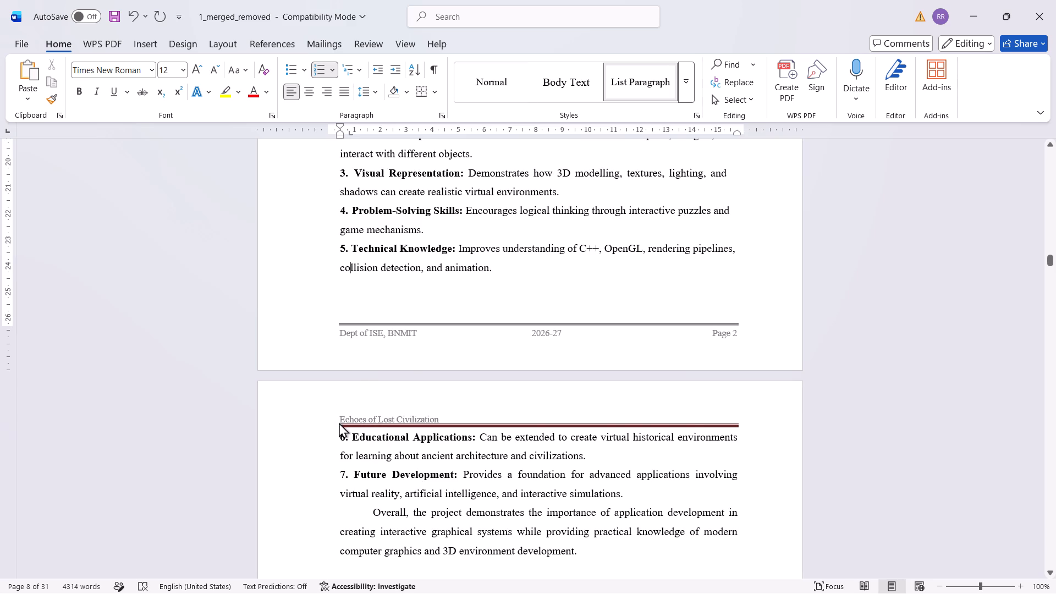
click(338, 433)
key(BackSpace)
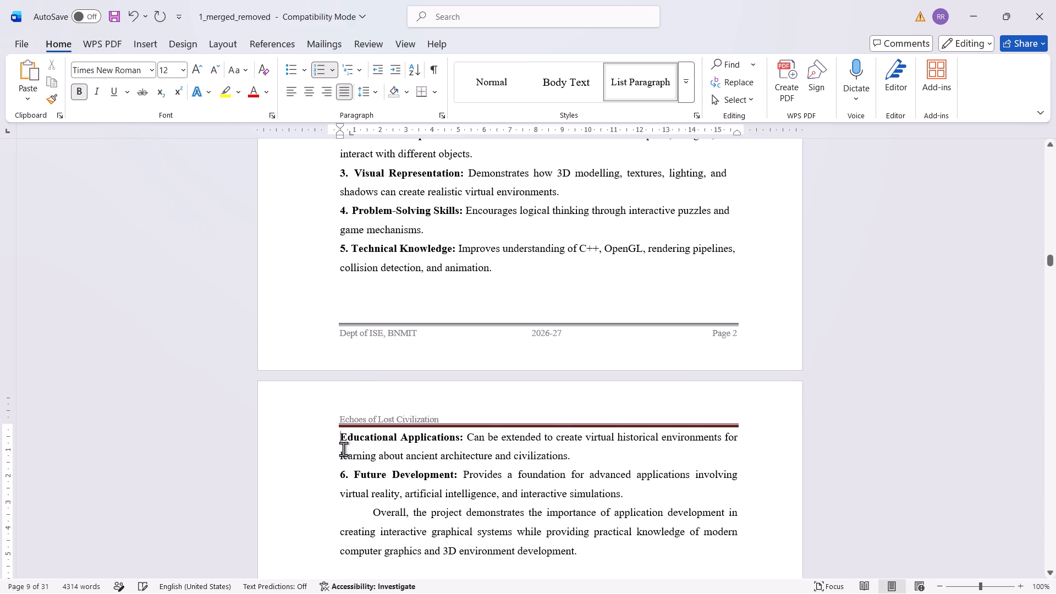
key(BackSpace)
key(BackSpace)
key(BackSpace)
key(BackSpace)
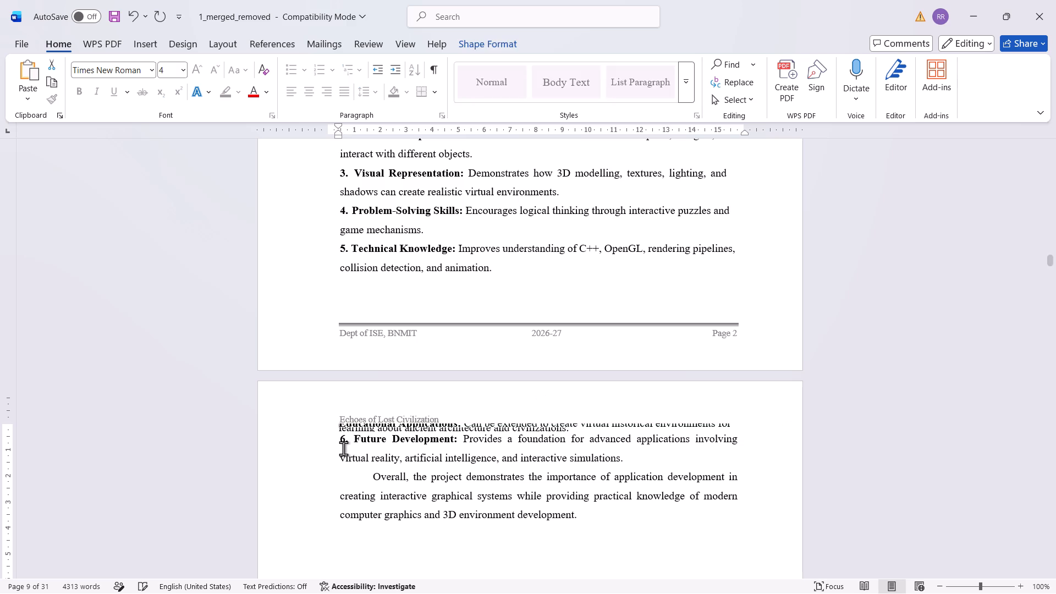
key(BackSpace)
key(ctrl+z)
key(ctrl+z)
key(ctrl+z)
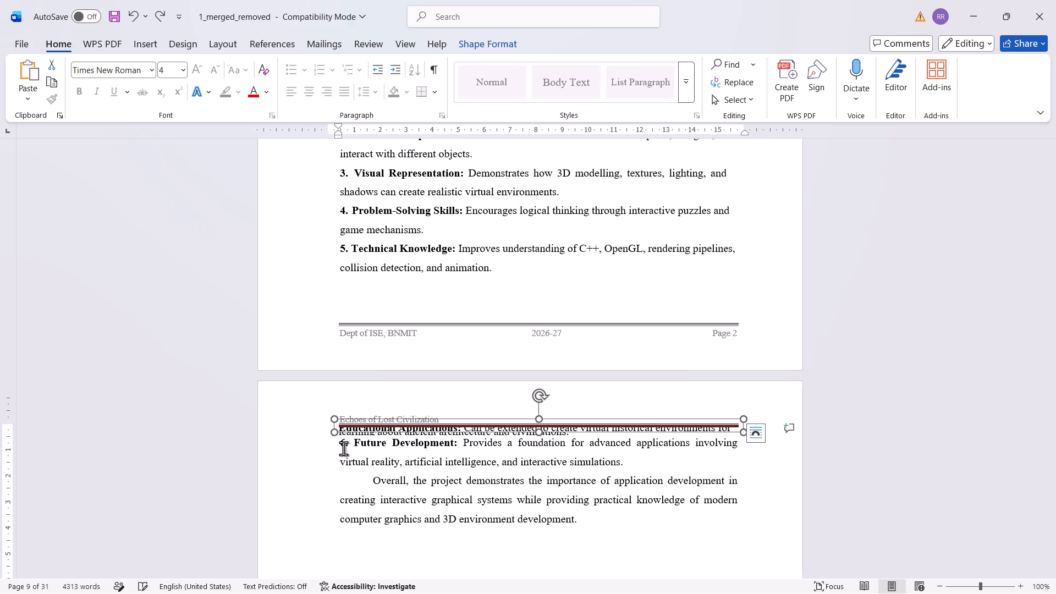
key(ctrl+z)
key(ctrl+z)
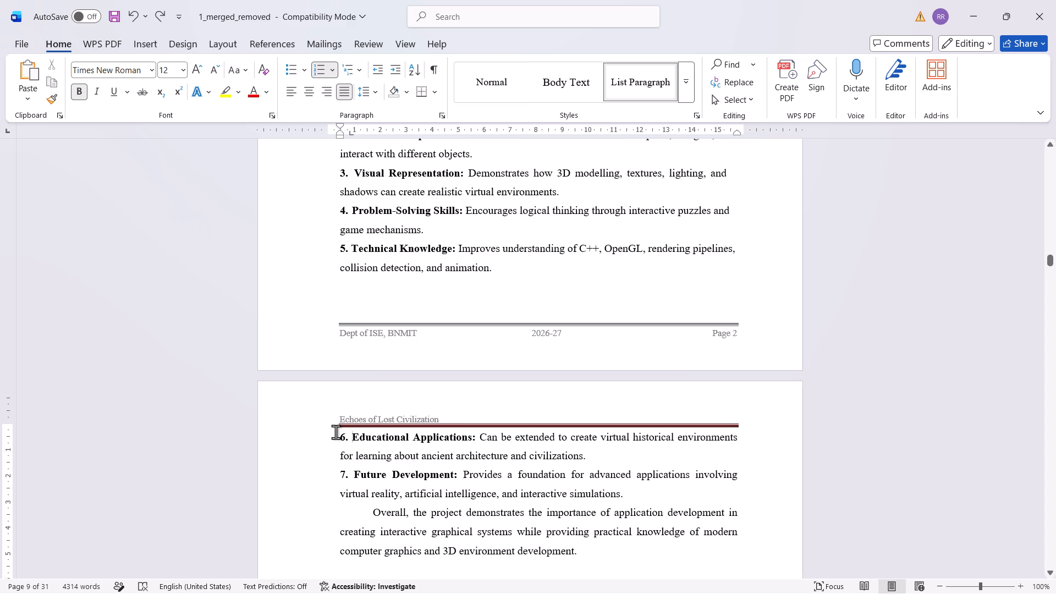
Copy the "Educational Applications" item to Page 2 directly below "Technical Knowledge", leaving no blank line between the two items.
drag(339, 434, 587, 458)
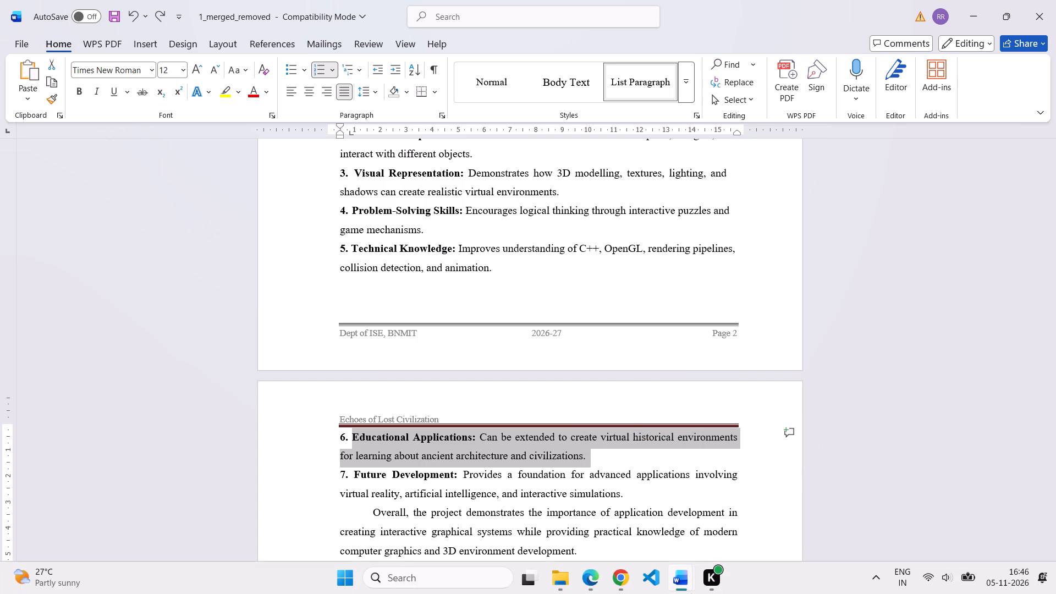
key(ctrl+c)
click(499, 274)
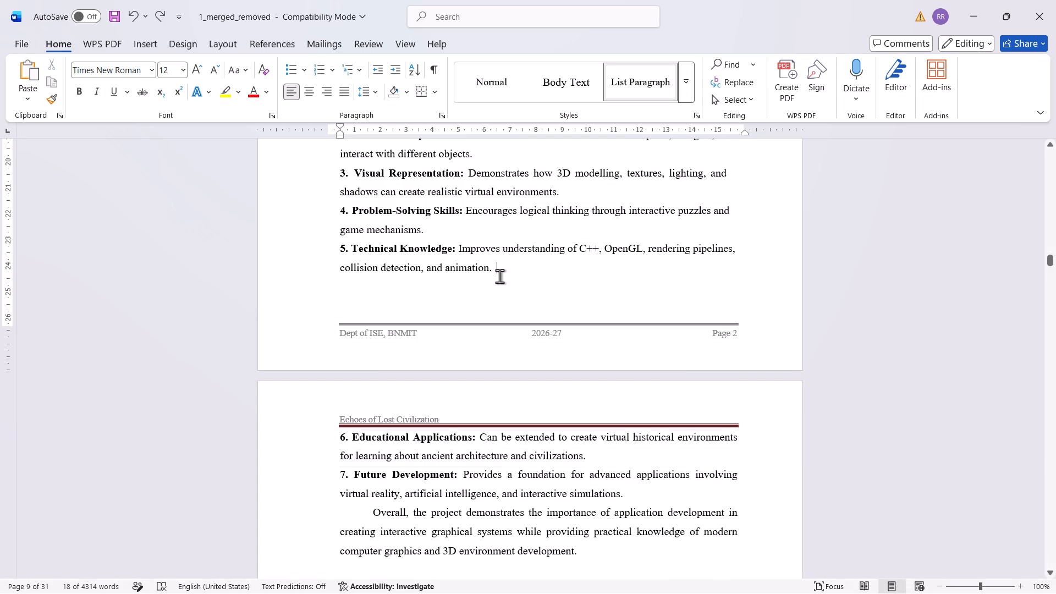
key(Return)
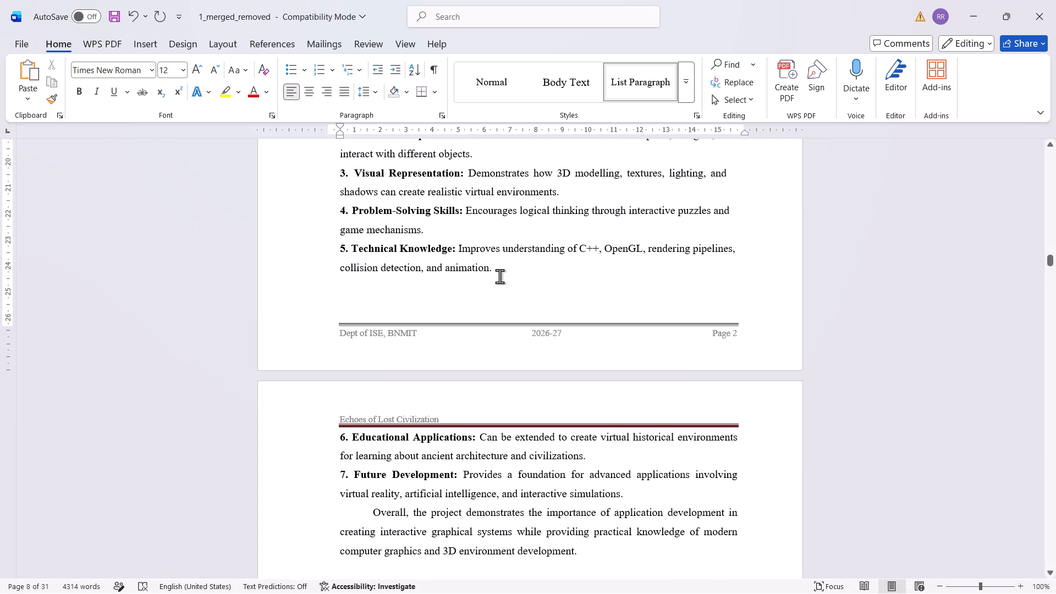
key(ctrl+v)
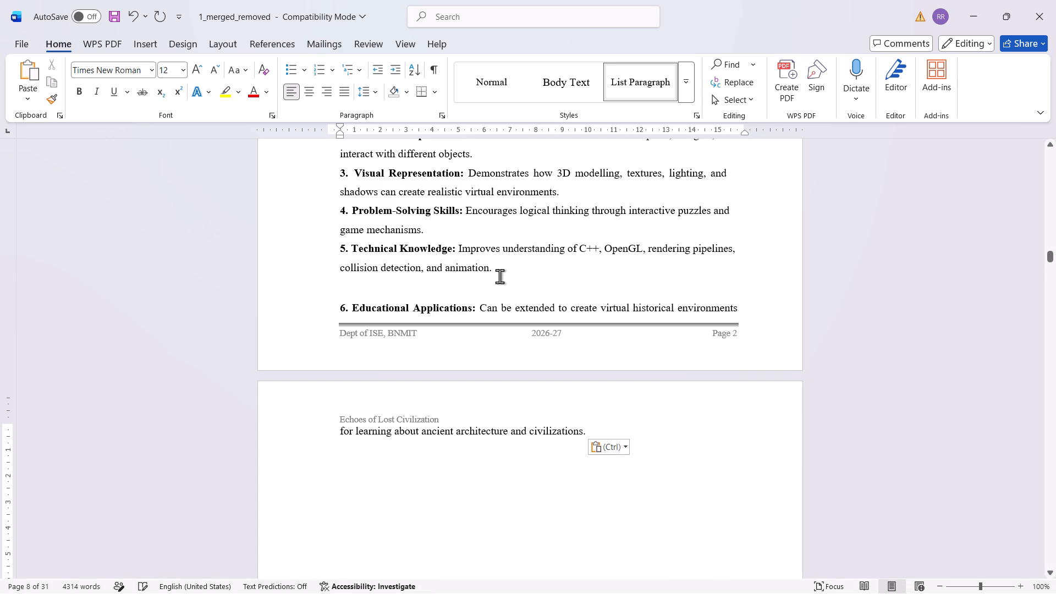
click(406, 288)
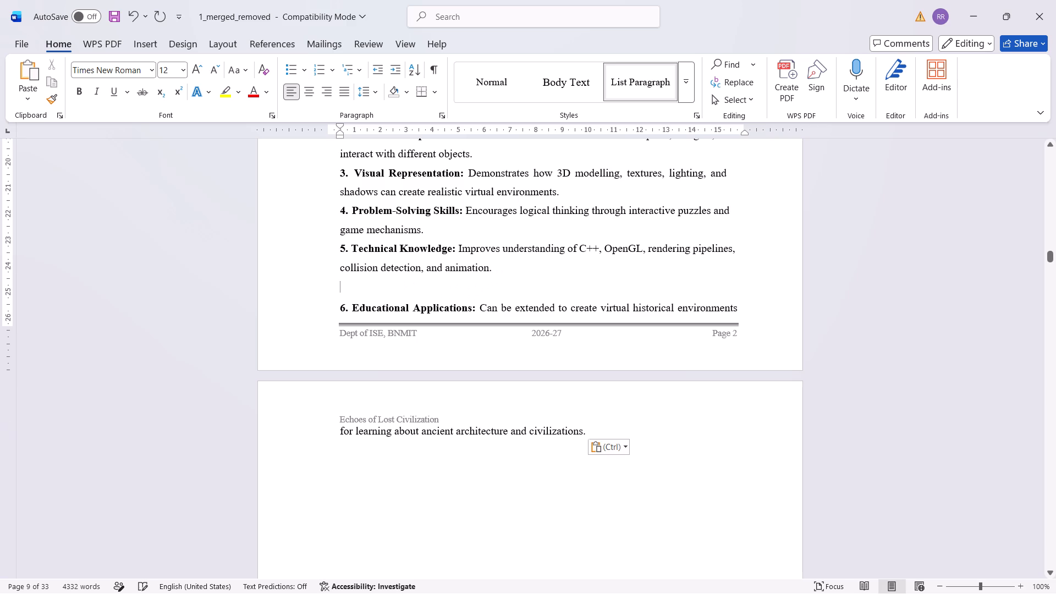
key(BackSpace)
key(BackSpace)
key(BackSpace)
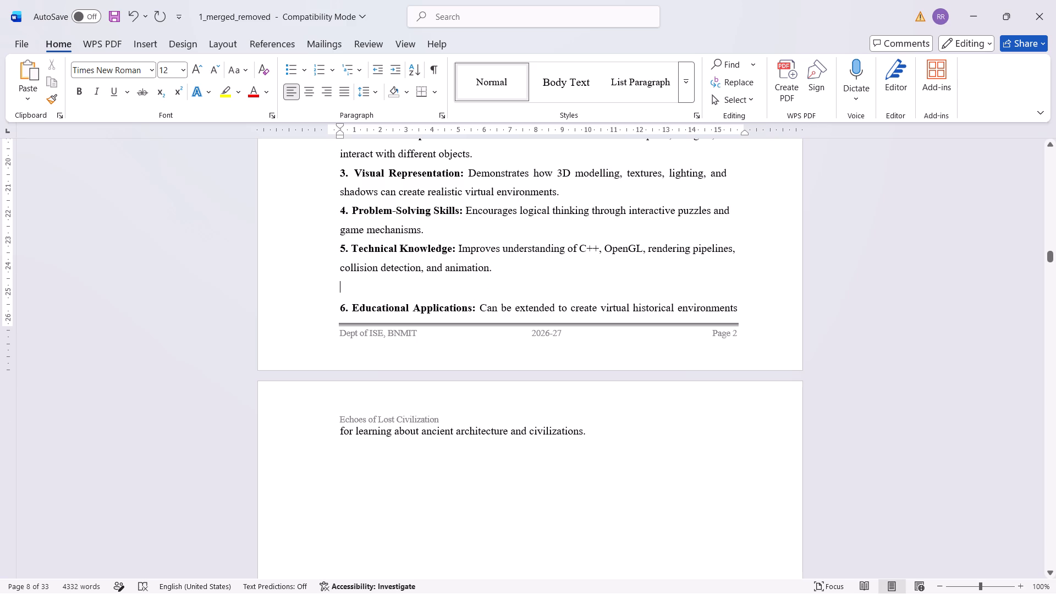
key(Delete)
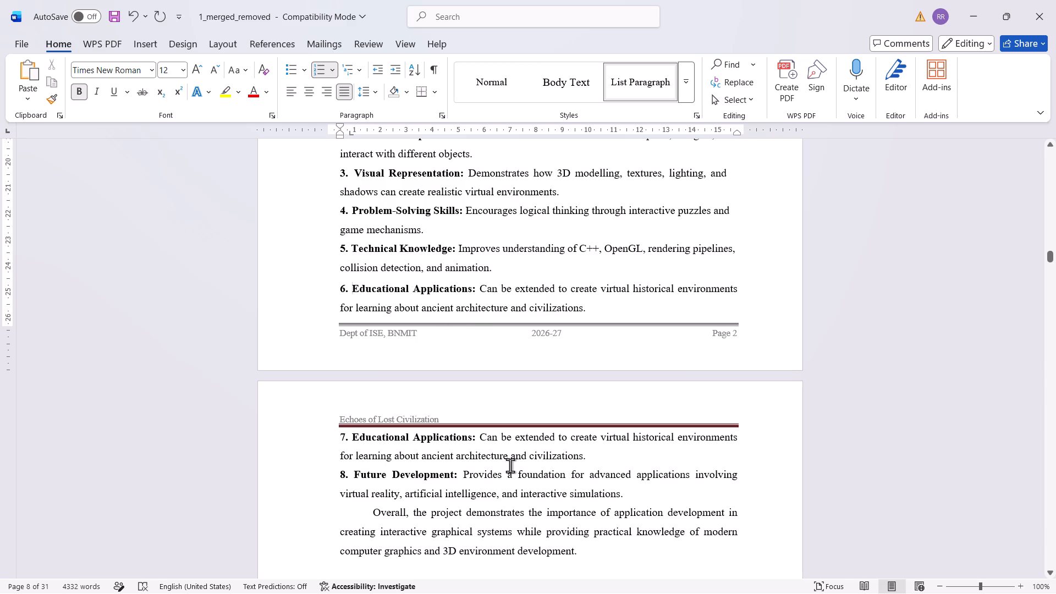
Delete the duplicate "Educational Applications" item at the start of Page 3, above "Future Development".
drag(592, 458, 347, 437)
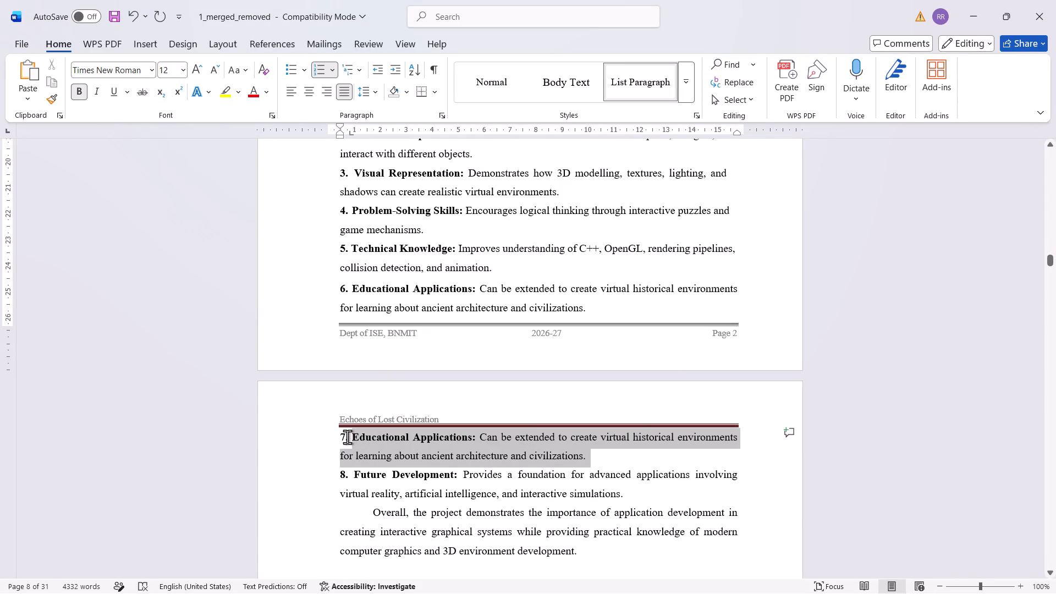
drag(347, 437, 341, 435)
key(BackSpace)
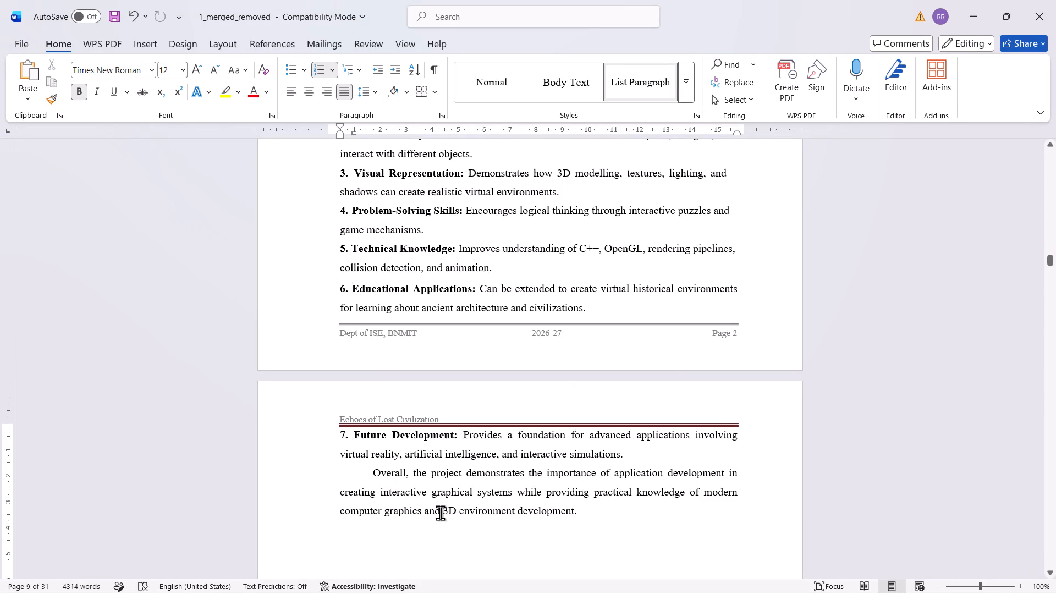
key(ctrl+z)
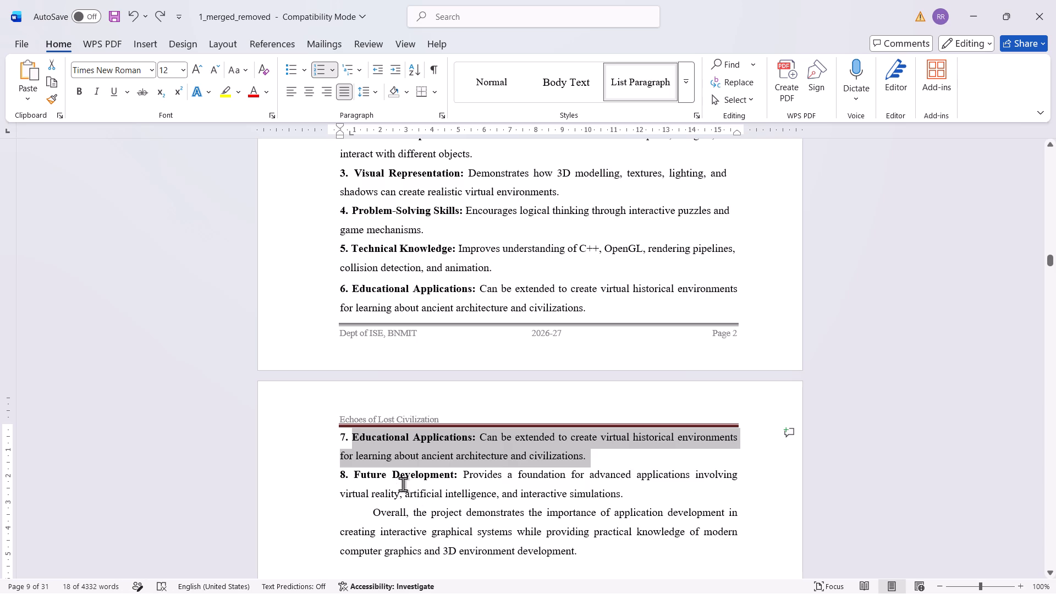
key(BackSpace)
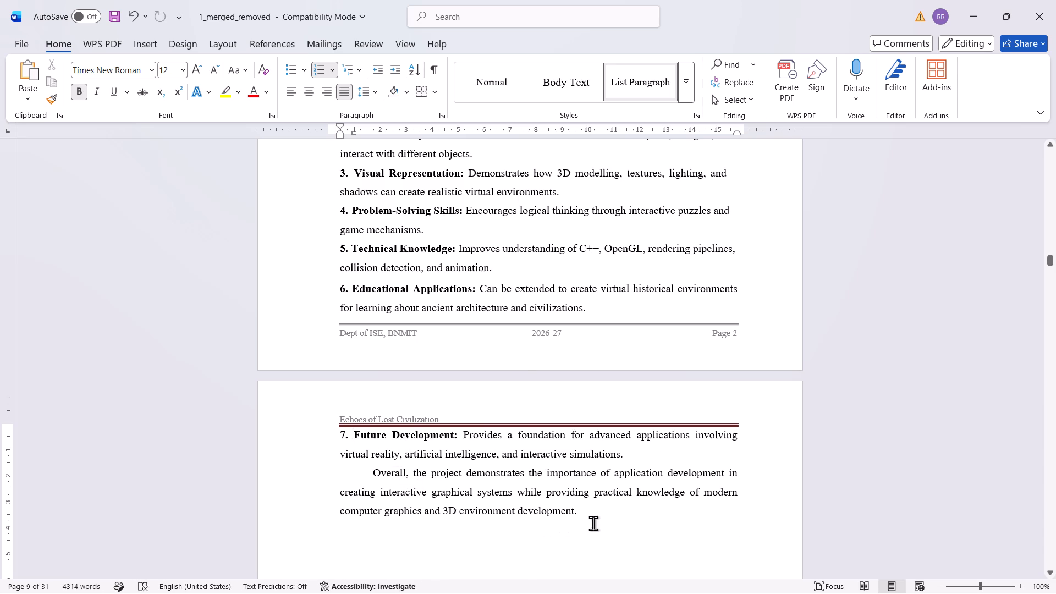
click(607, 517)
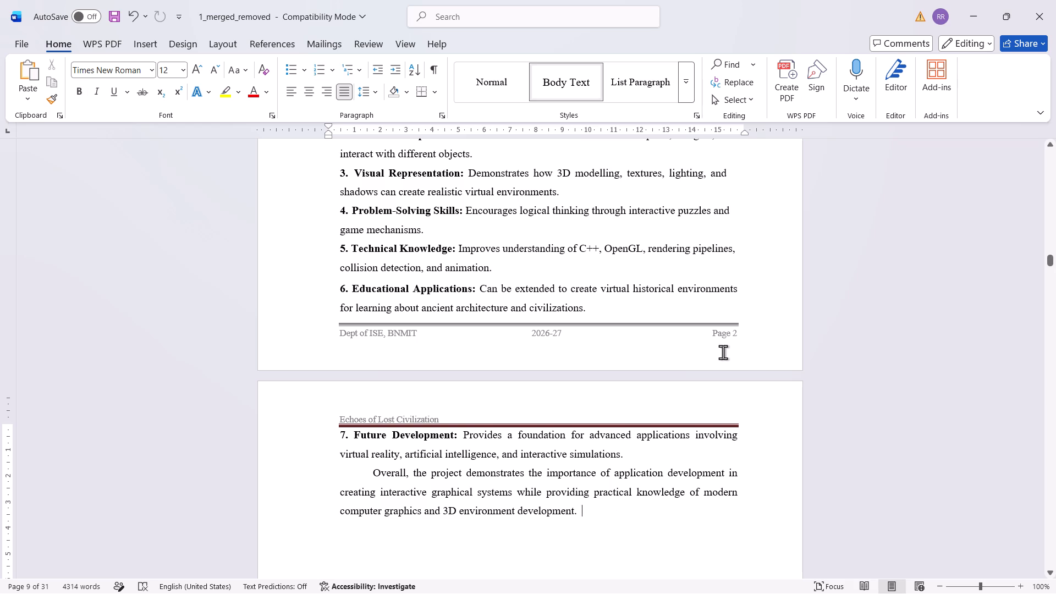
Check the layout of Page 3 from "Future Development" through its footer to the start of Chapter 2.
scroll(643, 502, down, 8)
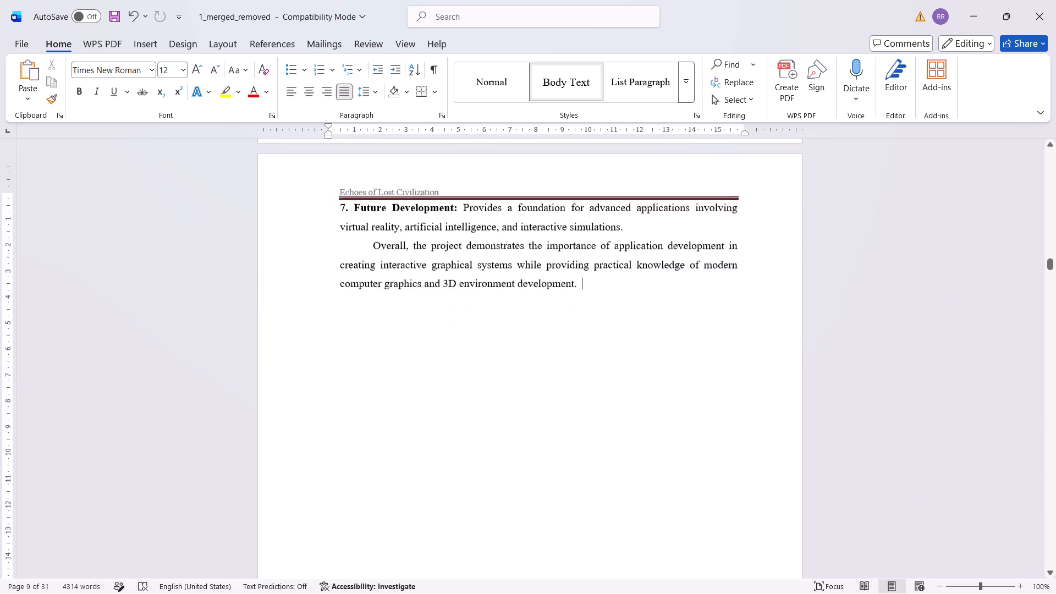
scroll(645, 497, down, 11)
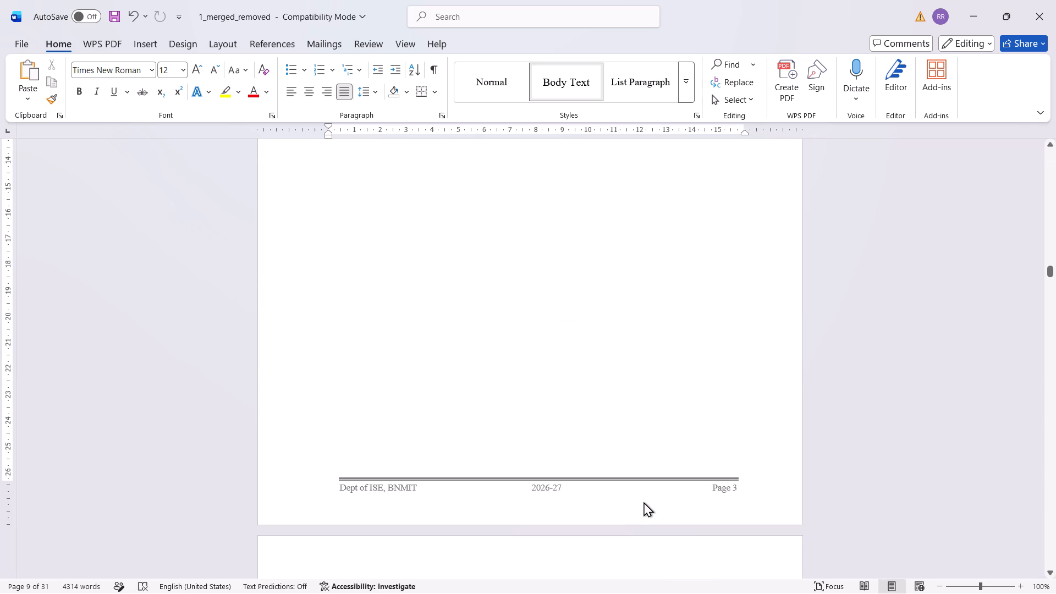
scroll(624, 483, down, 6)
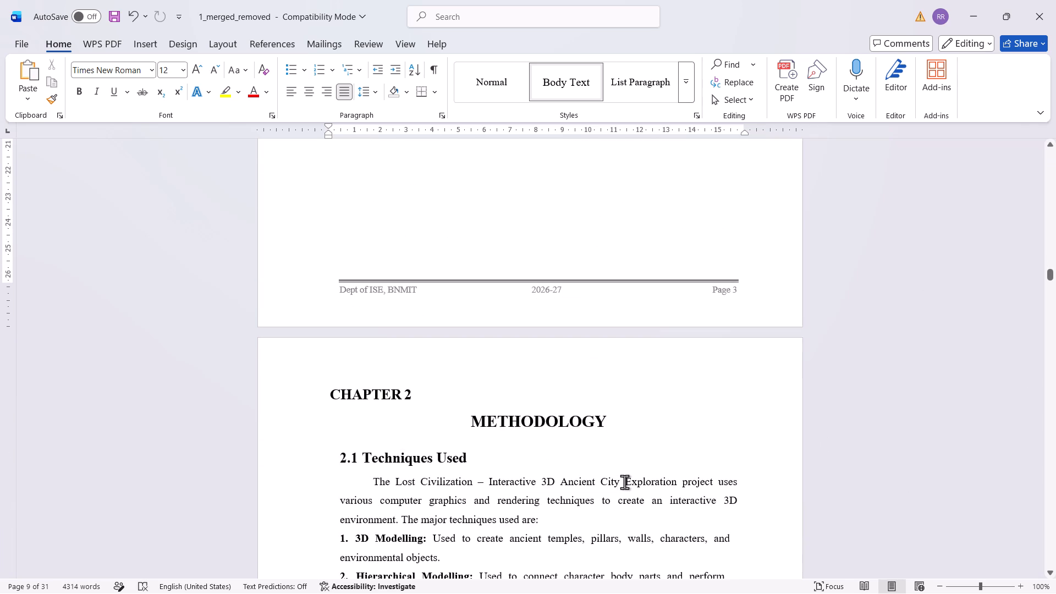
scroll(624, 482, up, 15)
scroll(627, 482, up, 7)
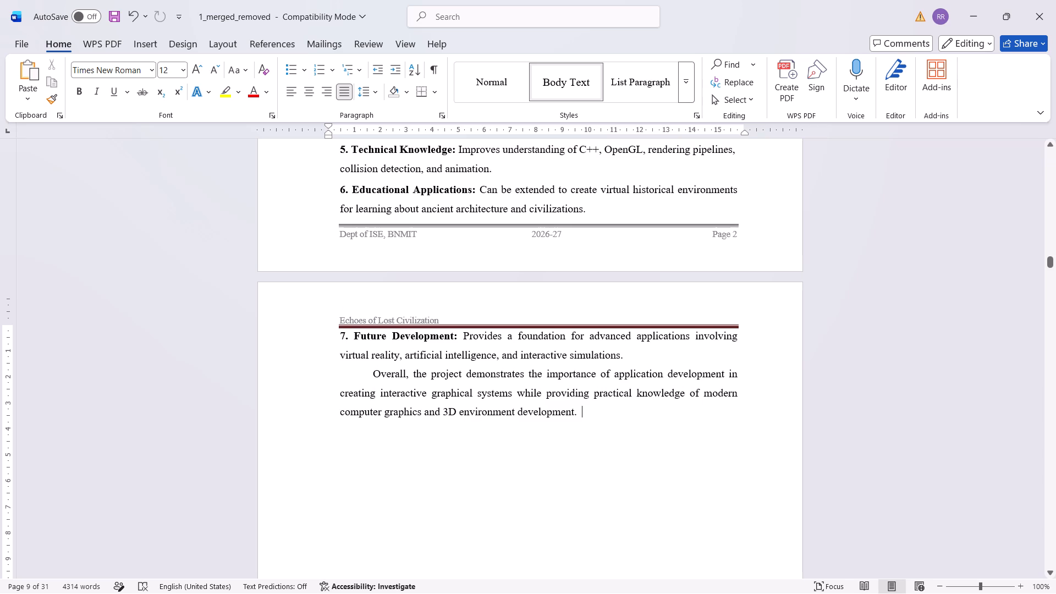
click(581, 416)
Replace the tall blank line below the "1.4 Application Development Need & Importance" heading with a shorter, unnumbered blank line.
scroll(601, 446, up, 9)
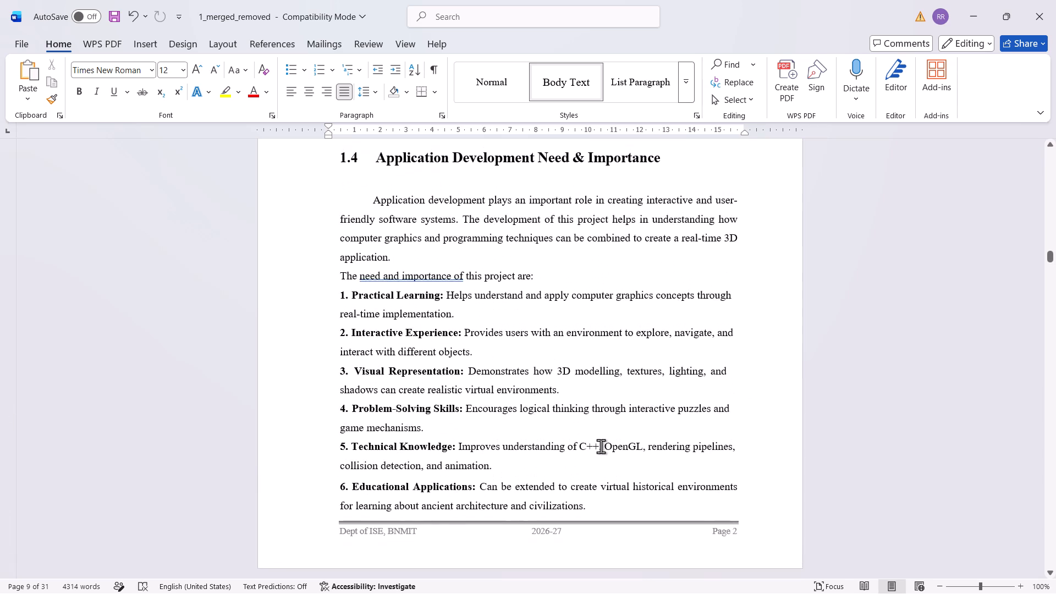
scroll(601, 446, up, 4)
click(478, 315)
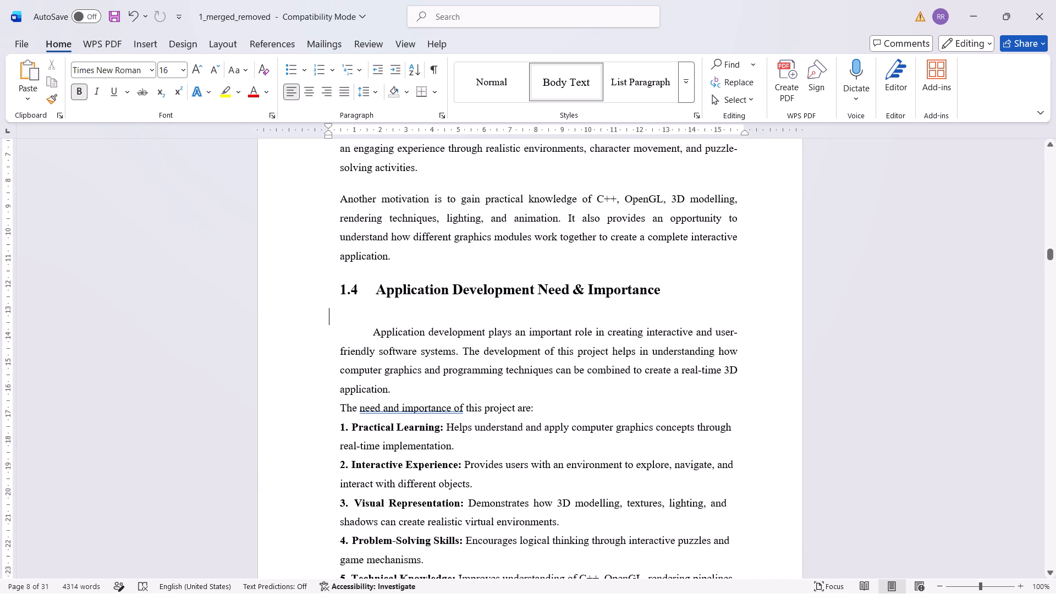
key(BackSpace)
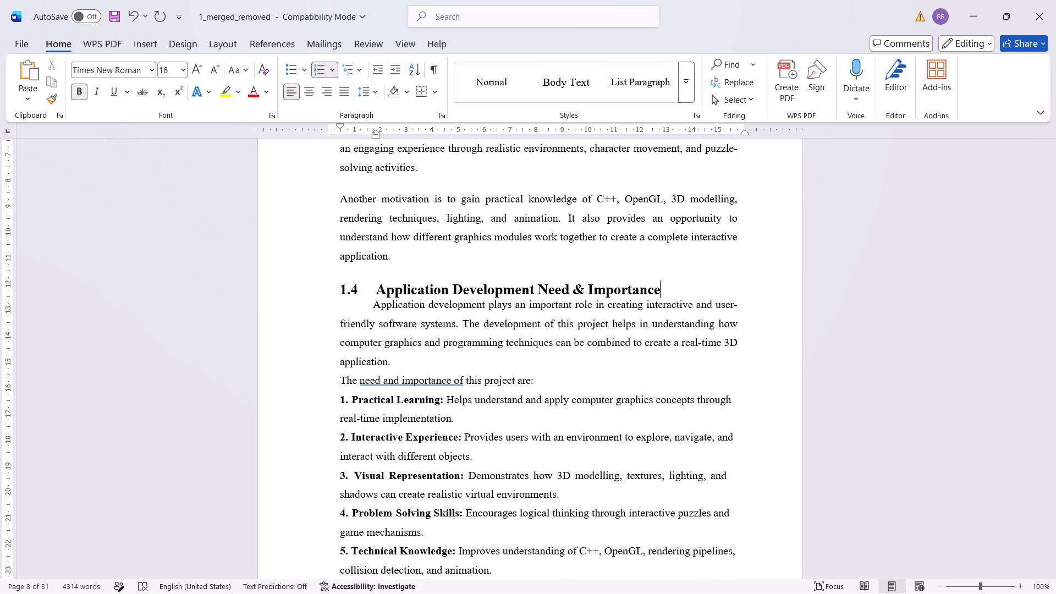
key(Return)
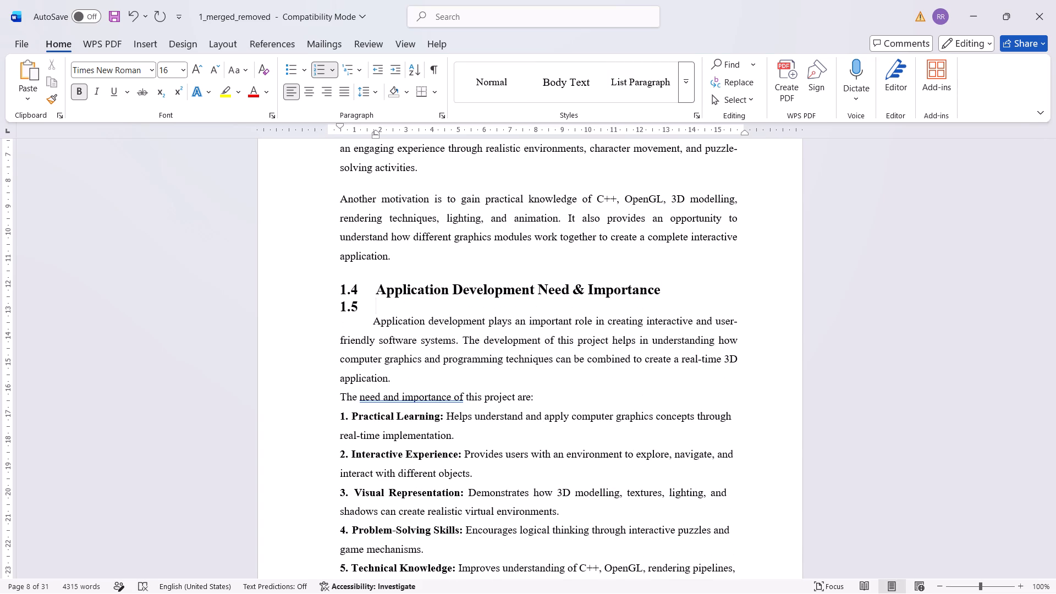
key(BackSpace)
click(492, 285)
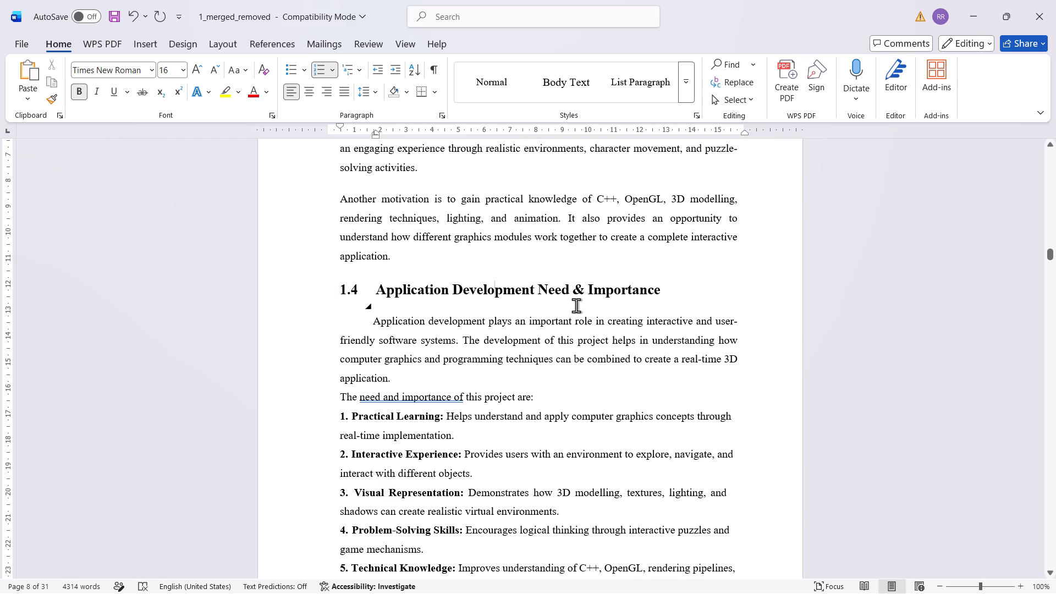
Review Chapter 1 from its title page through section 1.4, comparing heading formatting, spacing and page breaks.
scroll(576, 305, up, 6)
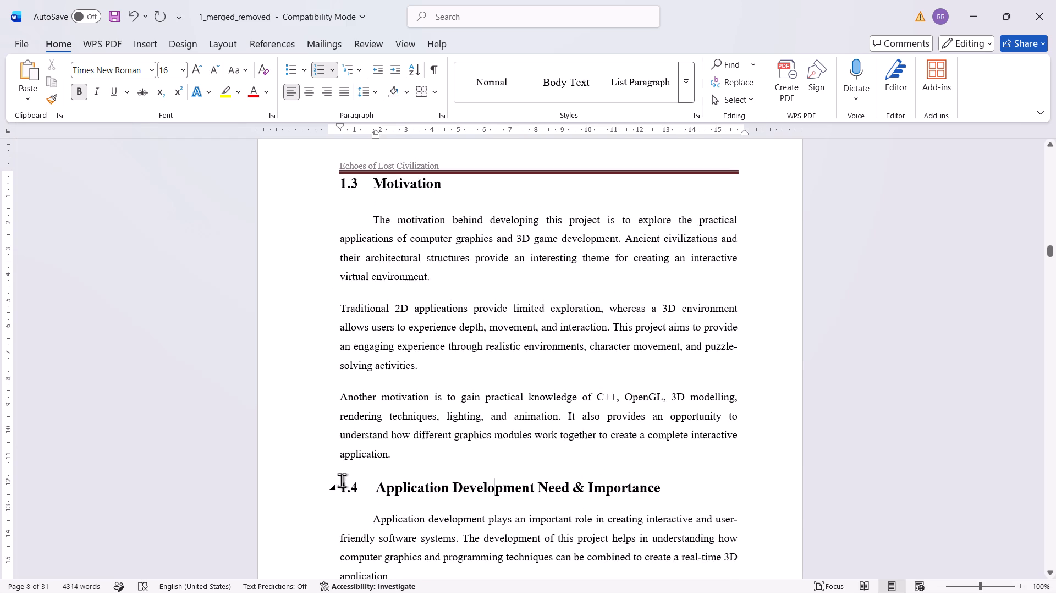
click(346, 492)
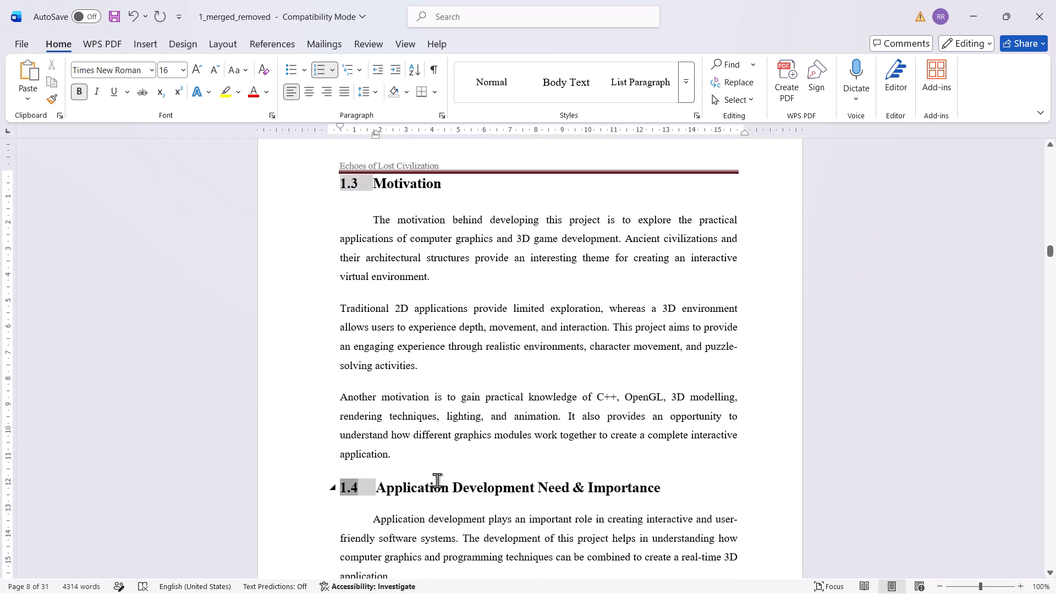
click(444, 489)
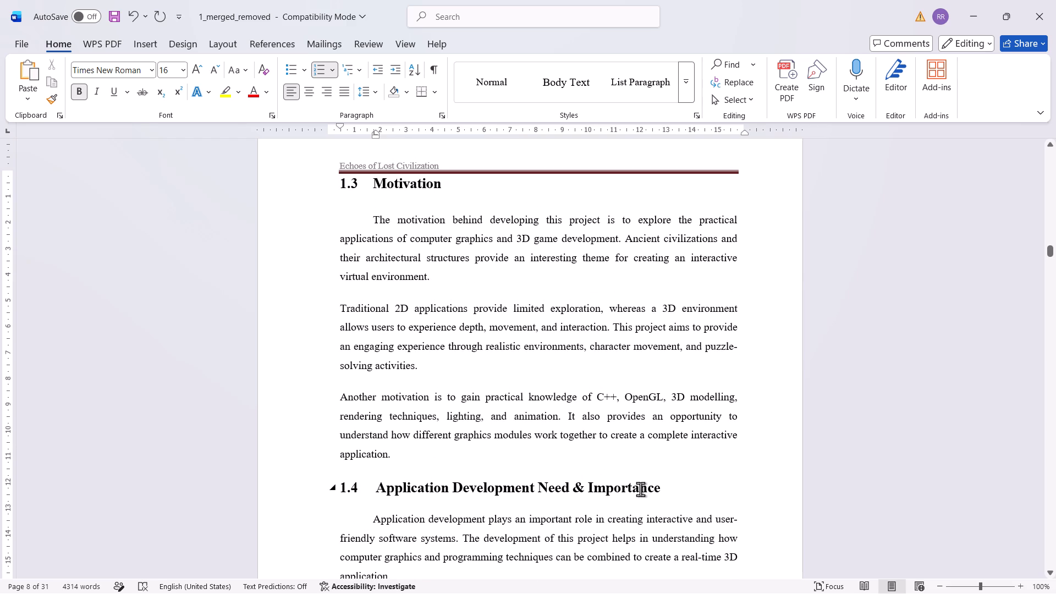
click(425, 183)
scroll(565, 322, up, 12)
scroll(565, 323, up, 12)
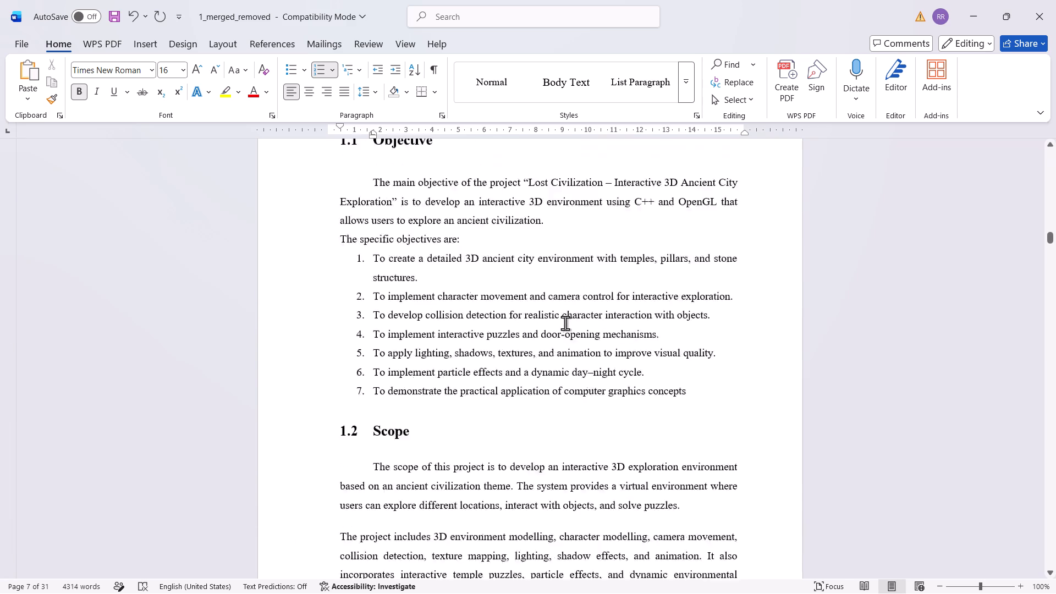
scroll(565, 323, up, 4)
scroll(565, 323, down, 8)
scroll(565, 323, up, 20)
scroll(565, 323, up, 1)
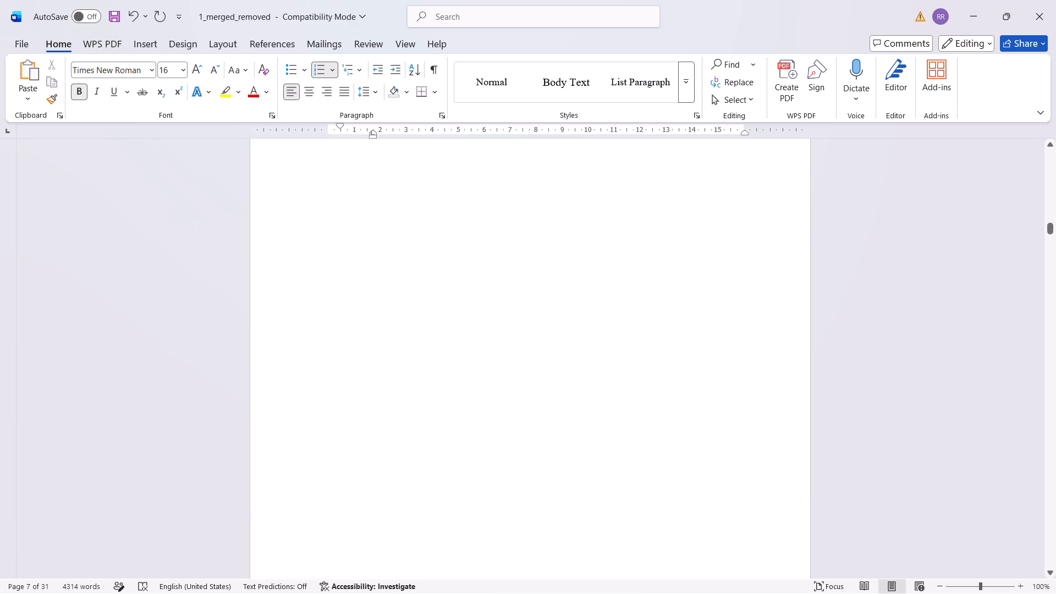
scroll(565, 323, up, 4)
scroll(565, 323, down, 17)
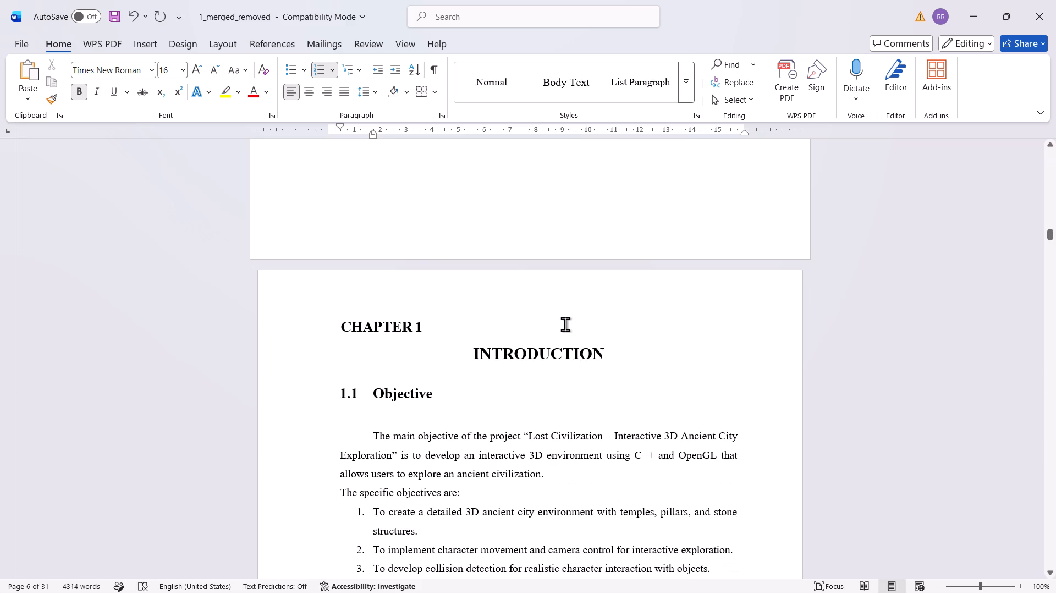
scroll(565, 324, down, 6)
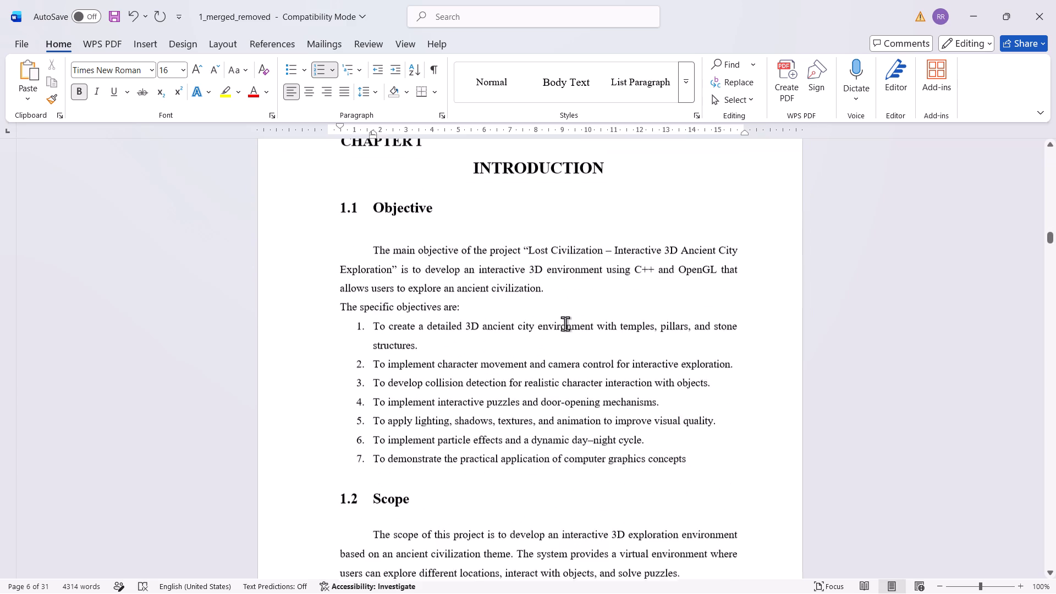
scroll(565, 323, down, 2)
scroll(565, 323, up, 6)
scroll(564, 322, down, 9)
scroll(564, 322, up, 5)
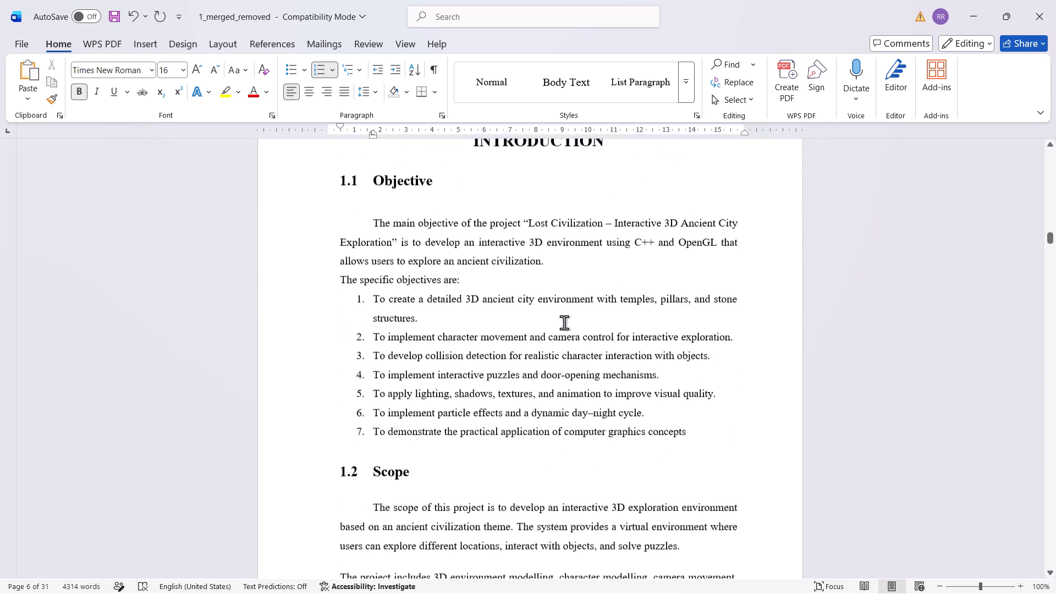
scroll(564, 322, down, 11)
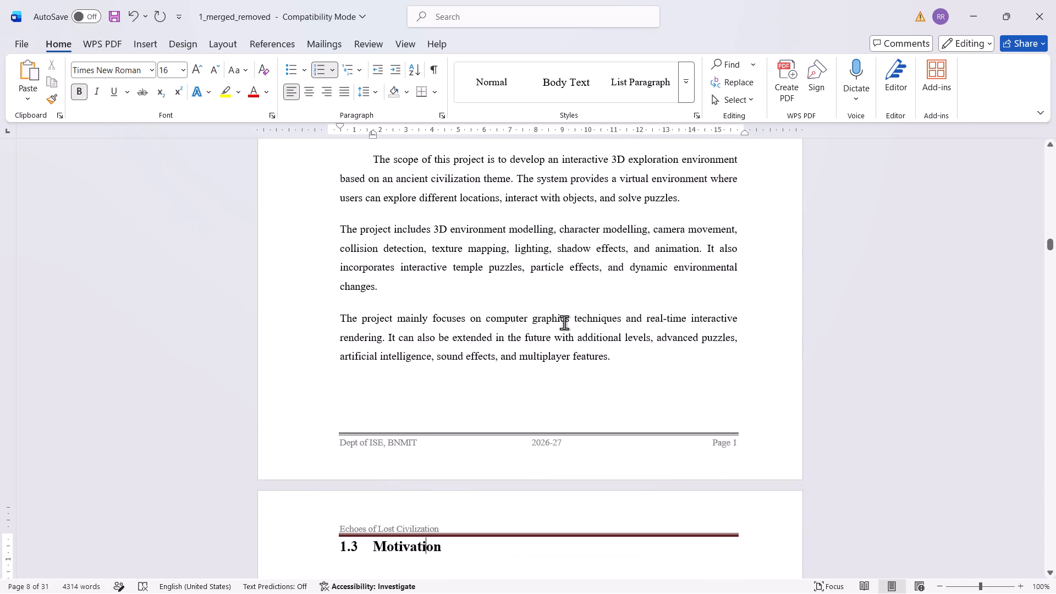
scroll(564, 322, down, 10)
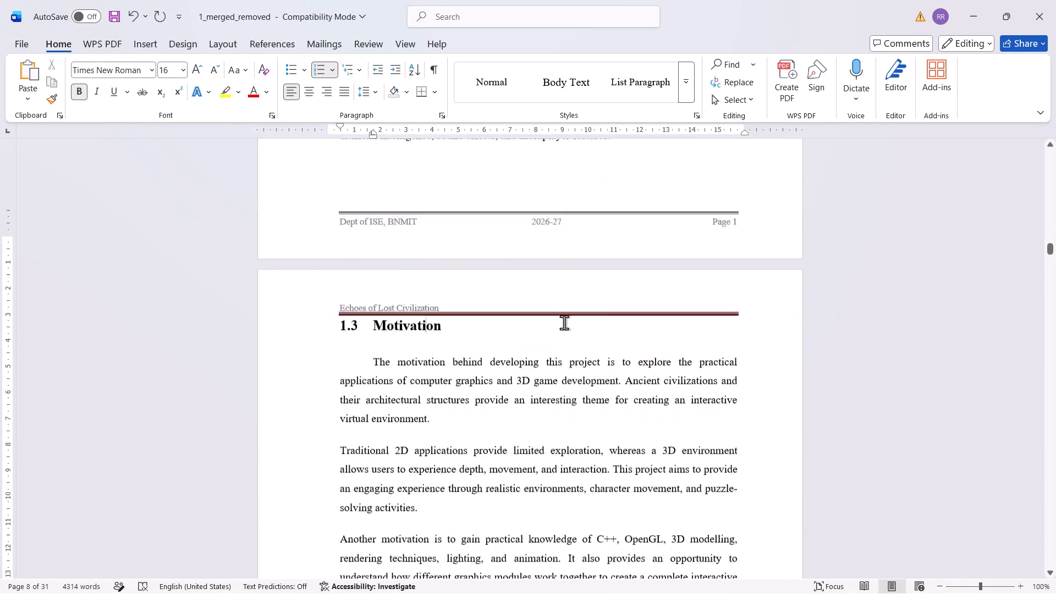
scroll(564, 322, up, 1)
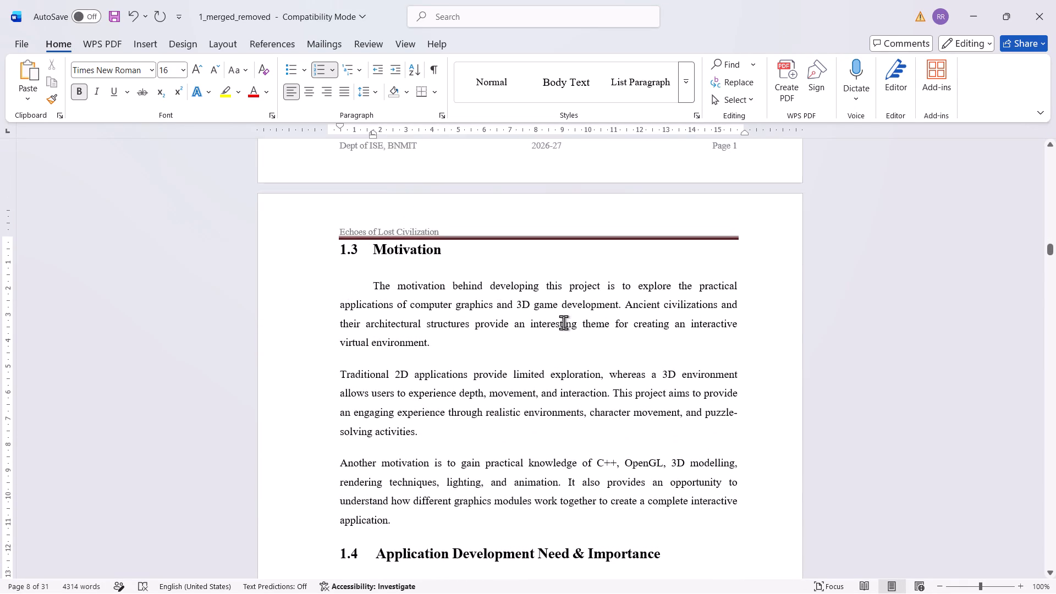
scroll(563, 322, up, 13)
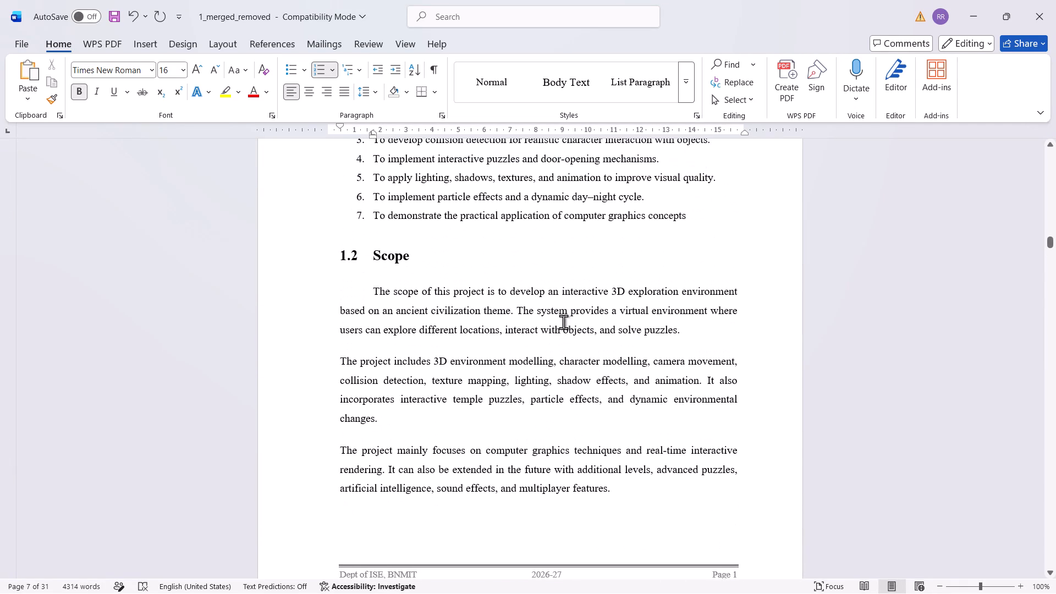
scroll(563, 322, up, 7)
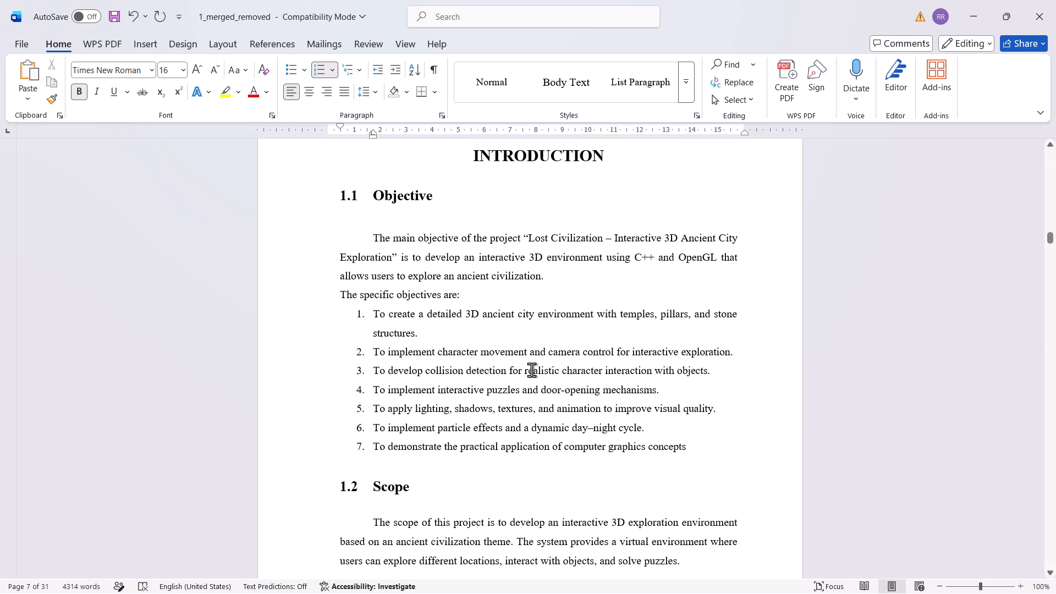
scroll(460, 268, up, 6)
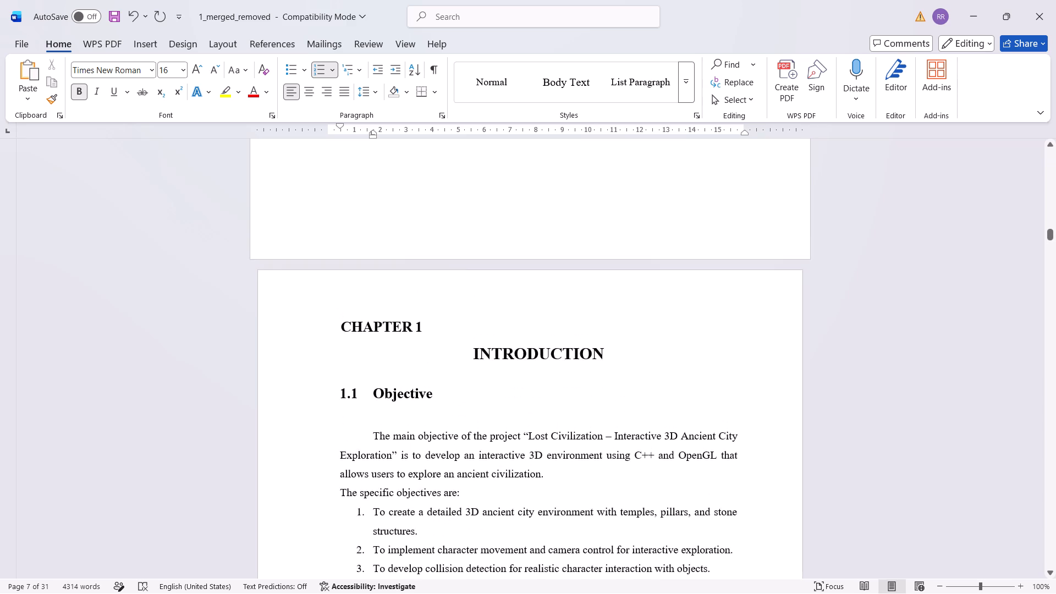
scroll(461, 272, down, 7)
scroll(461, 272, up, 4)
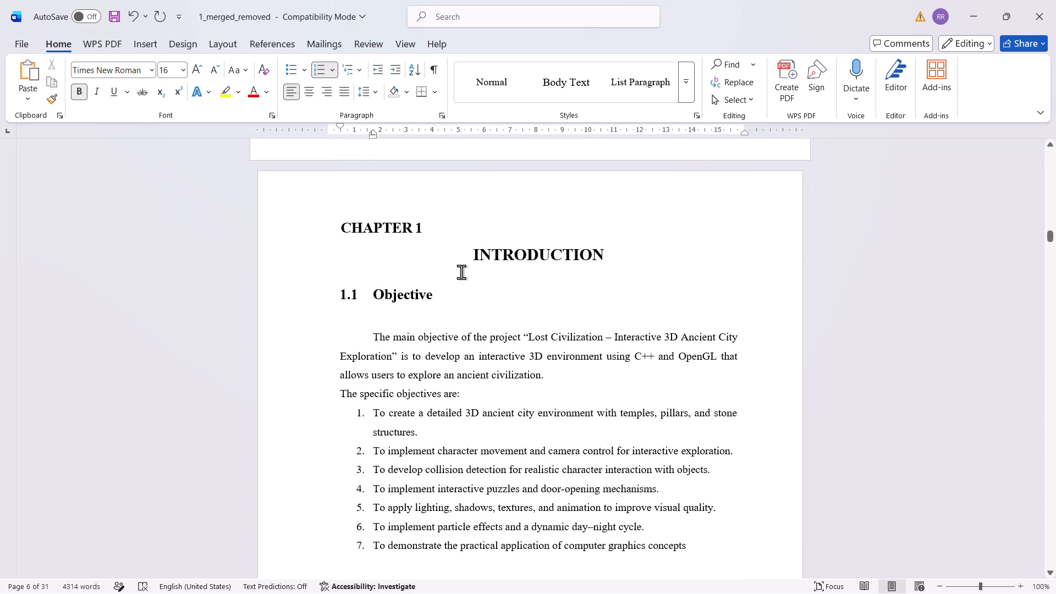
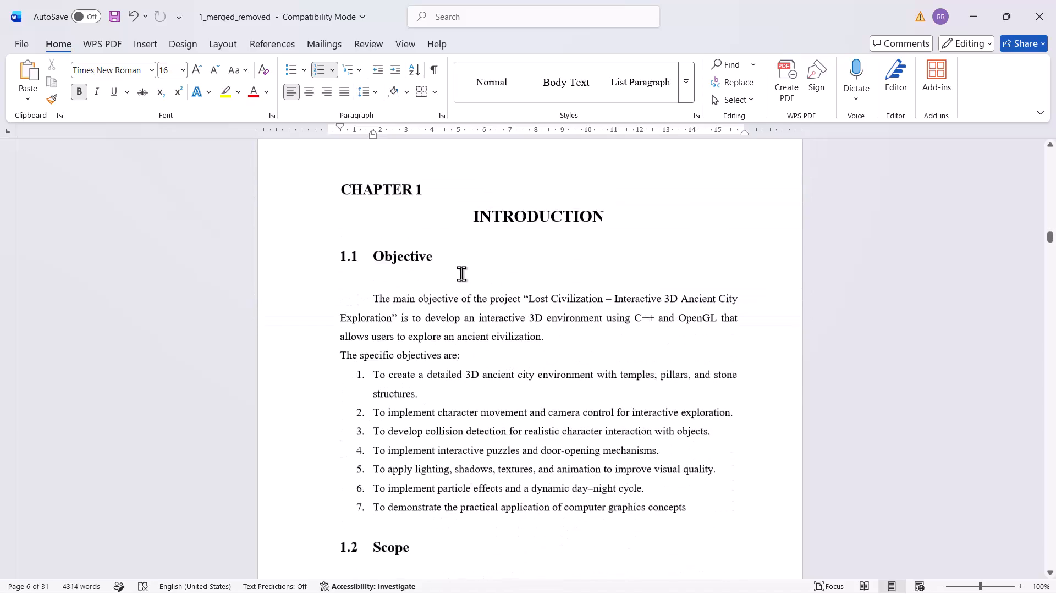
Examine the report from Chapter 1 through the References page, checking page layout, headers and footers.
scroll(461, 273, down, 12)
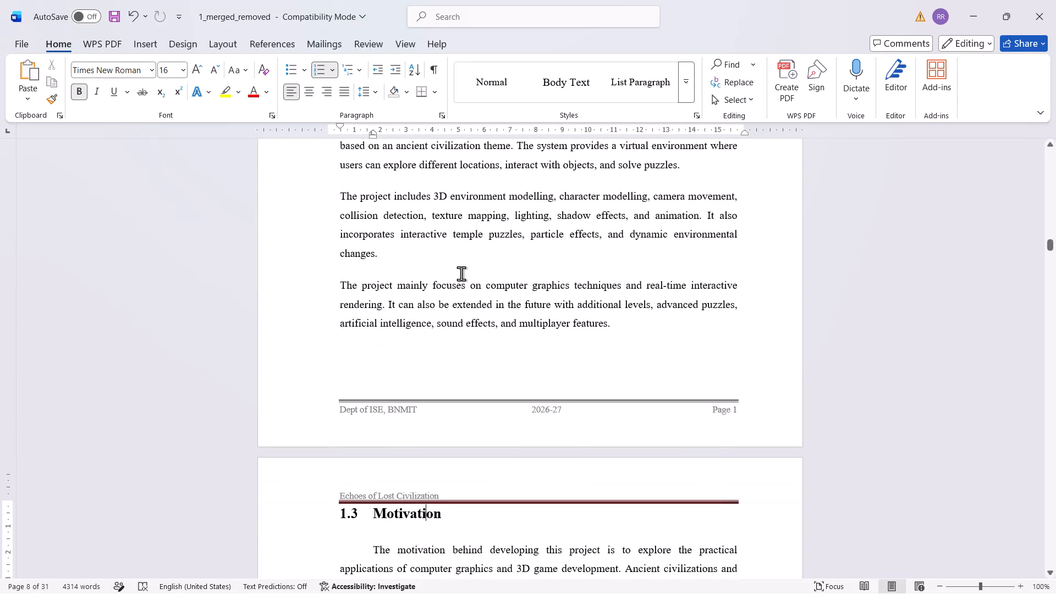
scroll(474, 328, down, 2)
click(442, 313)
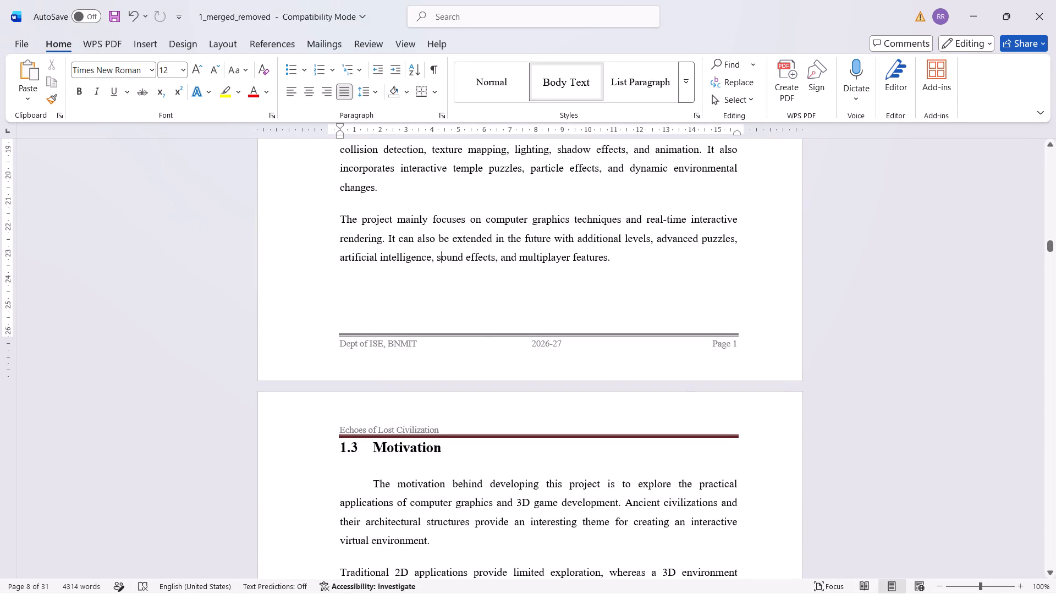
click(636, 267)
scroll(448, 282, down, 8)
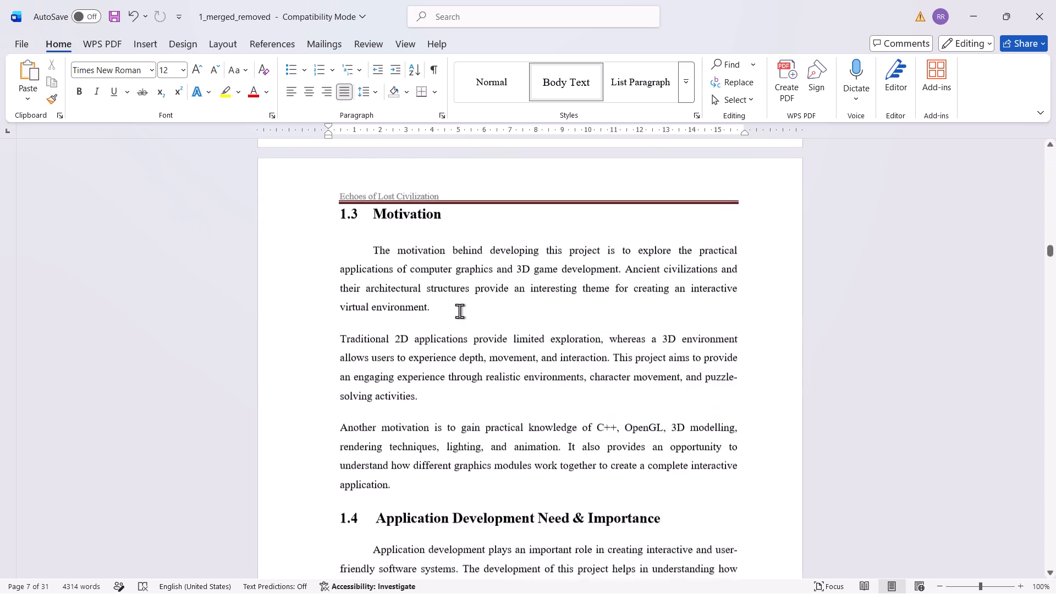
scroll(459, 311, down, 15)
scroll(448, 307, down, 10)
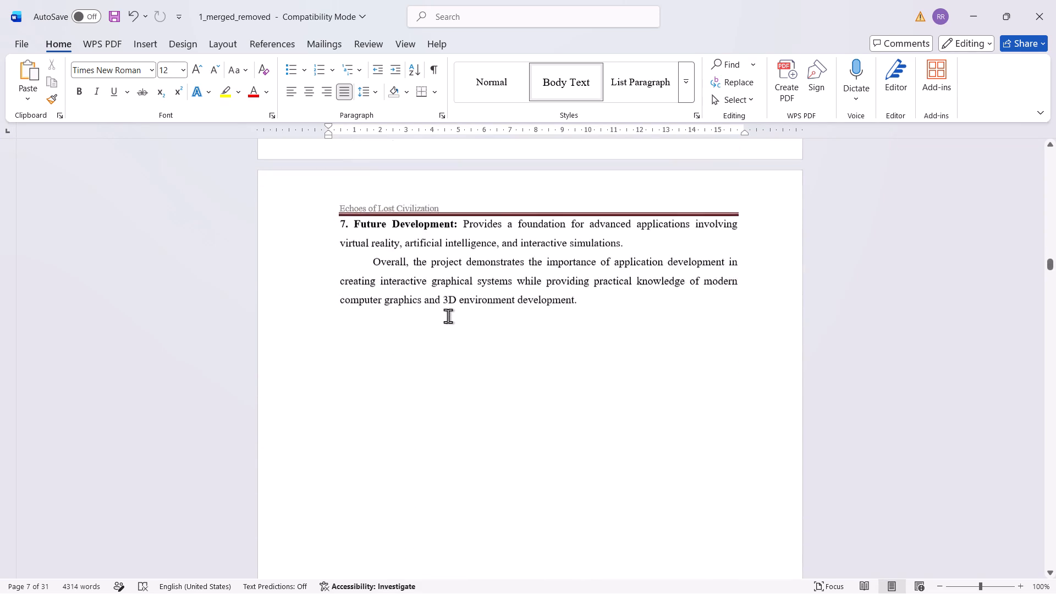
scroll(448, 316, down, 20)
scroll(448, 316, down, 18)
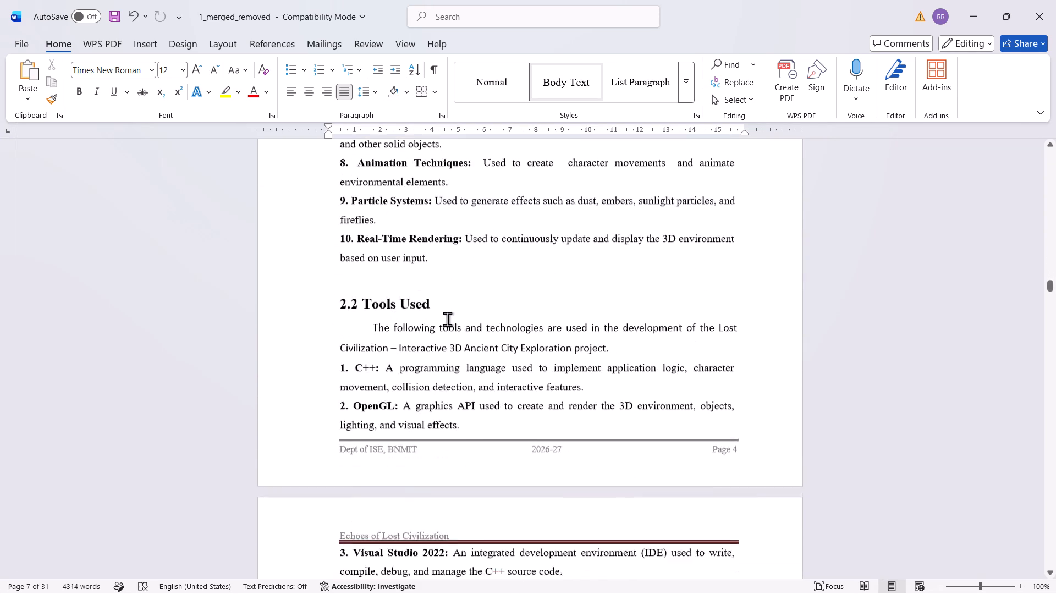
scroll(447, 319, down, 20)
scroll(447, 319, down, 6)
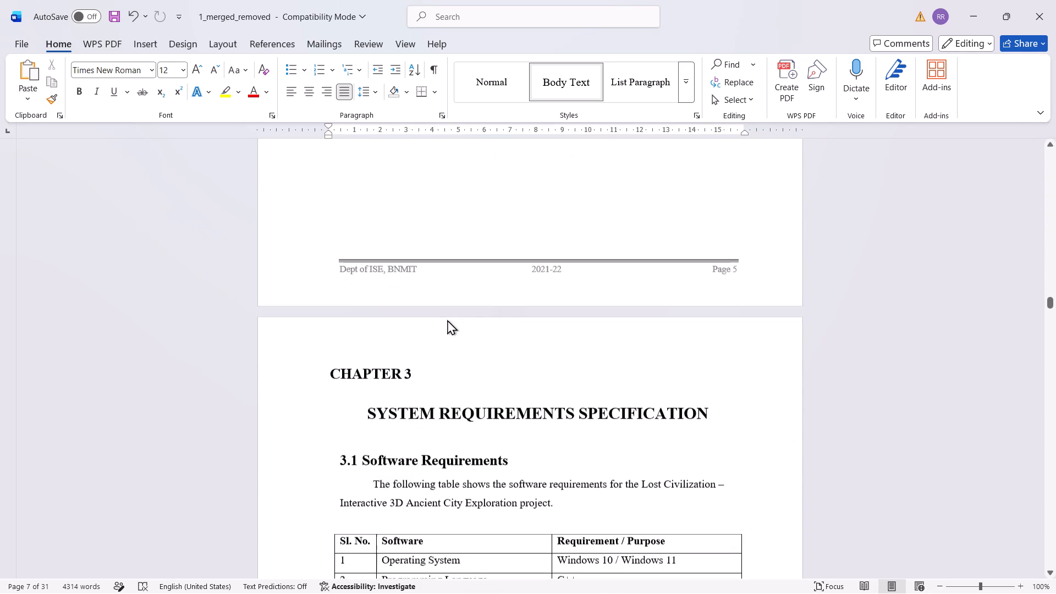
scroll(447, 320, down, 6)
scroll(447, 320, down, 20)
scroll(447, 320, down, 6)
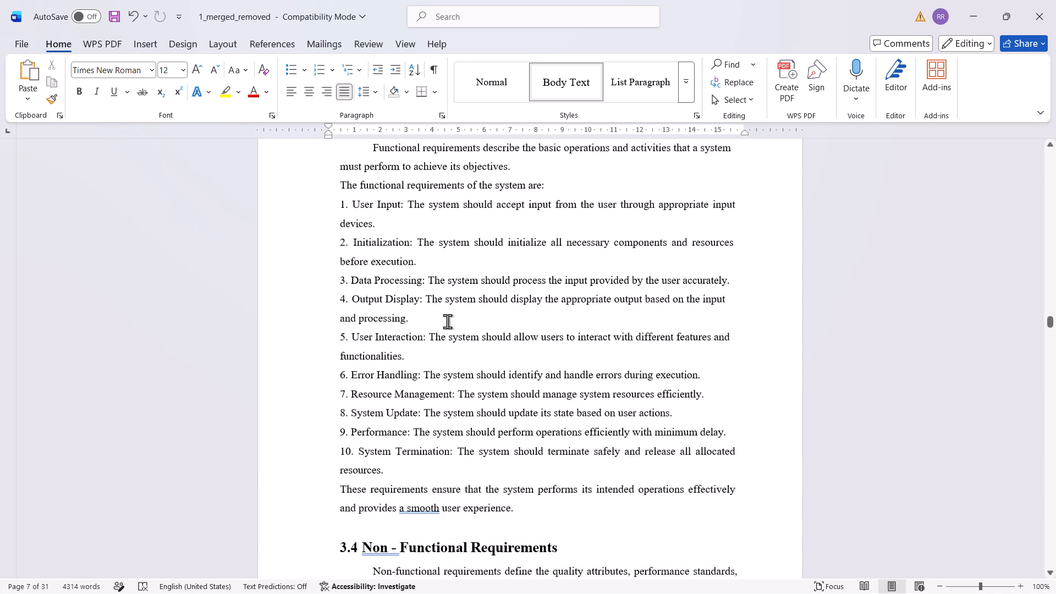
scroll(447, 321, down, 20)
scroll(447, 321, down, 17)
scroll(447, 321, down, 4)
scroll(447, 321, down, 20)
scroll(447, 321, down, 9)
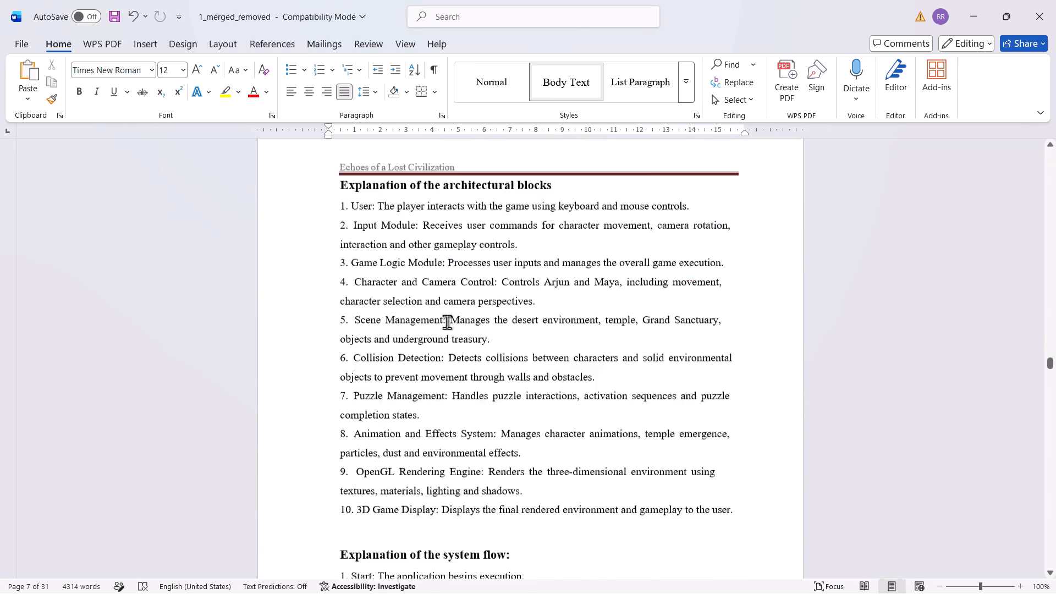
scroll(447, 322, down, 20)
scroll(447, 322, down, 20)
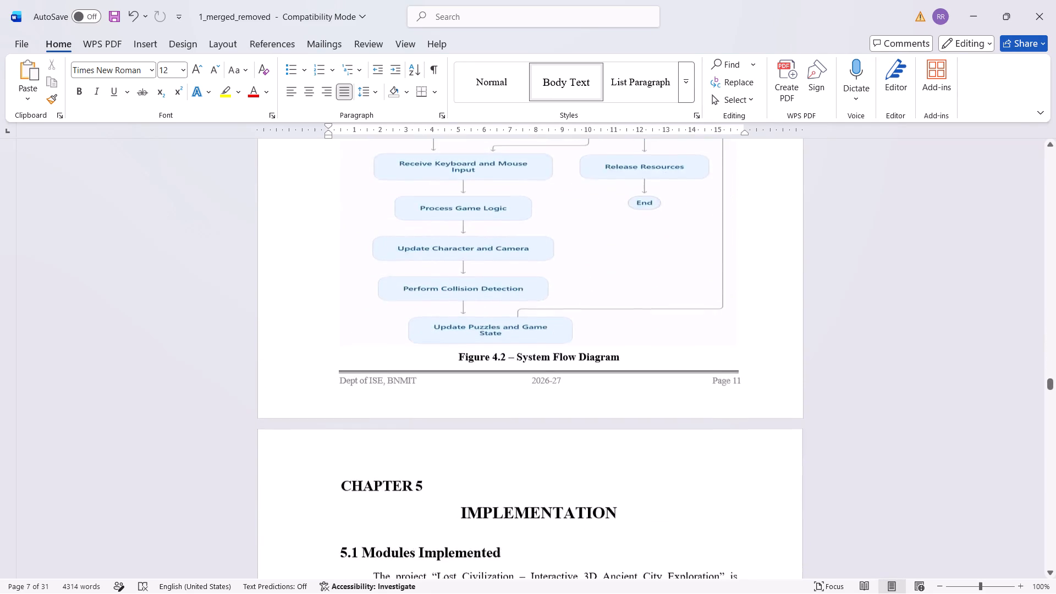
scroll(446, 322, down, 3)
scroll(446, 322, down, 20)
scroll(446, 322, down, 16)
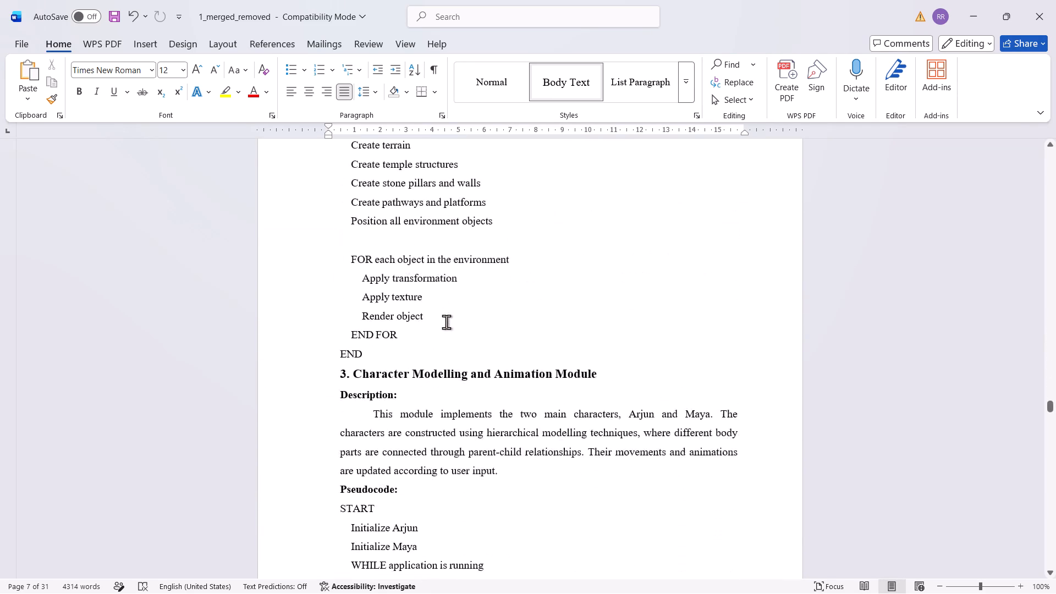
scroll(446, 322, down, 20)
scroll(446, 322, down, 20)
scroll(446, 322, down, 8)
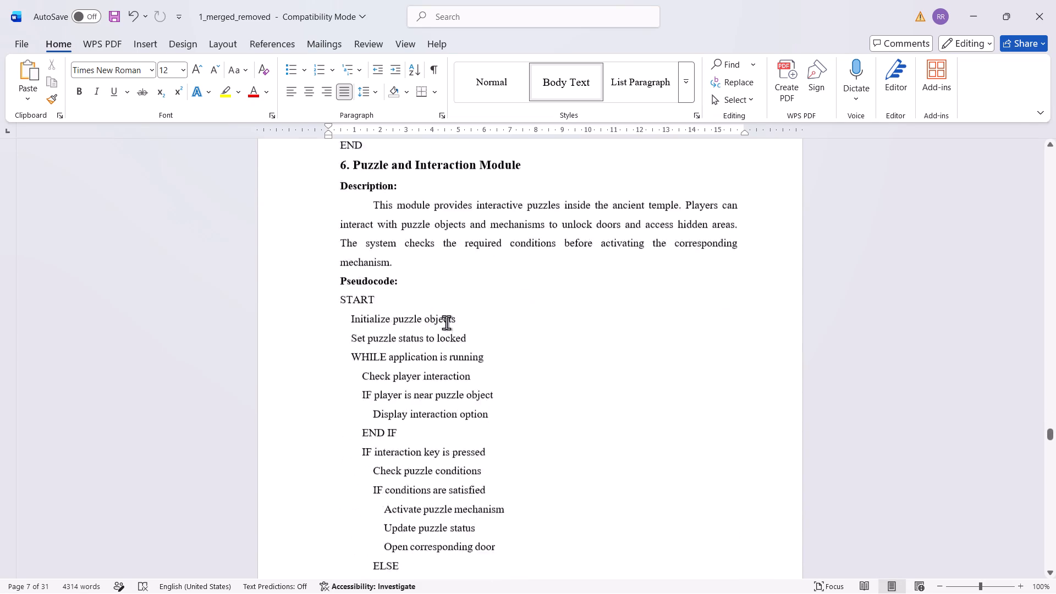
scroll(446, 322, down, 20)
scroll(446, 322, down, 20)
scroll(446, 322, down, 7)
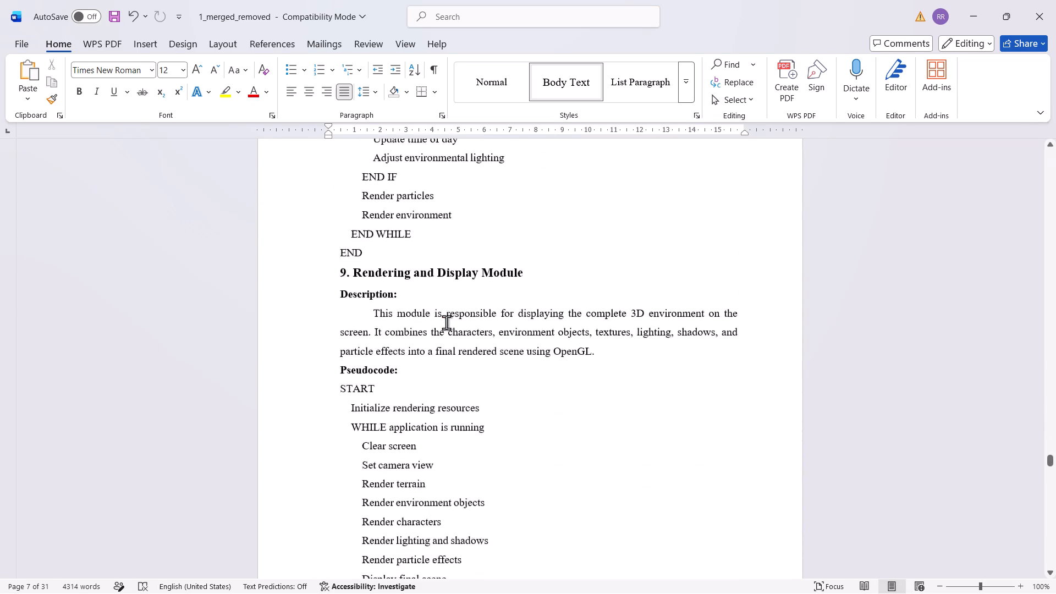
scroll(446, 322, down, 15)
scroll(446, 322, down, 19)
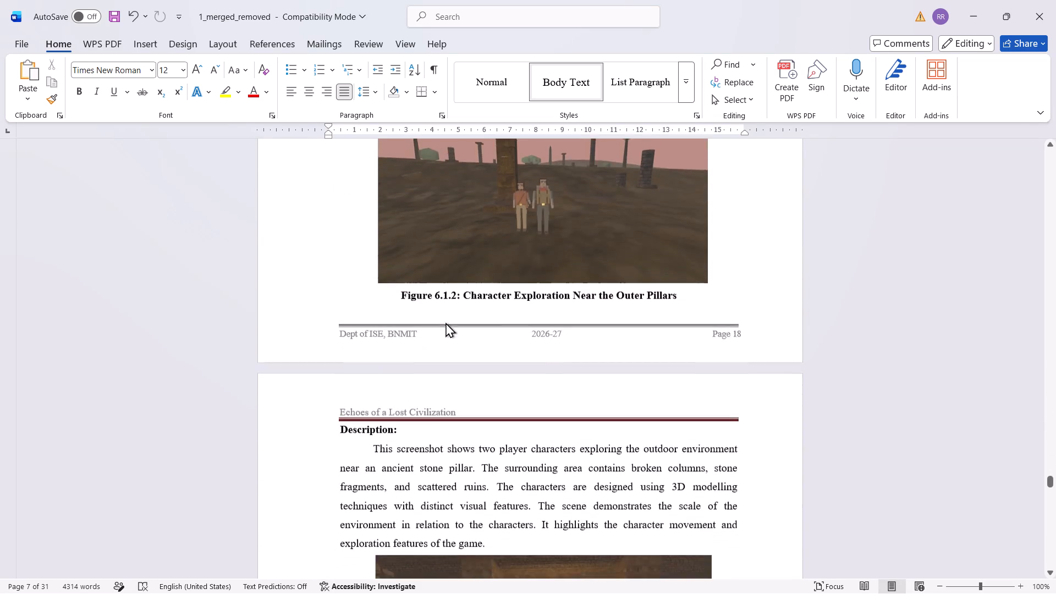
scroll(446, 322, down, 16)
scroll(446, 322, down, 9)
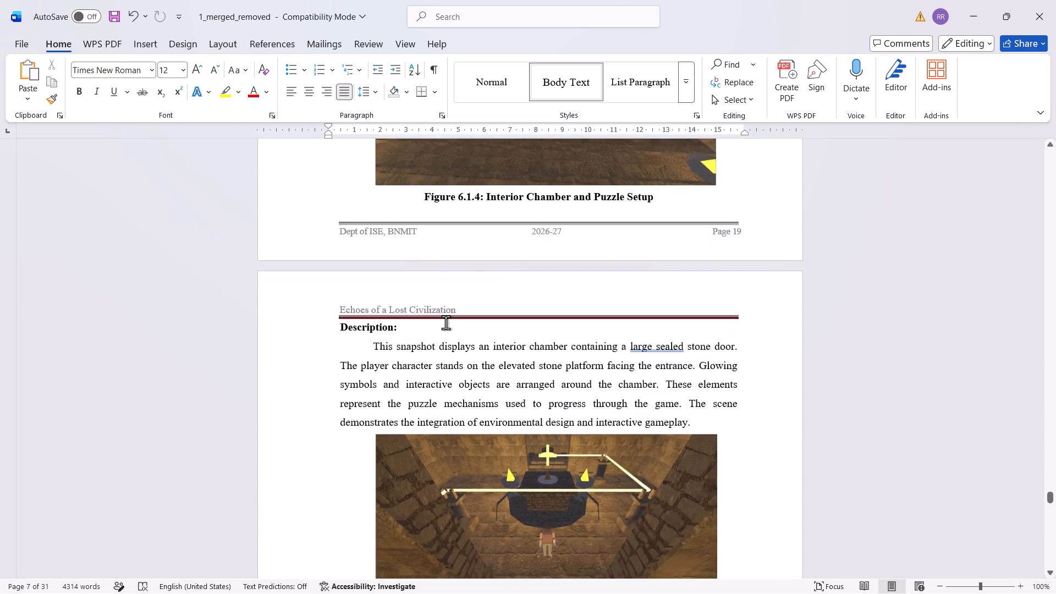
scroll(446, 322, down, 19)
scroll(446, 322, down, 10)
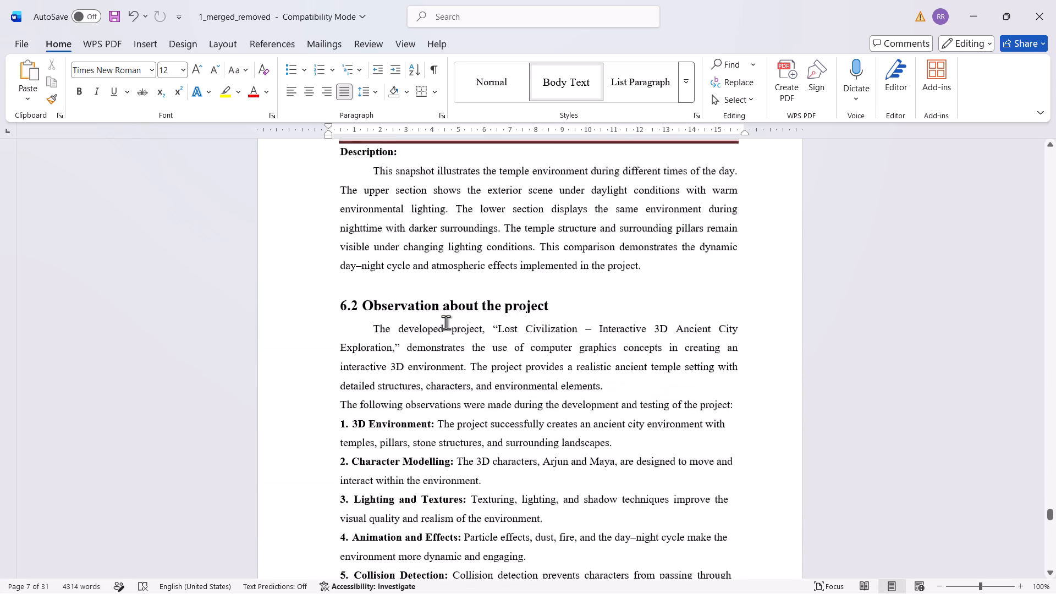
scroll(446, 322, down, 17)
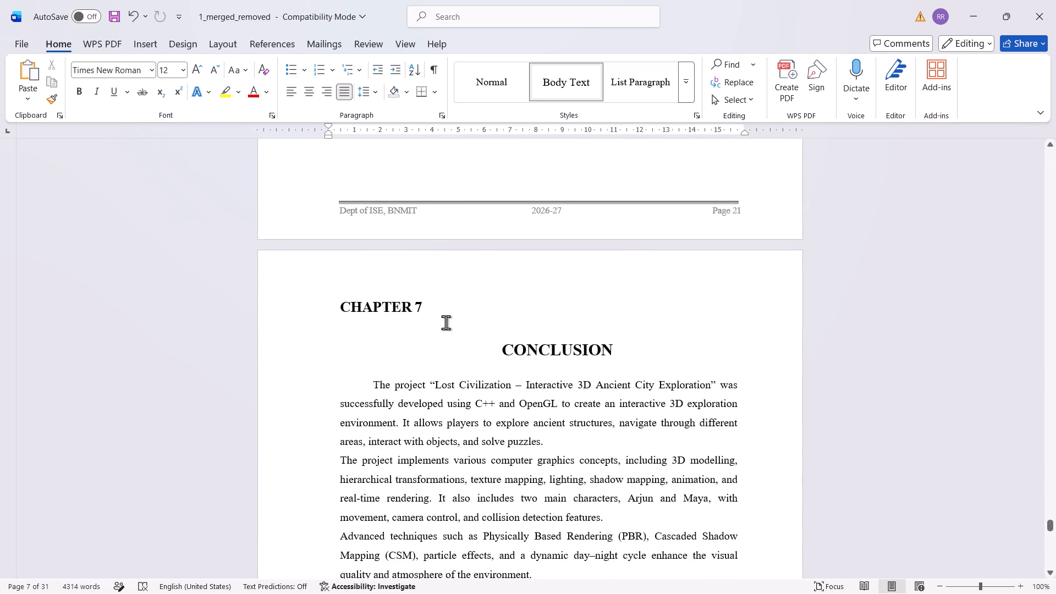
scroll(446, 322, down, 15)
scroll(446, 322, up, 15)
scroll(446, 322, down, 5)
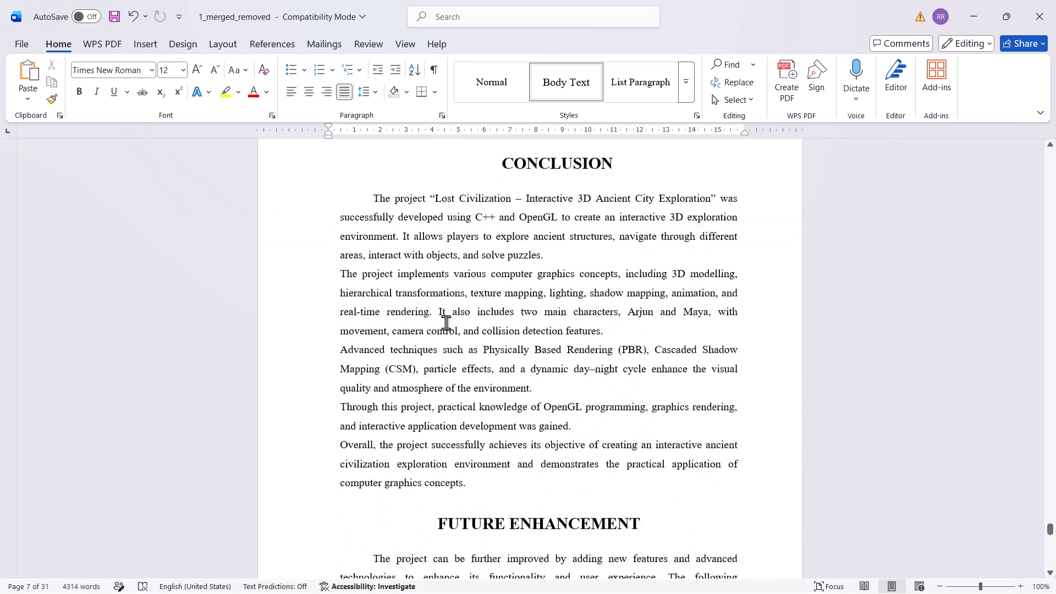
scroll(446, 322, down, 17)
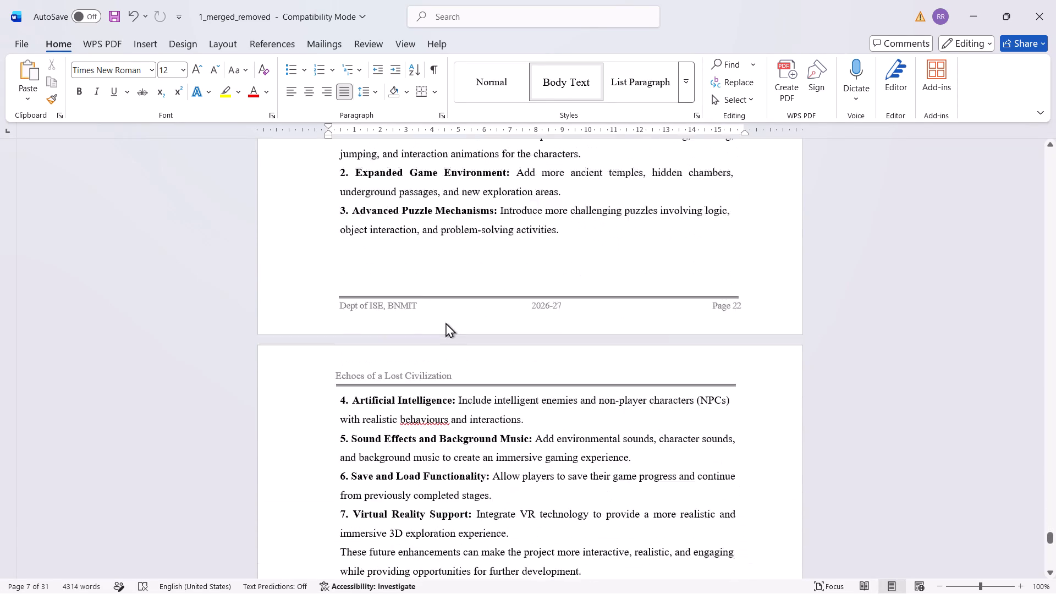
scroll(446, 322, down, 20)
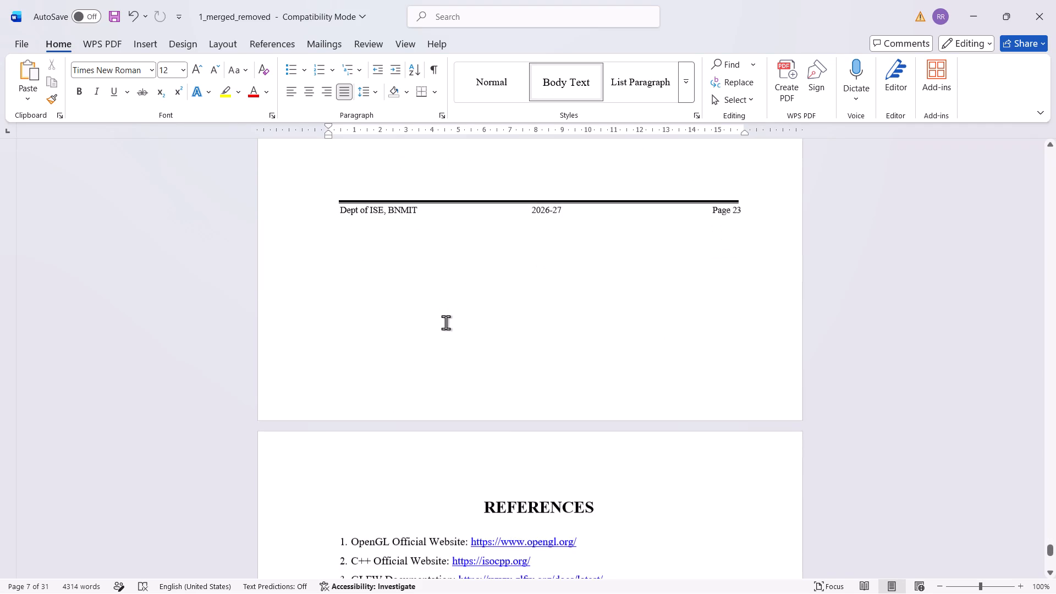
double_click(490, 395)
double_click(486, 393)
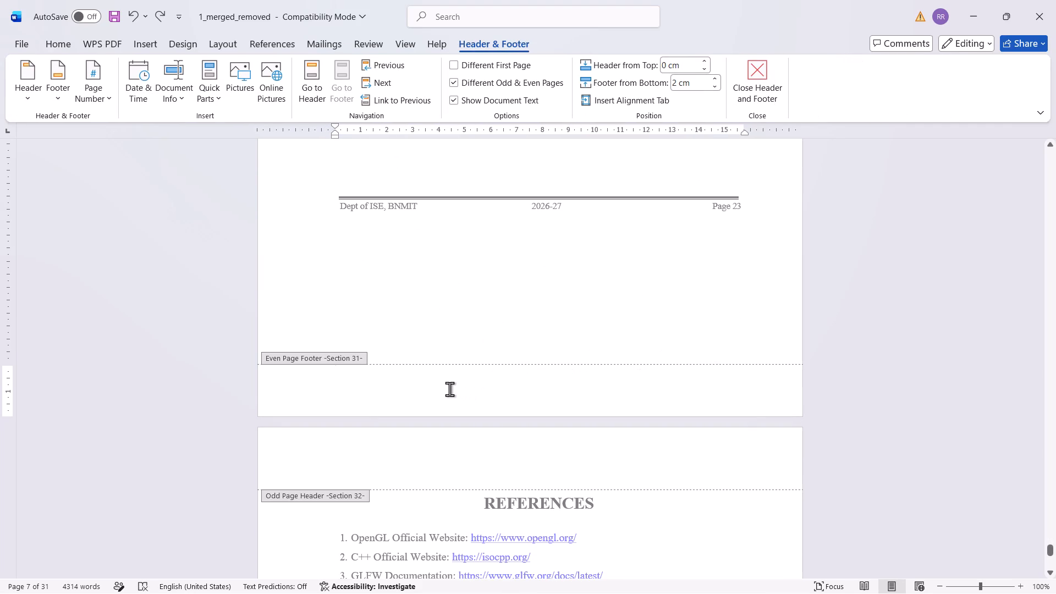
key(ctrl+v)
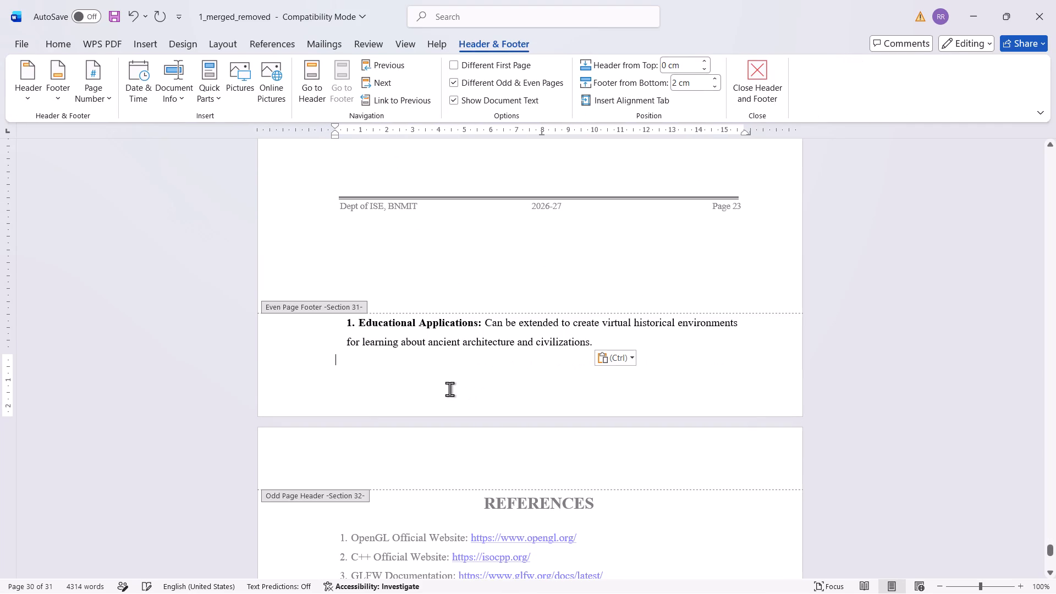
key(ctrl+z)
Copy the whole footer from the Section 29 even page and paste it into the empty Section 31 even page footer.
scroll(495, 357, up, 17)
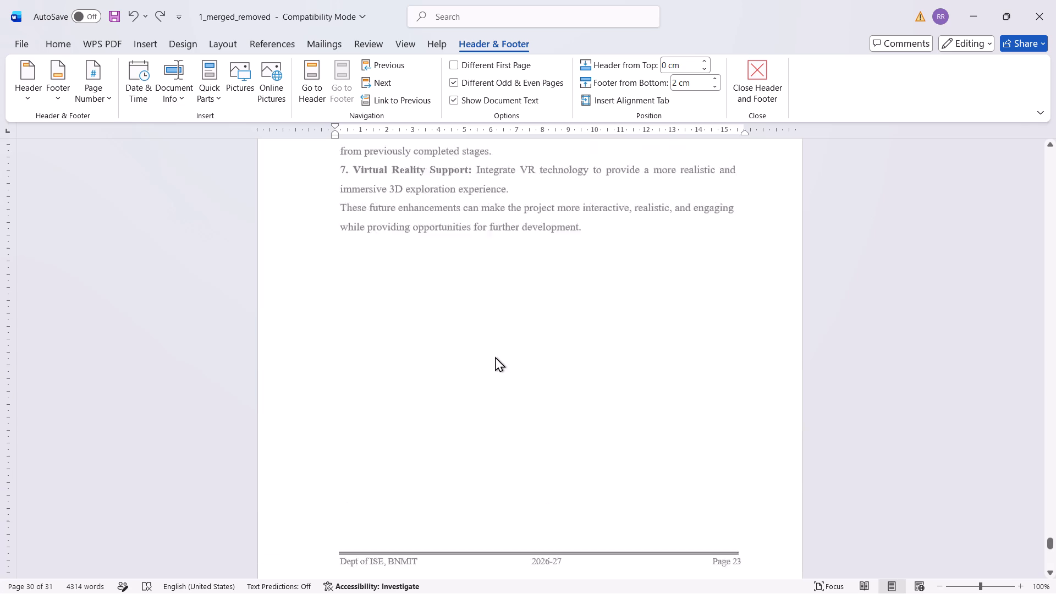
scroll(495, 356, up, 9)
scroll(493, 356, up, 20)
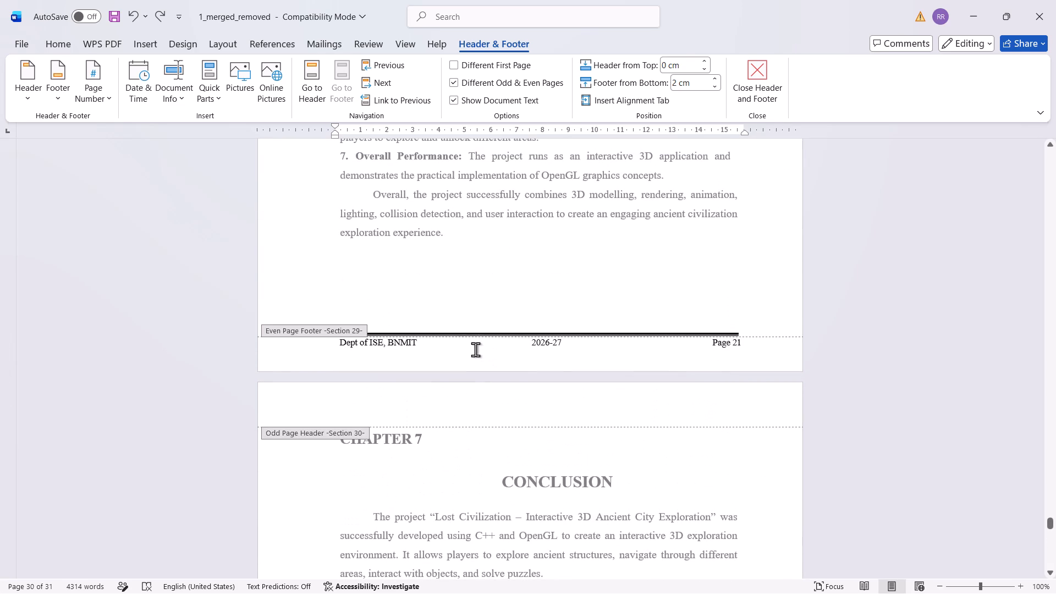
key(ctrl+a)
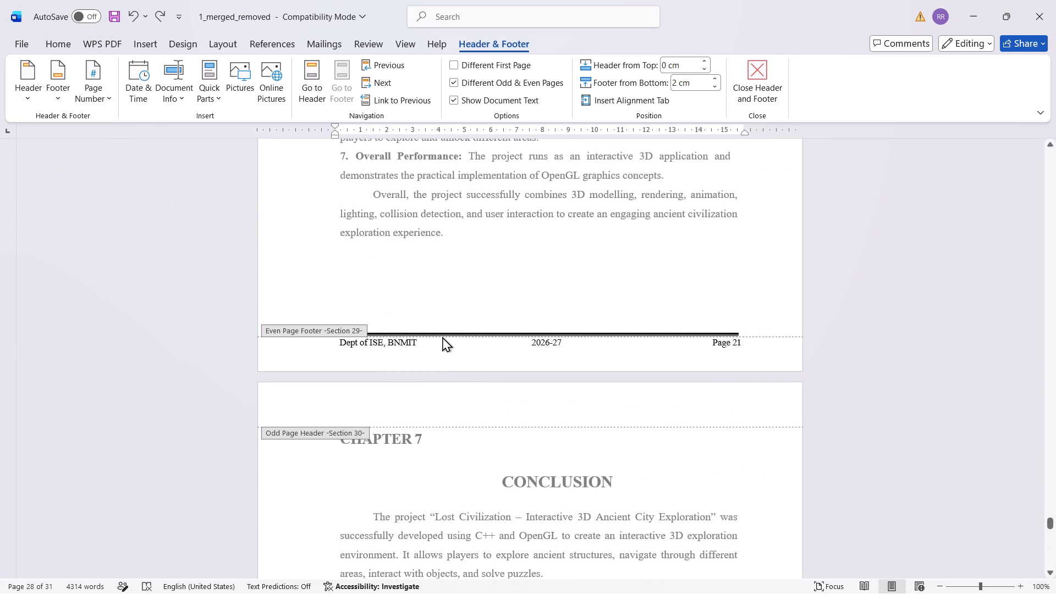
click(440, 333)
key(ctrl+a)
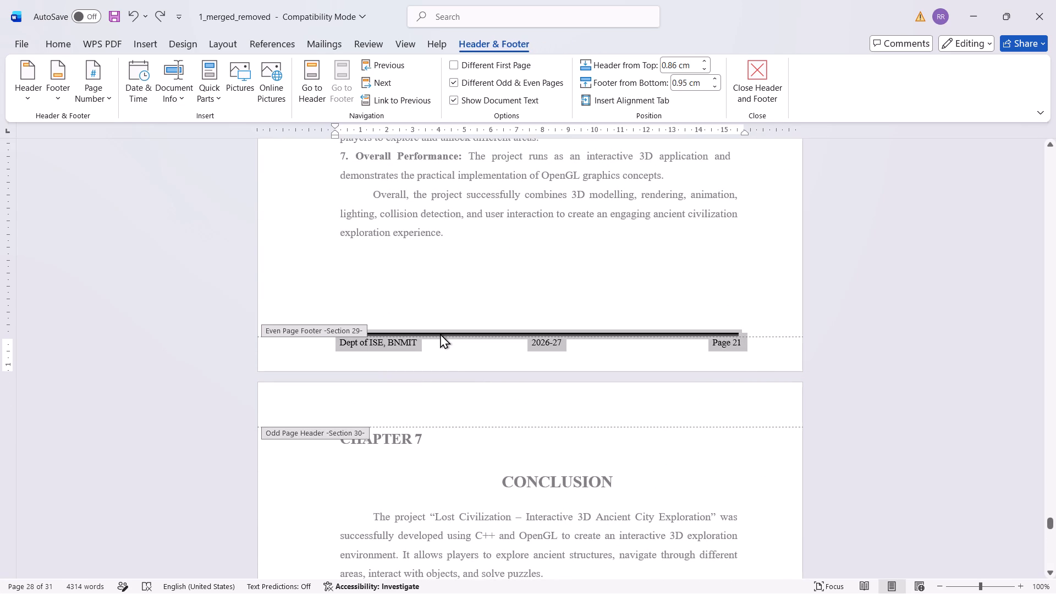
key(ctrl+c)
scroll(505, 372, down, 20)
scroll(505, 372, down, 4)
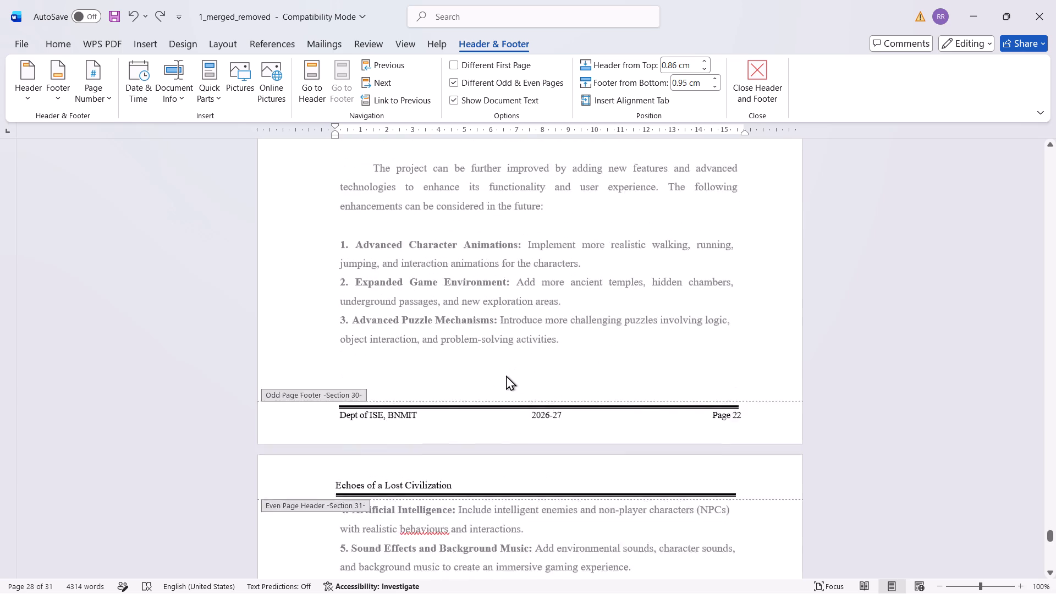
scroll(506, 375, down, 4)
scroll(505, 375, down, 18)
click(477, 381)
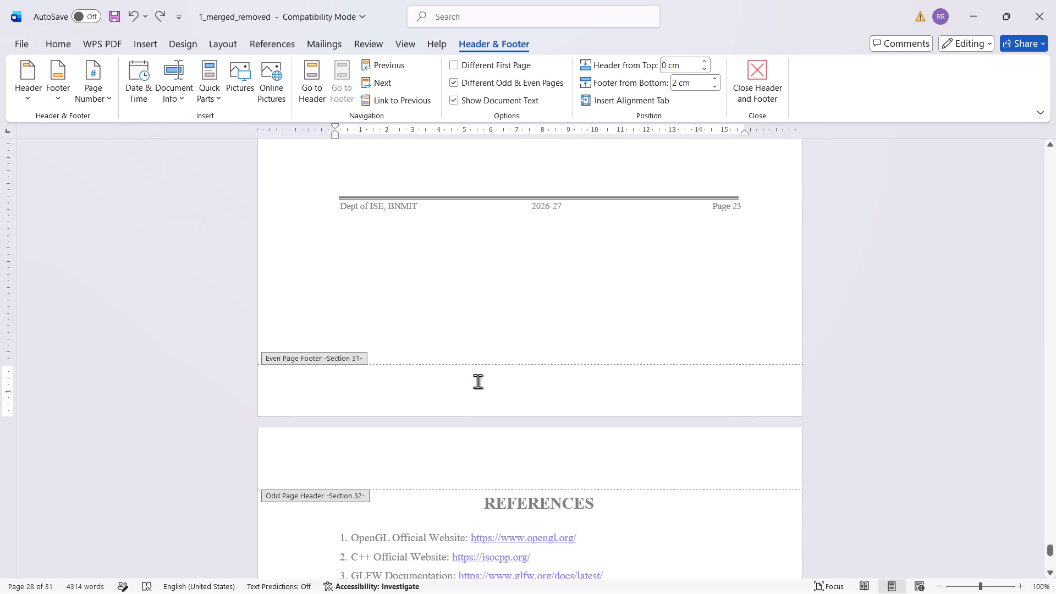
click(443, 383)
key(ctrl+v)
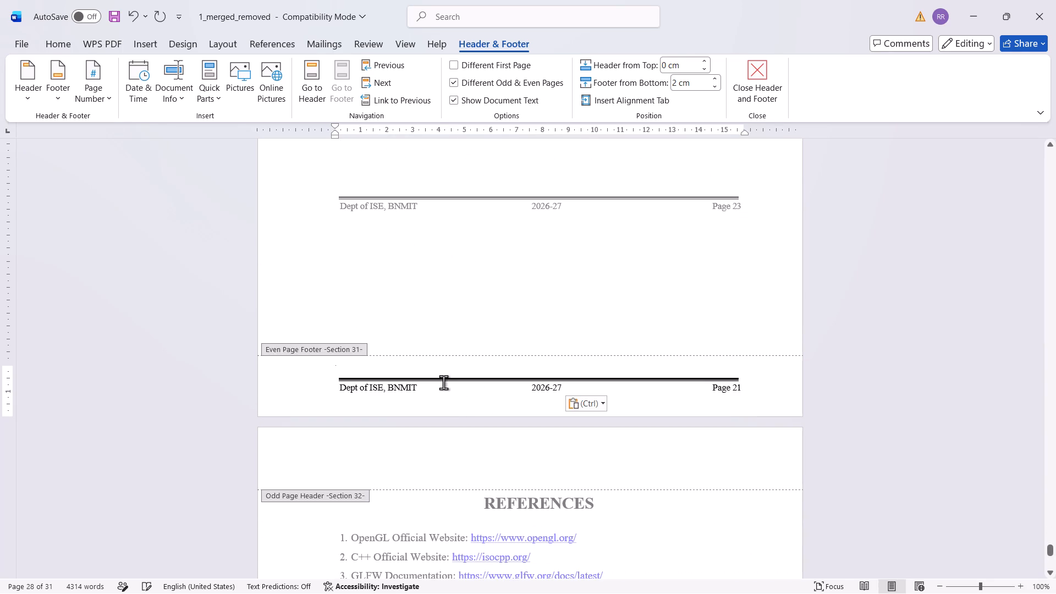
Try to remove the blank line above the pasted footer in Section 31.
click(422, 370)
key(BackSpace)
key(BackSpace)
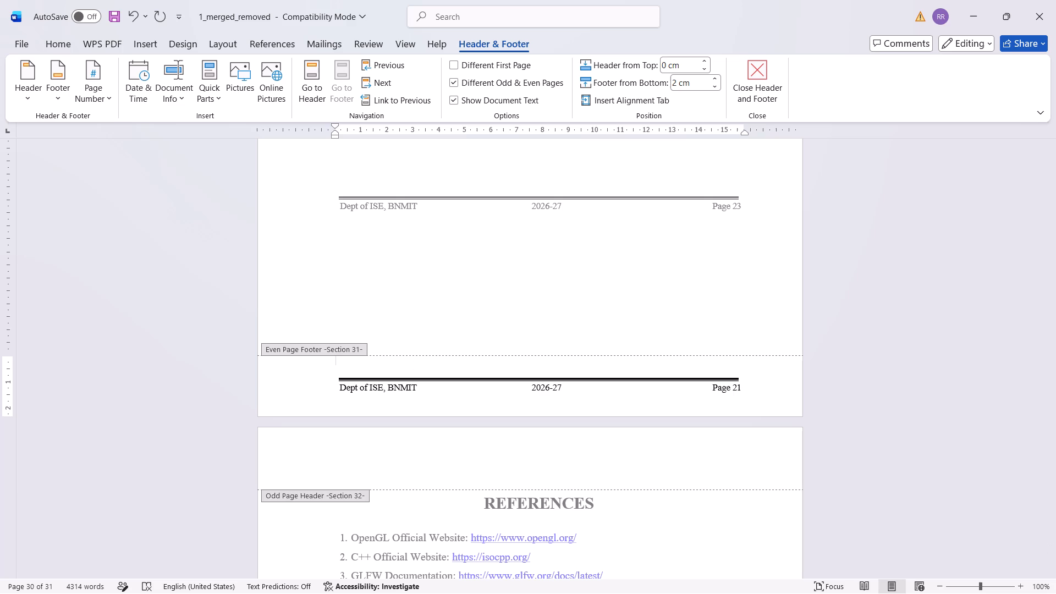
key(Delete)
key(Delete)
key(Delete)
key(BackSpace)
Set the Section 31 footer's distance from the bottom to 1.2 cm and return to the page body.
triple_click(717, 85)
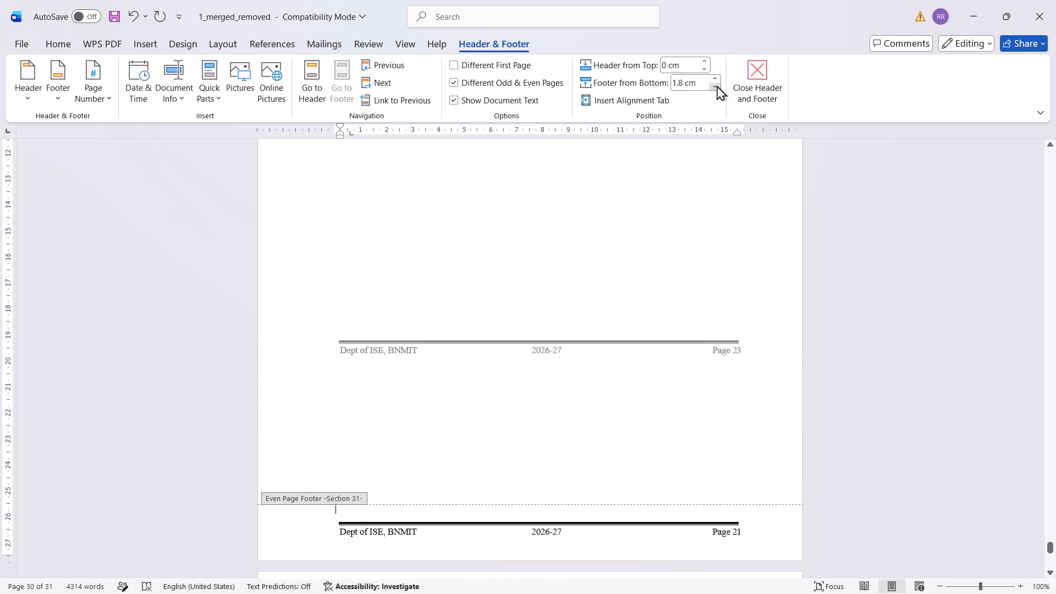
triple_click(716, 86)
double_click(716, 86)
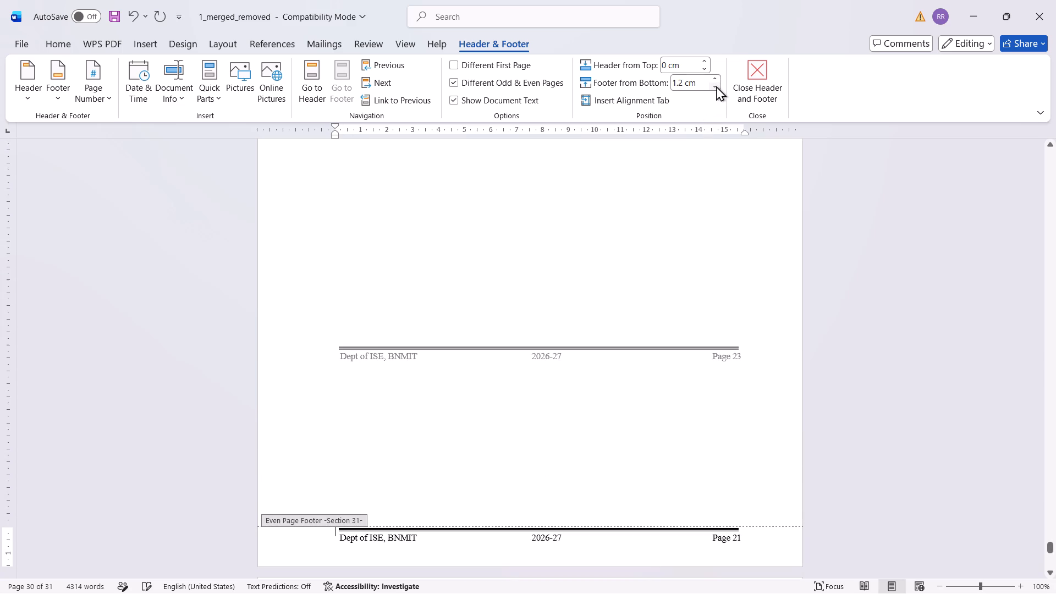
double_click(637, 382)
Delete the misplaced body-text footer marked Page 23 and its horizontal line above the real footer on the page before the References.
drag(750, 358, 354, 342)
key(Delete)
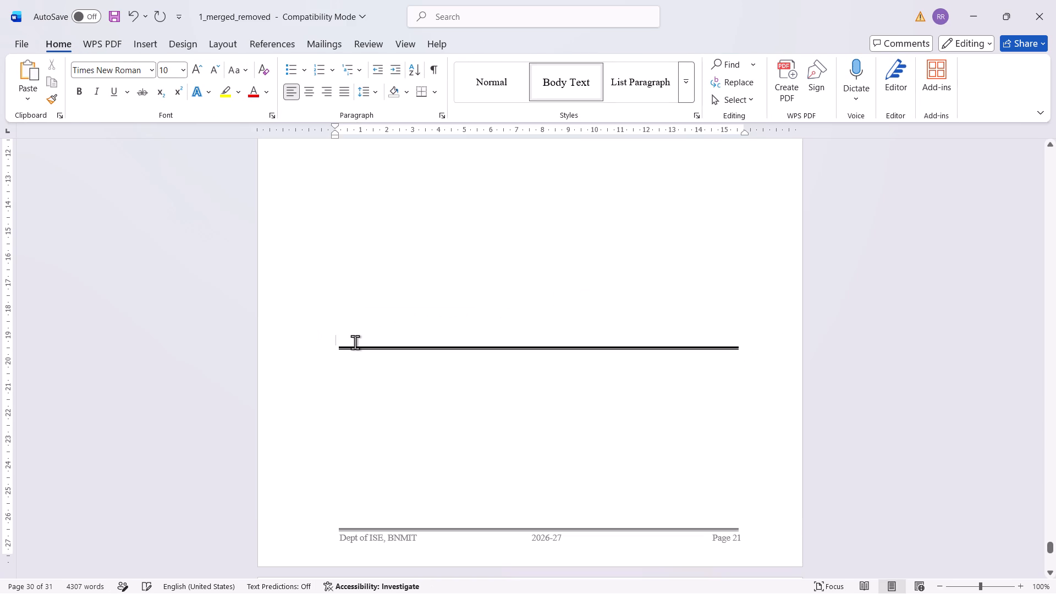
click(365, 346)
key(Delete)
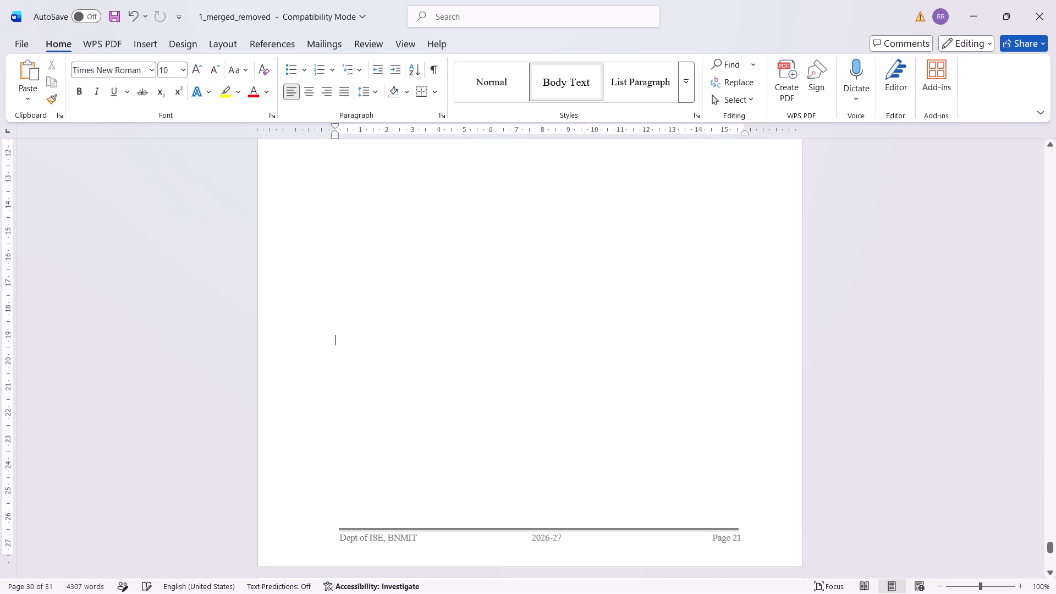
Change the page number in the Section 31 even page footer to Page 23.
scroll(364, 348, up, 18)
scroll(364, 348, down, 7)
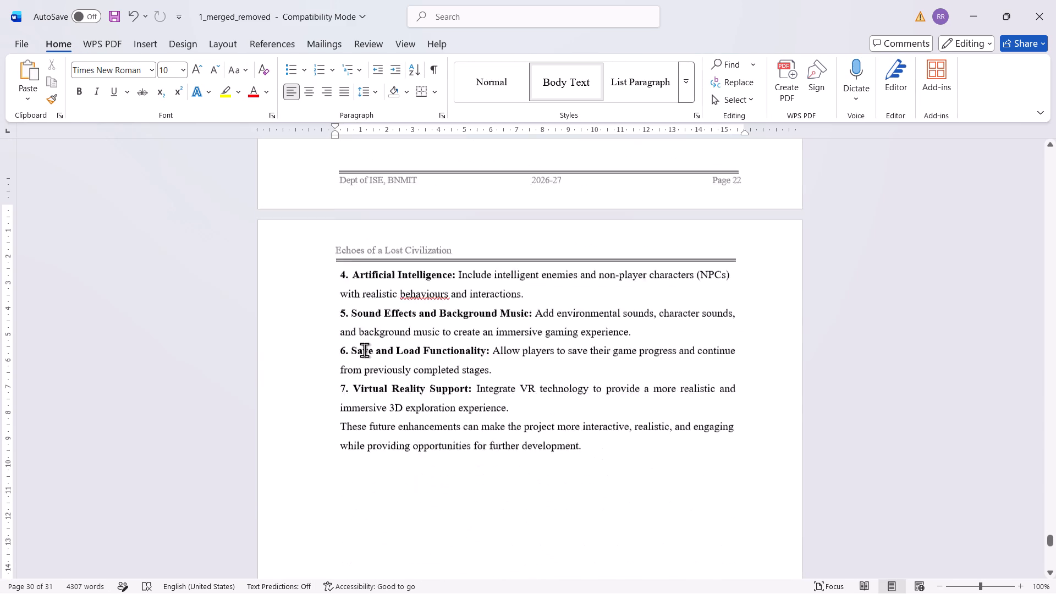
scroll(364, 350, down, 14)
scroll(364, 350, up, 16)
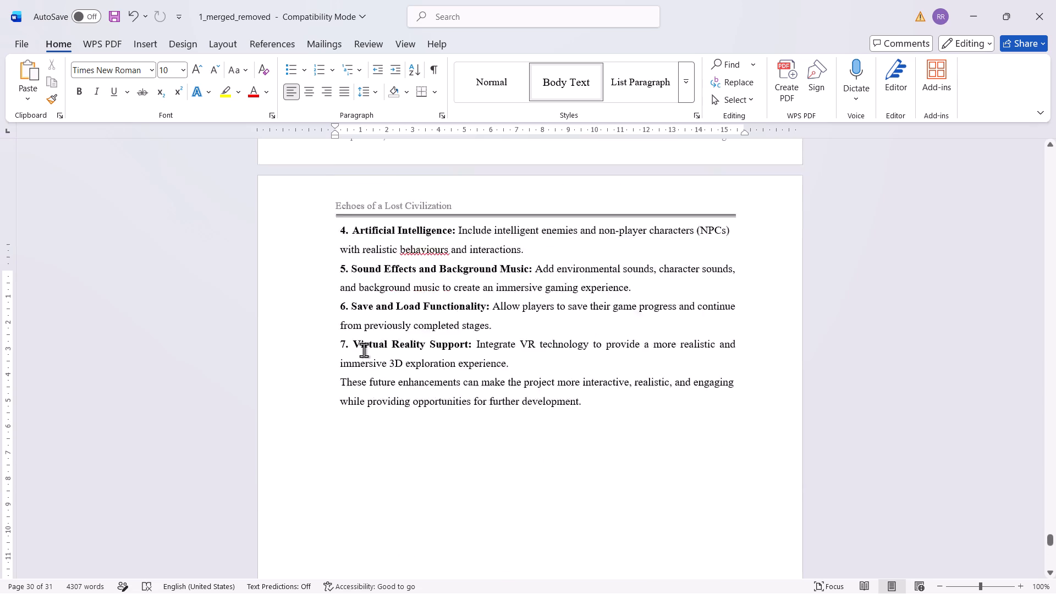
scroll(364, 351, down, 17)
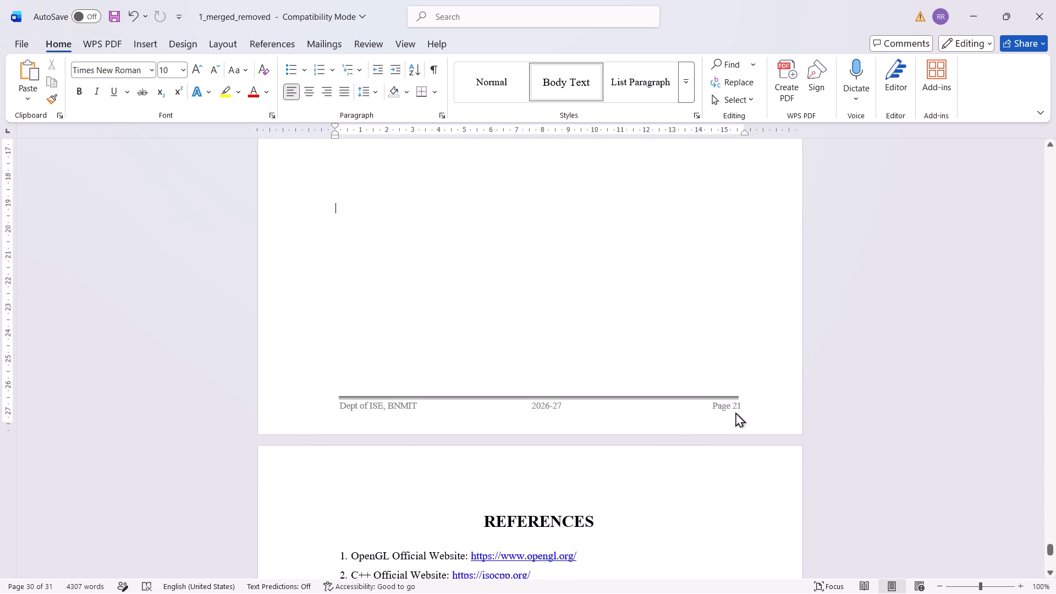
double_click(734, 417)
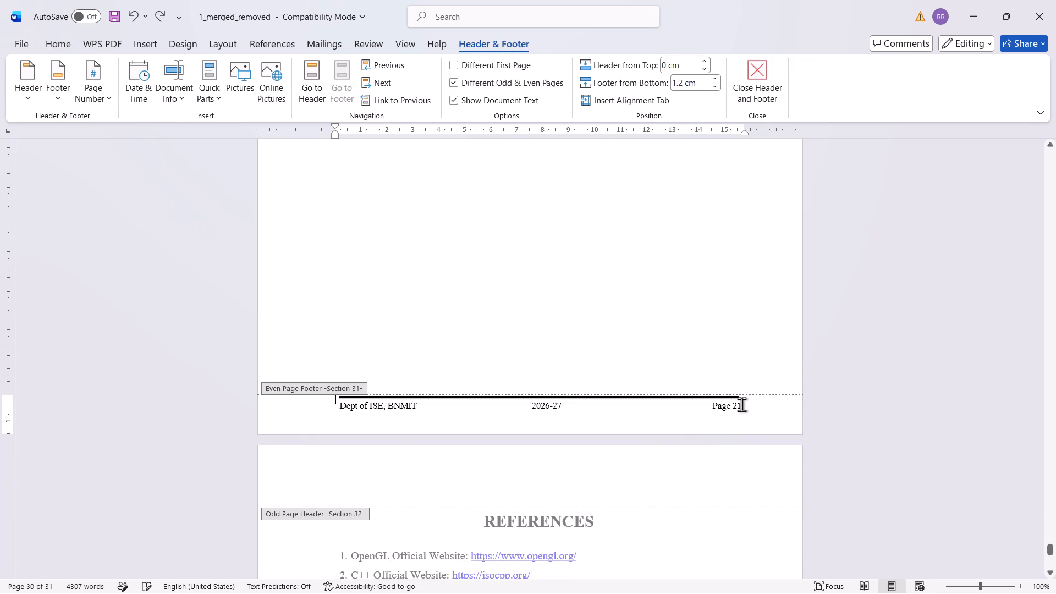
click(741, 404)
key(BackSpace)
key(3)
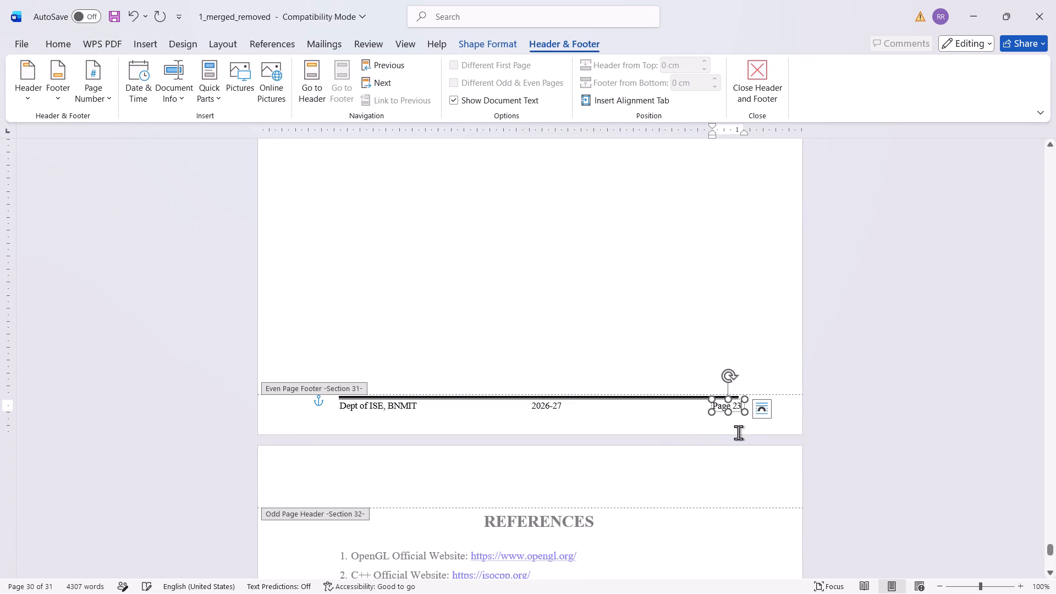
Paste the copied footer into the empty Section 32 odd page footer and set its distance from the bottom to 0.8 cm.
scroll(741, 432, up, 18)
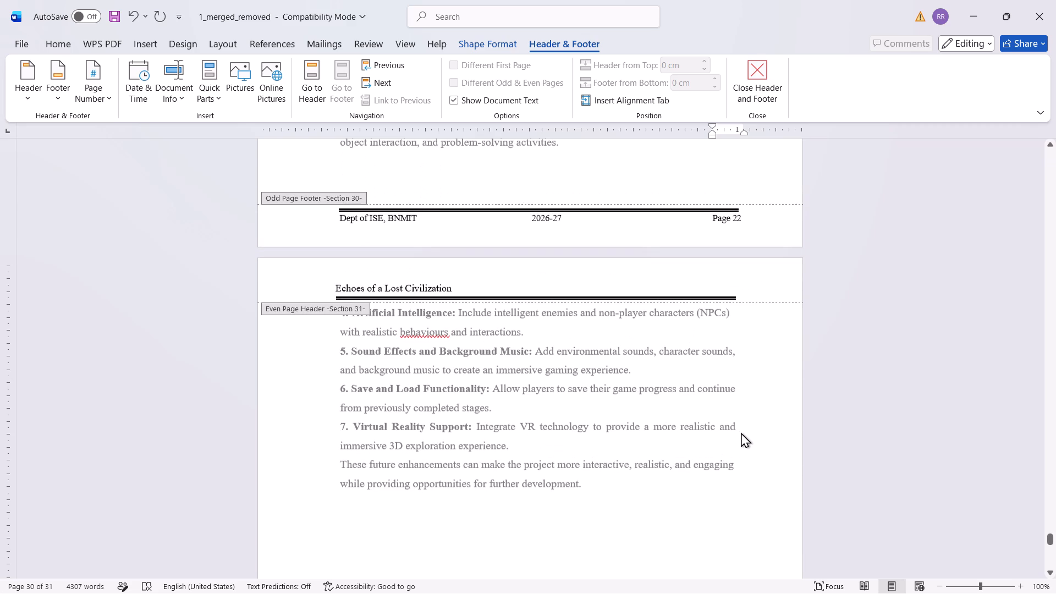
scroll(741, 435, down, 20)
scroll(741, 435, down, 7)
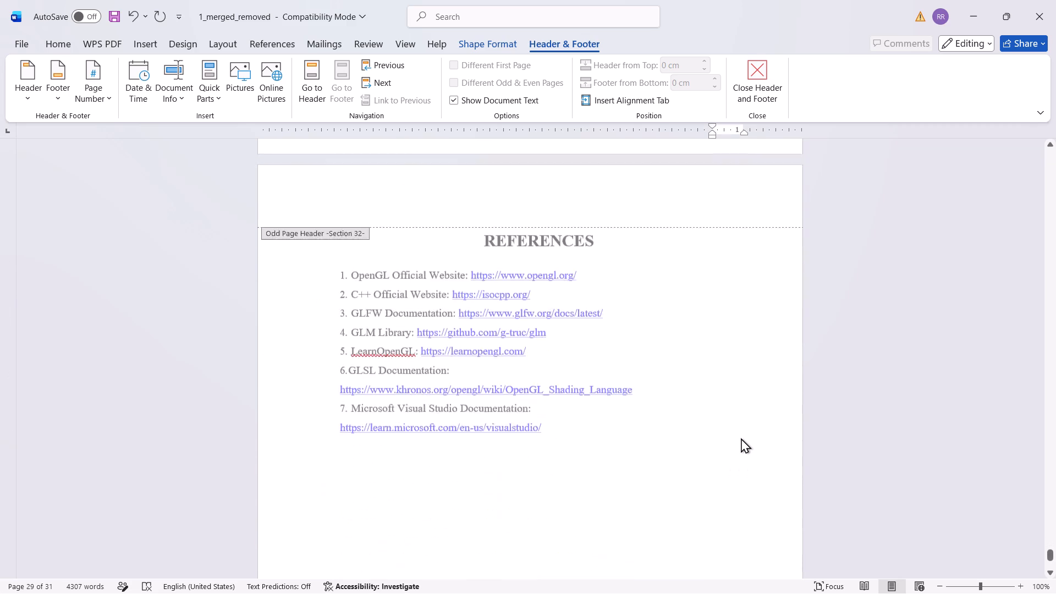
scroll(741, 438, down, 19)
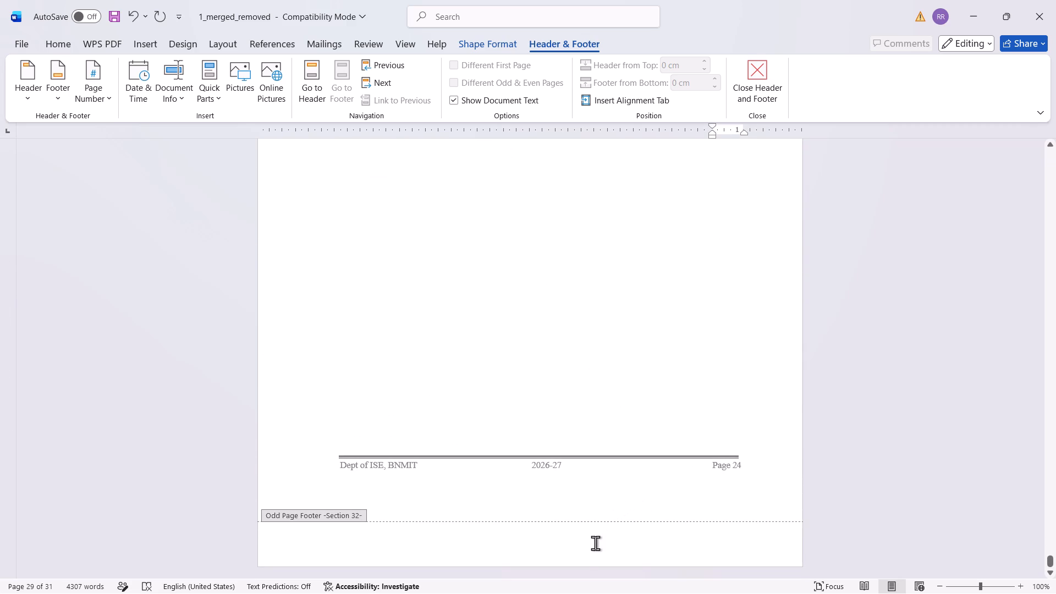
click(595, 543)
key(ctrl+v)
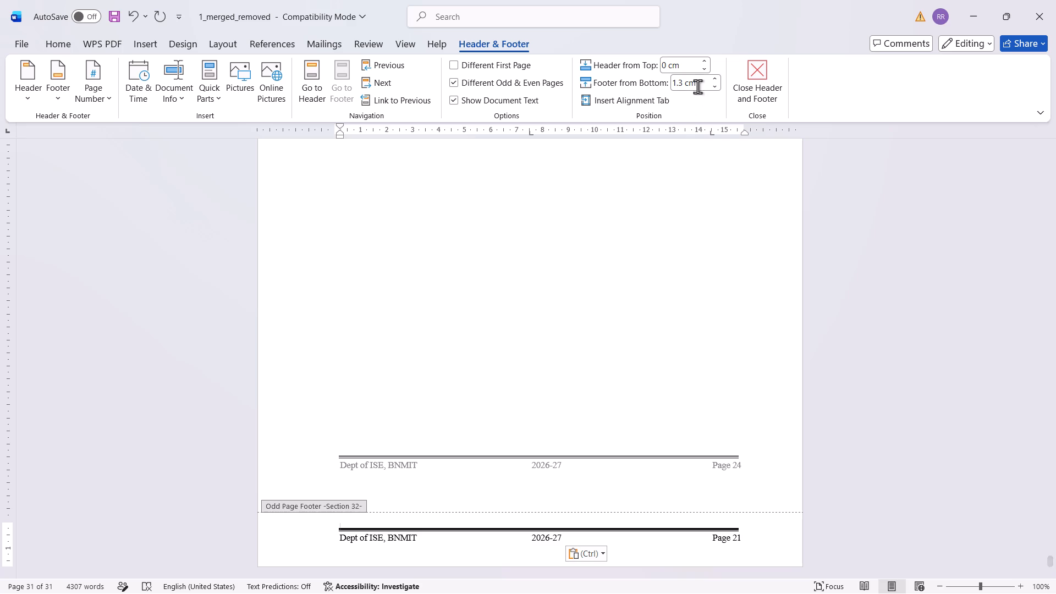
triple_click(713, 84)
double_click(713, 84)
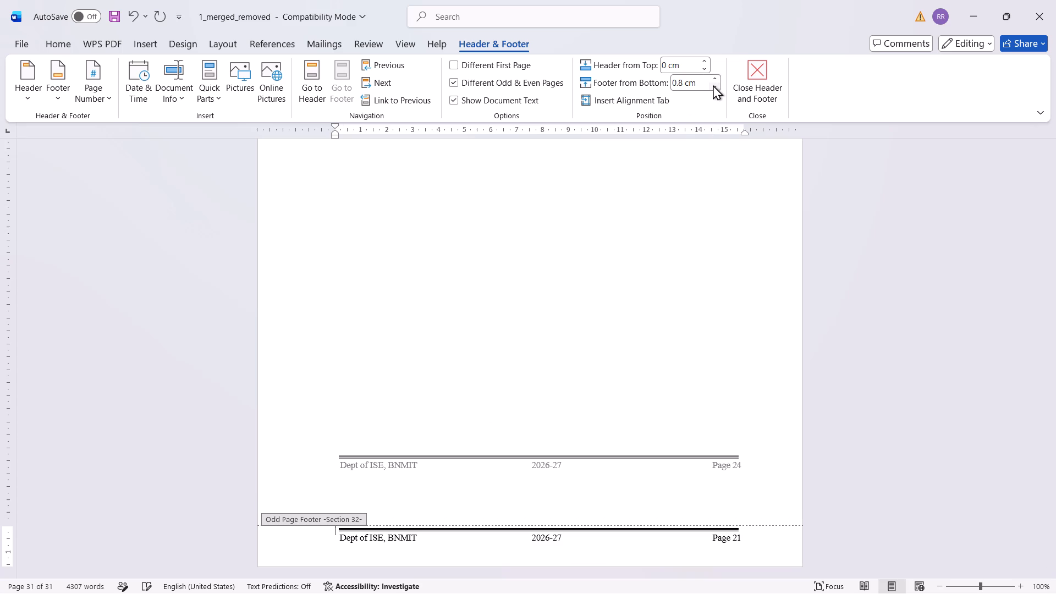
Change the page number in the Section 32 footer to Page 24 and save the document.
click(744, 540)
key(BackSpace)
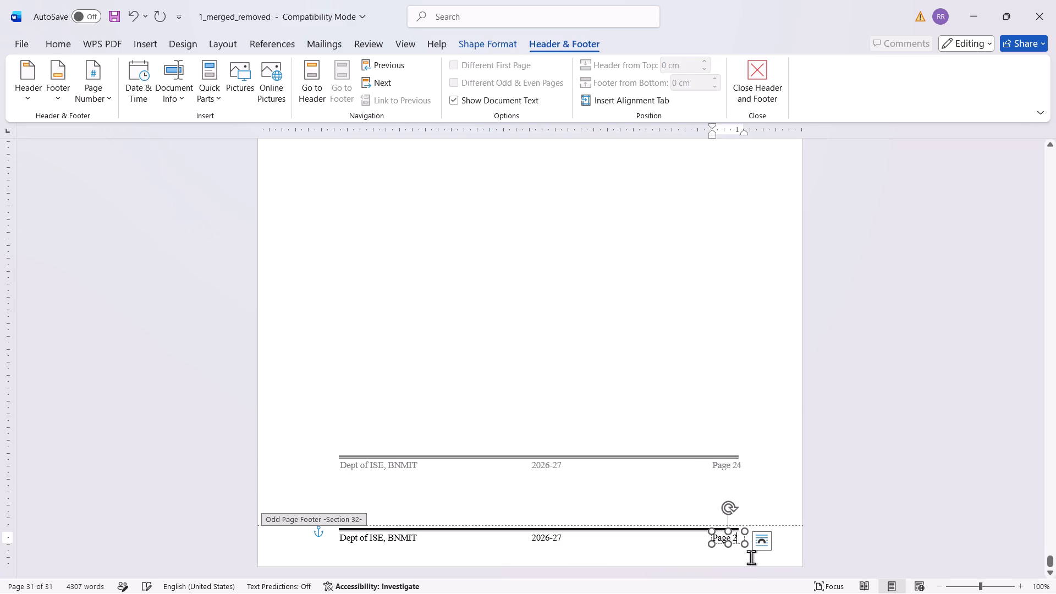
scroll(672, 259, up, 8)
scroll(725, 345, up, 6)
scroll(725, 347, down, 10)
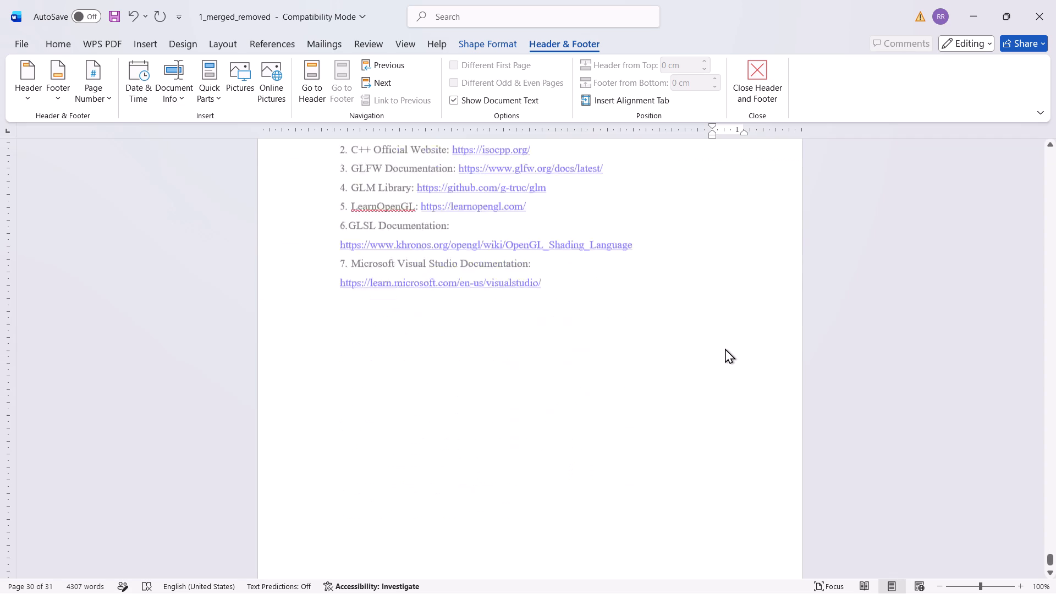
scroll(725, 348, down, 8)
key(4)
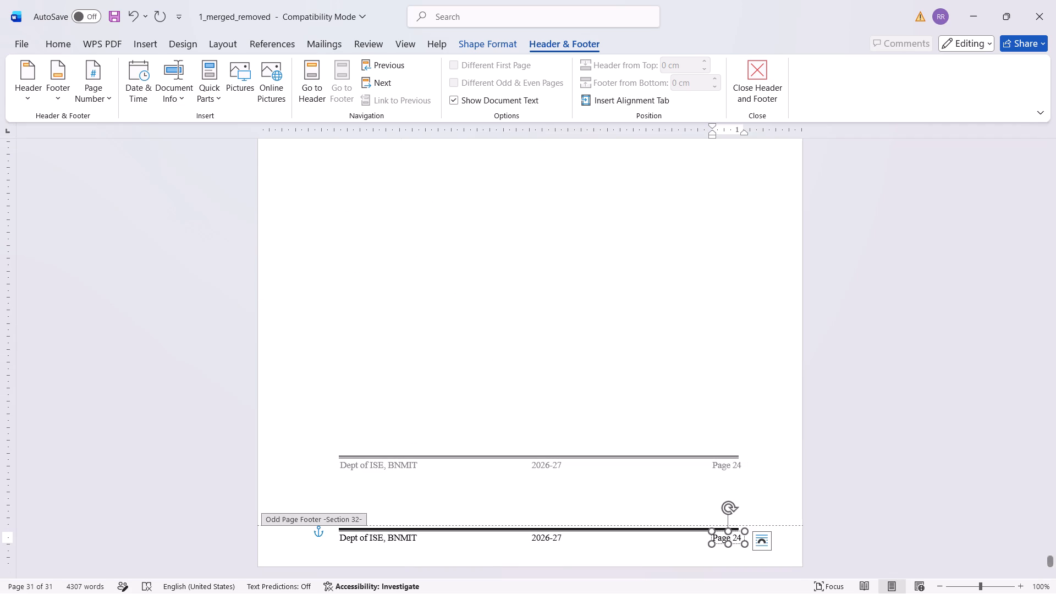
click(748, 477)
click(748, 477)
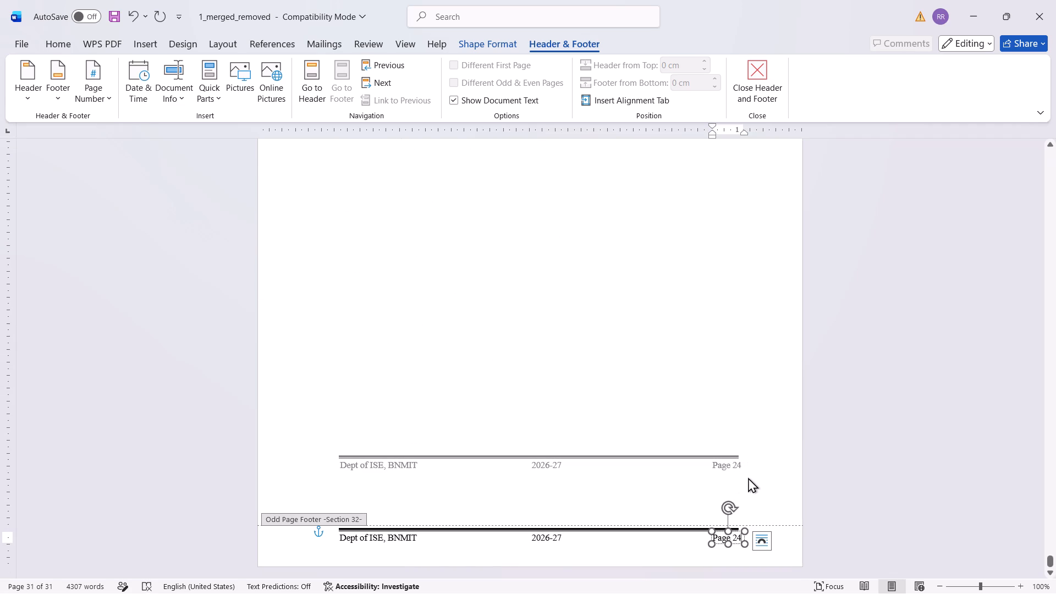
key(ctrl+s)
Return to the page body and delete the misplaced body-text footer and its line on the References page.
double_click(747, 481)
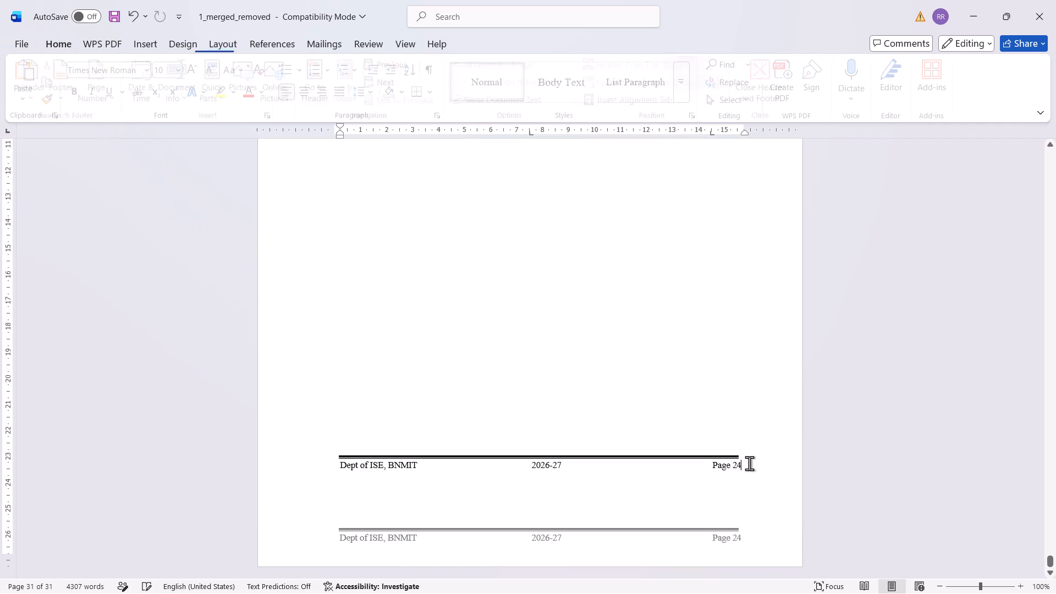
drag(749, 466, 344, 436)
key(BackSpace)
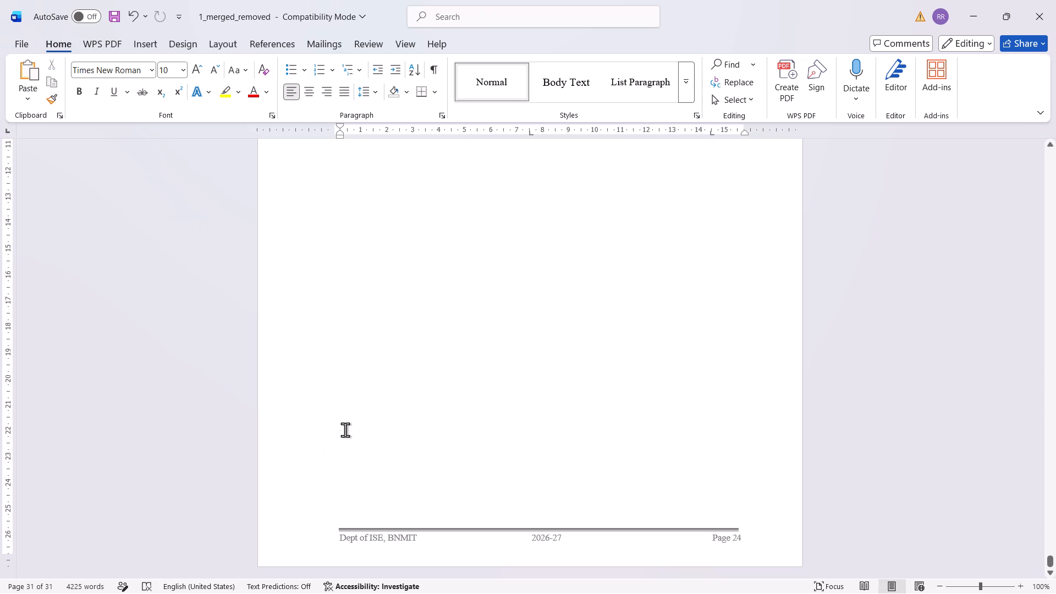
Examine the pages from the conclusion through the References, checking their footers, page numbers and how the Future Enhancement list splits.
scroll(419, 410, up, 18)
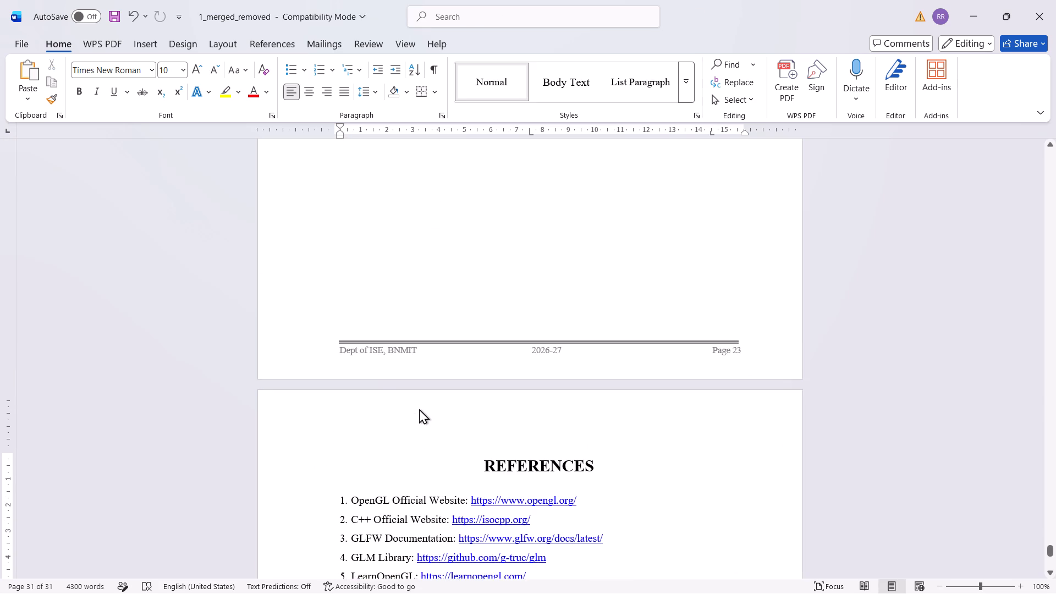
scroll(417, 408, up, 16)
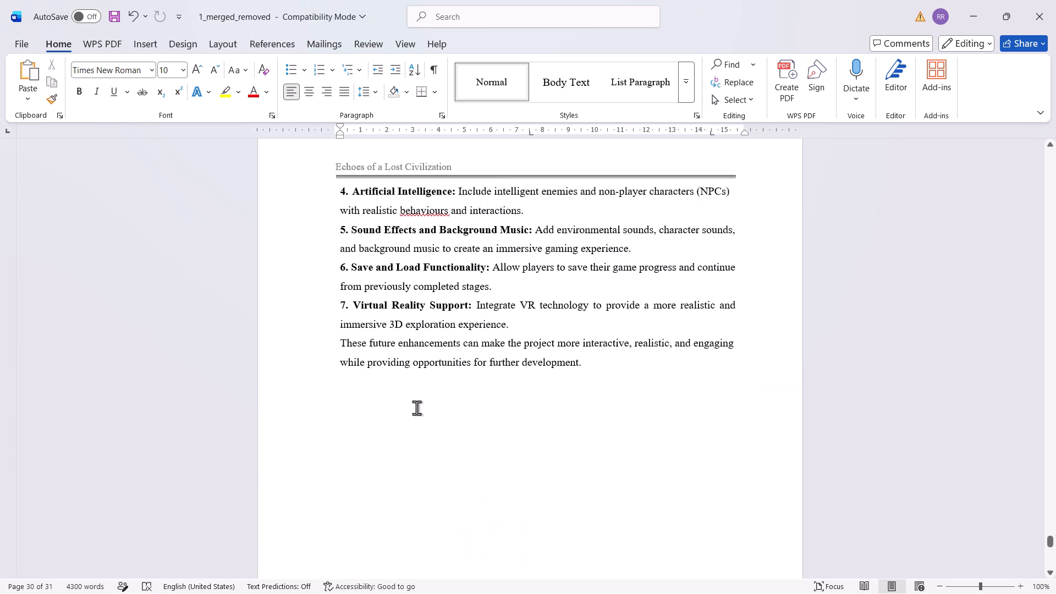
scroll(416, 408, up, 7)
scroll(416, 411, down, 6)
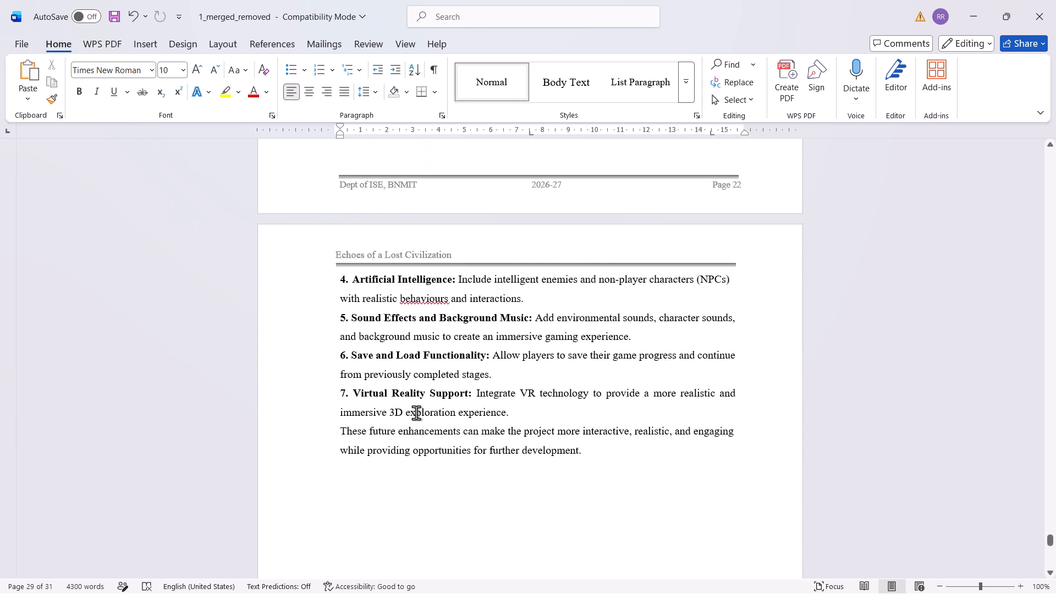
scroll(416, 413, down, 12)
scroll(414, 417, down, 13)
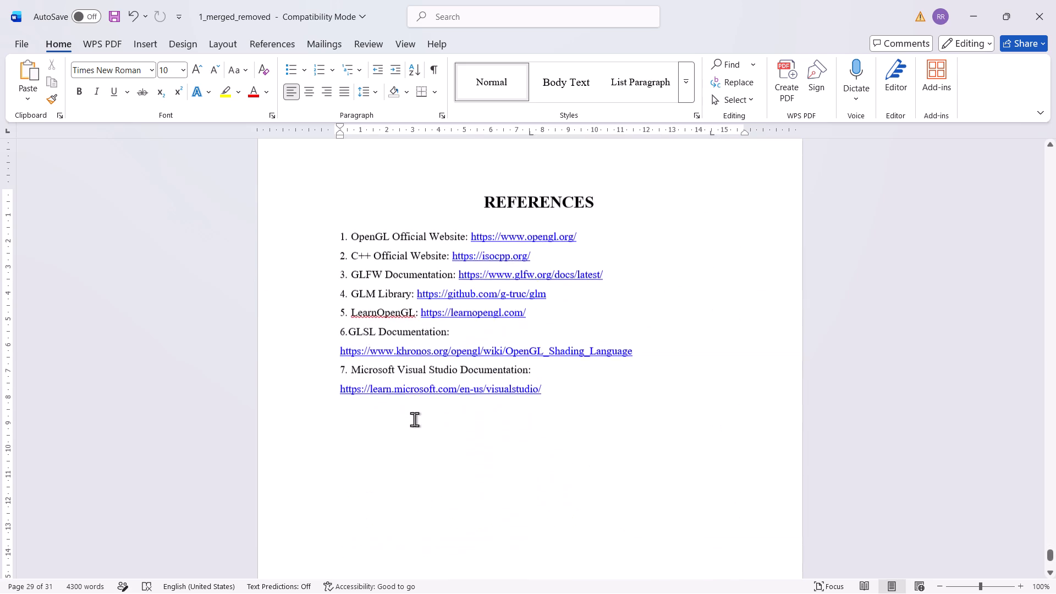
scroll(414, 421, down, 14)
scroll(414, 424, down, 8)
scroll(414, 425, up, 18)
scroll(415, 423, up, 3)
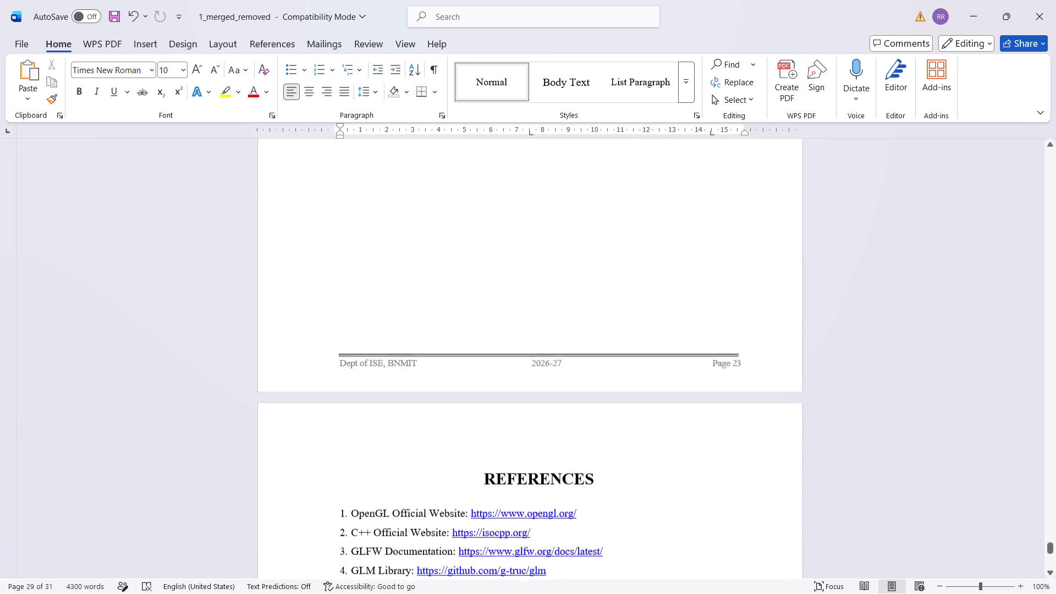
scroll(415, 423, up, 20)
scroll(415, 422, up, 12)
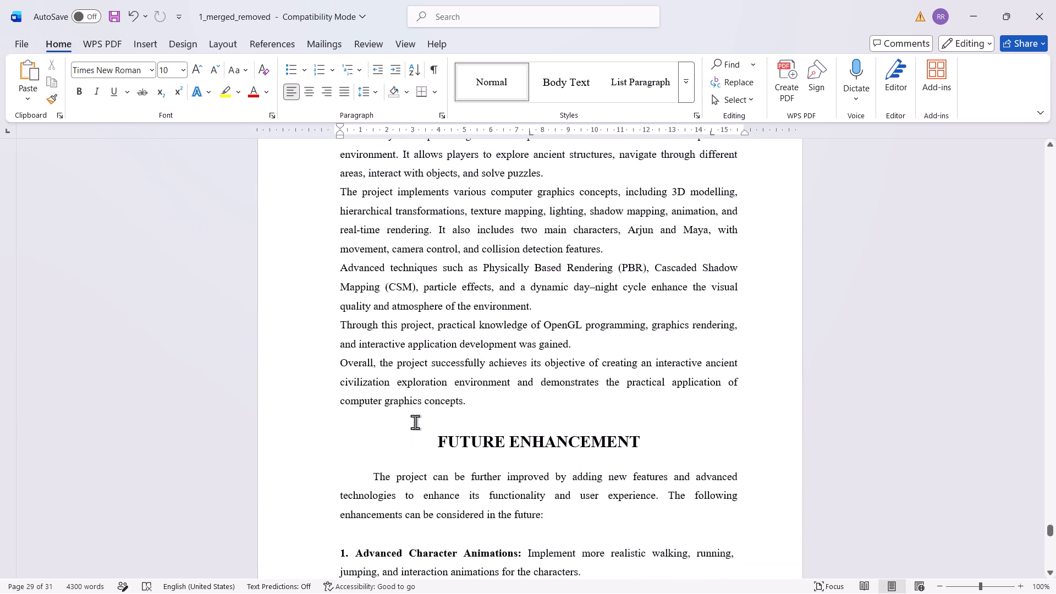
scroll(415, 422, up, 2)
scroll(415, 422, down, 14)
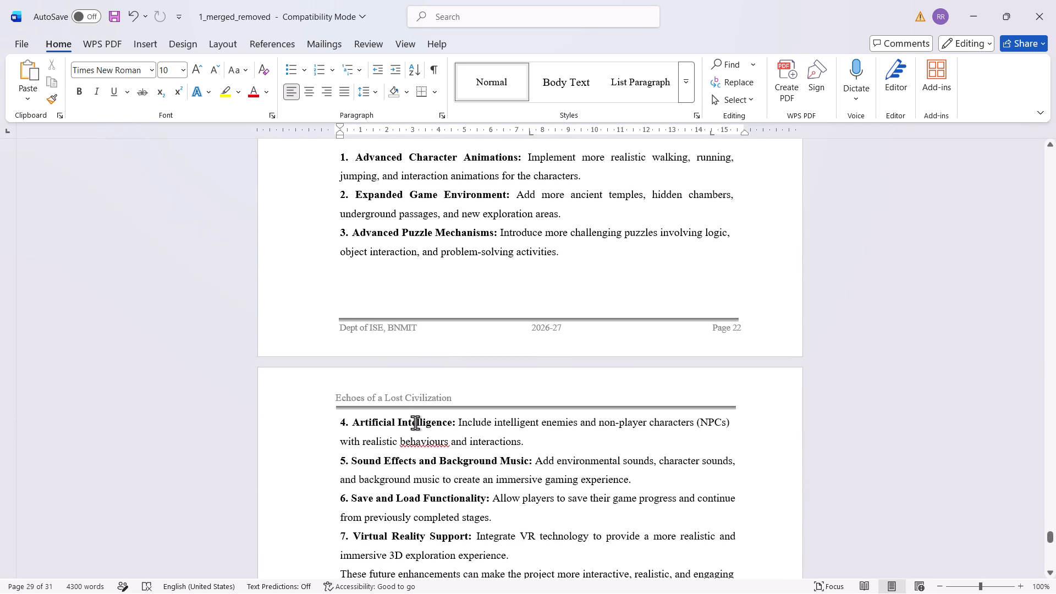
scroll(415, 422, up, 5)
scroll(415, 423, down, 16)
scroll(414, 429, up, 12)
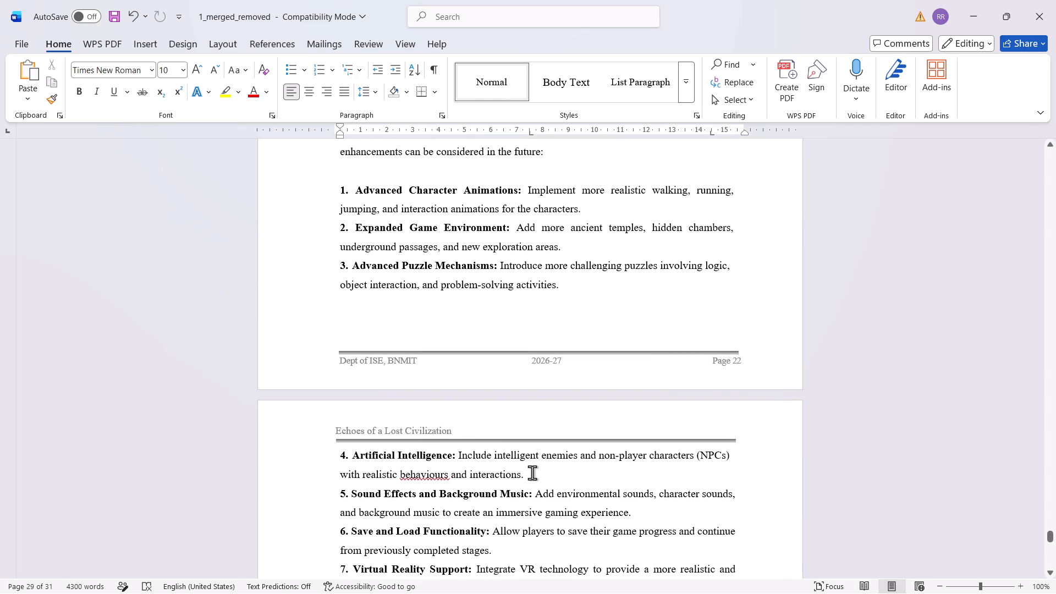
Copy the Artificial Intelligence item and paste it as item 4 after Advanced Puzzle Mechanisms on the preceding page.
drag(526, 474, 348, 446)
key(ctrl+c)
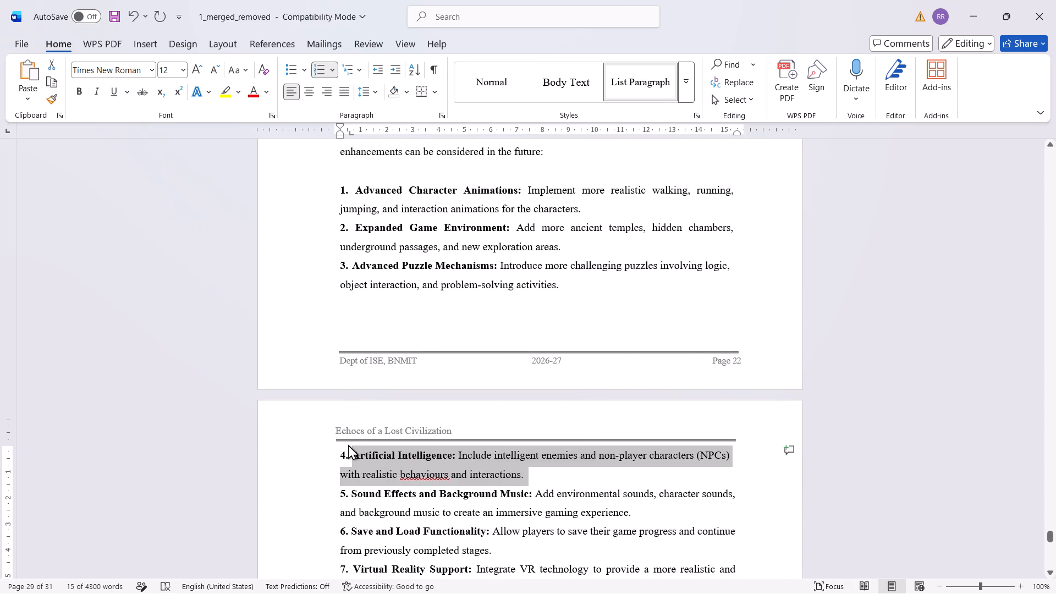
click(574, 288)
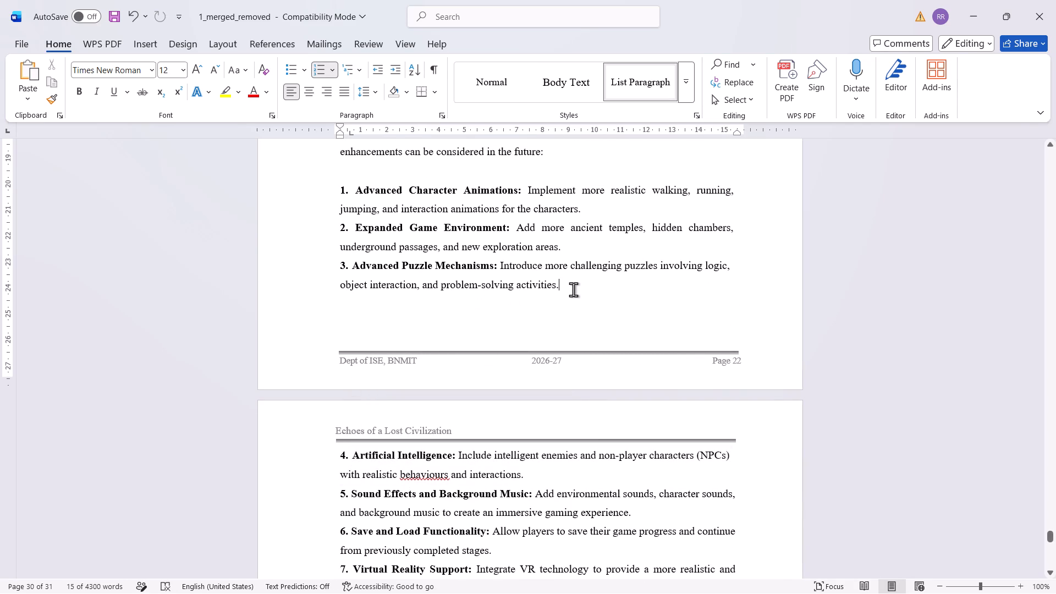
key(Return)
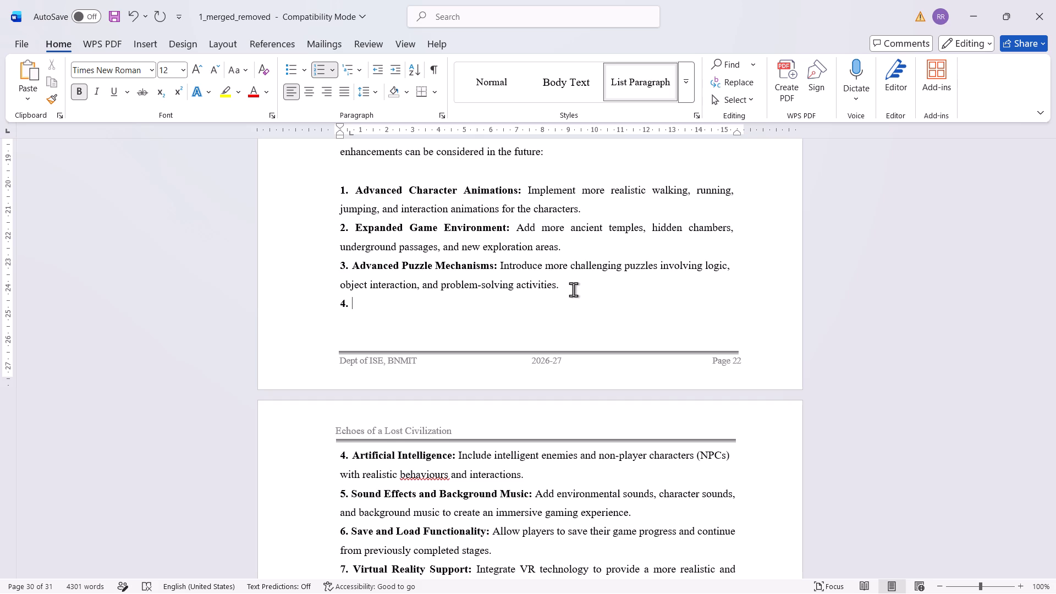
key(ctrl+v)
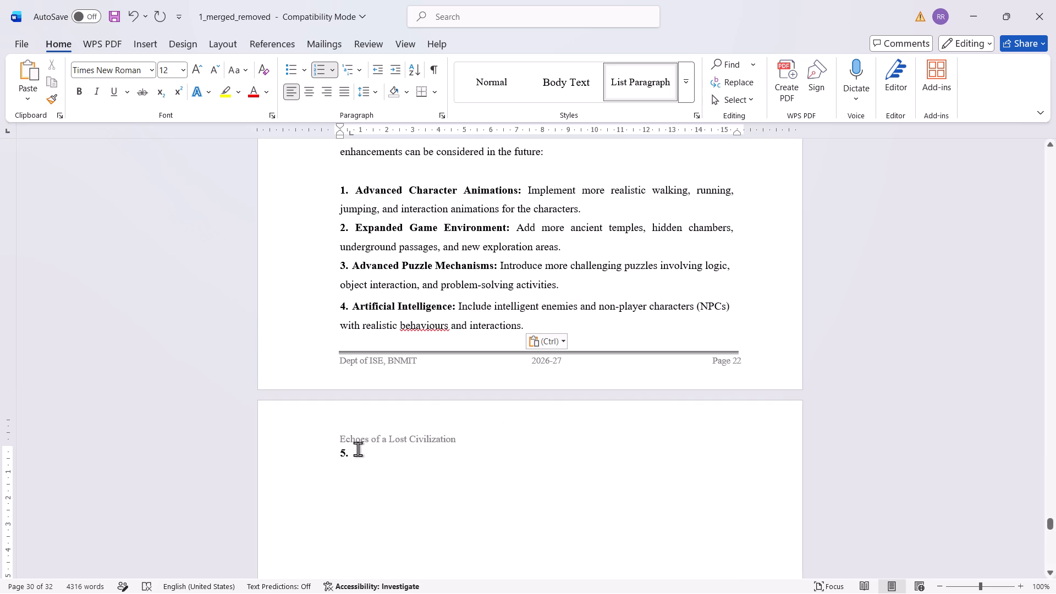
Remove the empty list item 5 and the break after it, joining the remaining enhancement items to the list.
key(BackSpace)
key(BackSpace)
key(Delete)
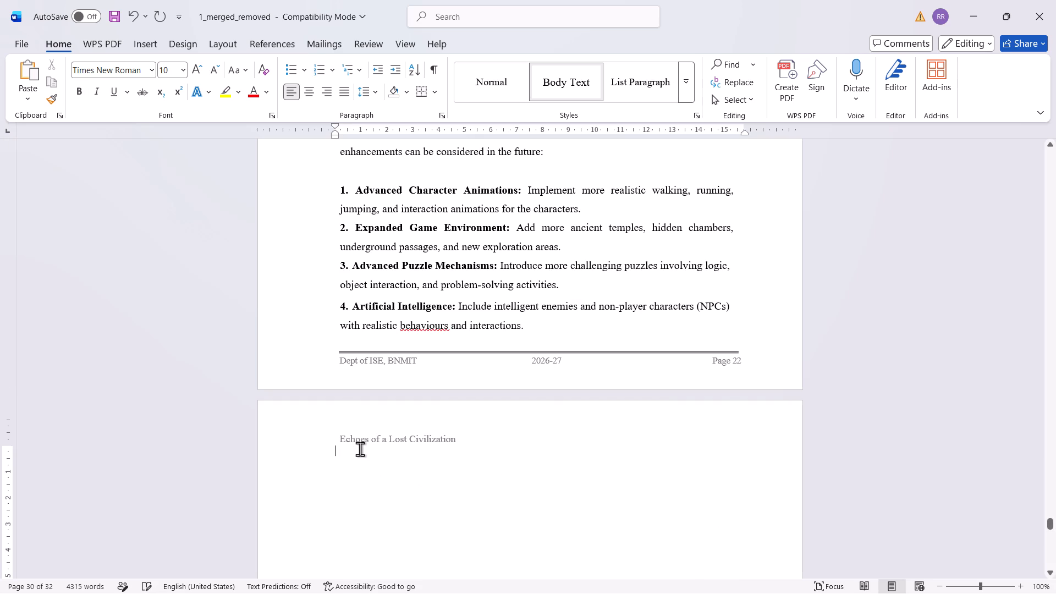
key(Delete)
key(Delete)
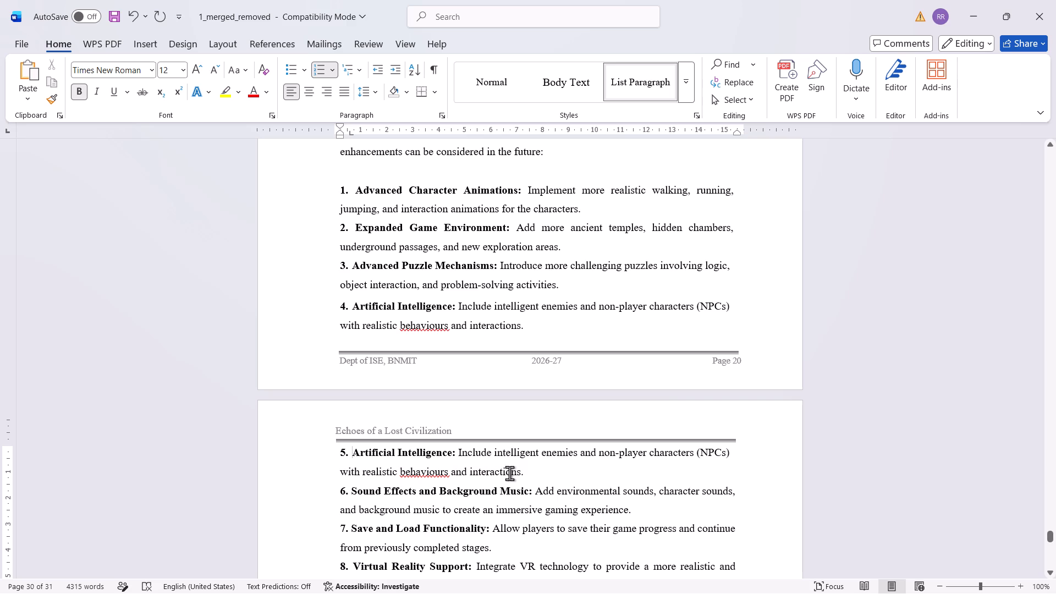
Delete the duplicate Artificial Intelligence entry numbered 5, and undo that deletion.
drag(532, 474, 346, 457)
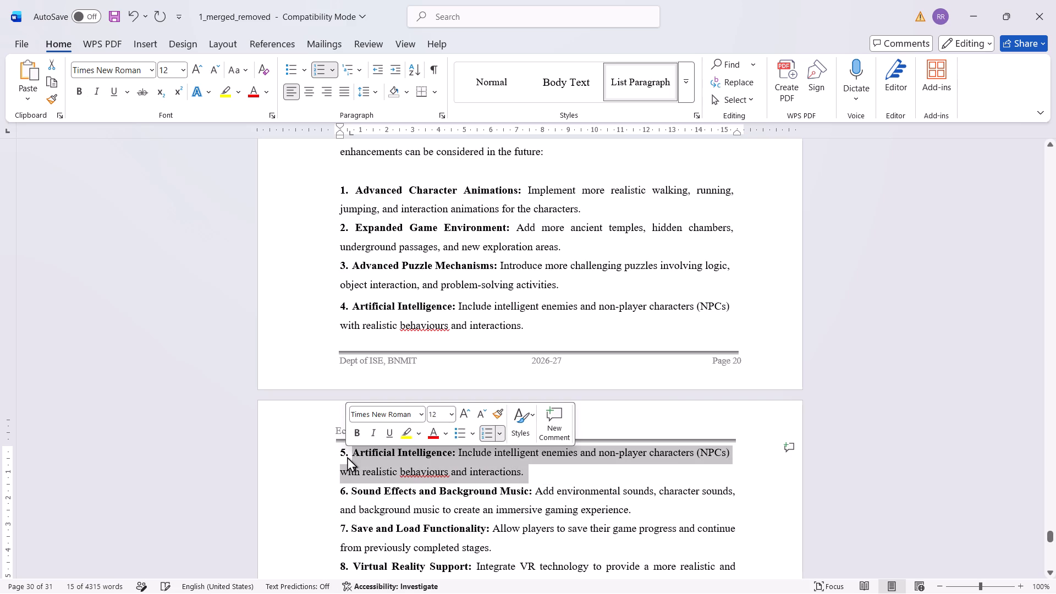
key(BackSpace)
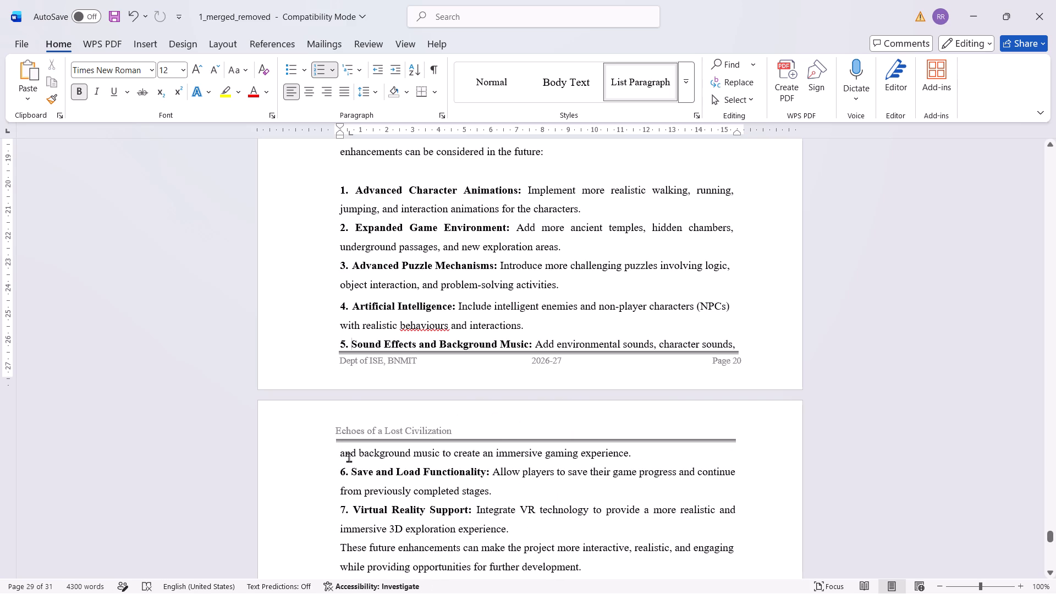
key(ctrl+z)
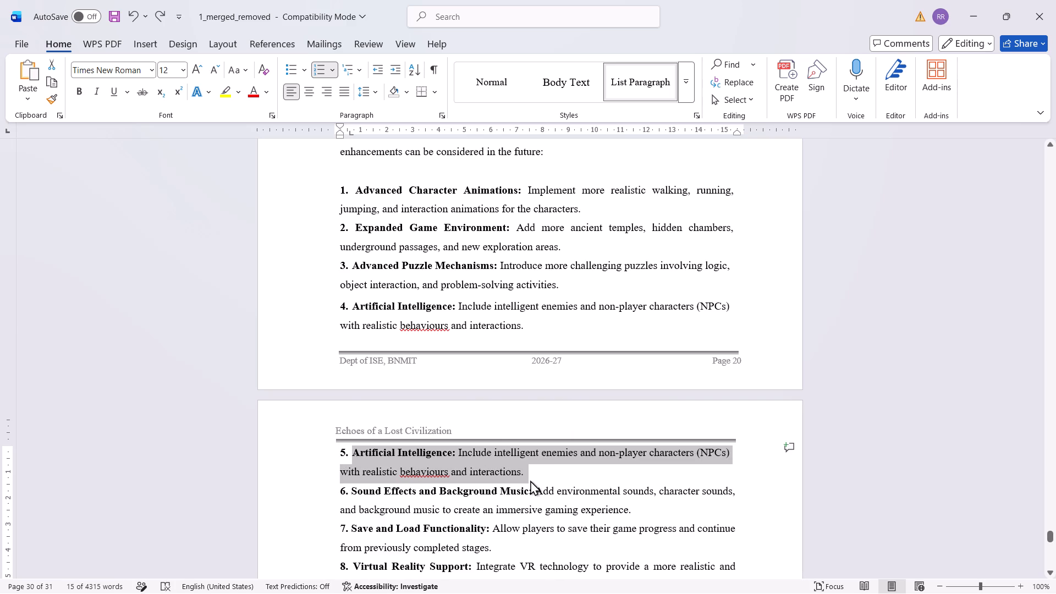
Delete the duplicate Artificial Intelligence entry numbered 5 from the Future Enhancement list.
click(528, 475)
drag(528, 474, 381, 450)
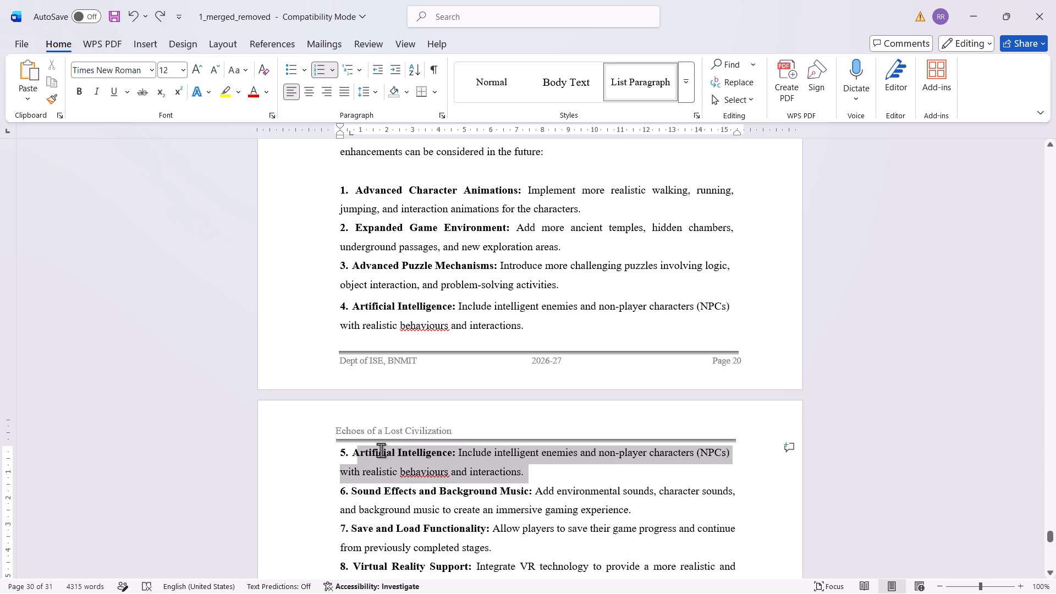
drag(381, 450, 343, 449)
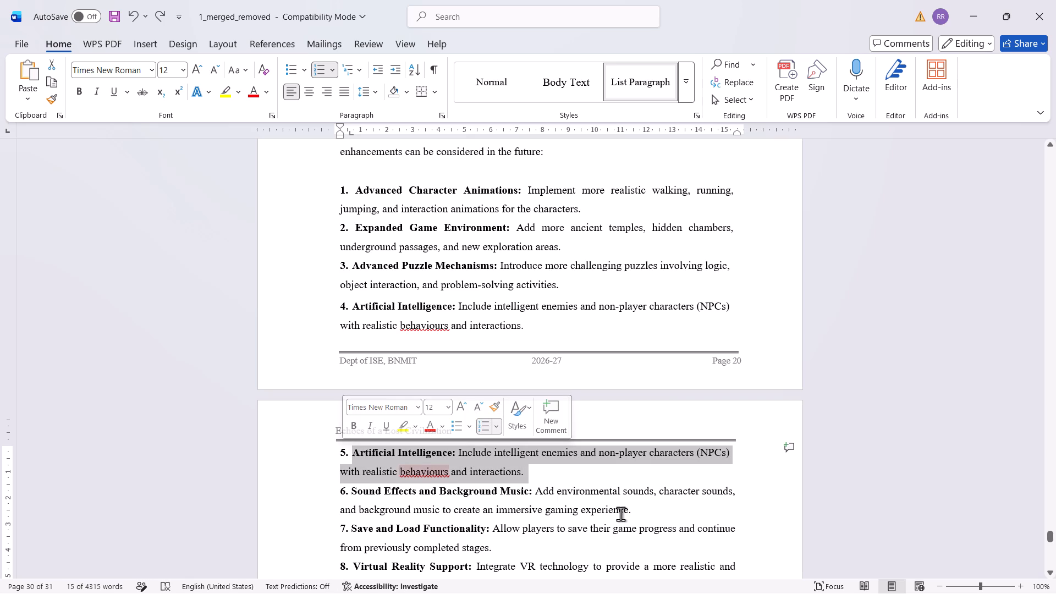
key(BackSpace)
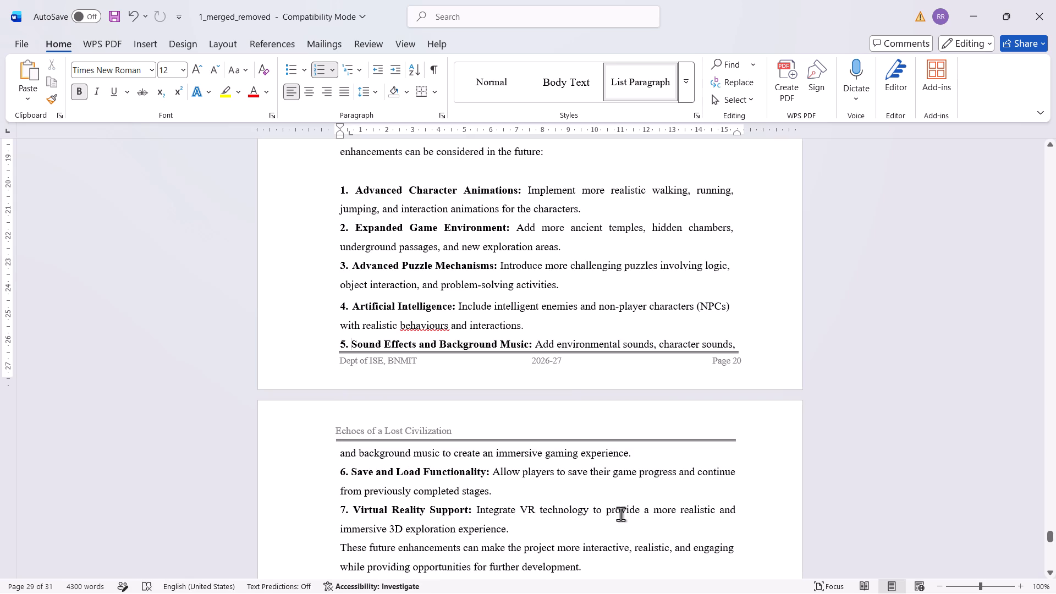
Examine how the Future Enhancement list splits across pages and check the footers of the preceding pages back to Figure 6.1.6.
scroll(564, 484, down, 3)
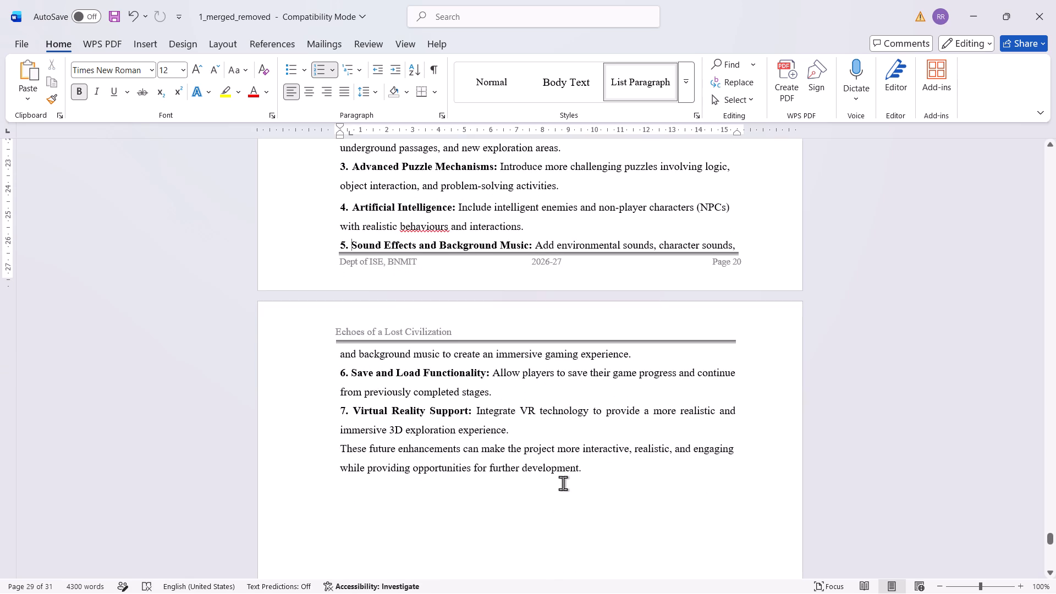
scroll(563, 483, up, 1)
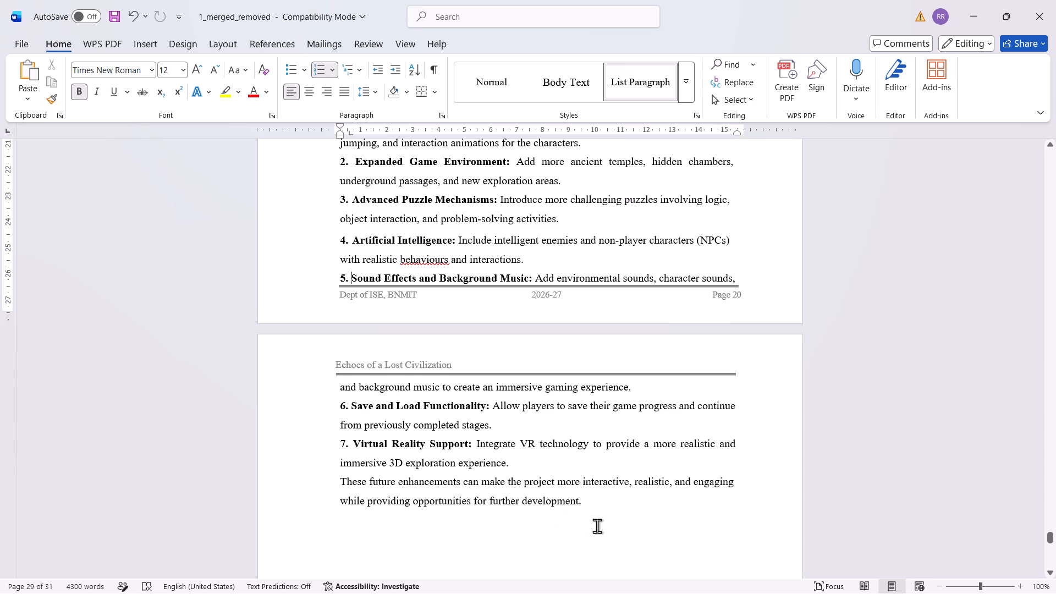
click(609, 516)
scroll(608, 515, up, 5)
scroll(608, 518, down, 20)
scroll(608, 518, down, 1)
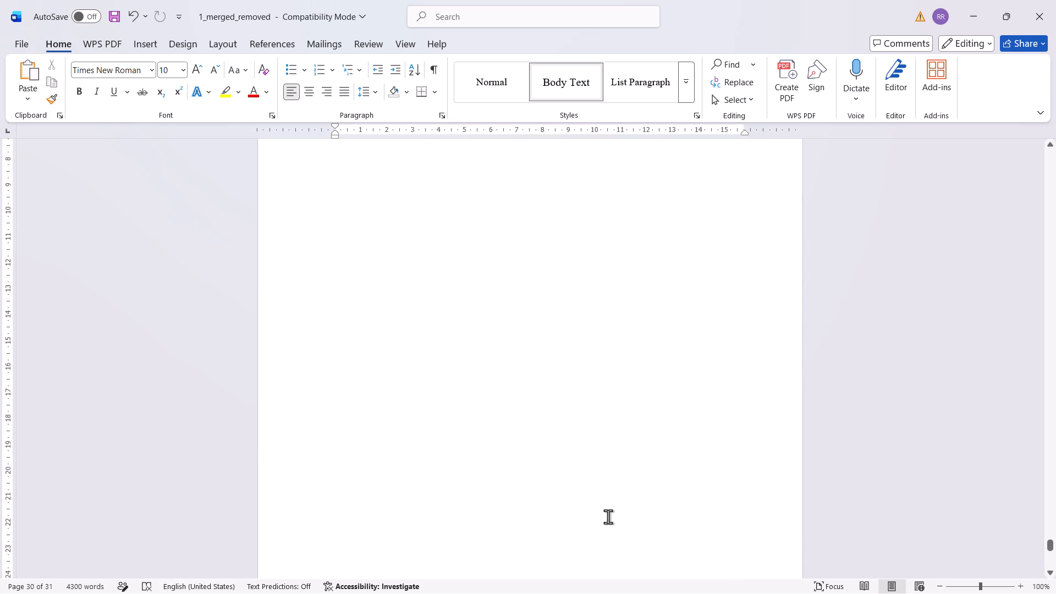
scroll(608, 516, down, 3)
scroll(615, 515, up, 15)
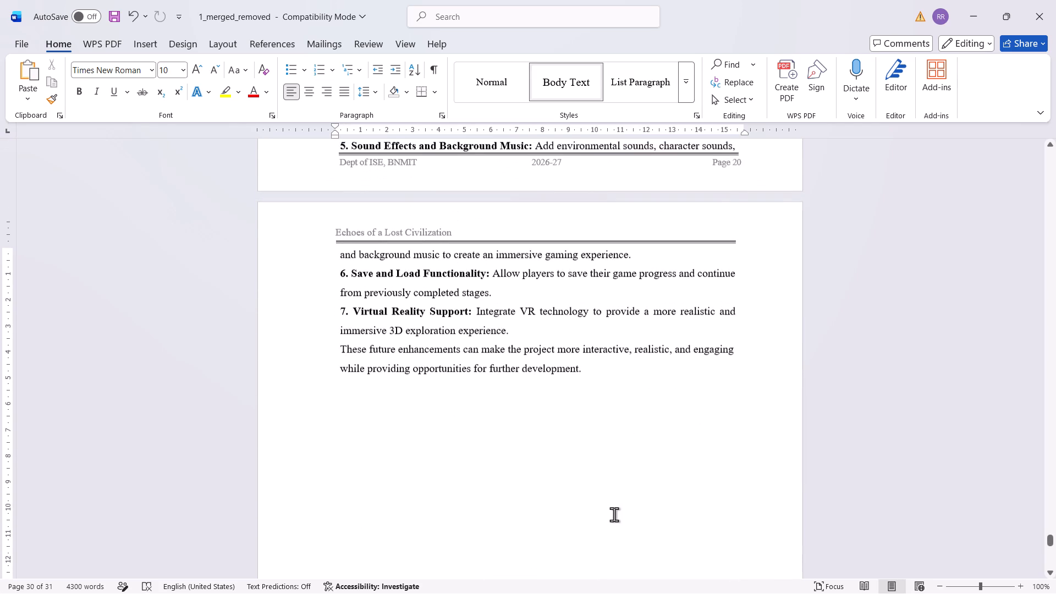
scroll(614, 514, up, 15)
scroll(614, 514, up, 16)
scroll(614, 514, up, 20)
scroll(614, 514, up, 3)
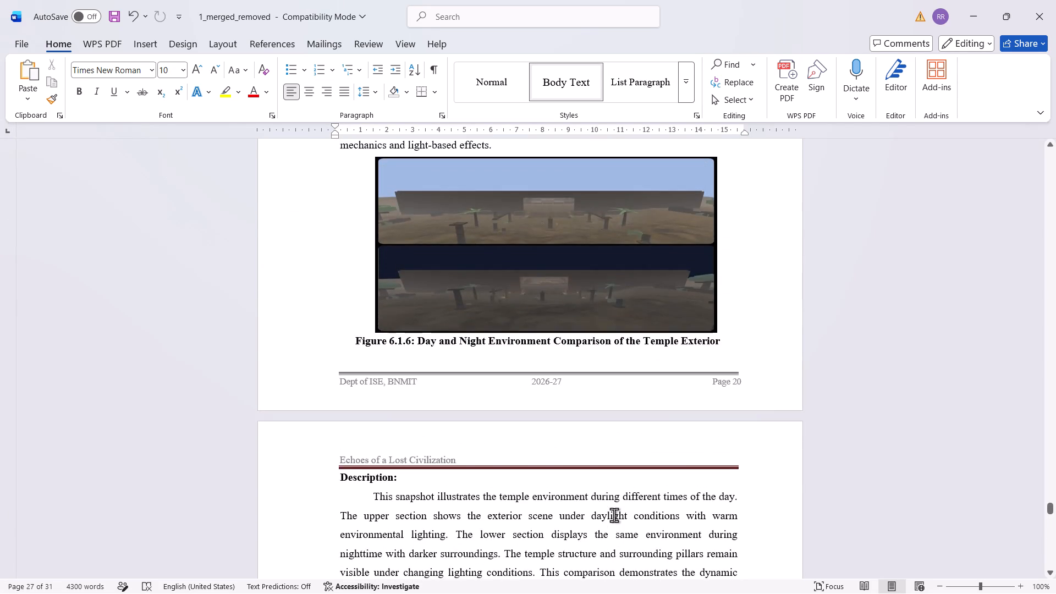
Unlink the Chapter 7 Conclusion page's header from the previous section and delete its text "Echoes of a Lost Civilization".
scroll(614, 515, down, 20)
scroll(614, 515, down, 5)
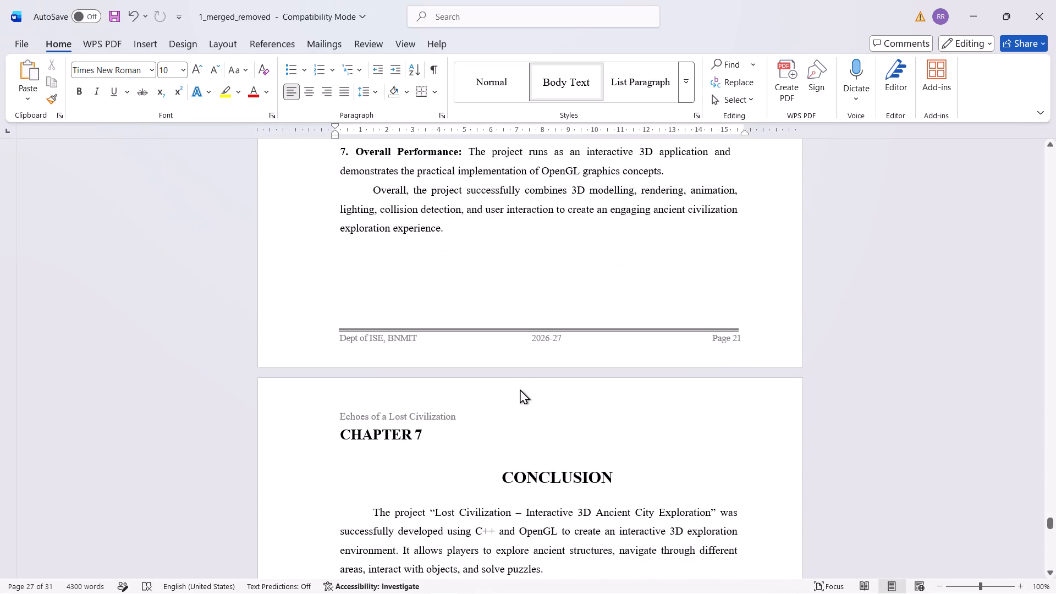
double_click(525, 398)
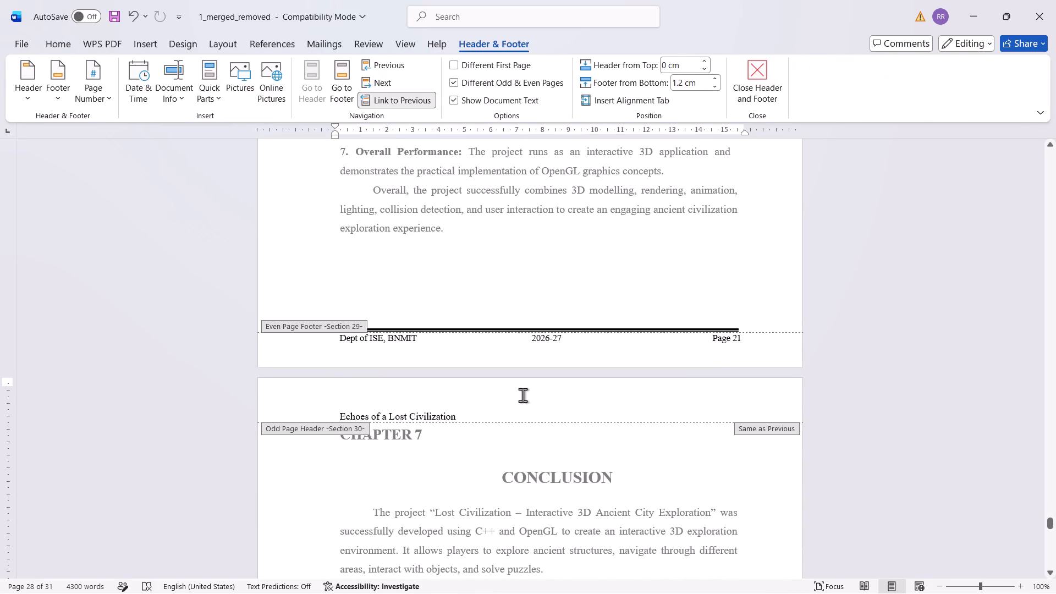
click(405, 100)
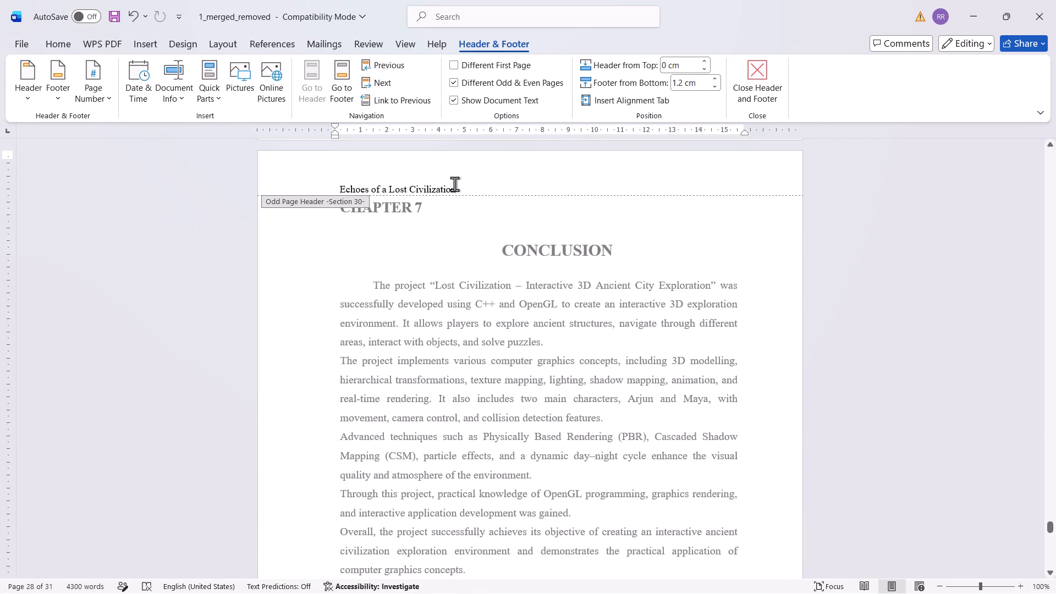
drag(457, 185, 321, 173)
key(Delete)
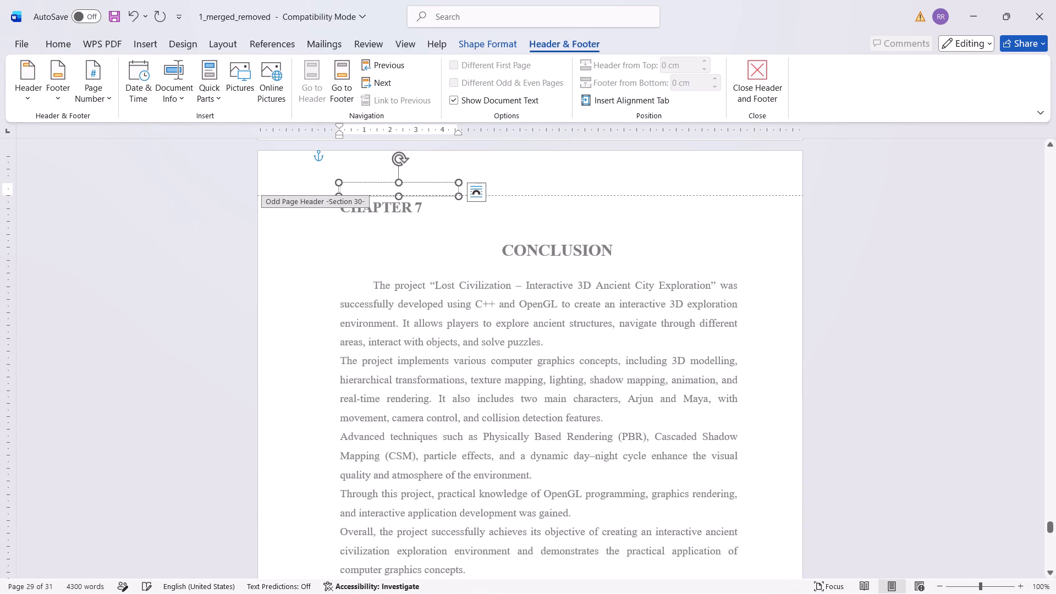
double_click(413, 234)
Examine the headers, footers and page numbers from the Chapter 7 Conclusion page through the References page.
scroll(442, 295, down, 7)
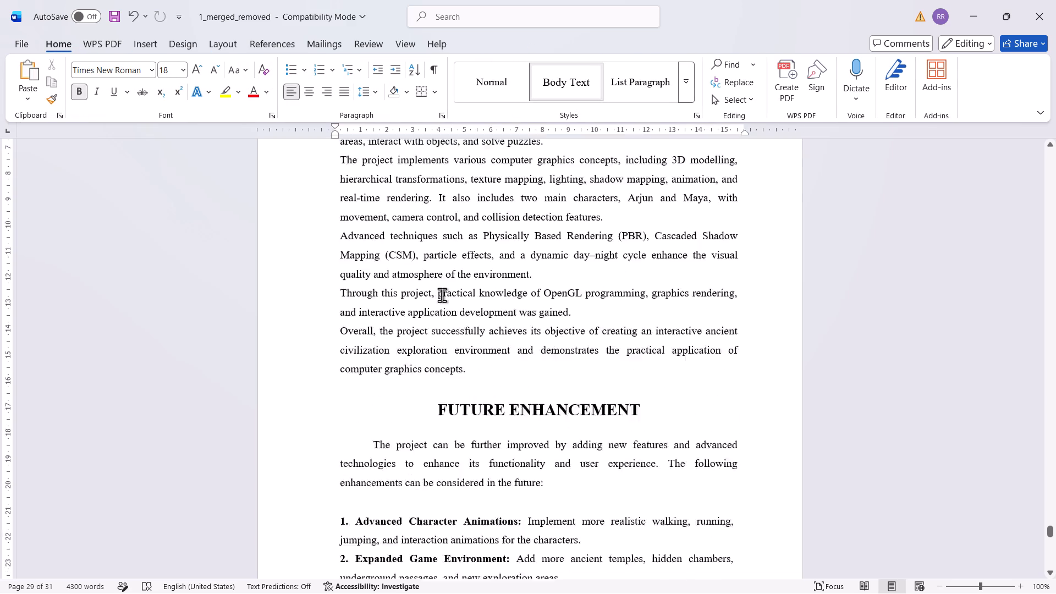
scroll(442, 295, down, 13)
scroll(441, 299, down, 20)
scroll(441, 299, down, 2)
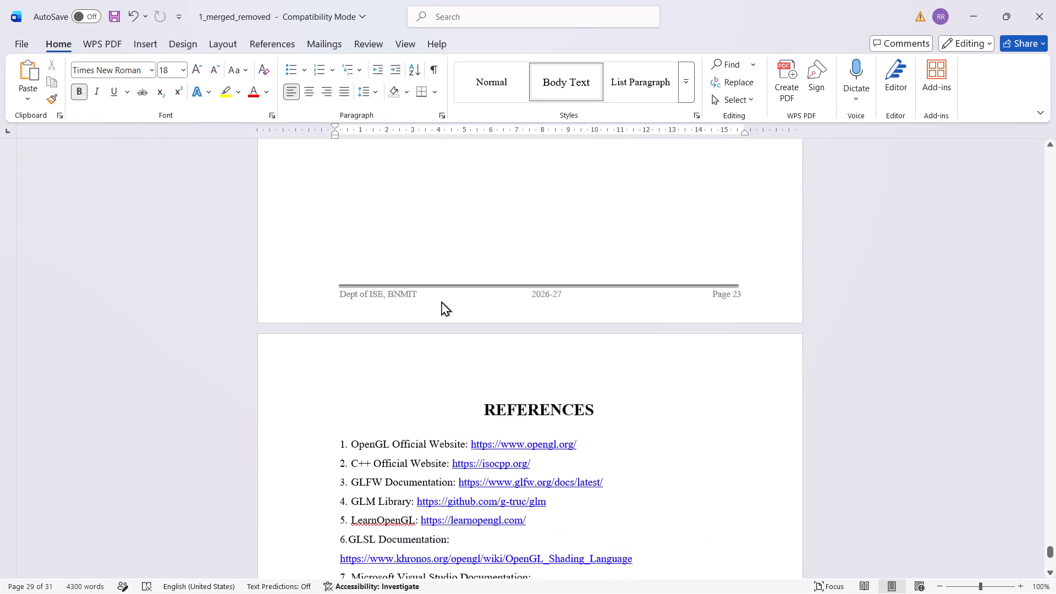
scroll(441, 301, down, 20)
scroll(441, 301, down, 4)
scroll(503, 356, up, 6)
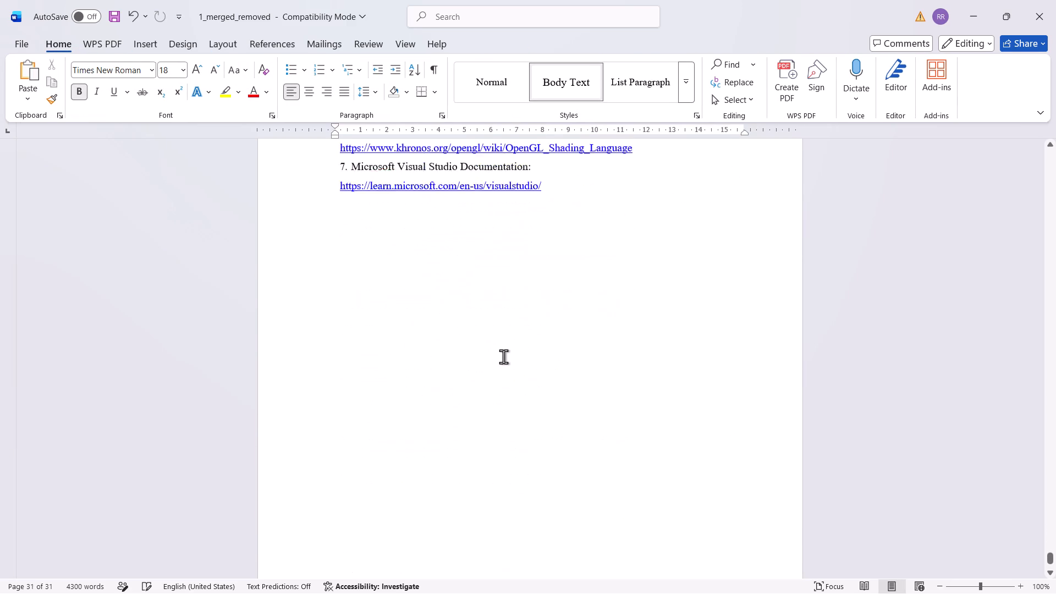
scroll(503, 356, down, 11)
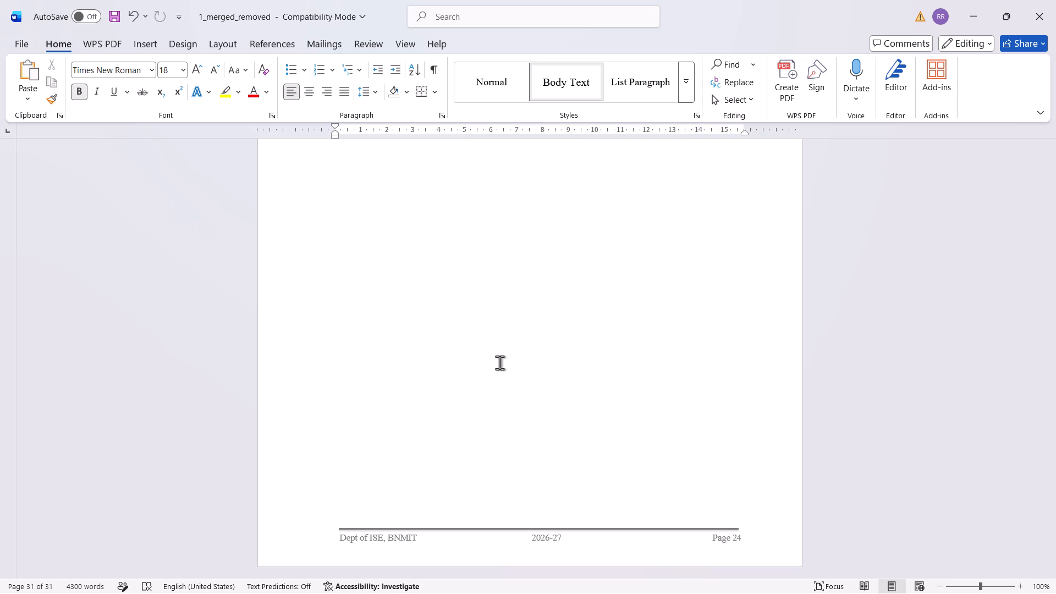
scroll(728, 429, down, 11)
scroll(726, 428, up, 12)
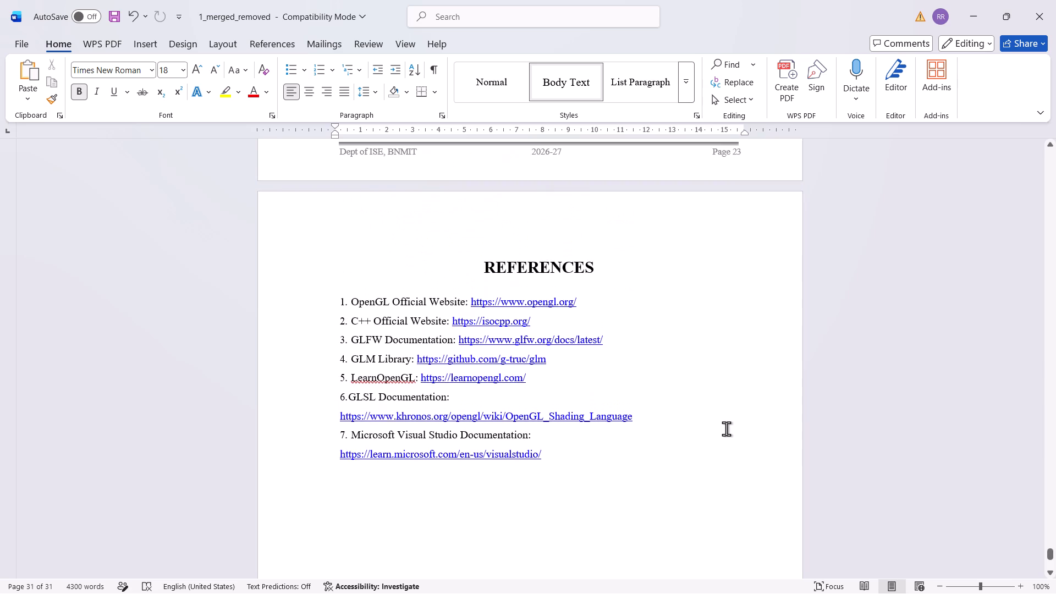
scroll(725, 428, up, 7)
scroll(725, 428, up, 16)
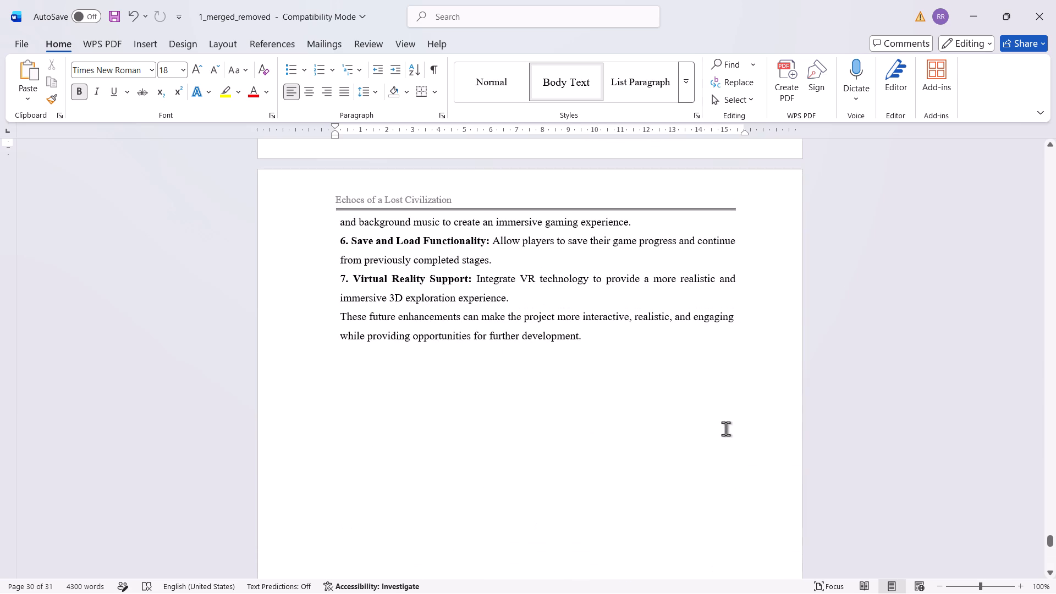
scroll(725, 428, up, 7)
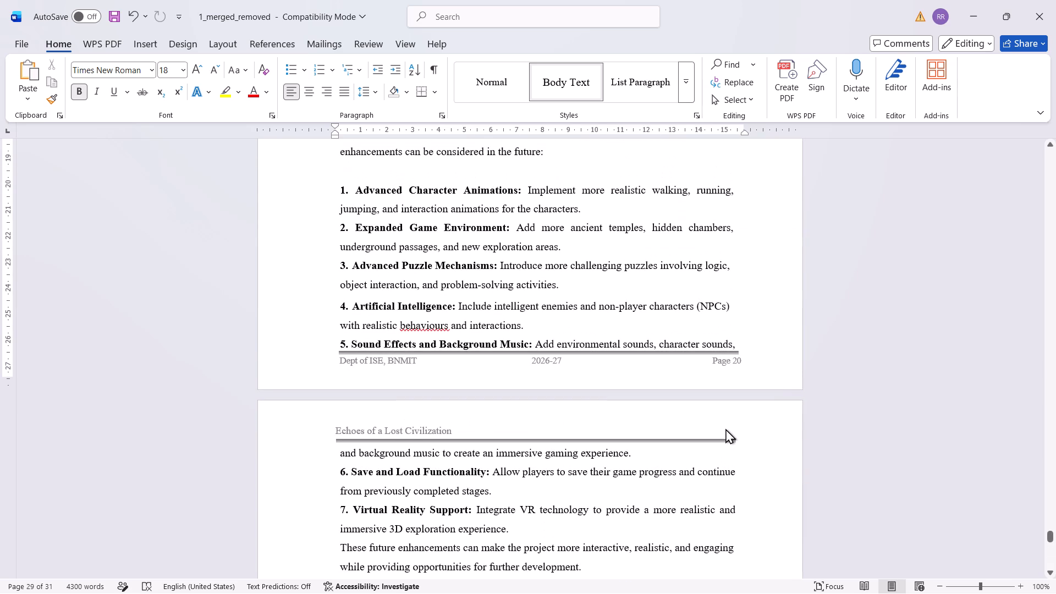
scroll(725, 428, up, 6)
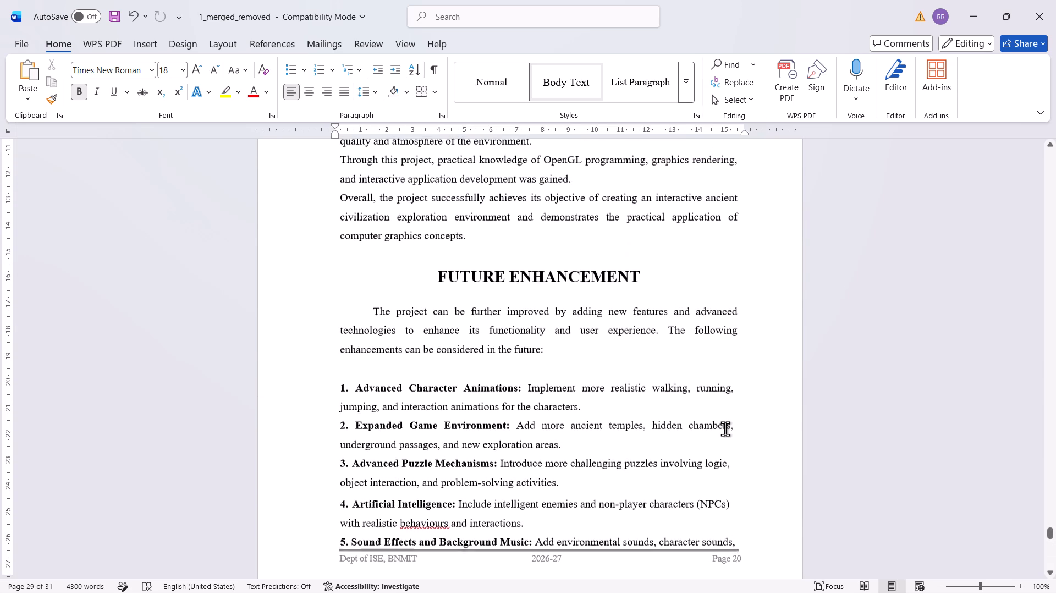
scroll(725, 431, down, 6)
scroll(725, 432, down, 20)
scroll(725, 432, down, 2)
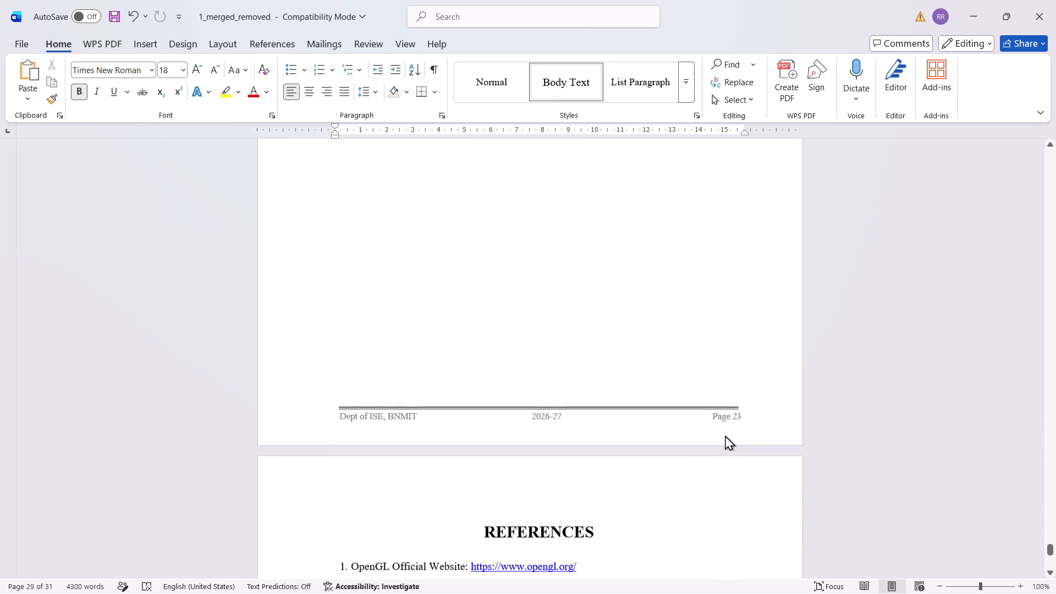
scroll(725, 435, up, 18)
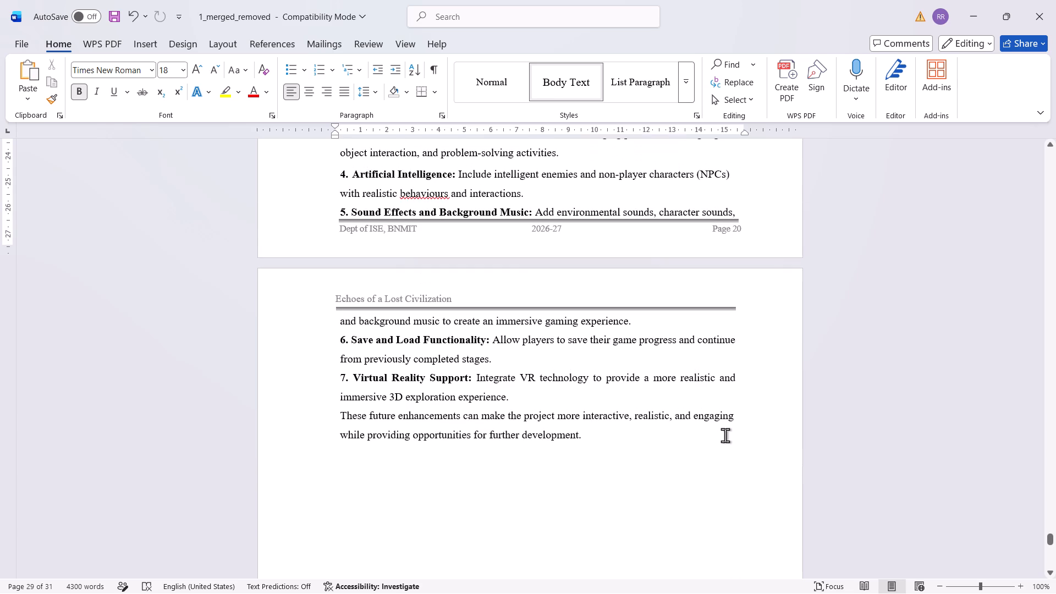
scroll(725, 436, down, 20)
scroll(725, 436, down, 5)
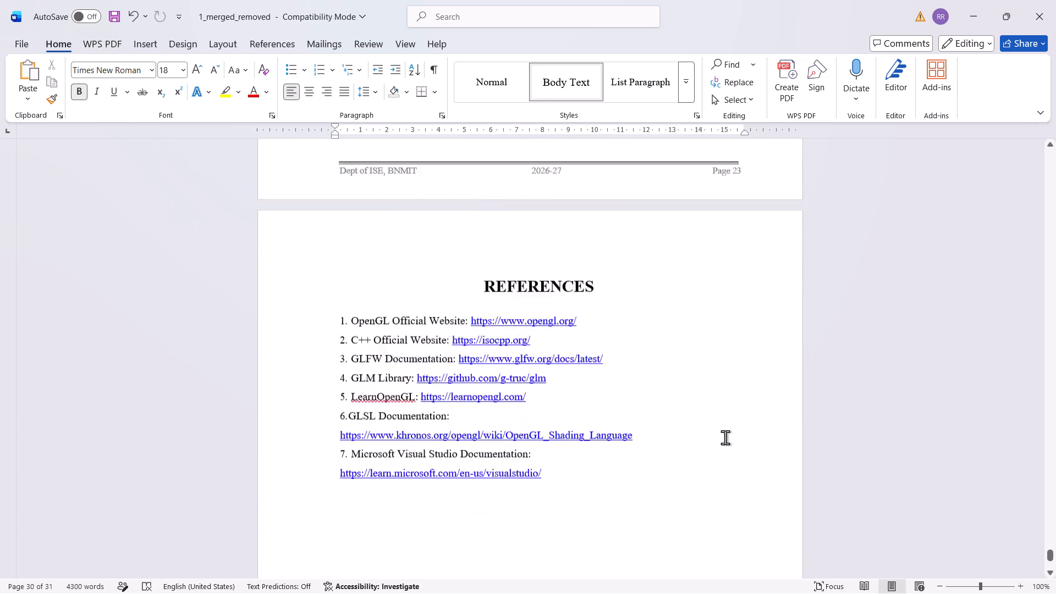
scroll(725, 437, down, 20)
scroll(725, 437, down, 4)
scroll(725, 440, up, 14)
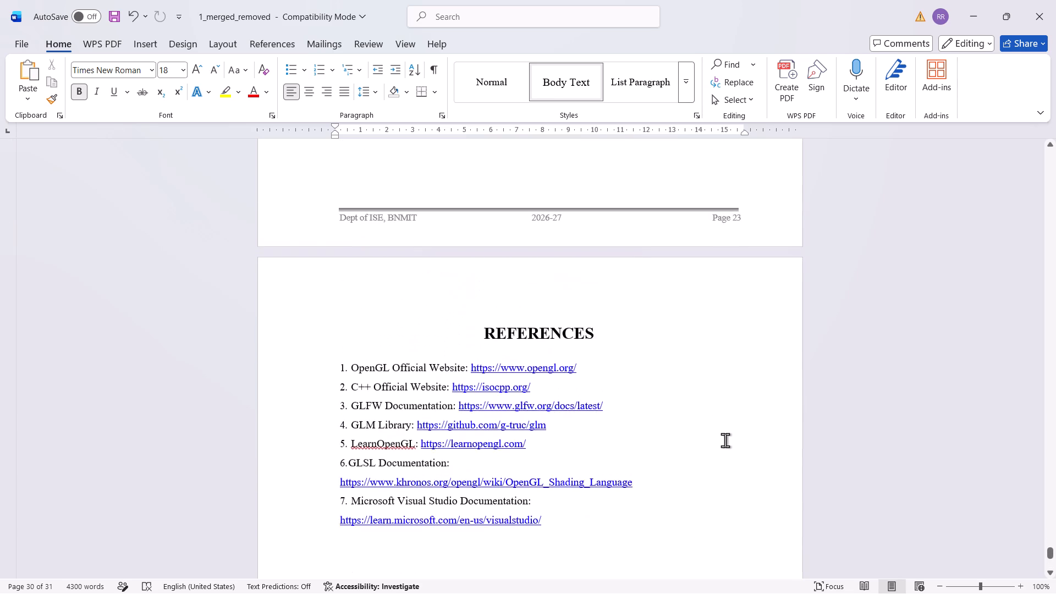
scroll(725, 440, up, 20)
scroll(725, 439, up, 7)
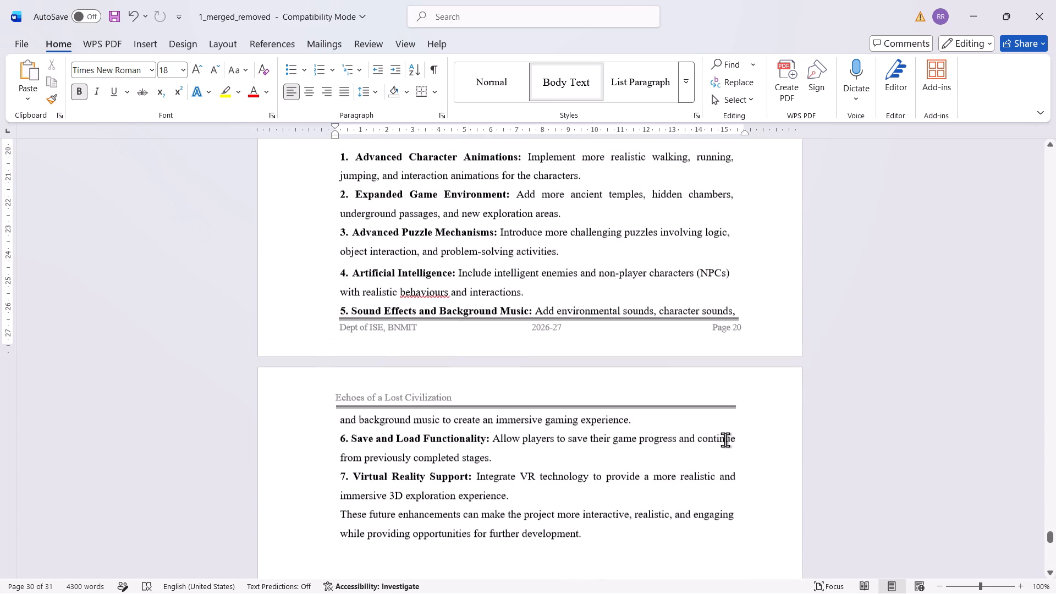
scroll(725, 439, up, 16)
scroll(725, 439, up, 7)
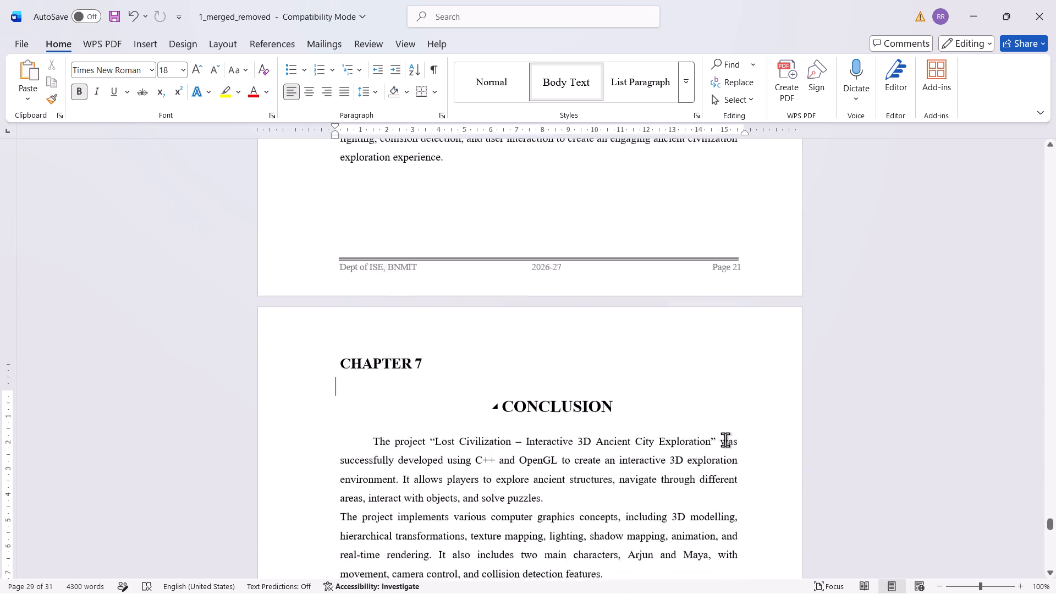
Unlink the Chapter 7 Conclusion page's footer from the previous section, set its page number to 22 and save the document.
scroll(725, 439, down, 20)
scroll(725, 439, down, 1)
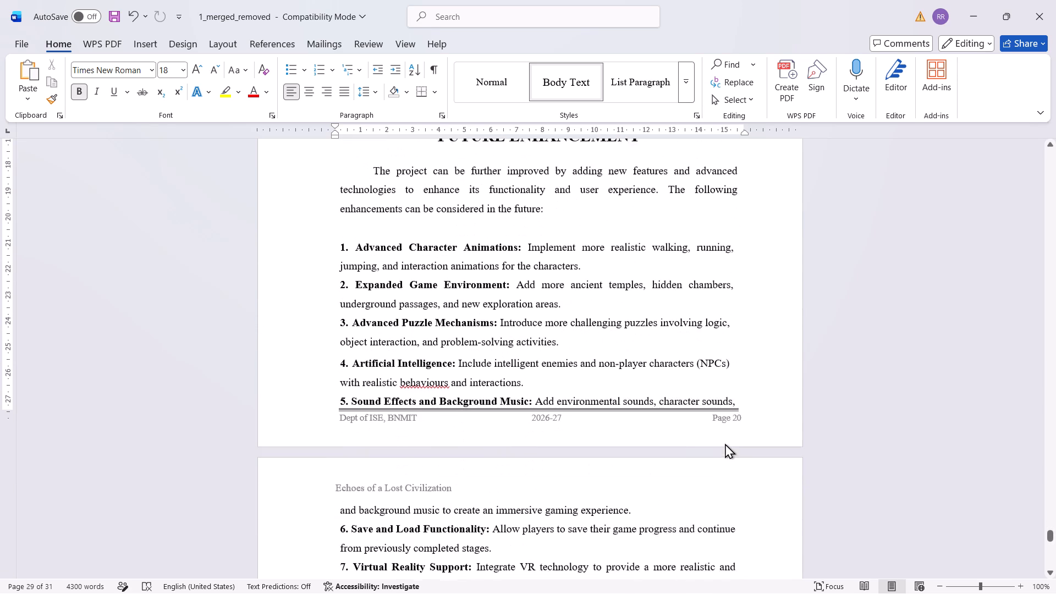
double_click(740, 393)
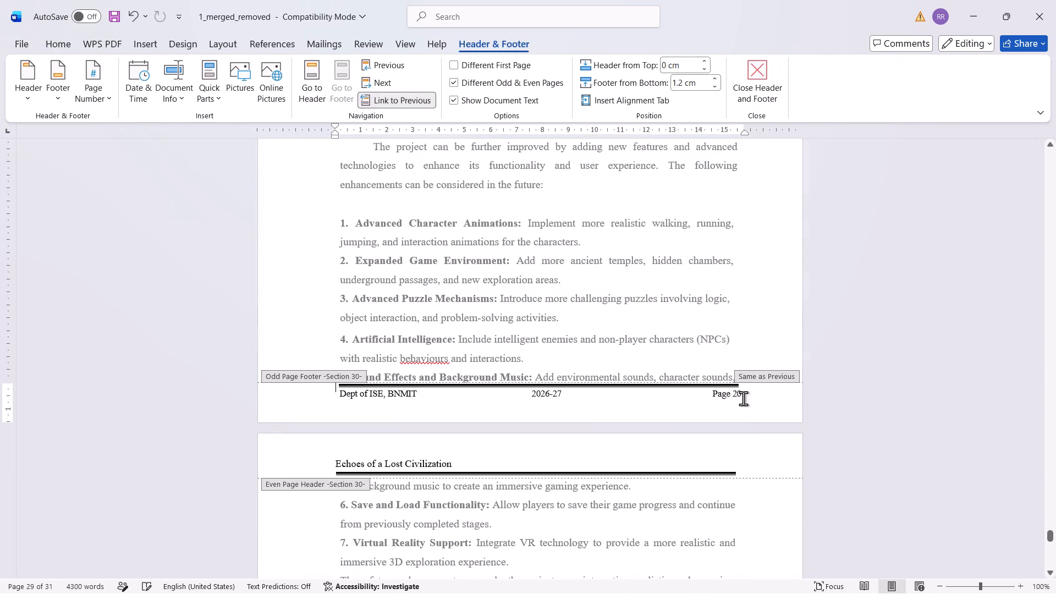
click(743, 397)
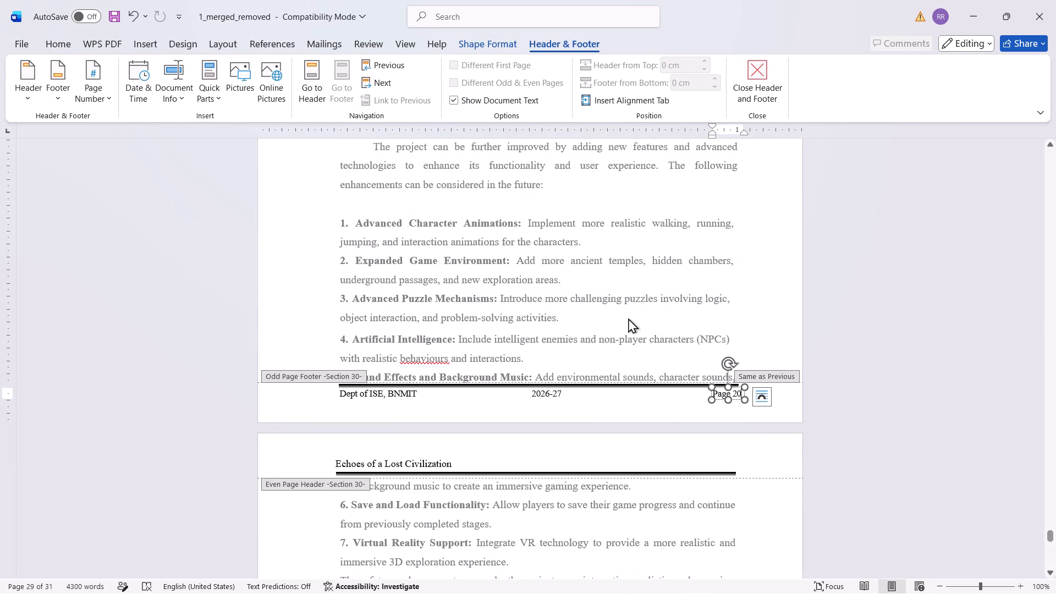
click(669, 401)
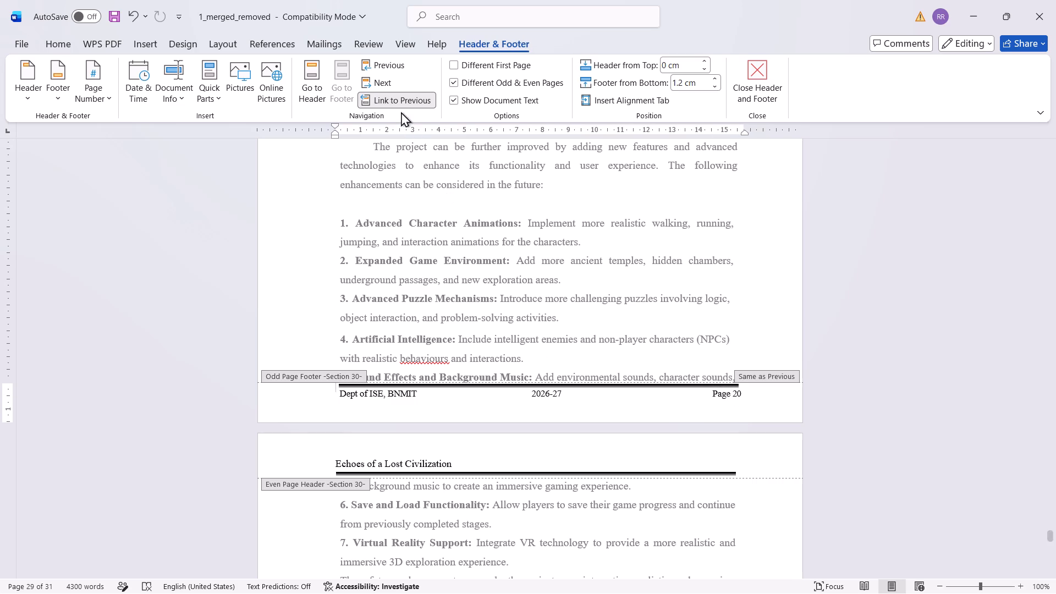
click(398, 102)
scroll(736, 459, down, 2)
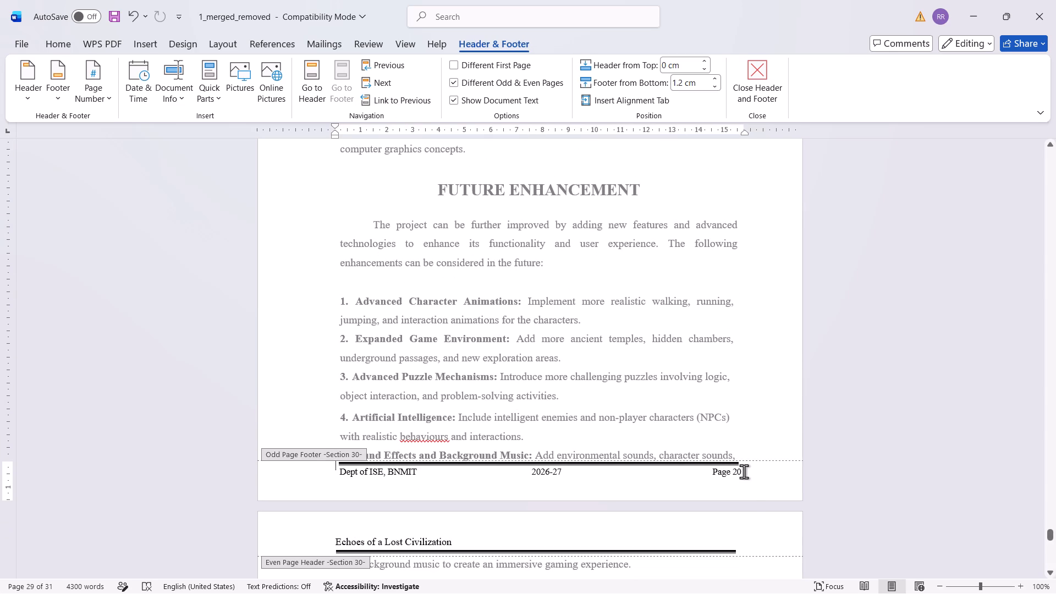
click(744, 471)
key(BackSpace)
key(2)
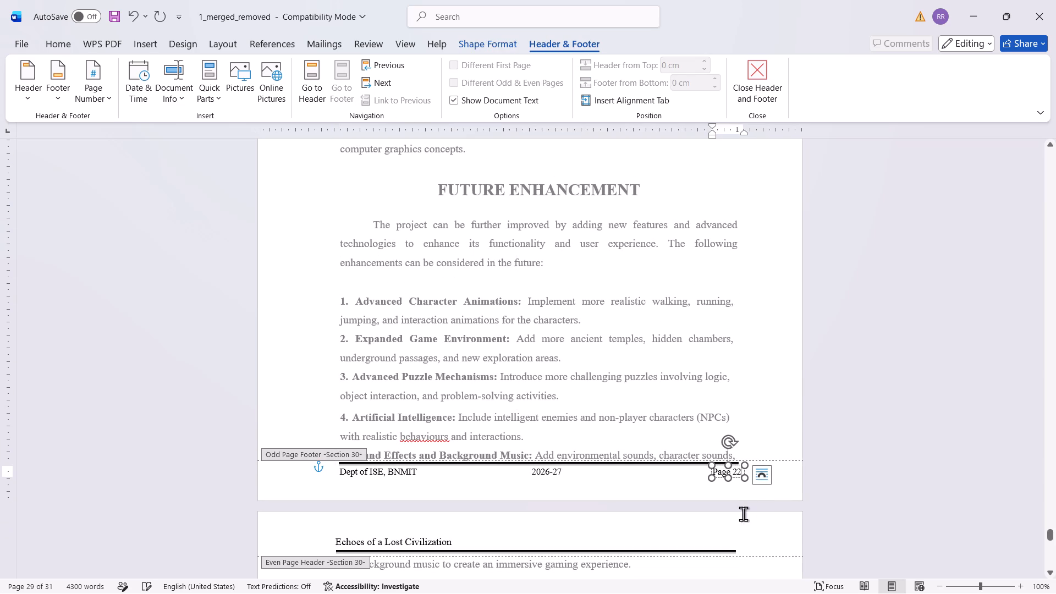
key(ctrl+s)
double_click(771, 375)
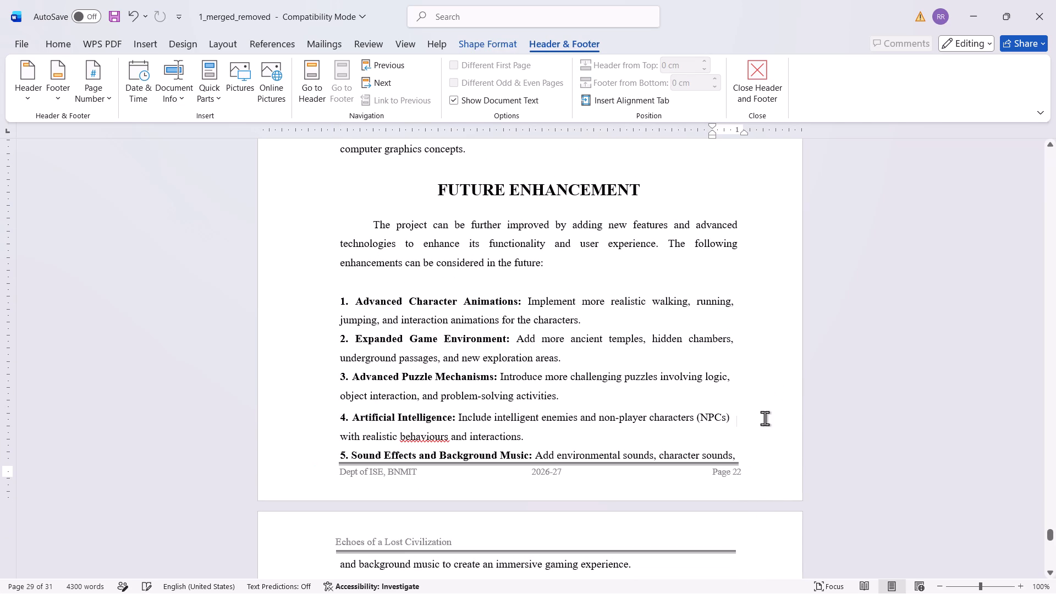
Examine the headers, footers and page numbers from the Future Enhancement page to the report's end and back to Chapter 7.
scroll(739, 408, down, 19)
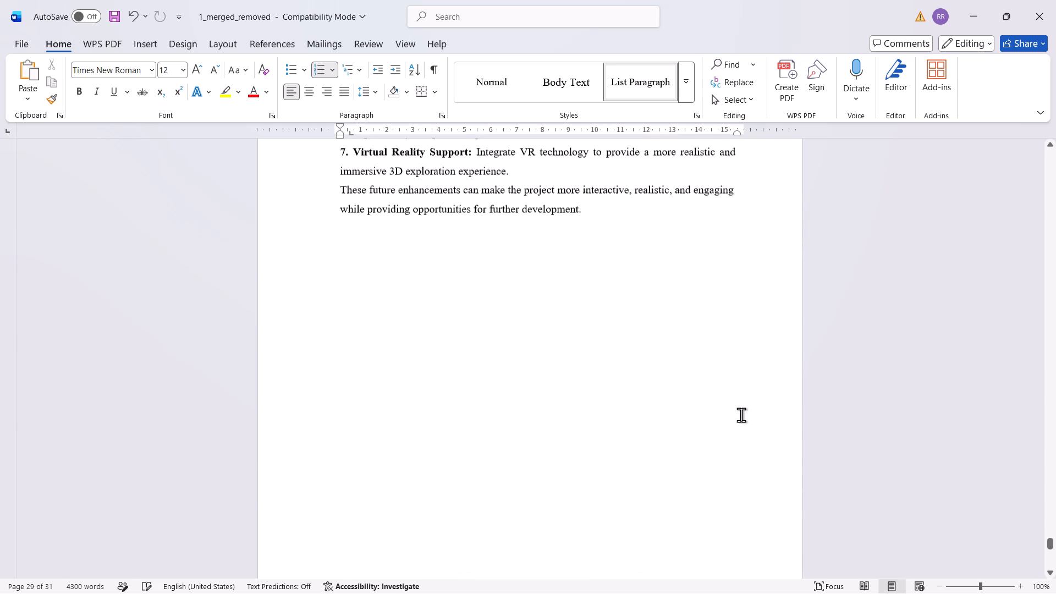
scroll(741, 415, down, 11)
scroll(738, 481, down, 20)
scroll(738, 481, down, 7)
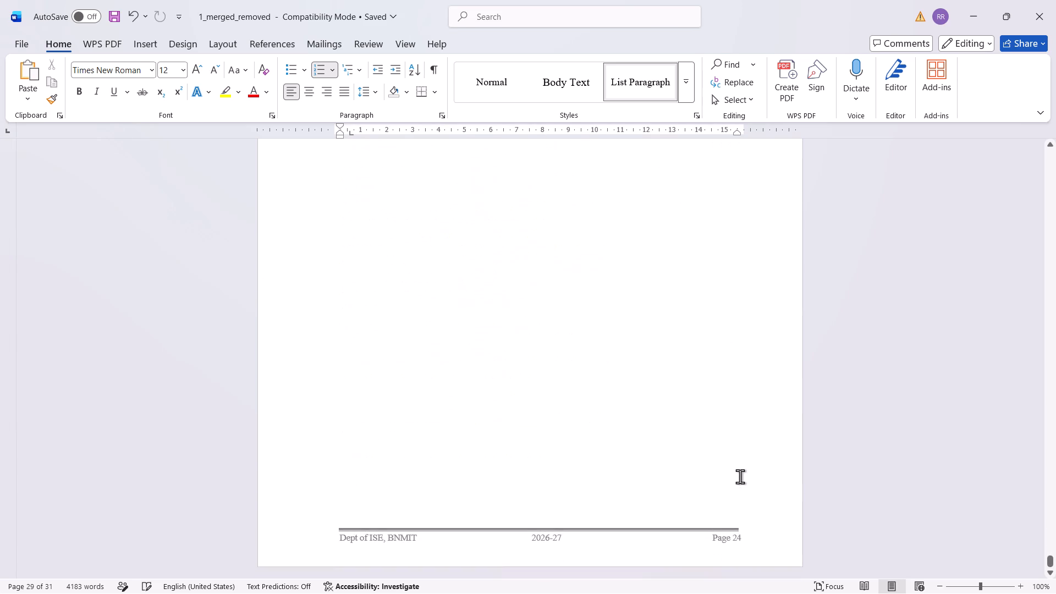
scroll(740, 476, up, 17)
scroll(740, 476, up, 14)
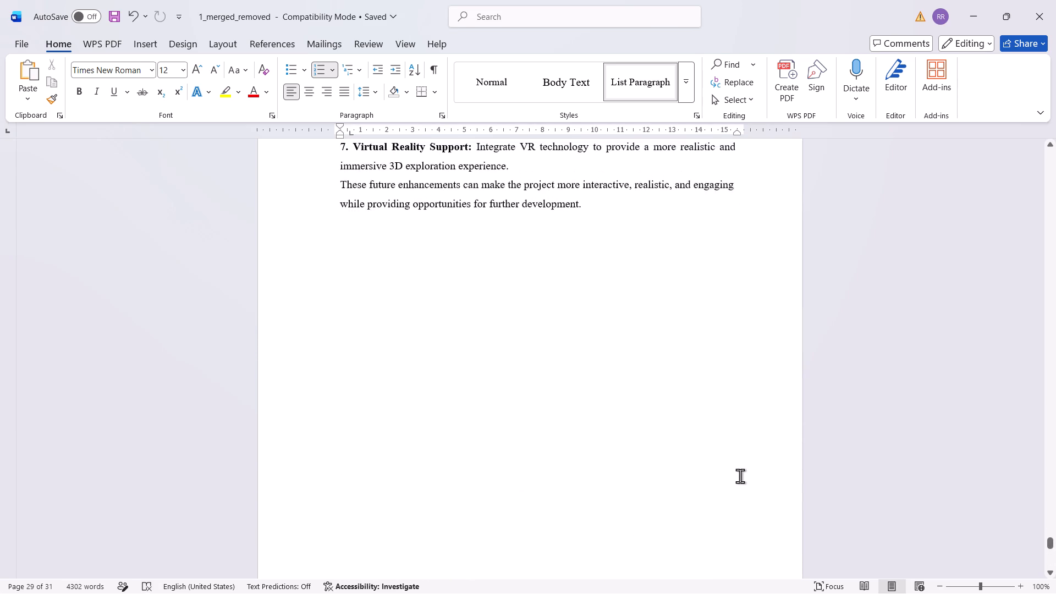
scroll(740, 476, up, 5)
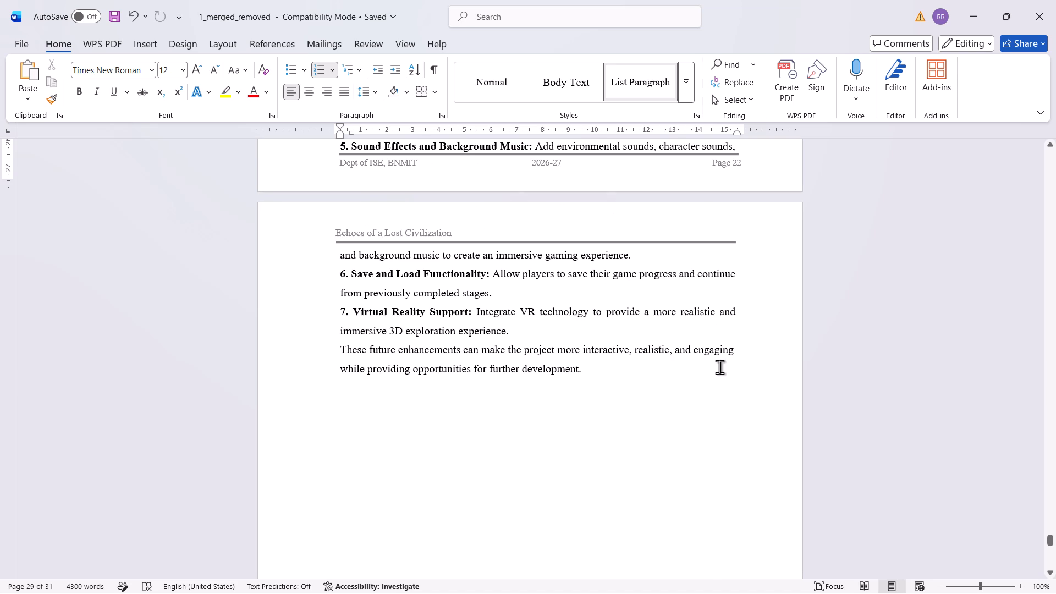
scroll(719, 367, up, 13)
scroll(719, 367, down, 5)
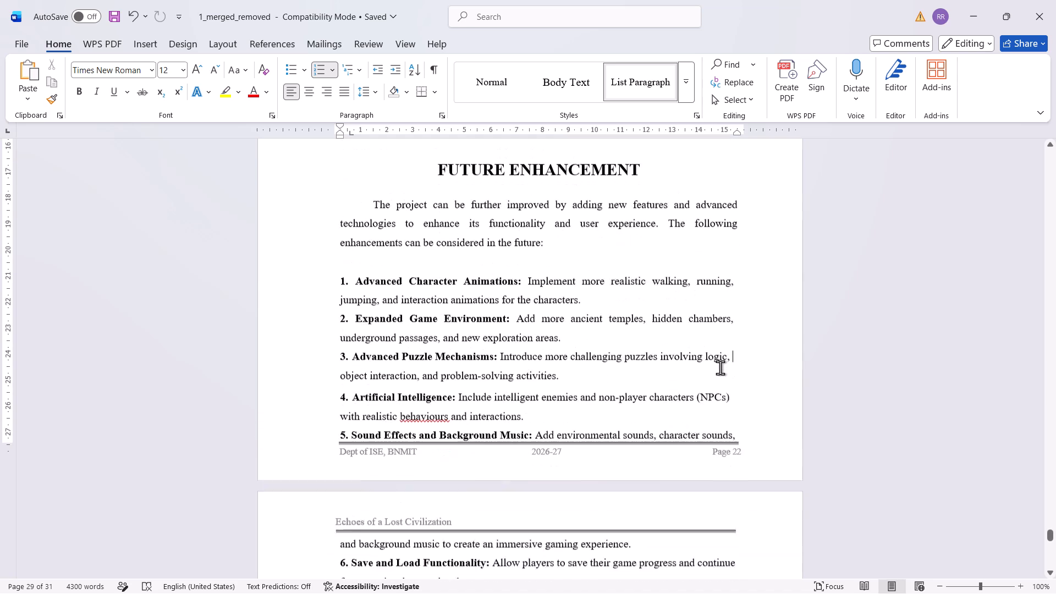
scroll(720, 367, up, 18)
scroll(720, 367, up, 5)
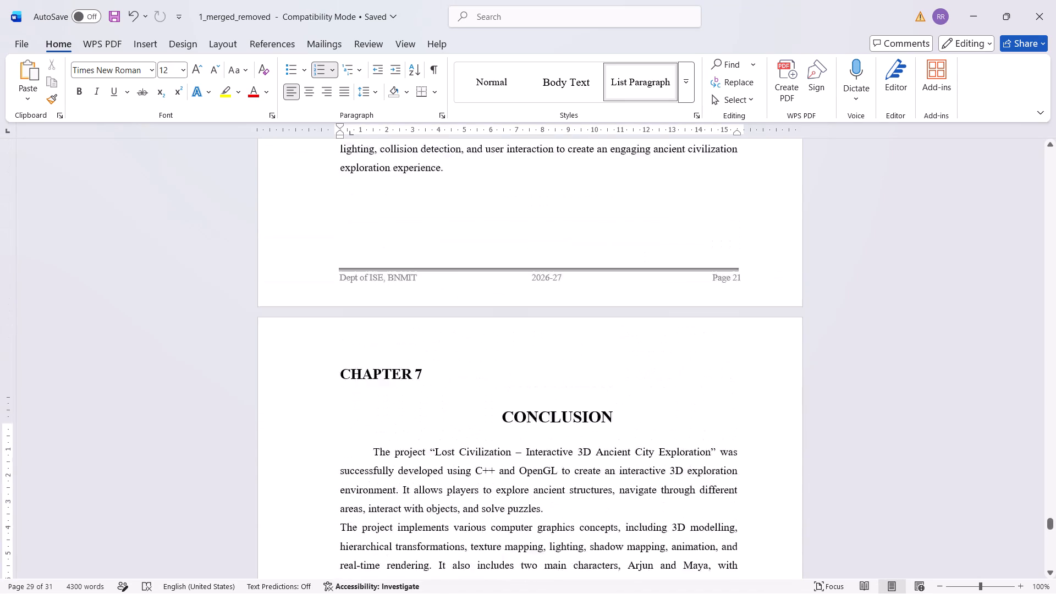
Check the headers, footers and page numbers backward through the Chapter 6 Testing and Results and Chapter 5 Implementation pages.
scroll(720, 367, up, 19)
scroll(720, 367, up, 5)
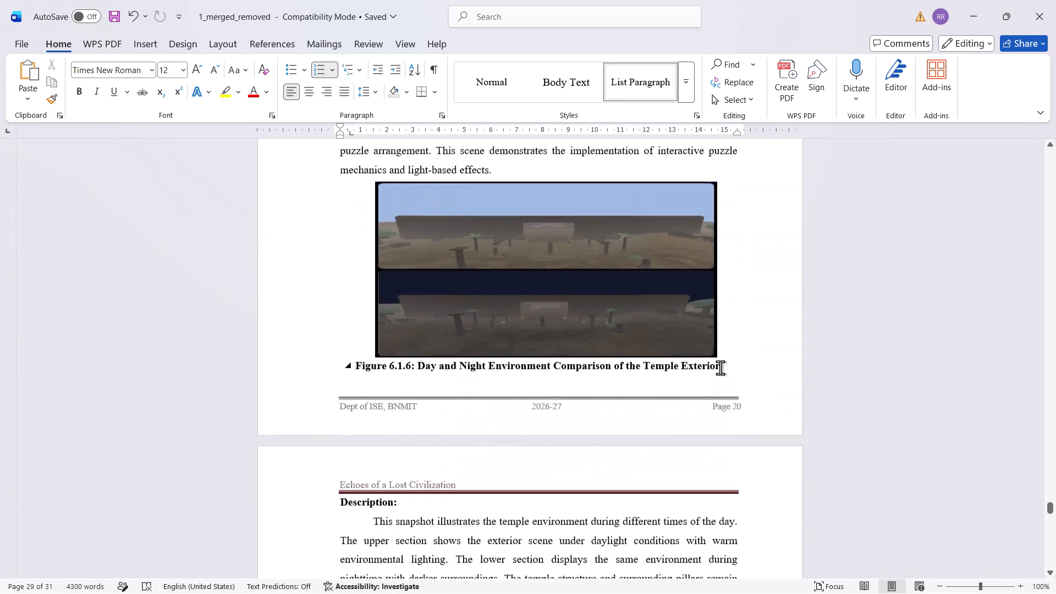
scroll(720, 367, up, 16)
scroll(720, 367, up, 7)
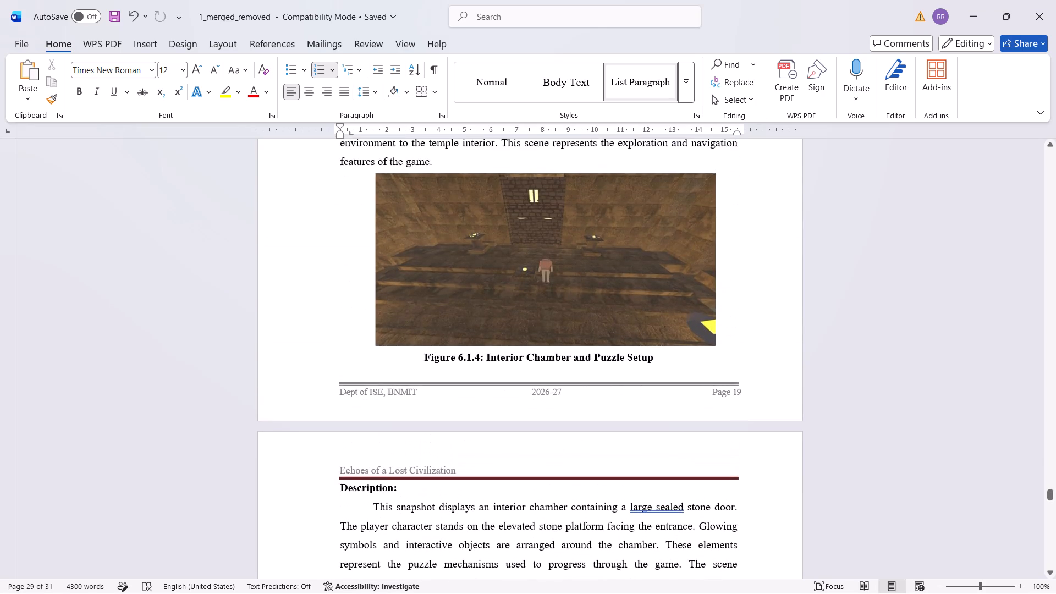
scroll(720, 367, up, 18)
scroll(720, 367, up, 3)
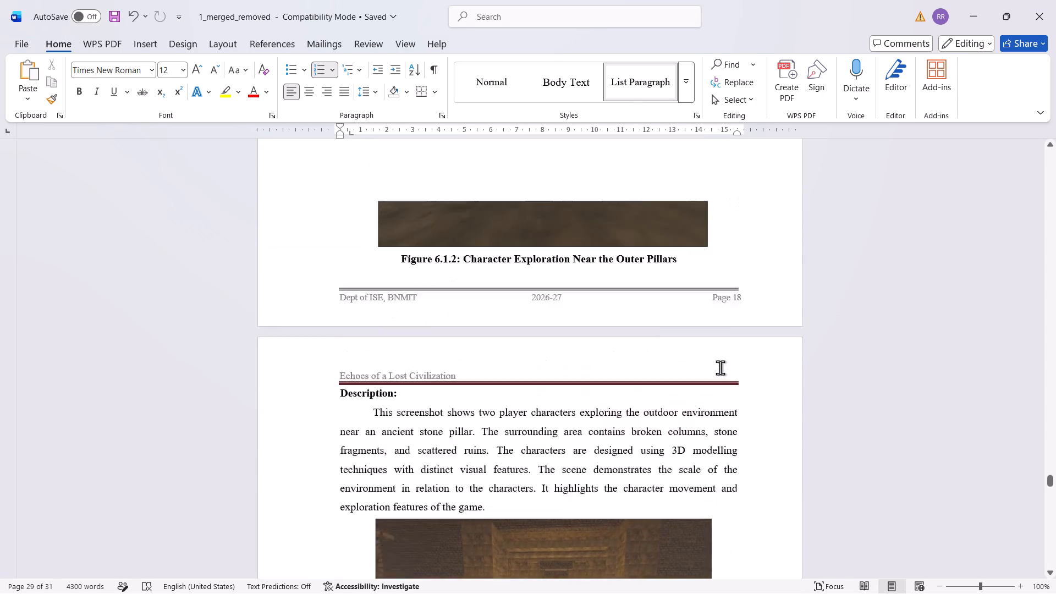
scroll(720, 367, up, 20)
scroll(720, 367, up, 3)
scroll(720, 367, down, 5)
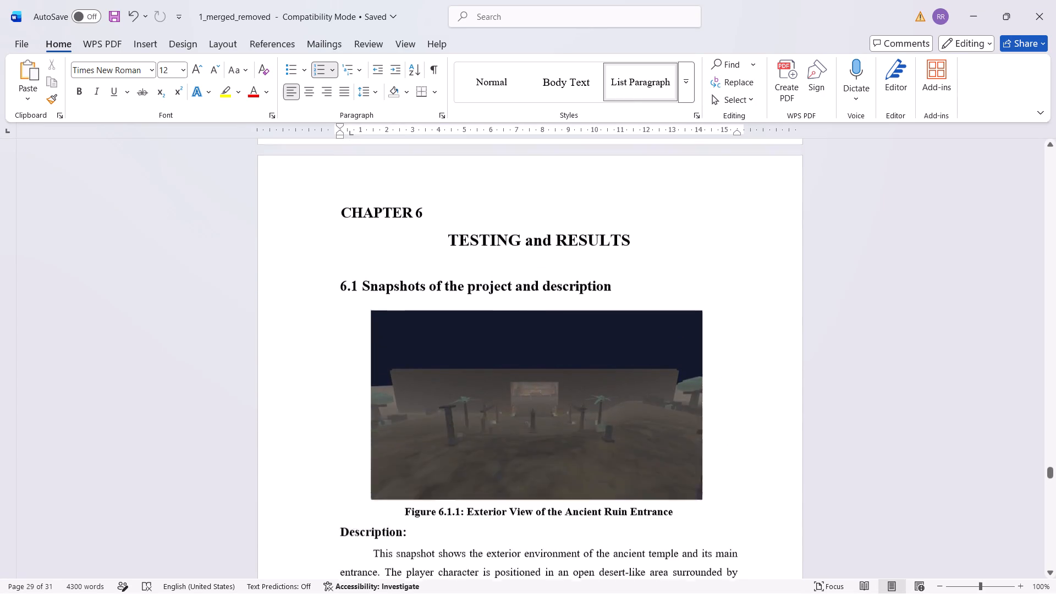
scroll(721, 369, down, 17)
scroll(722, 370, up, 15)
scroll(722, 370, up, 6)
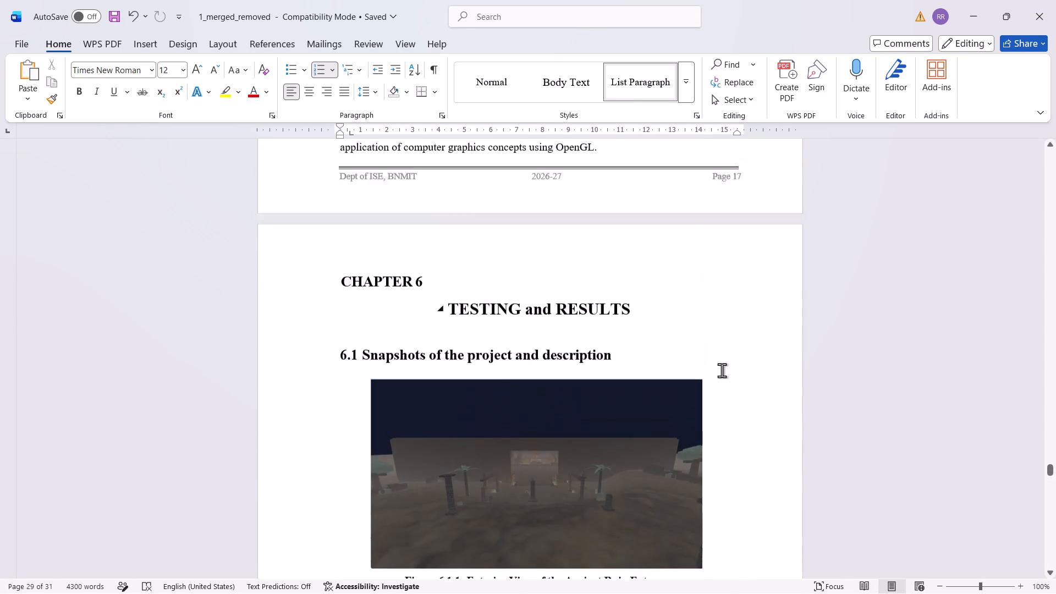
scroll(722, 370, up, 20)
scroll(722, 370, up, 5)
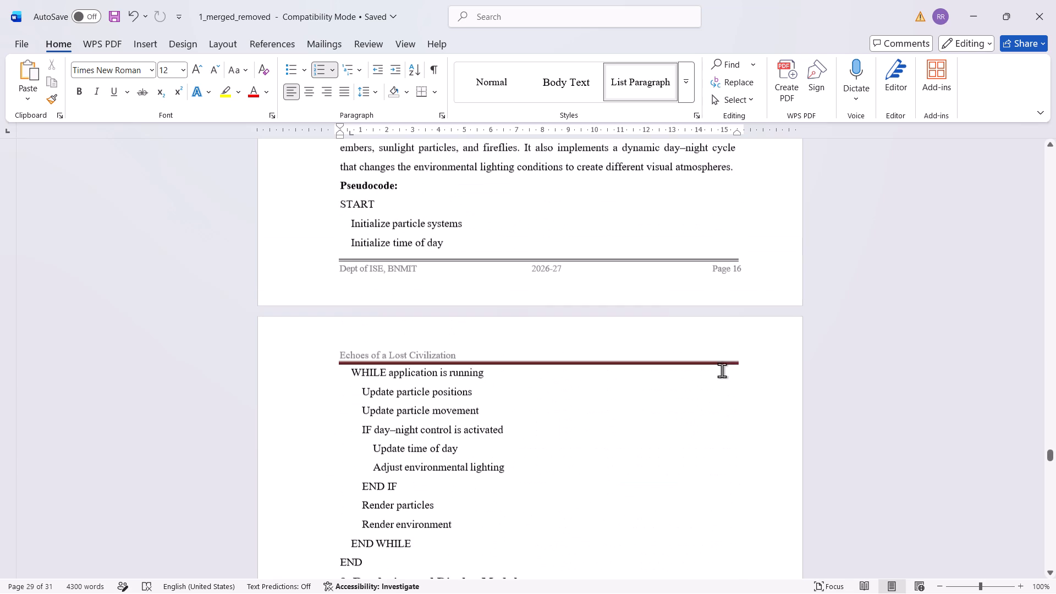
scroll(722, 370, up, 7)
scroll(722, 370, up, 18)
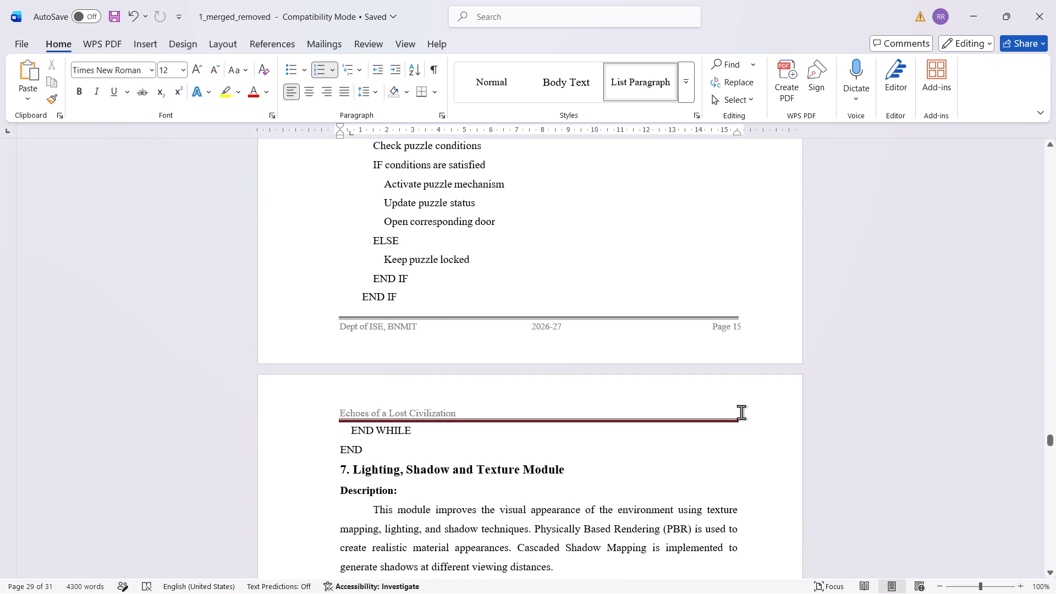
scroll(741, 409, up, 18)
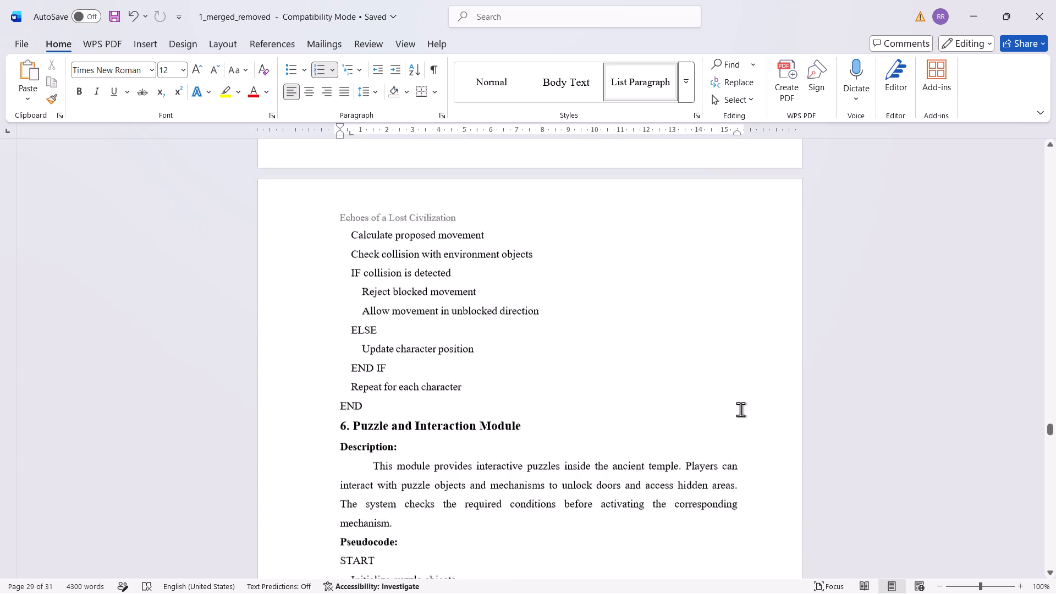
scroll(740, 409, up, 6)
scroll(739, 409, up, 19)
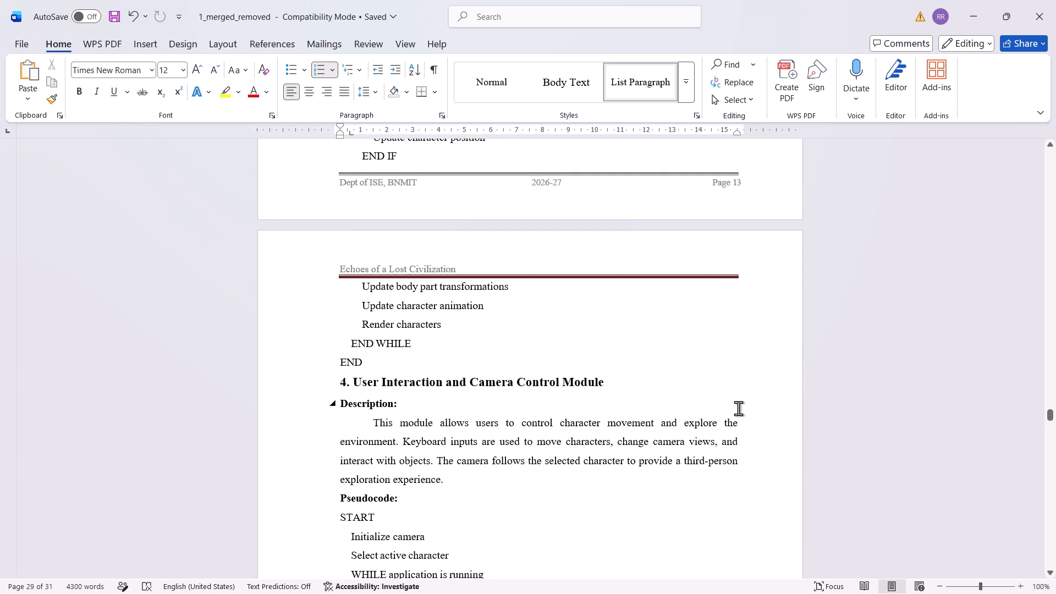
scroll(738, 408, up, 20)
scroll(738, 408, up, 4)
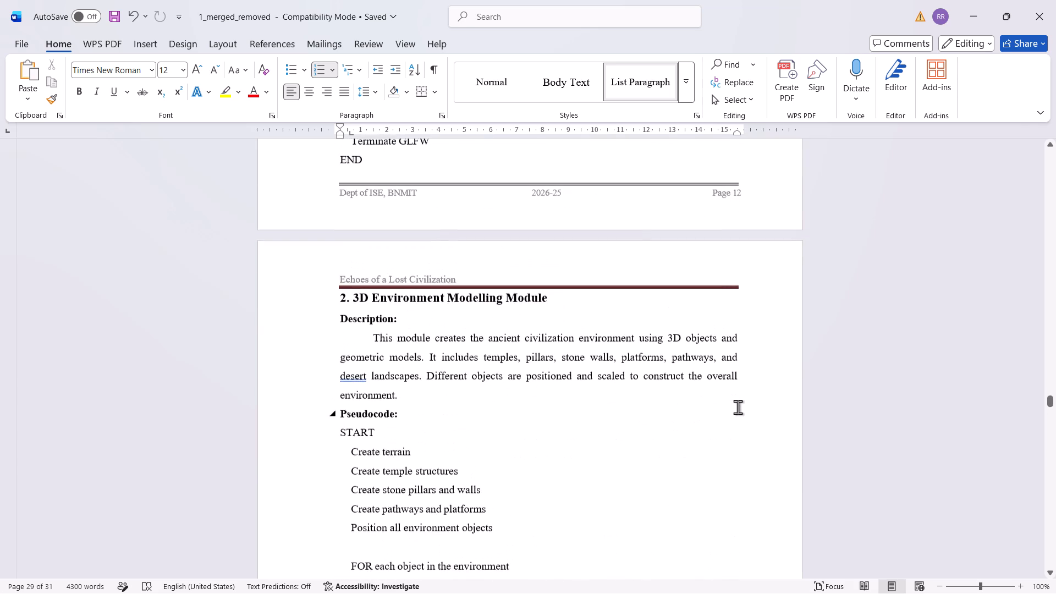
scroll(738, 407, up, 20)
scroll(738, 407, up, 10)
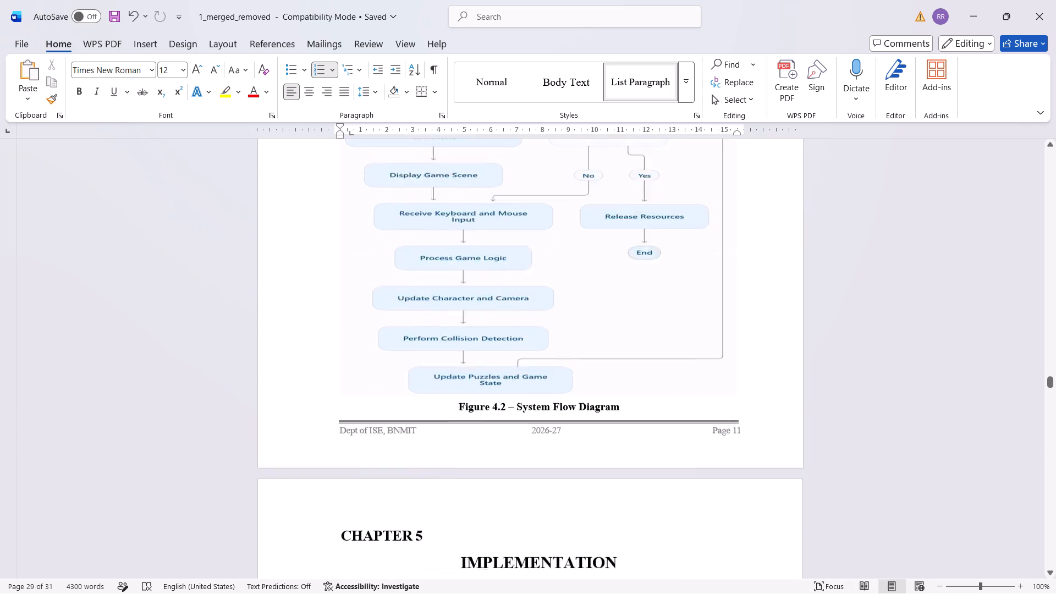
Check the headers, footers and page numbers backward from the Chapter 4 System Design pages to the Chapter 1 pages.
scroll(738, 407, up, 17)
scroll(738, 406, up, 15)
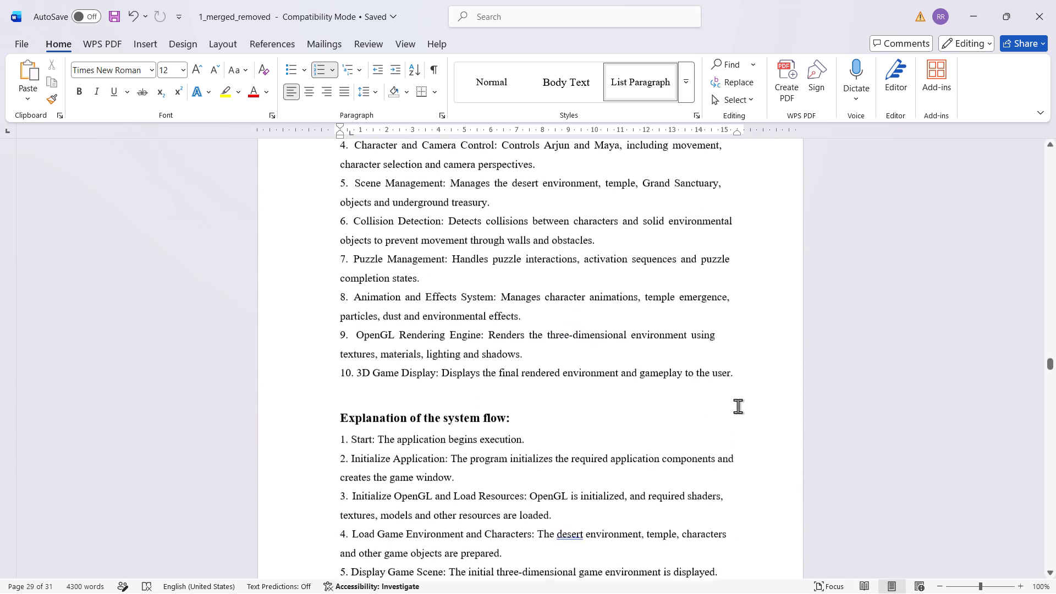
scroll(738, 406, up, 11)
scroll(738, 406, up, 20)
scroll(738, 406, up, 1)
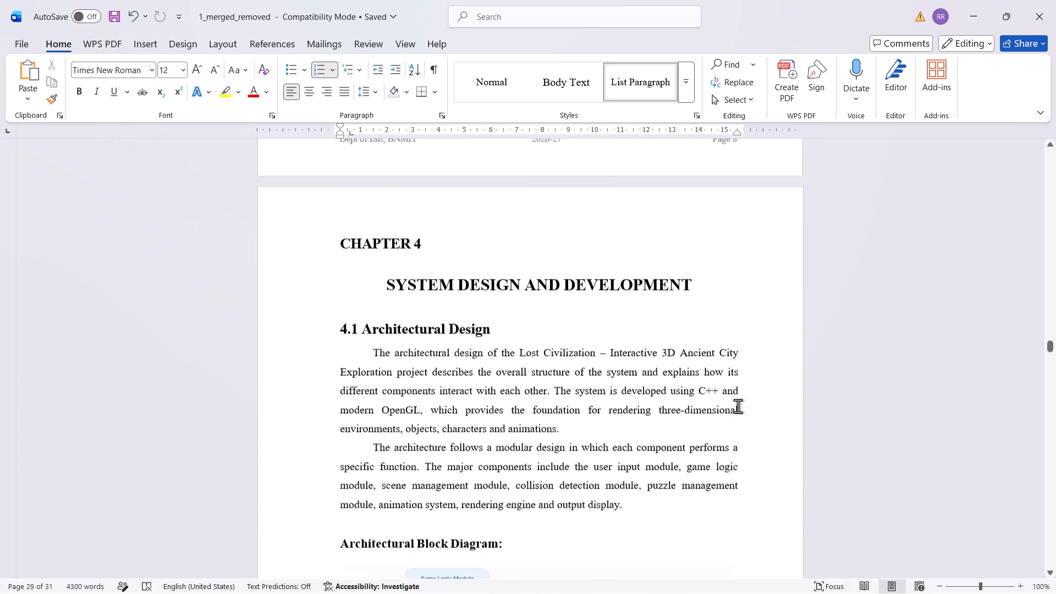
scroll(738, 406, up, 3)
scroll(738, 406, up, 20)
scroll(738, 406, up, 10)
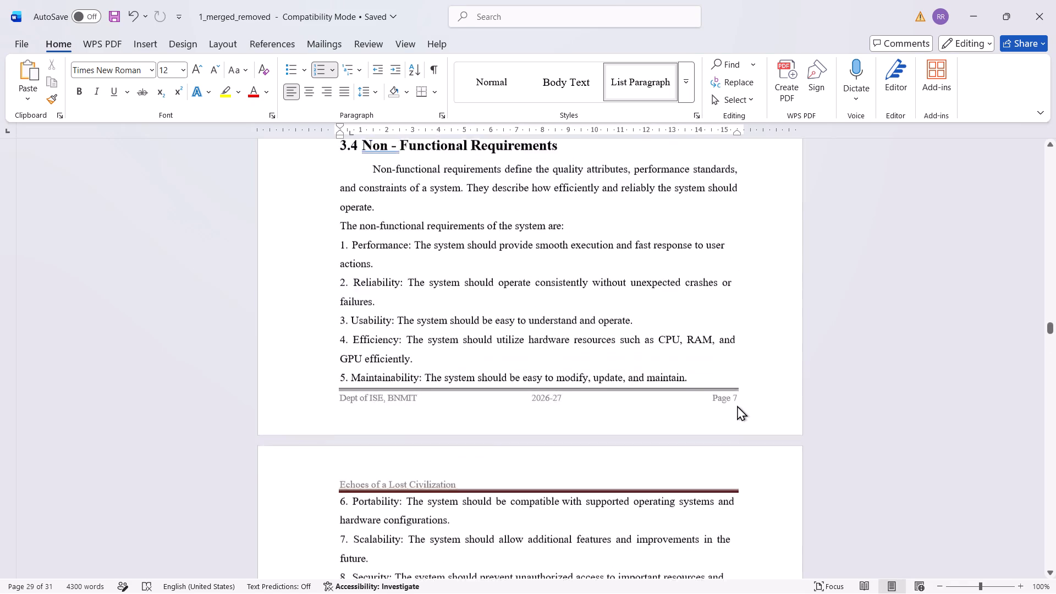
scroll(737, 405, up, 17)
scroll(736, 404, up, 20)
scroll(736, 404, up, 2)
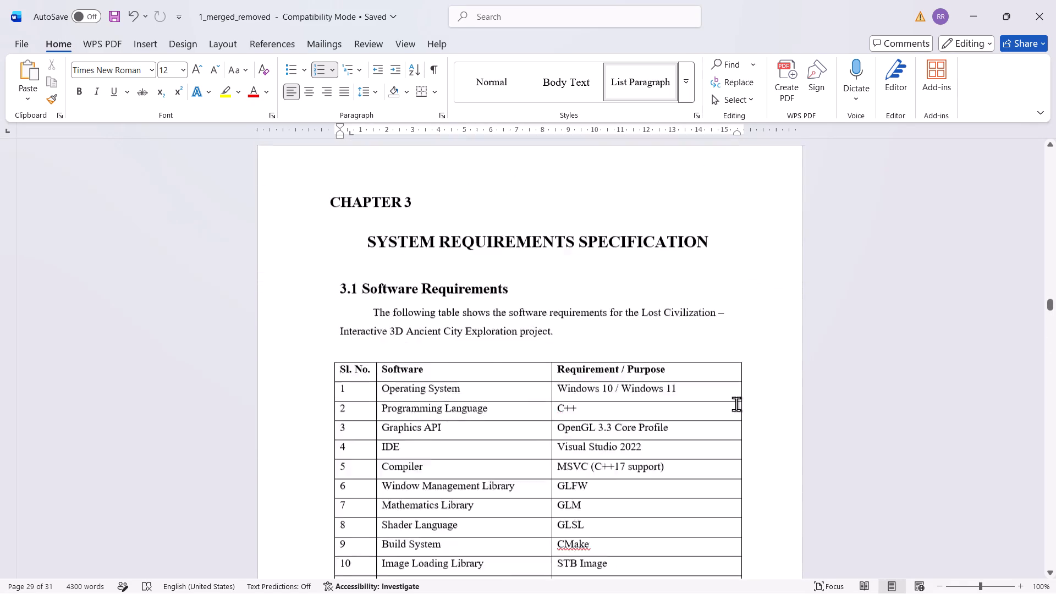
scroll(736, 404, up, 4)
scroll(736, 404, up, 20)
scroll(736, 404, up, 1)
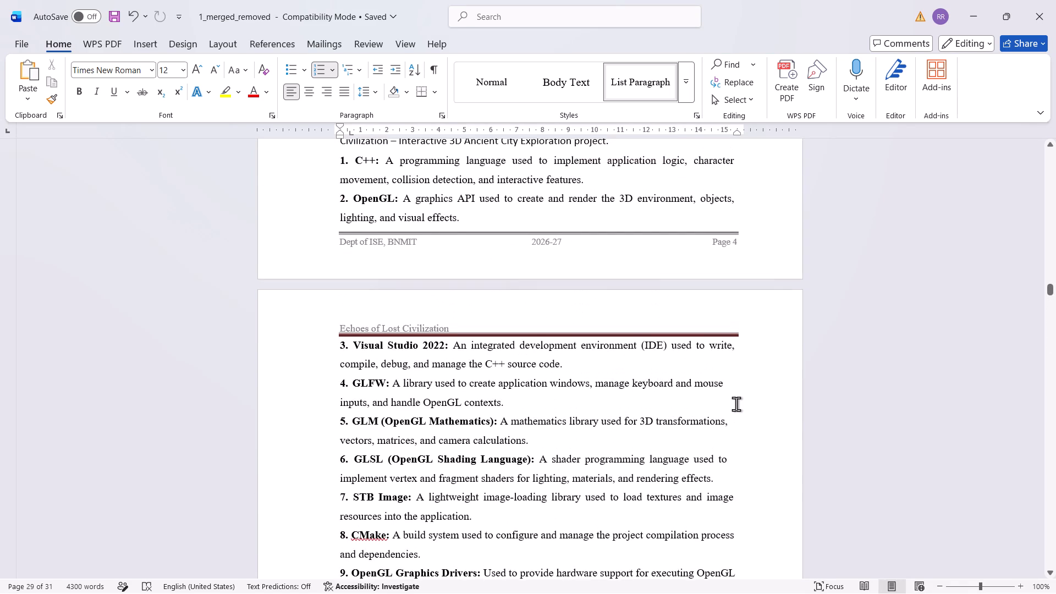
scroll(736, 404, up, 20)
scroll(736, 404, up, 18)
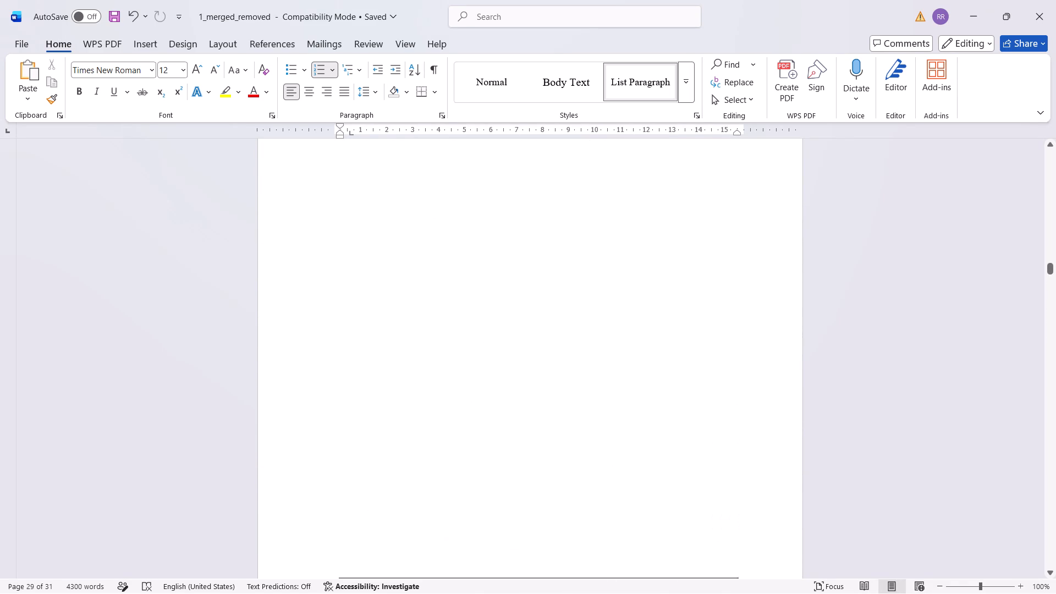
scroll(735, 403, up, 12)
scroll(735, 403, up, 19)
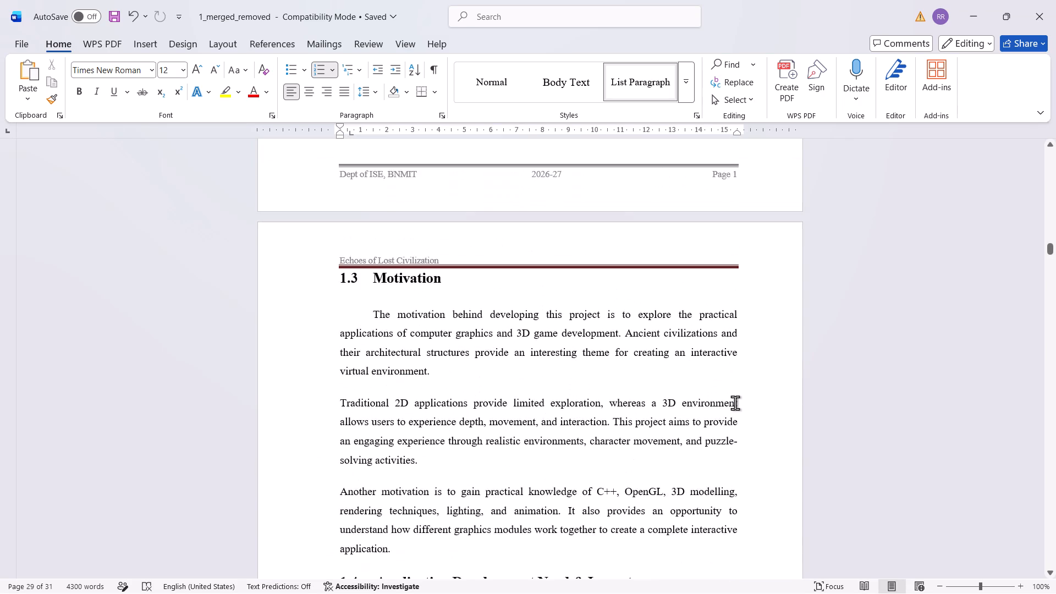
Examine the front matter from the List of Tables back through the List of Figures and Table of Contents to the cover page.
scroll(735, 403, up, 20)
scroll(735, 403, up, 13)
scroll(734, 402, up, 17)
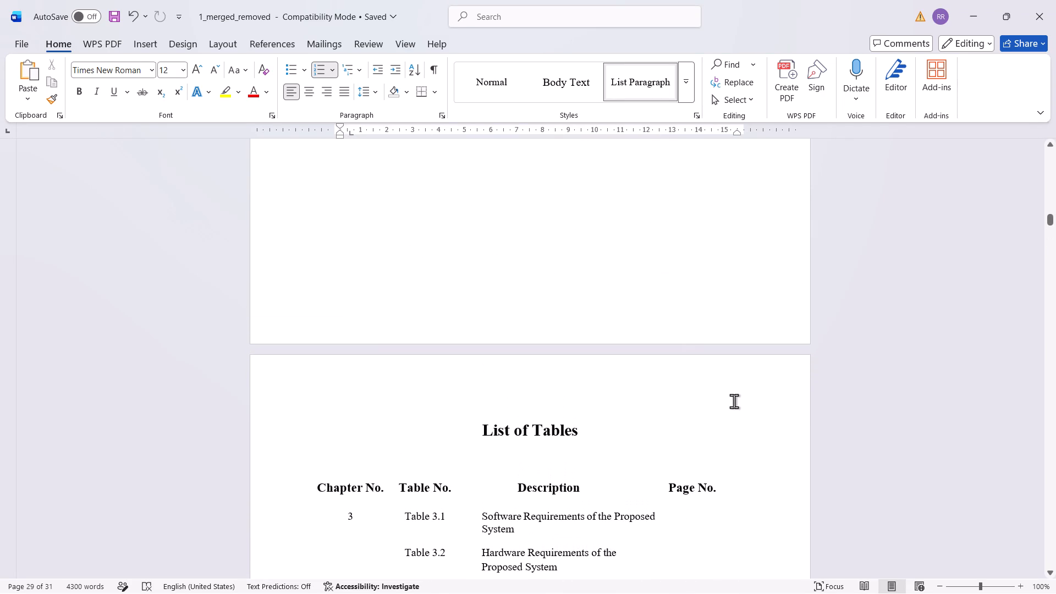
scroll(733, 401, up, 11)
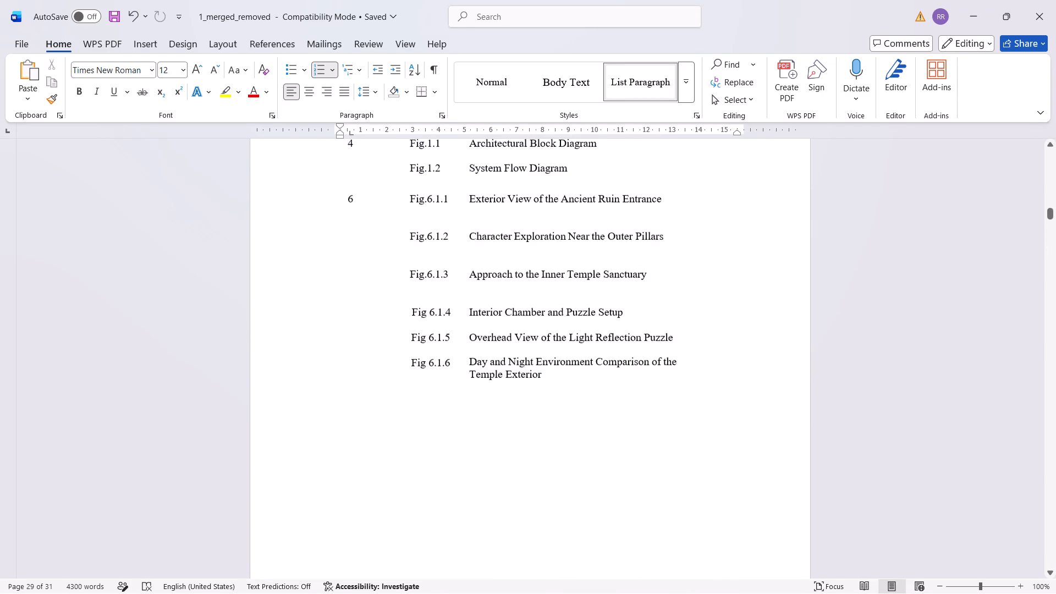
scroll(733, 401, up, 7)
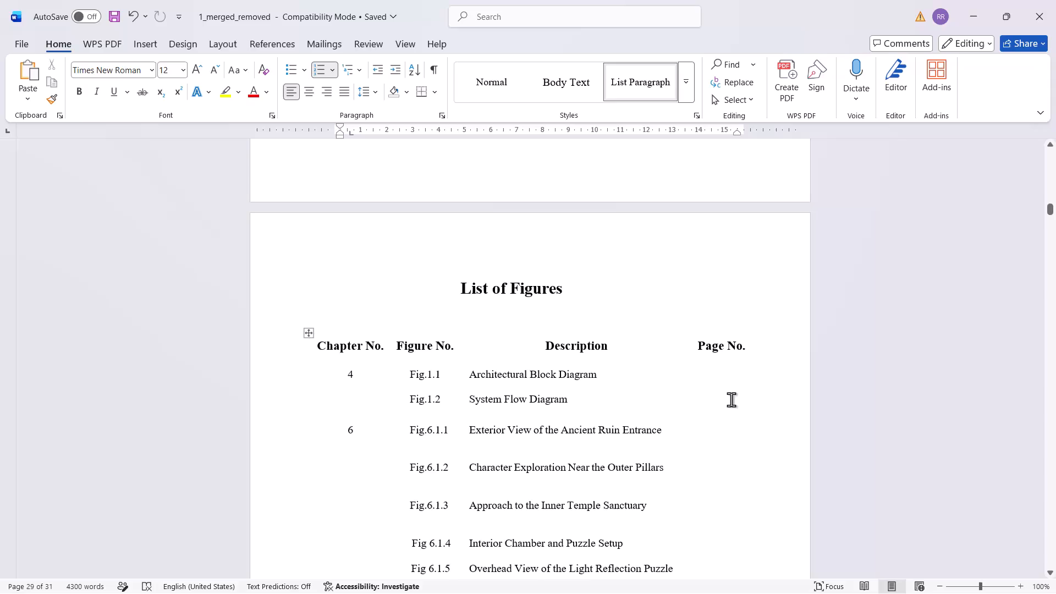
scroll(731, 399, up, 6)
scroll(731, 399, up, 20)
scroll(731, 399, up, 1)
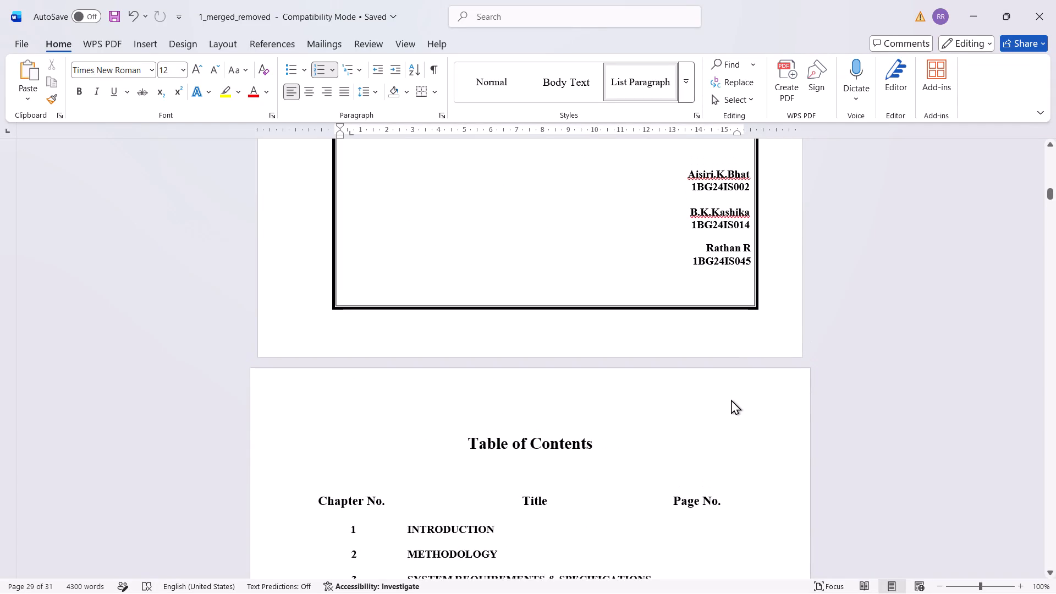
scroll(731, 399, down, 11)
scroll(732, 404, up, 11)
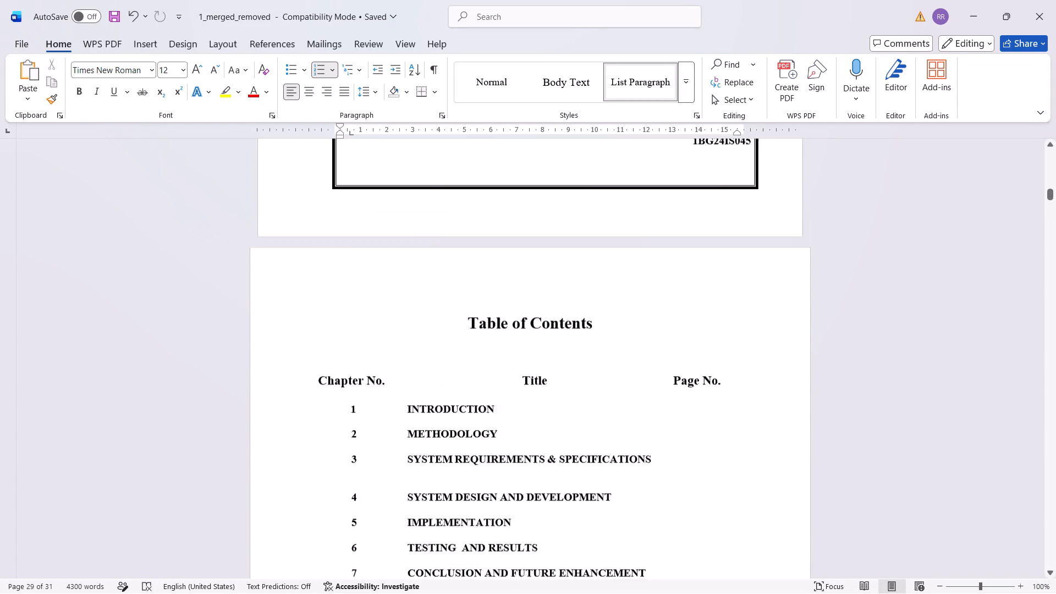
scroll(732, 404, up, 18)
scroll(732, 402, up, 19)
scroll(732, 402, up, 13)
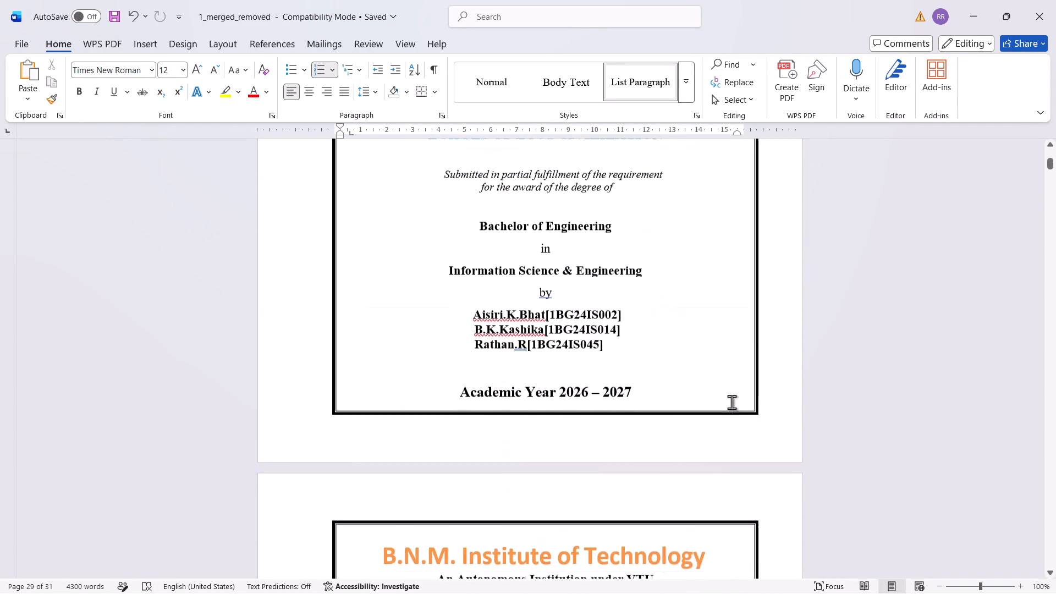
scroll(732, 402, up, 16)
scroll(732, 402, up, 6)
scroll(732, 403, down, 5)
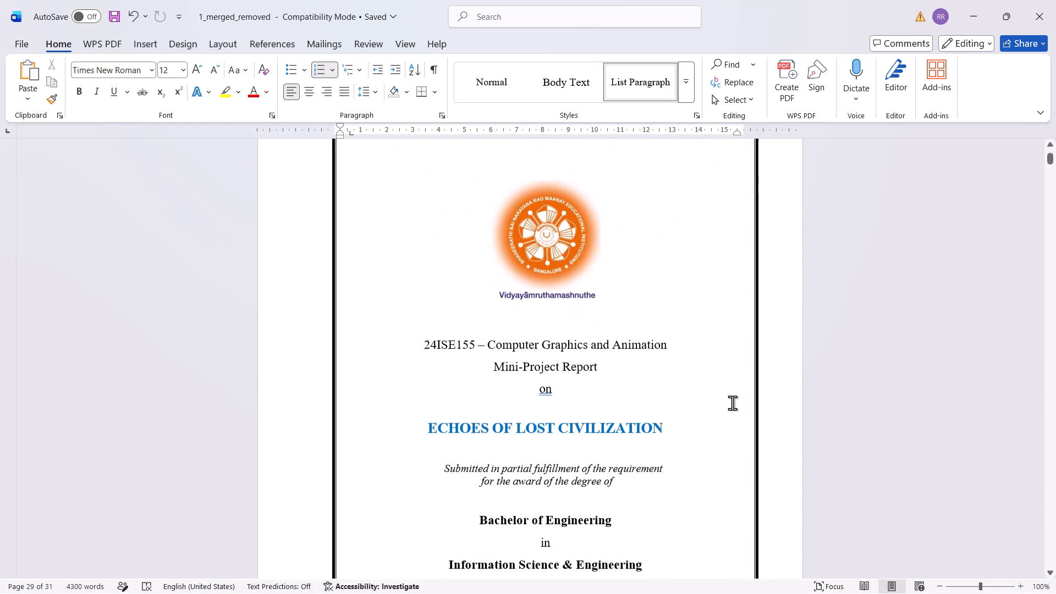
scroll(733, 403, down, 7)
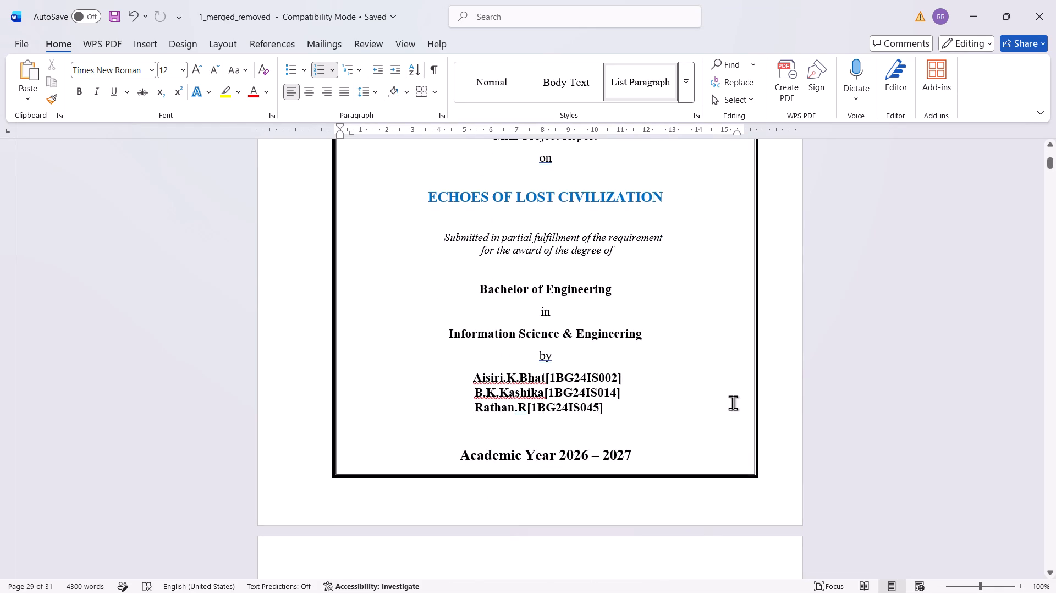
Save the document.
key(ctrl+s)
Check the page footers from the report's last page back to the page with Figure 6.1.6.
drag(1049, 164, 1055, 593)
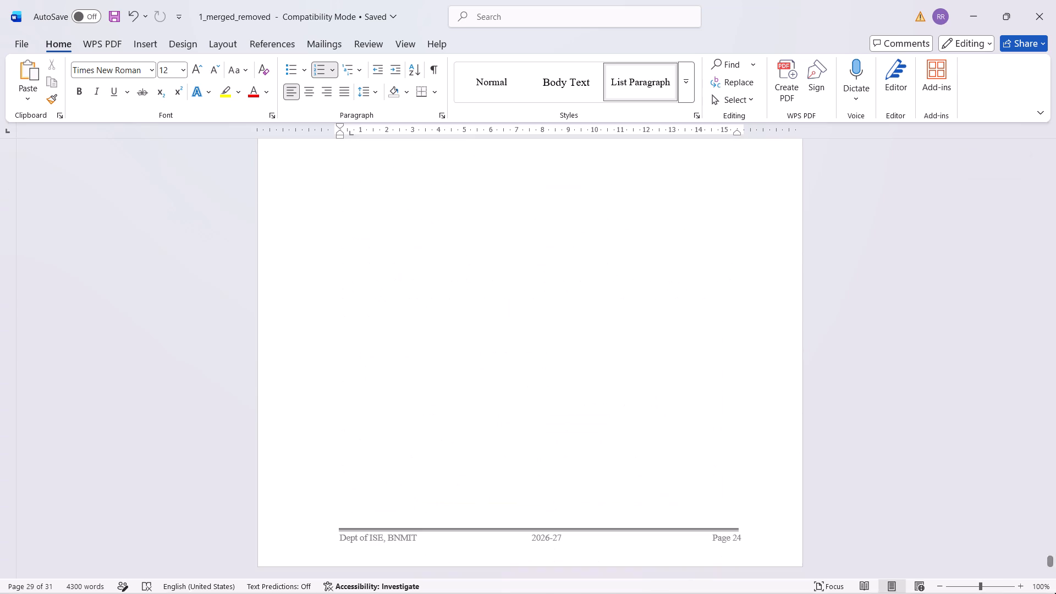
drag(1049, 561, 1047, 558)
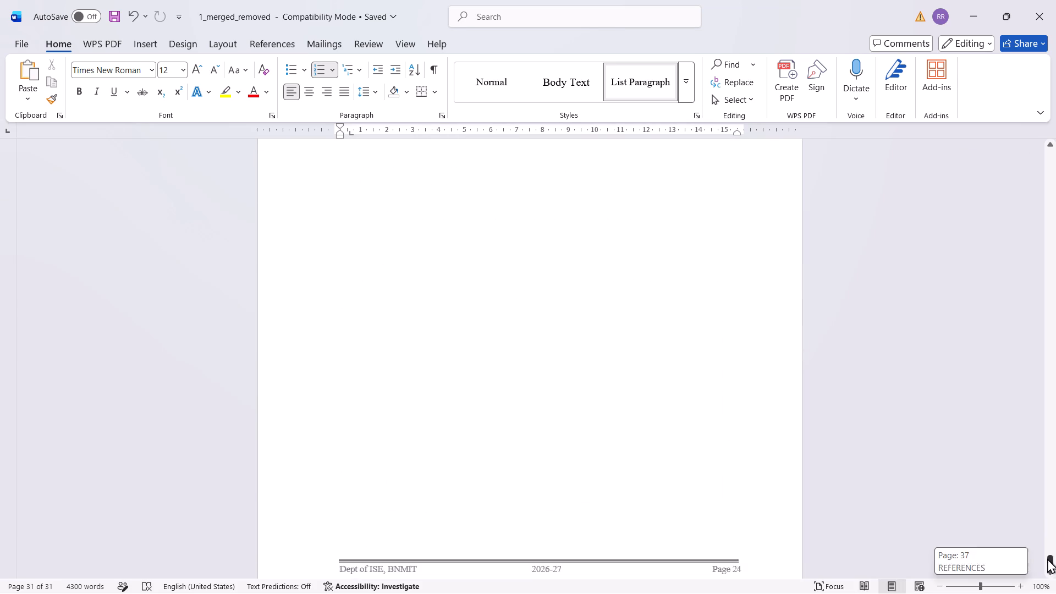
drag(1047, 558, 1041, 507)
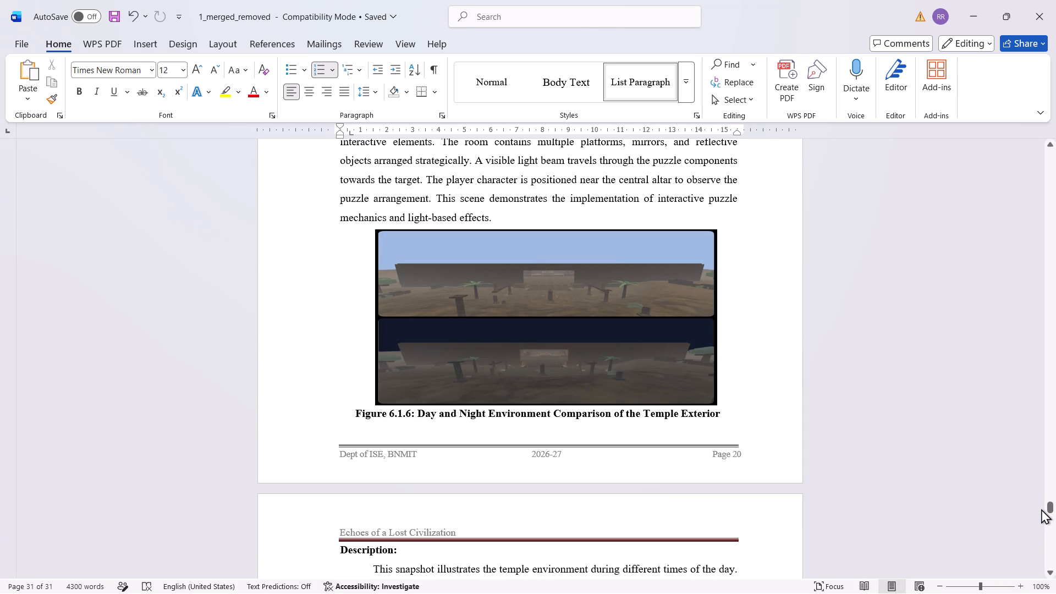
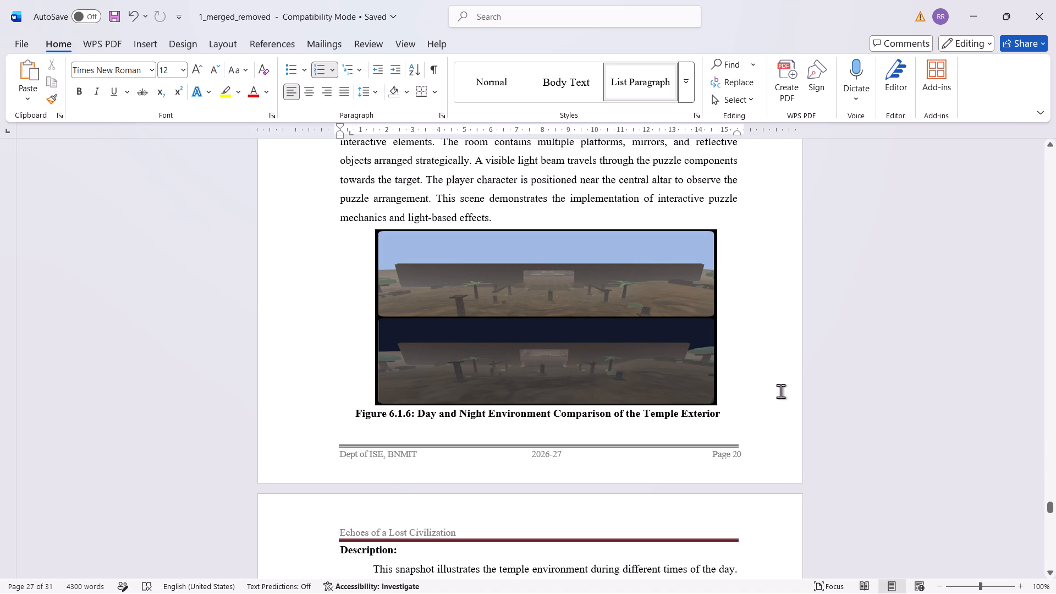
Check the headers, footers and page numbers back from the Figure 6.1.6 page to the Figure 6.1.2 page.
scroll(780, 391, down, 4)
scroll(780, 392, up, 20)
scroll(780, 392, up, 1)
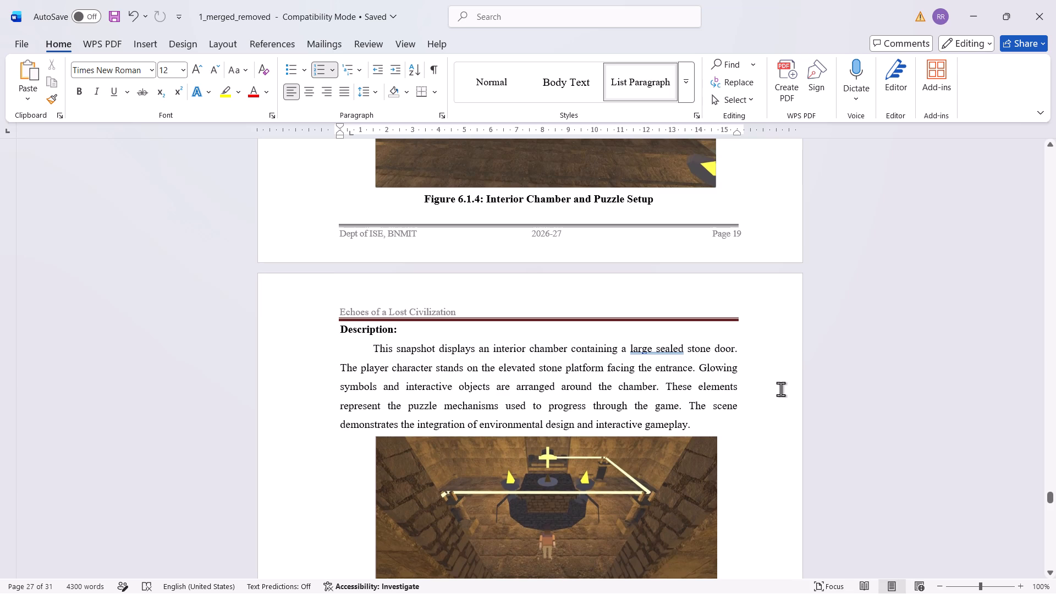
scroll(780, 389, up, 10)
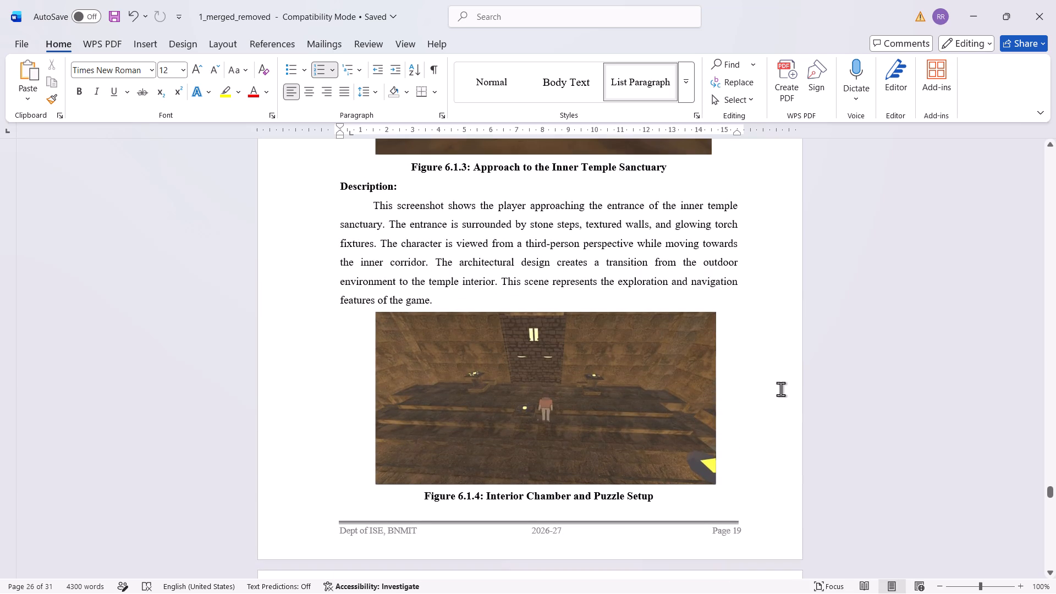
scroll(780, 389, up, 20)
scroll(780, 389, up, 3)
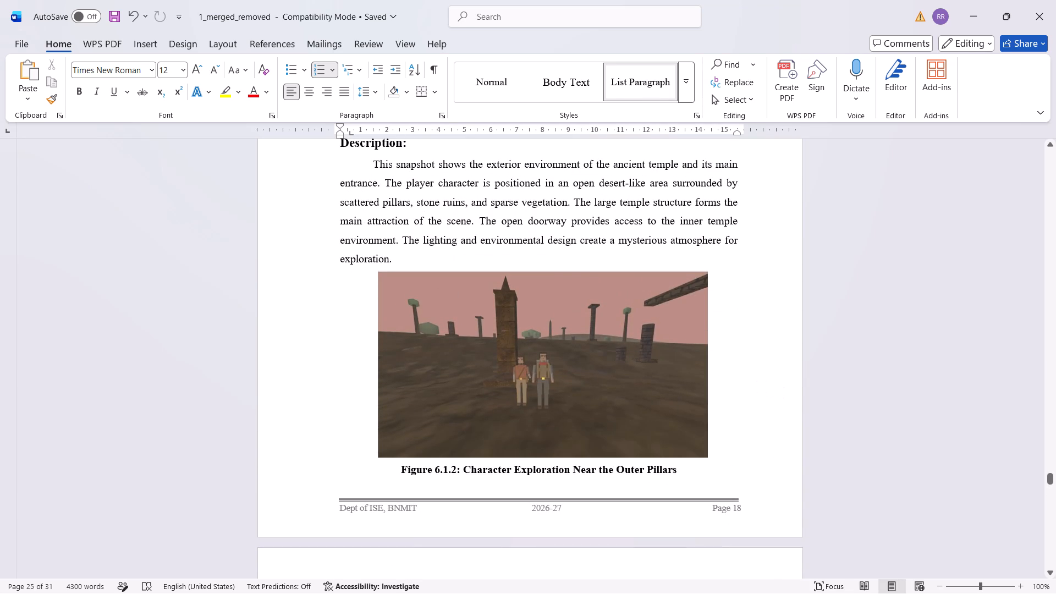
Save the document.
key(ctrl+s)
key(ctrl+s)
key(ctrl+s)
Examine the report's closing pages from the last page and References back to the start of Chapter 7 Conclusion.
scroll(601, 369, up, 6)
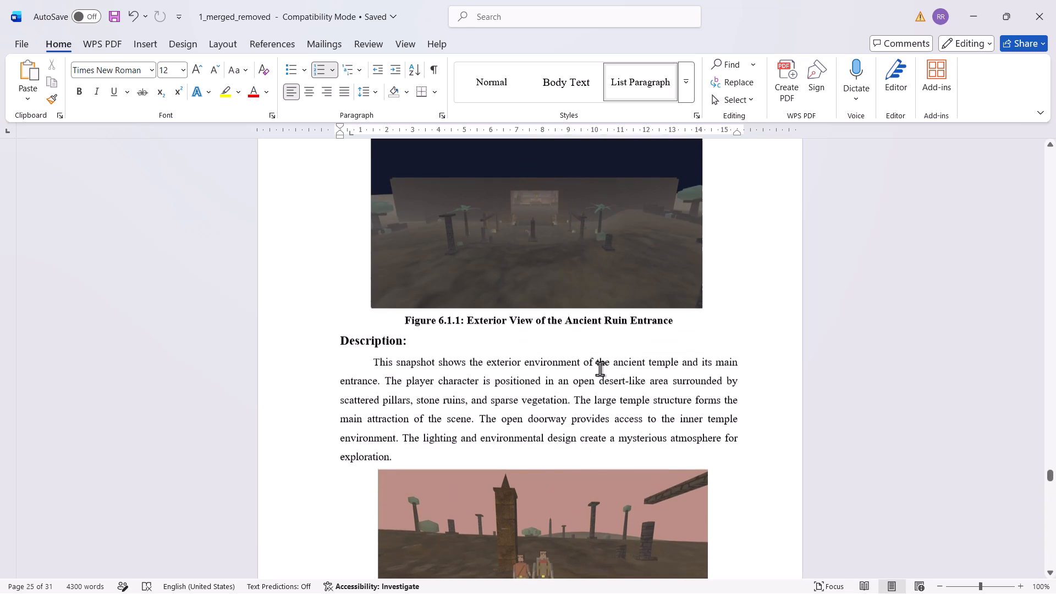
scroll(895, 442, down, 5)
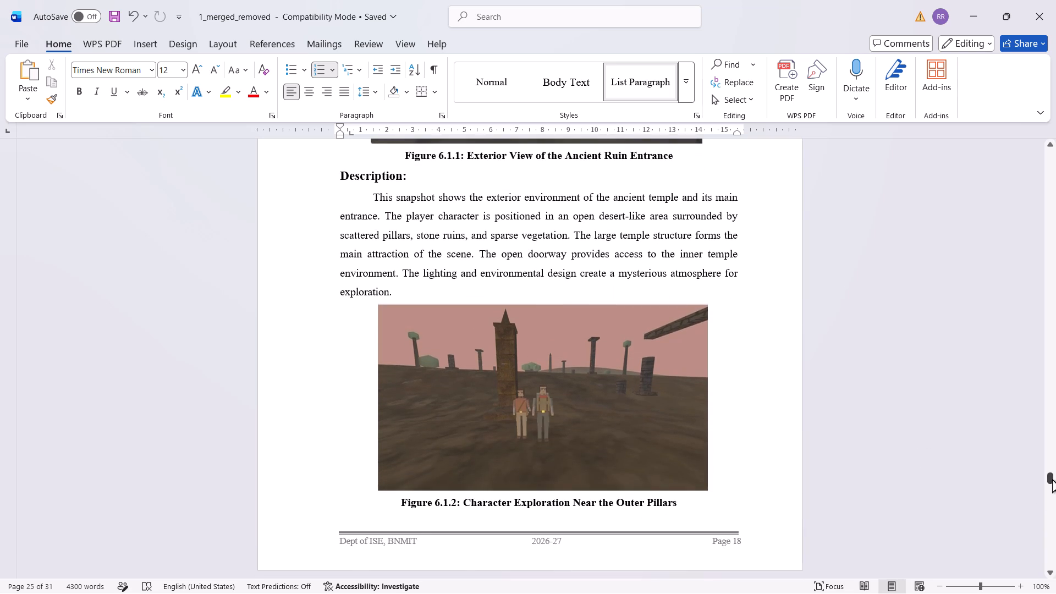
drag(1052, 481, 1055, 593)
scroll(772, 464, down, 14)
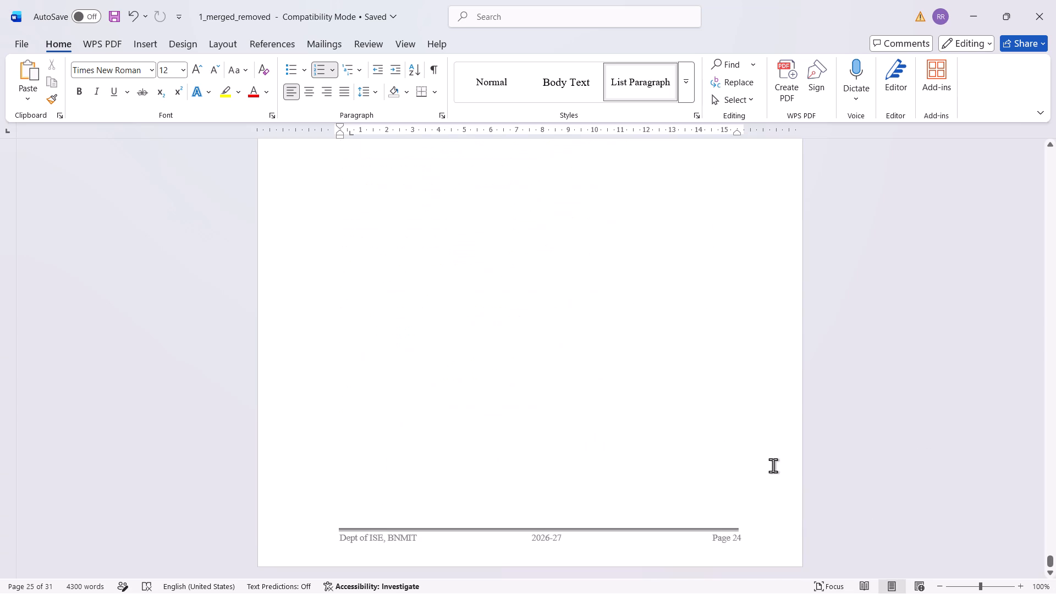
scroll(773, 465, down, 7)
scroll(773, 466, up, 15)
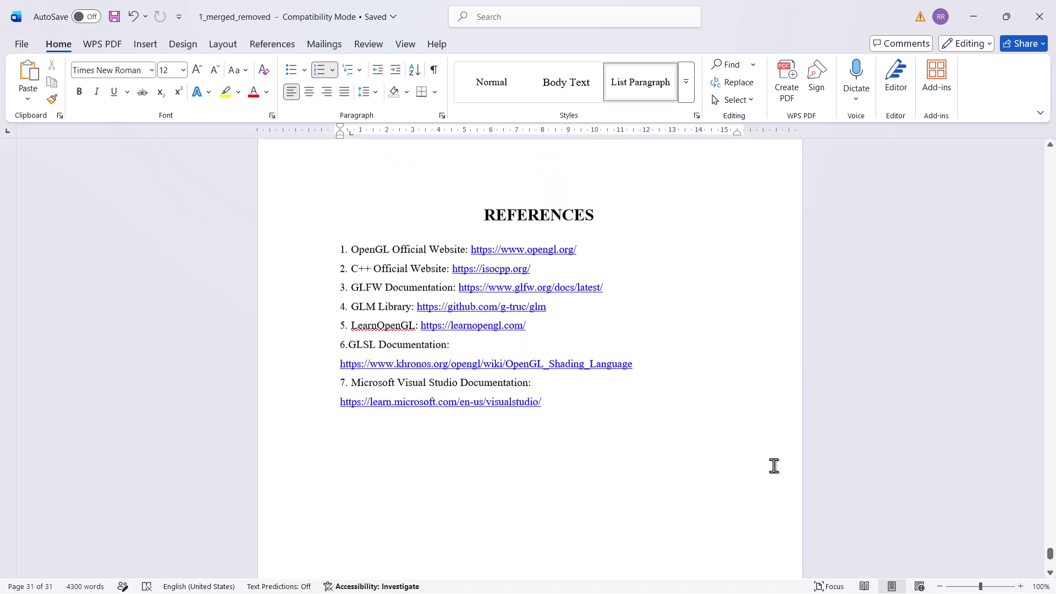
scroll(773, 465, up, 16)
scroll(773, 464, up, 10)
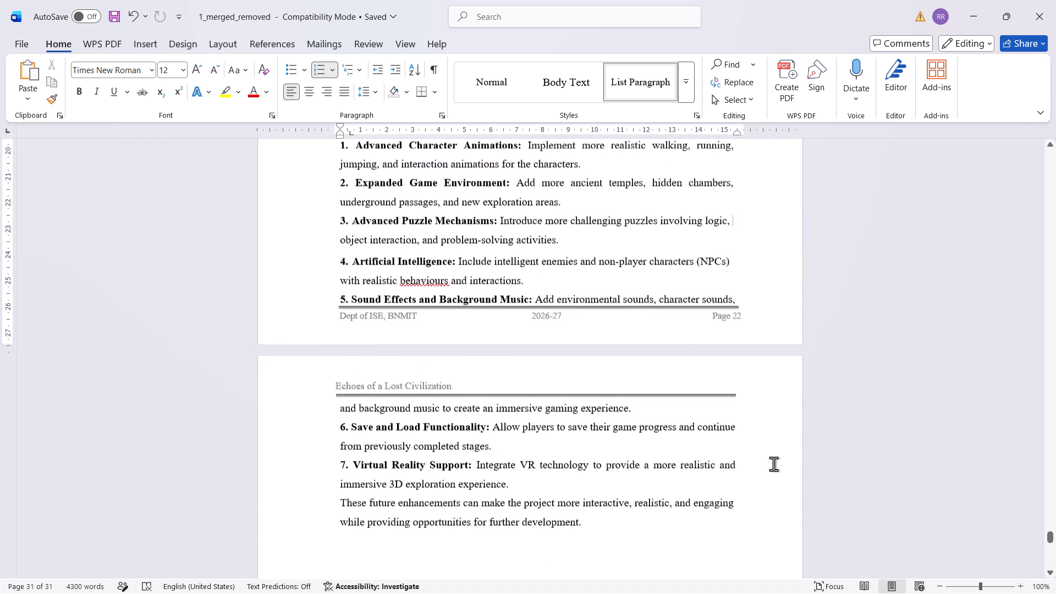
scroll(773, 464, up, 12)
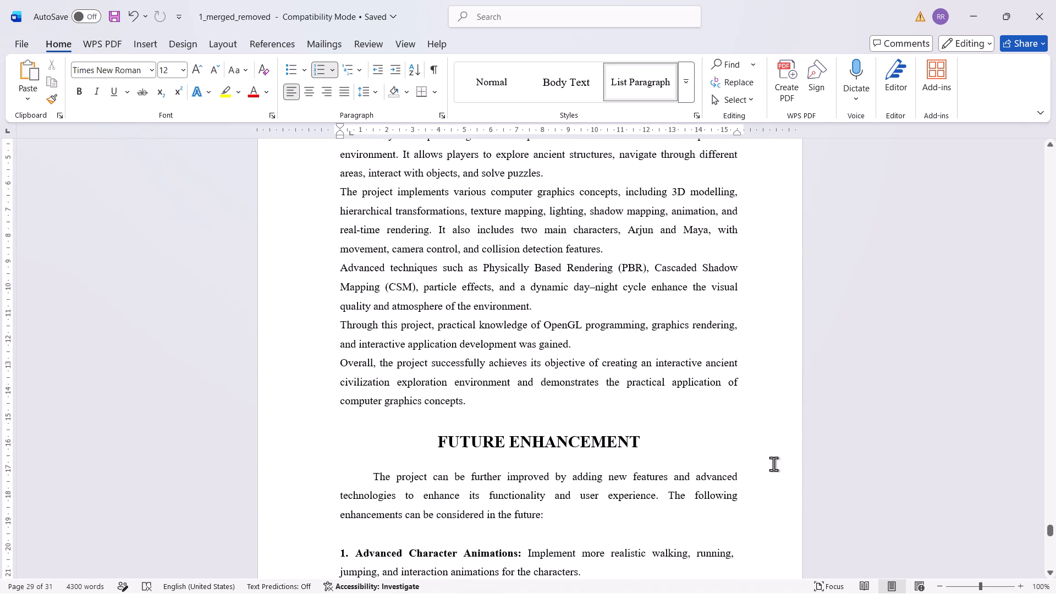
scroll(773, 464, up, 7)
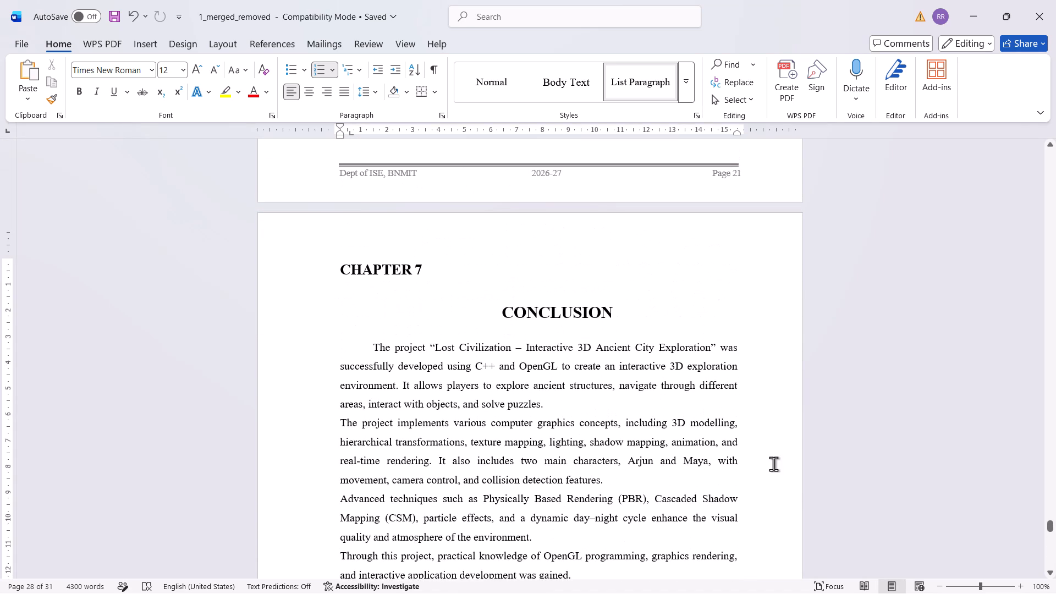
Save a copy of the report as a PDF named cg report in the Downloads folder.
click(21, 45)
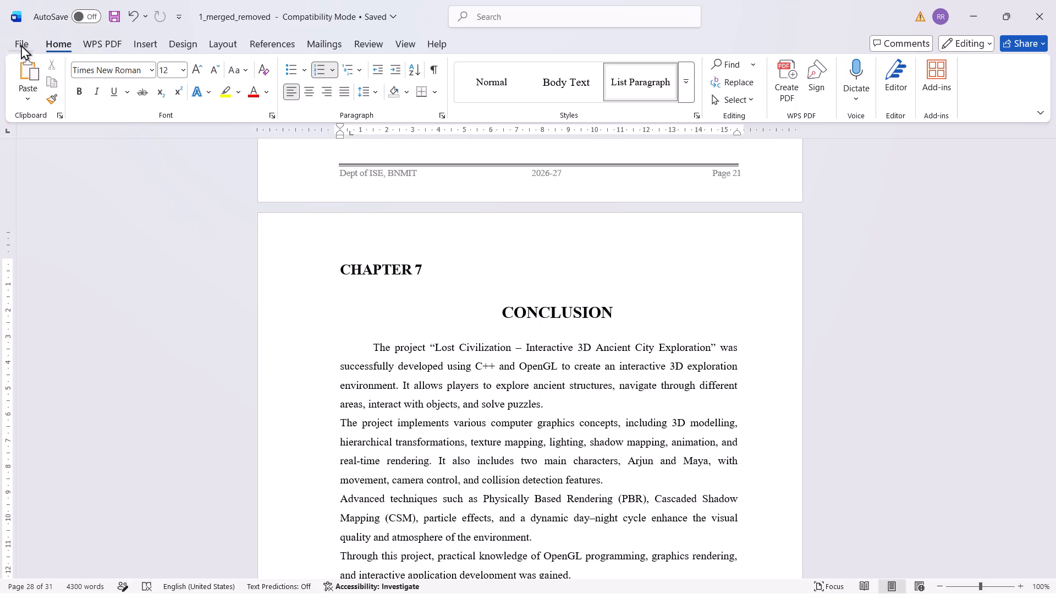
click(52, 257)
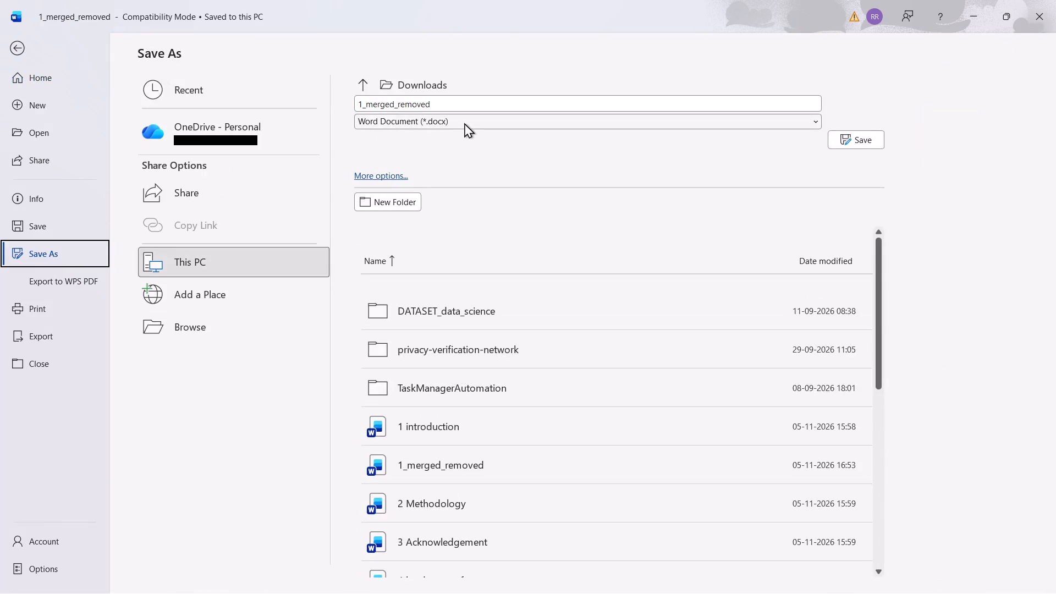
click(465, 123)
click(415, 239)
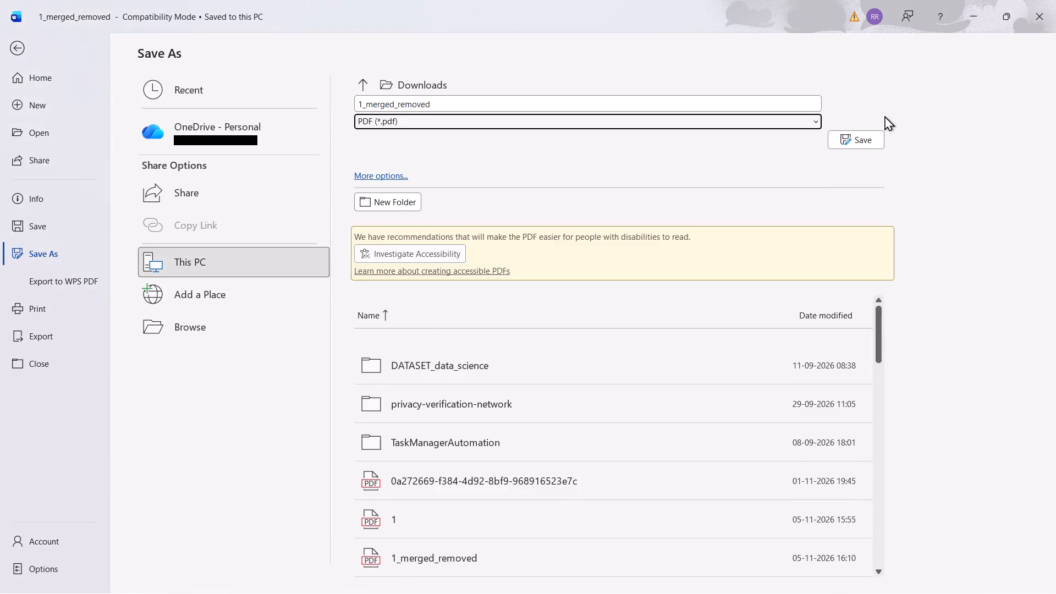
click(862, 140)
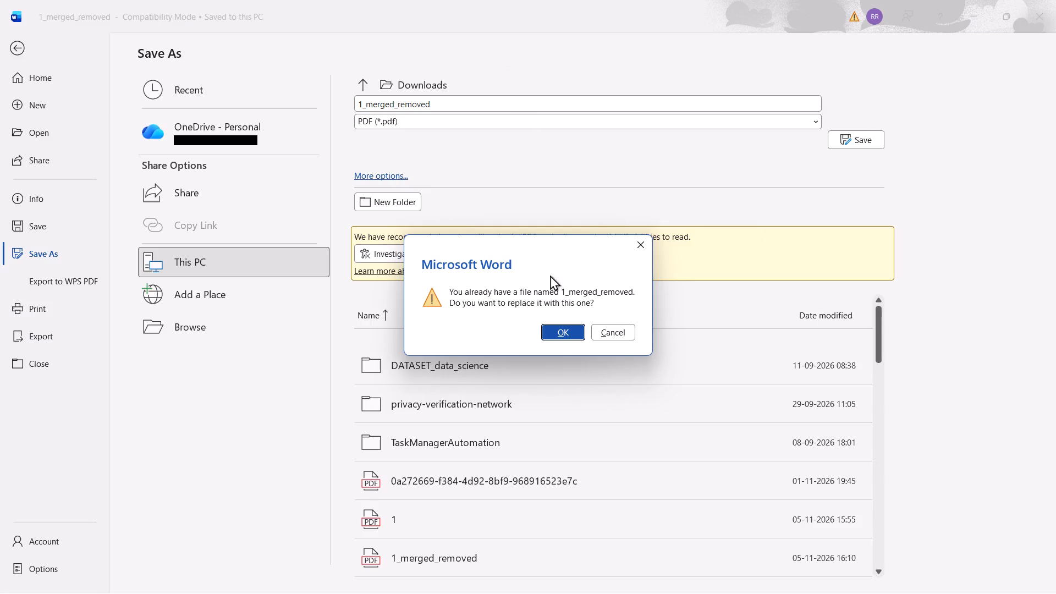
click(616, 334)
click(483, 103)
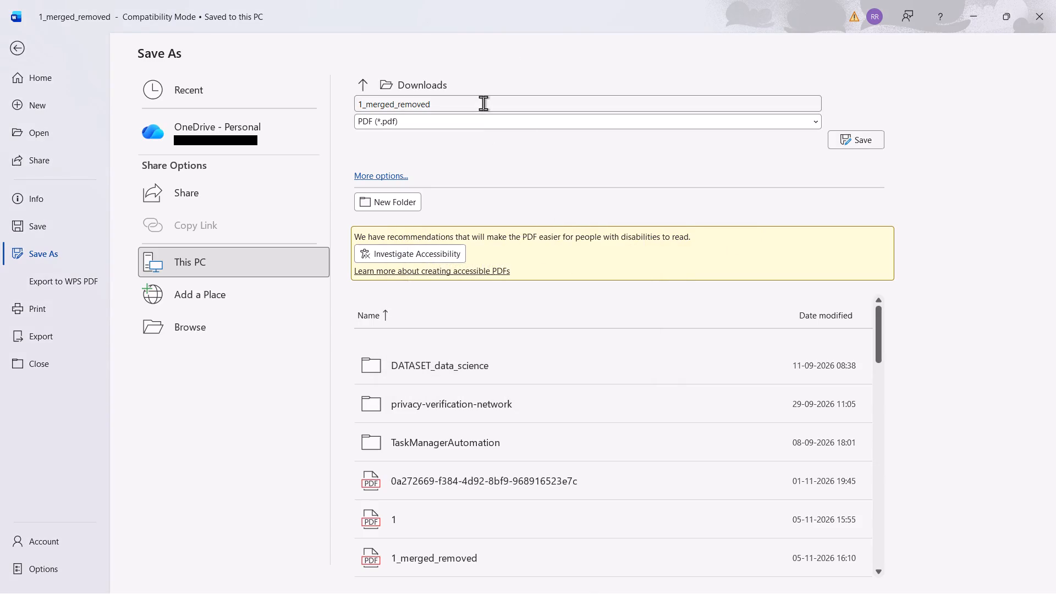
key(BackSpace)
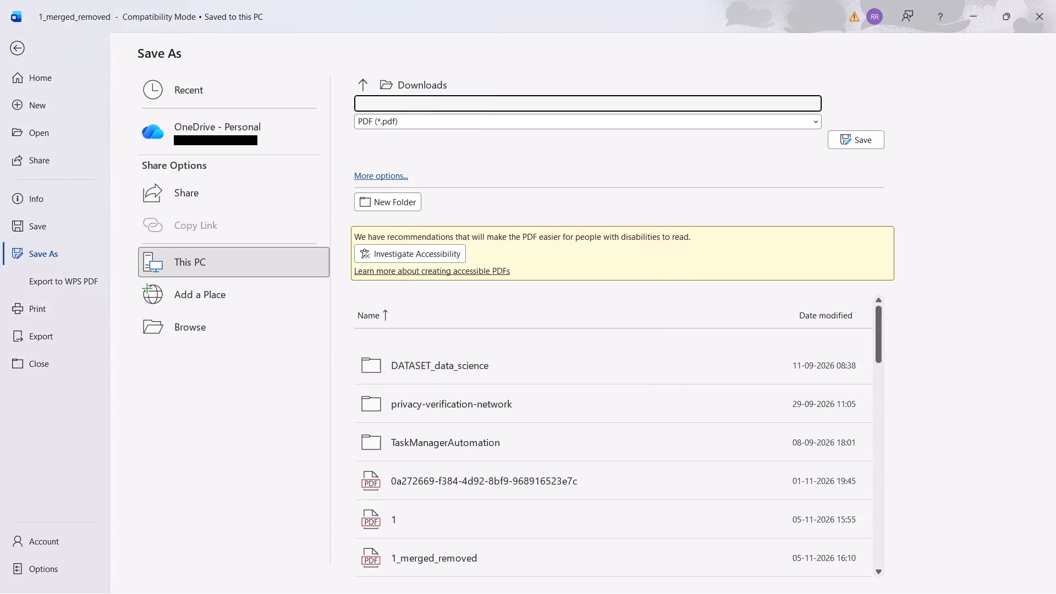
text(cg report)
click(862, 146)
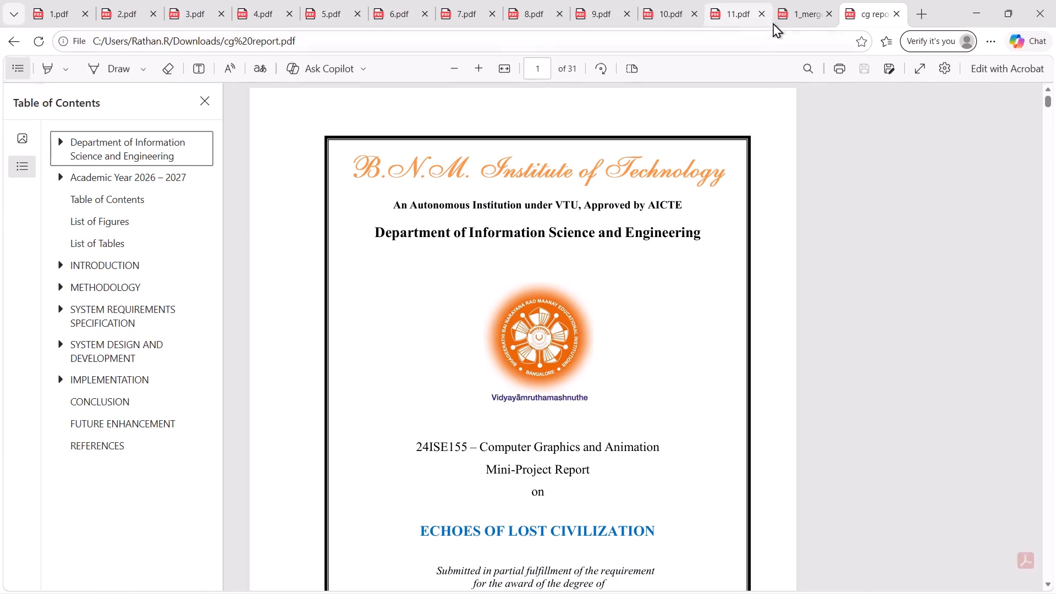
In Microsoft Edge, close the 1_merged_removed PDF and 1.pdf through 11.pdf, keeping only cg report.pdf open.
click(832, 11)
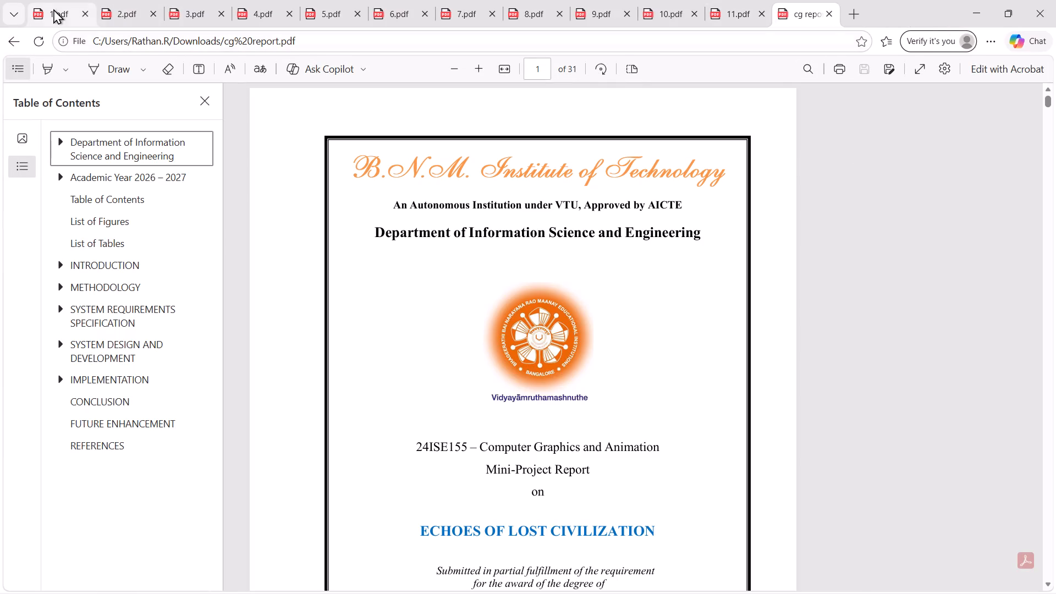
click(88, 14)
click(86, 14)
click(86, 14)
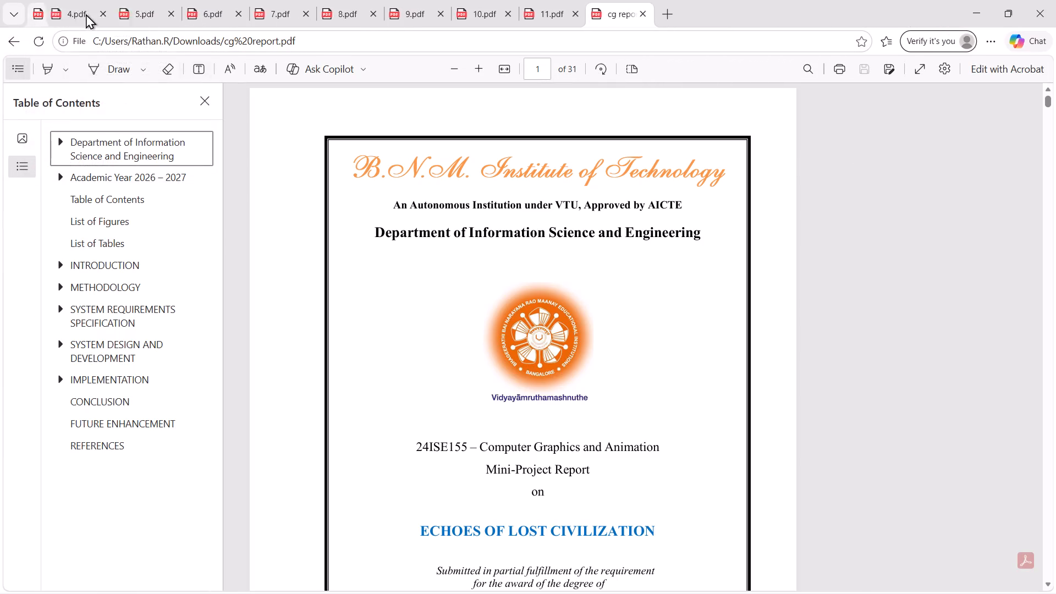
click(86, 14)
click(86, 14)
double_click(86, 14)
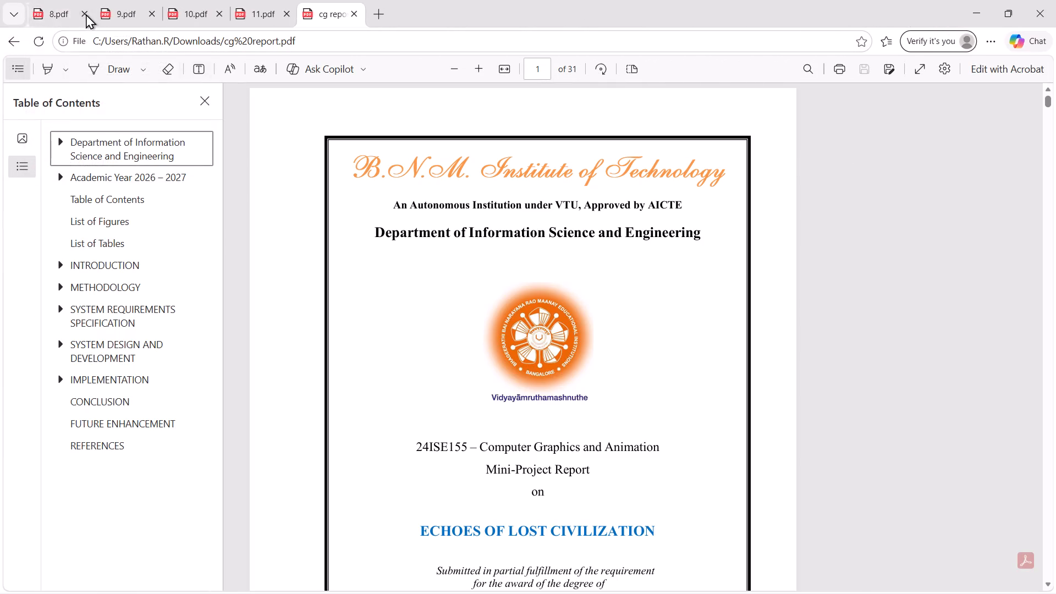
click(86, 14)
click(86, 14)
click(86, 14)
click(86, 14)
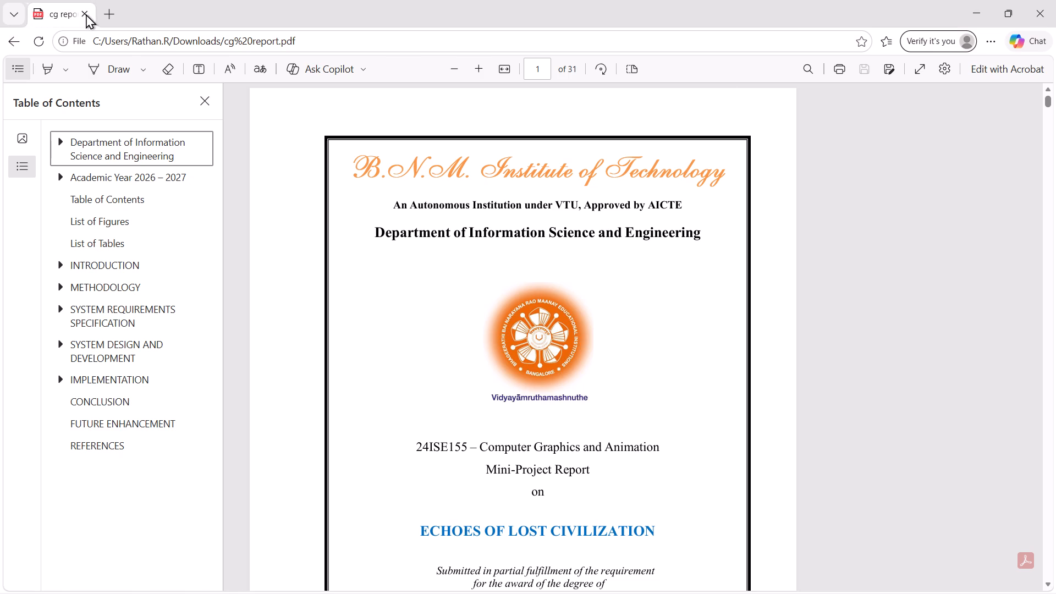
Look over the cover page of the exported cg report PDF.
scroll(724, 361, up, 6)
scroll(724, 363, down, 5)
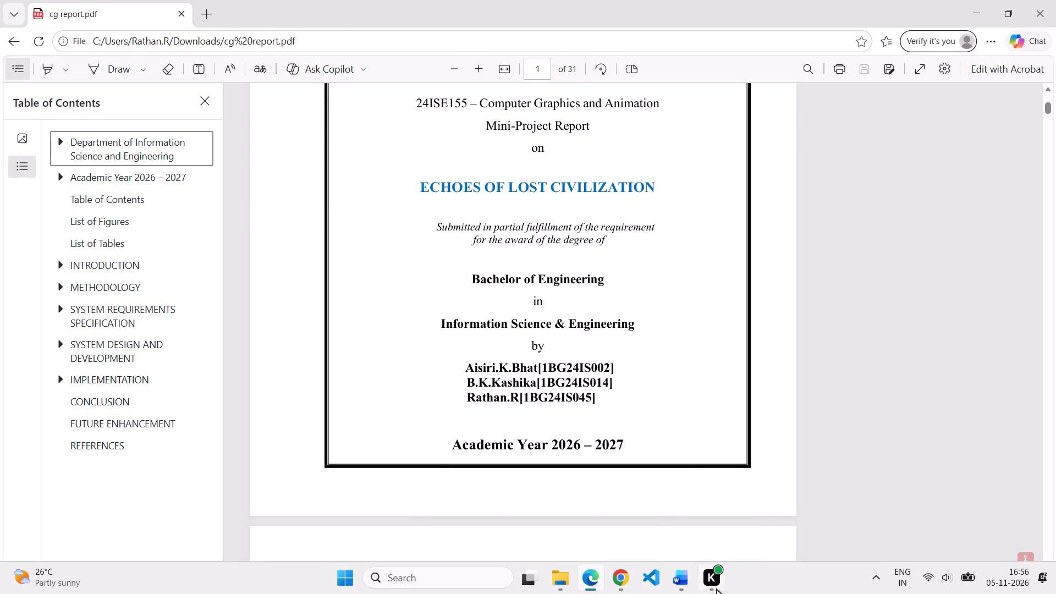
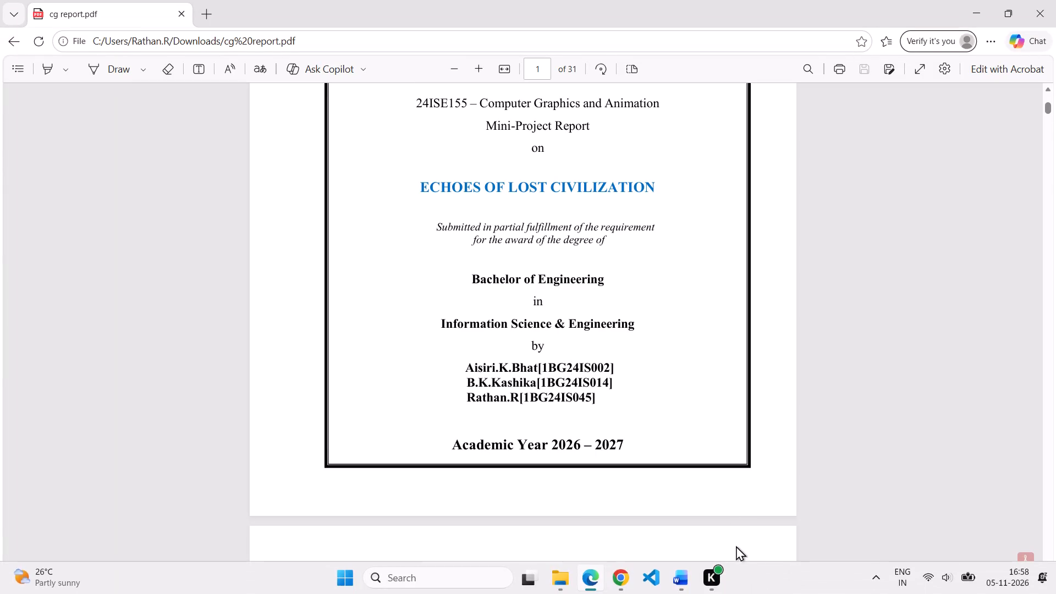
Examine the exported cg report PDF from the cover page through the Certificate, Acknowledgement, Table of Contents and List of Figures.
scroll(678, 417, up, 8)
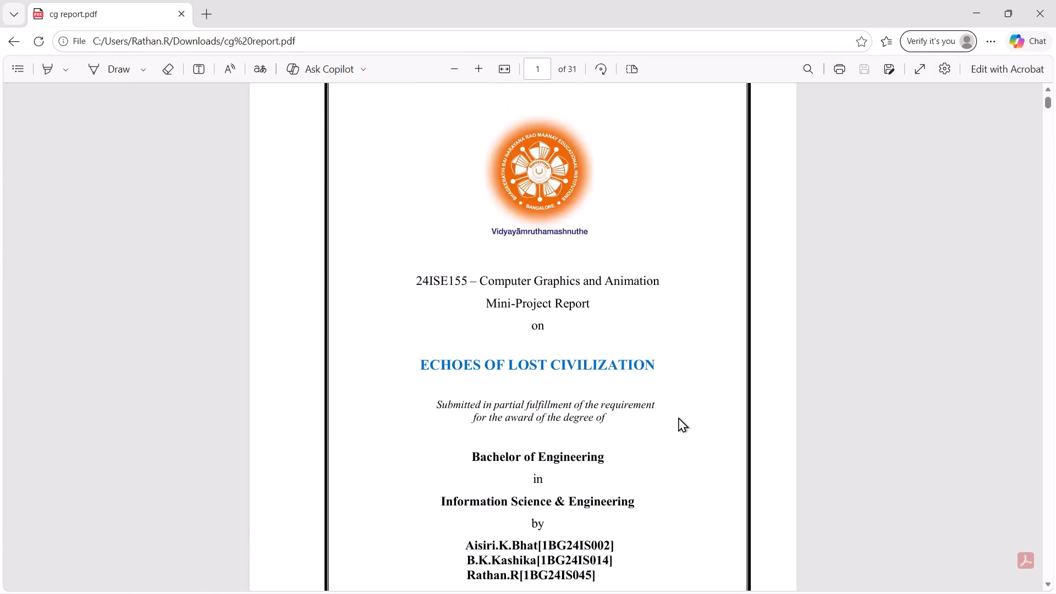
scroll(678, 417, up, 10)
scroll(675, 419, down, 1)
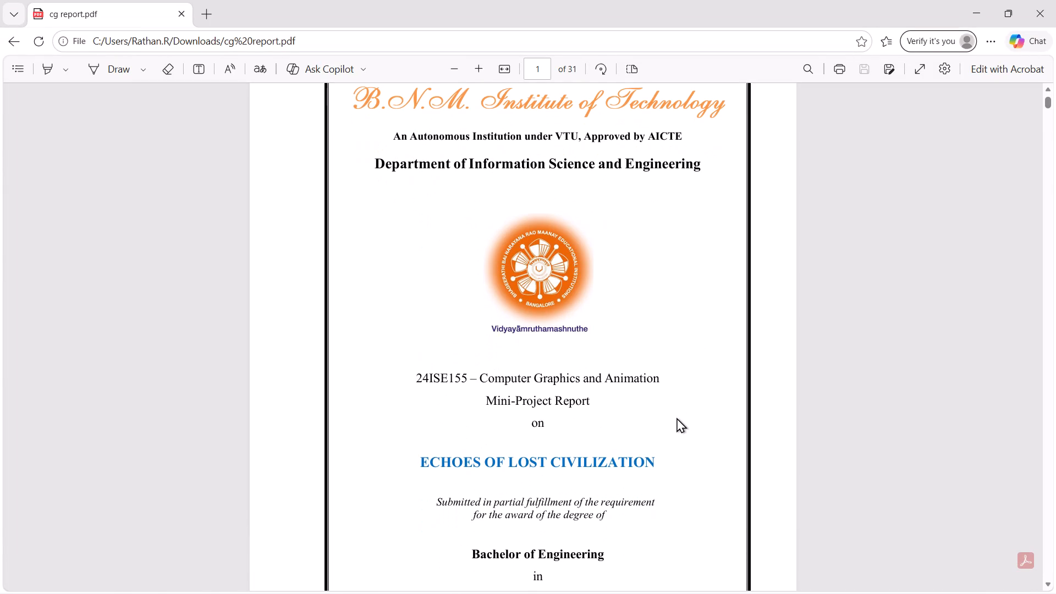
scroll(676, 417, down, 3)
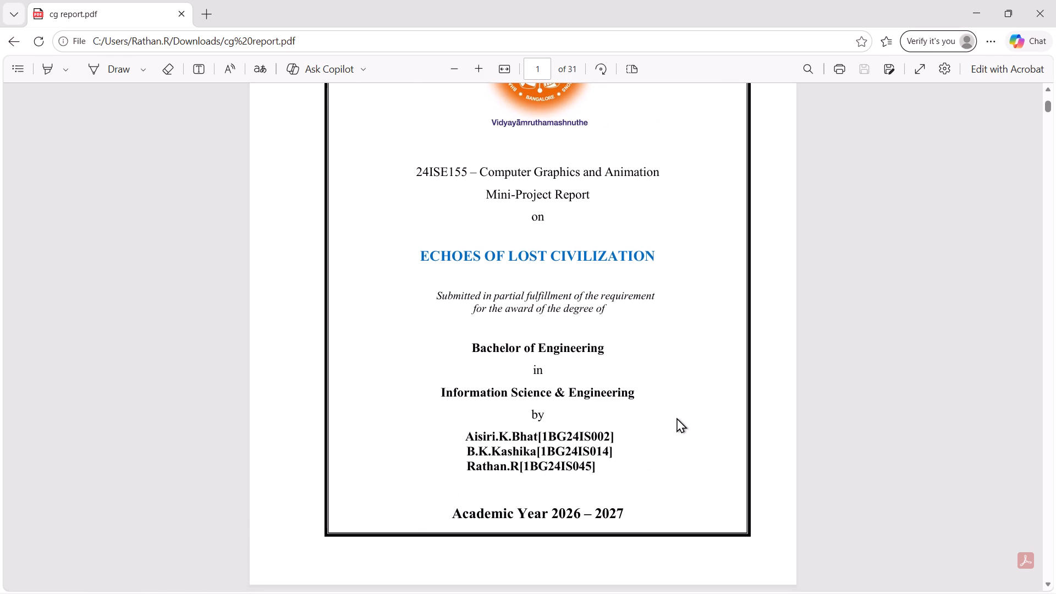
scroll(676, 404, down, 4)
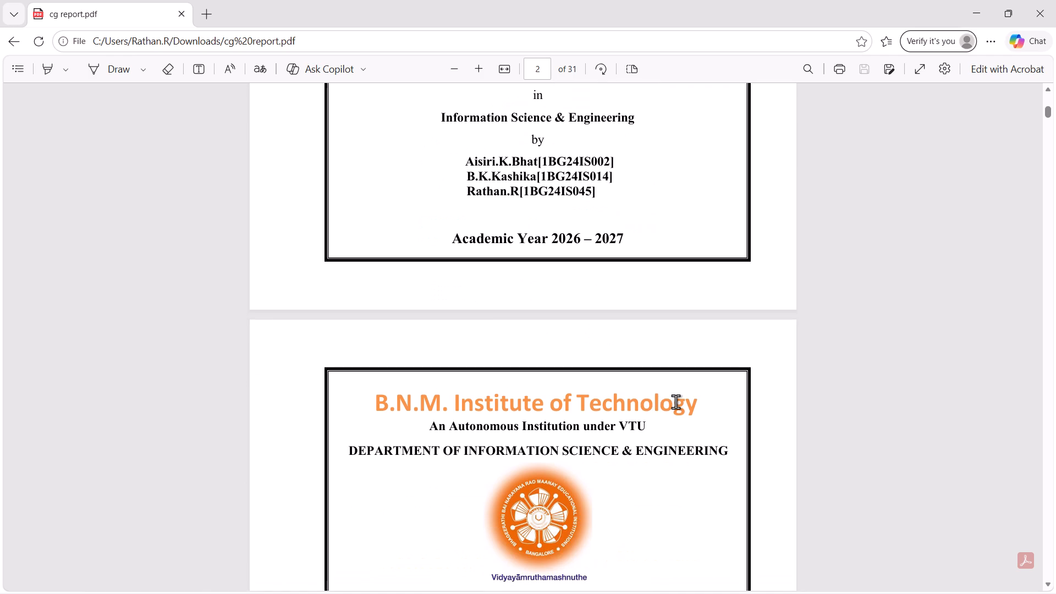
scroll(675, 402, down, 4)
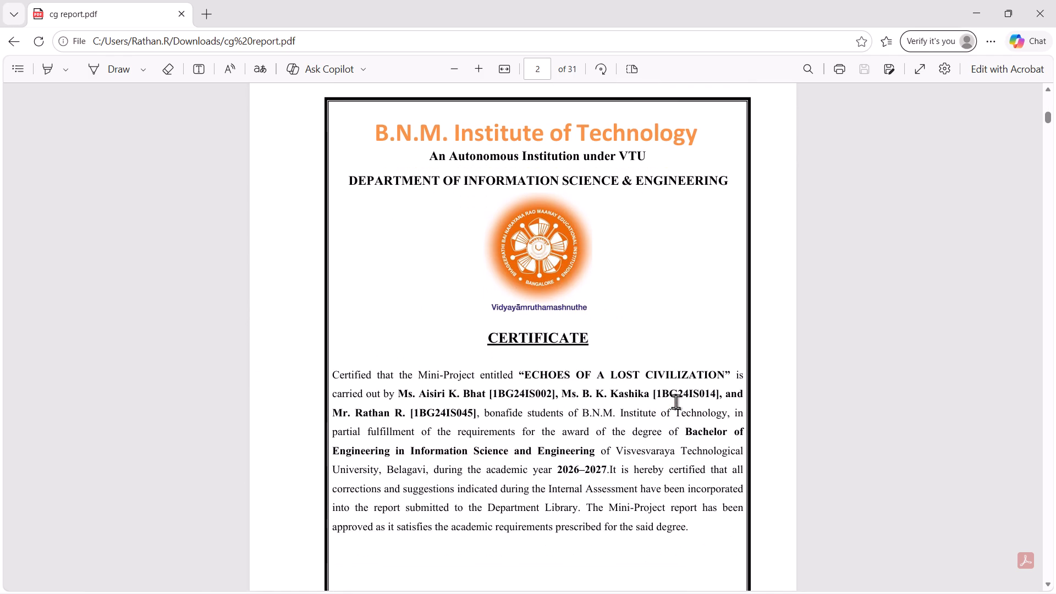
scroll(675, 402, down, 10)
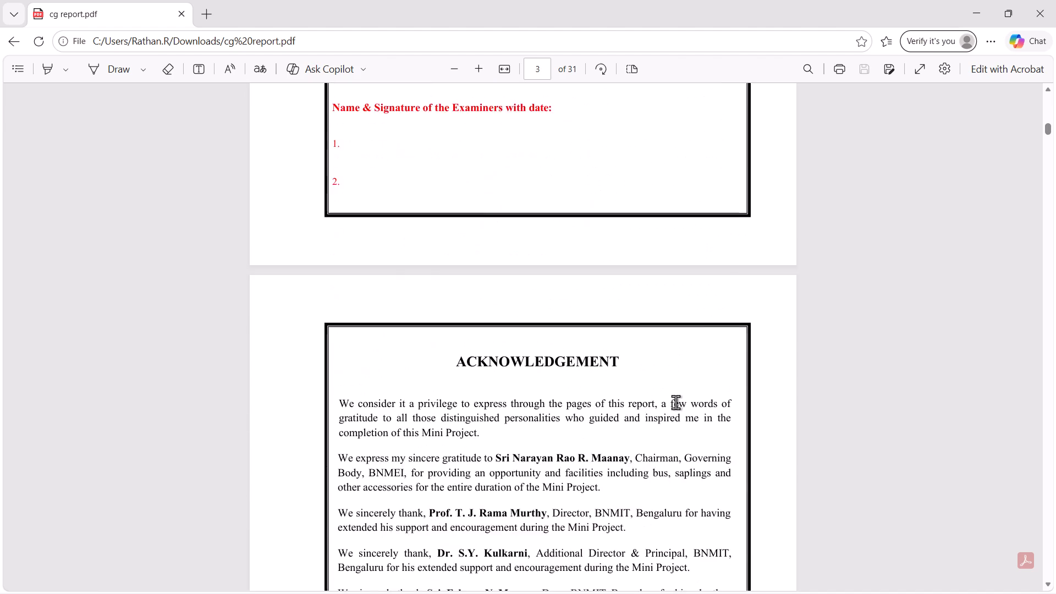
scroll(675, 402, down, 13)
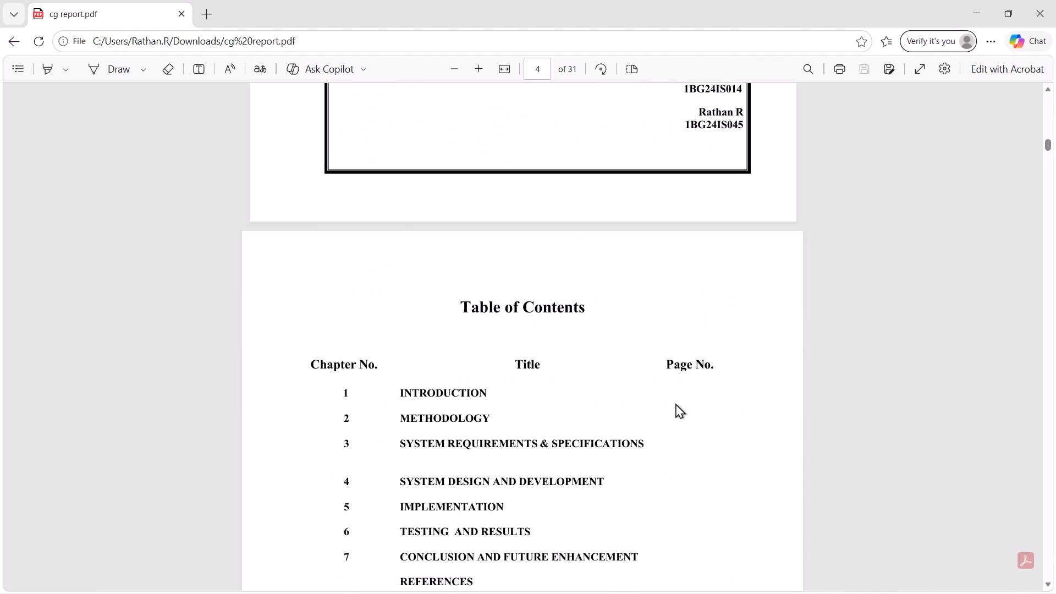
scroll(675, 403, down, 7)
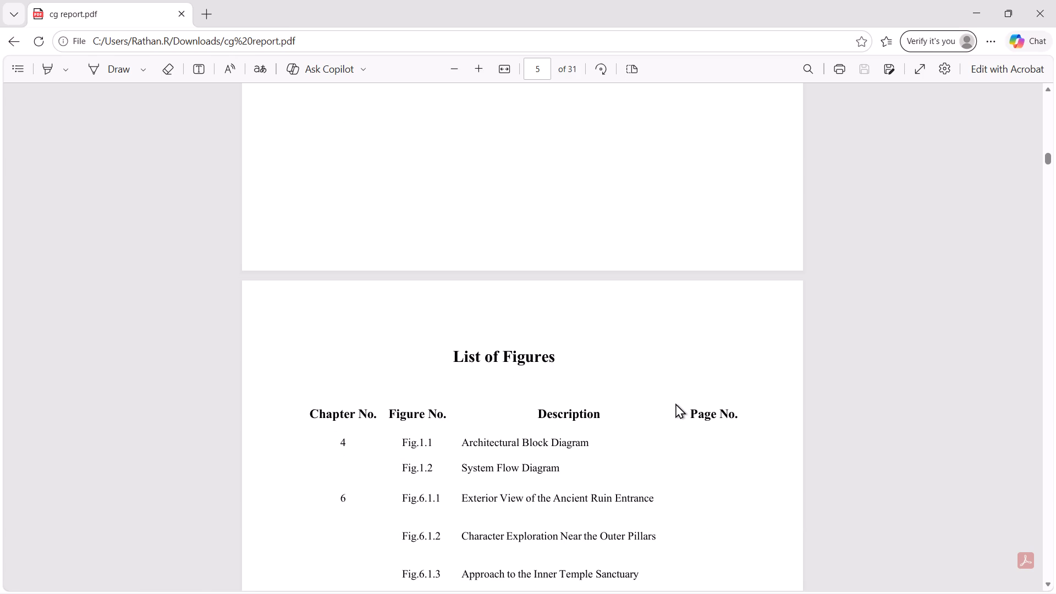
scroll(520, 325, up, 9)
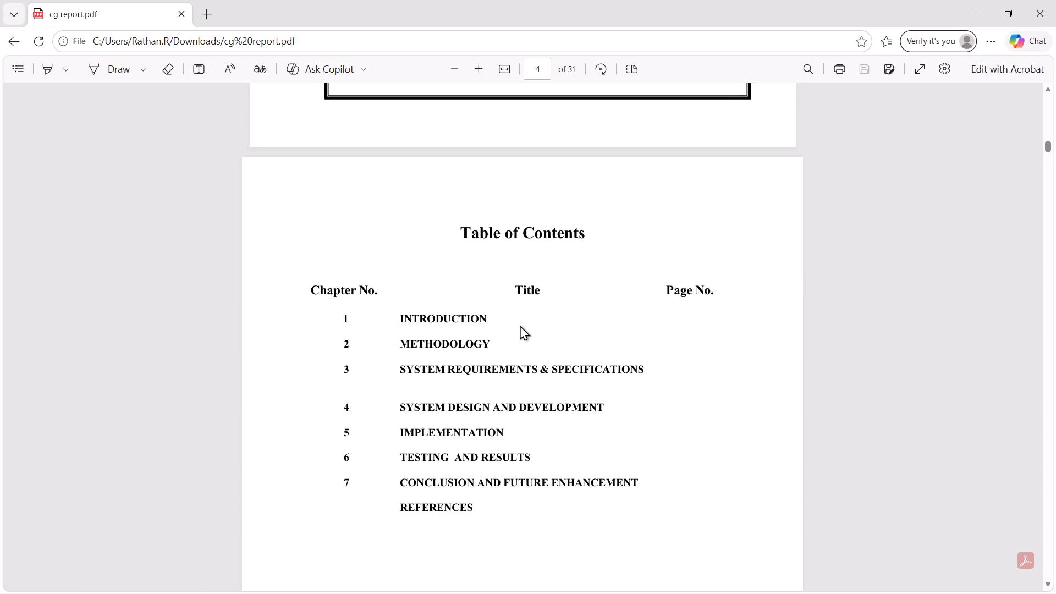
scroll(520, 325, down, 9)
scroll(520, 328, up, 7)
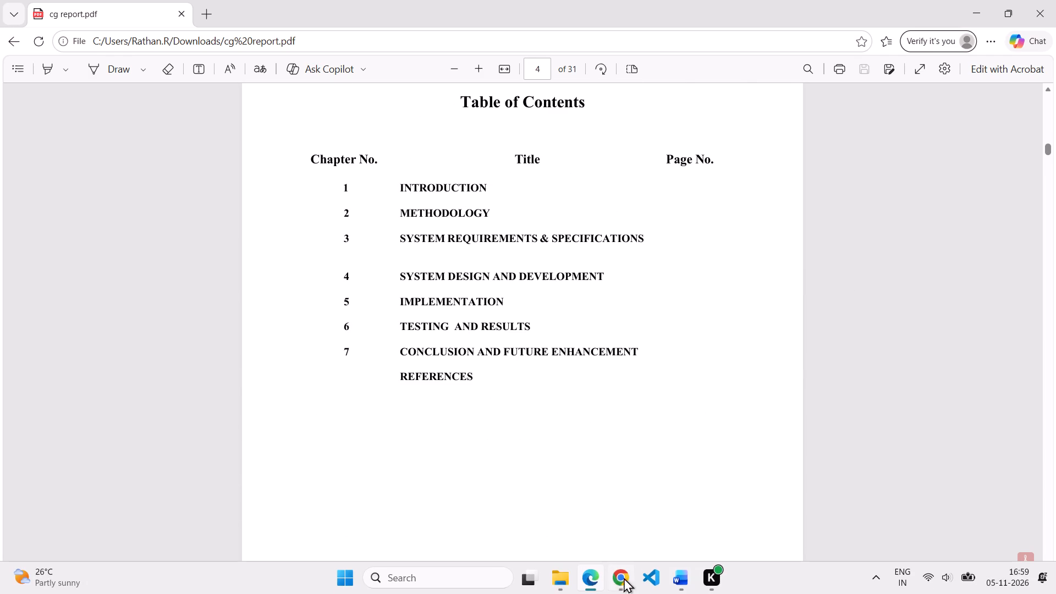
In File Explorer, delete the cg report PDF from the Downloads folder.
click(548, 581)
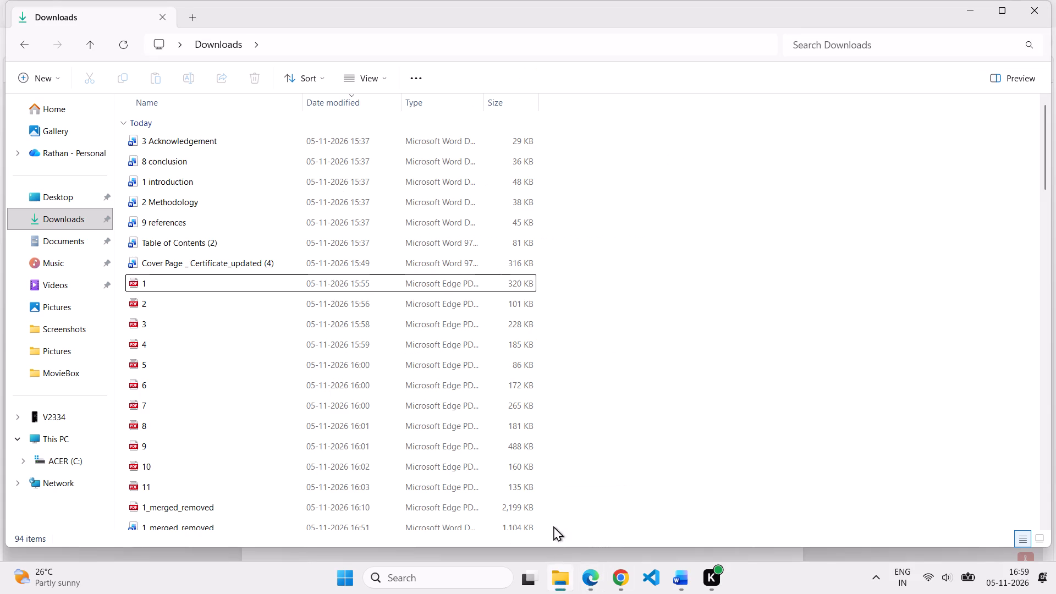
scroll(210, 229, up, 3)
scroll(212, 240, down, 1)
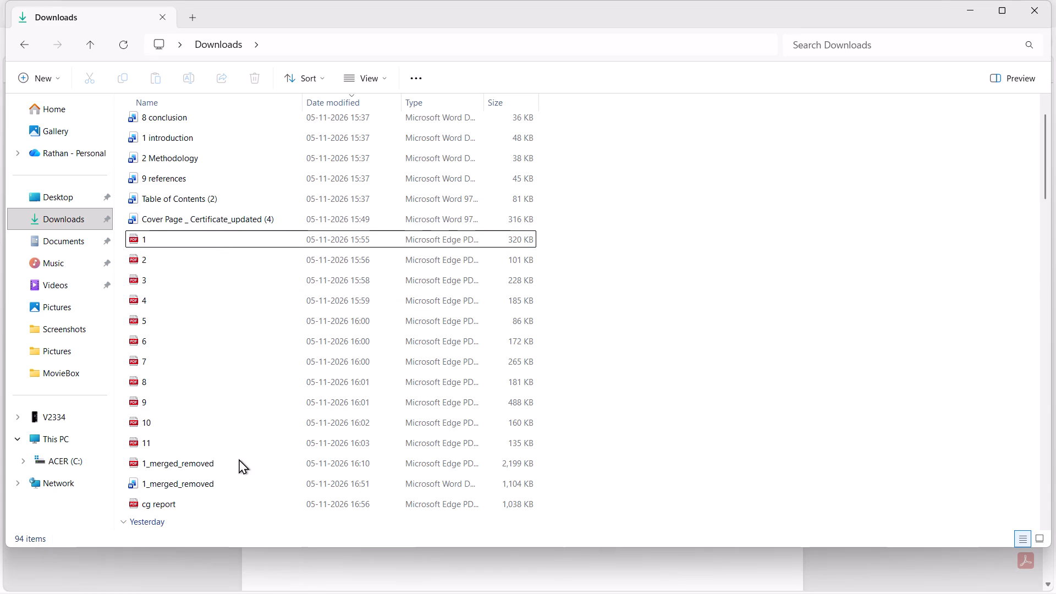
click(227, 497)
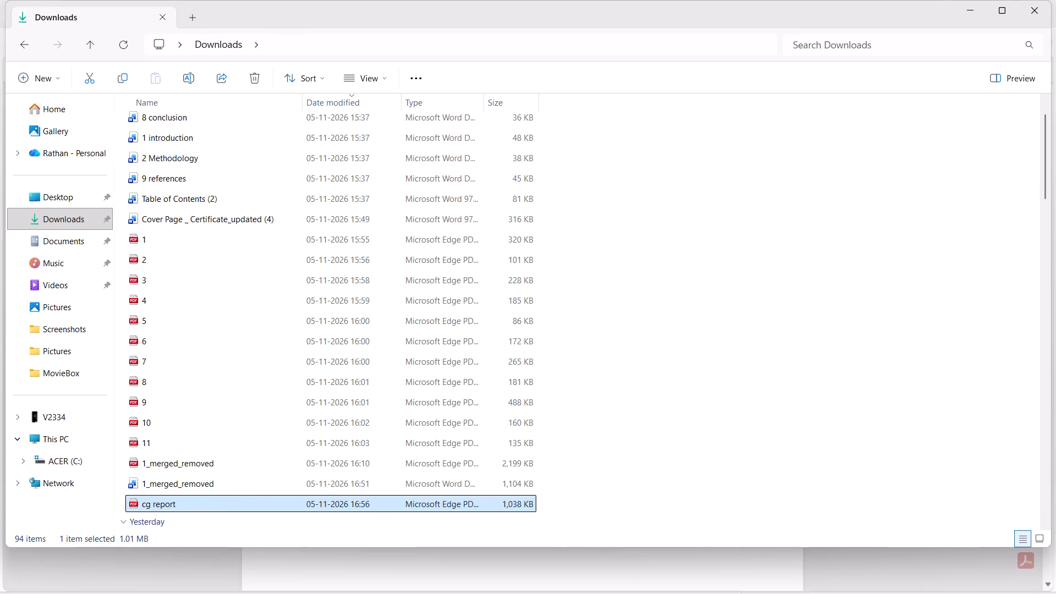
click(260, 82)
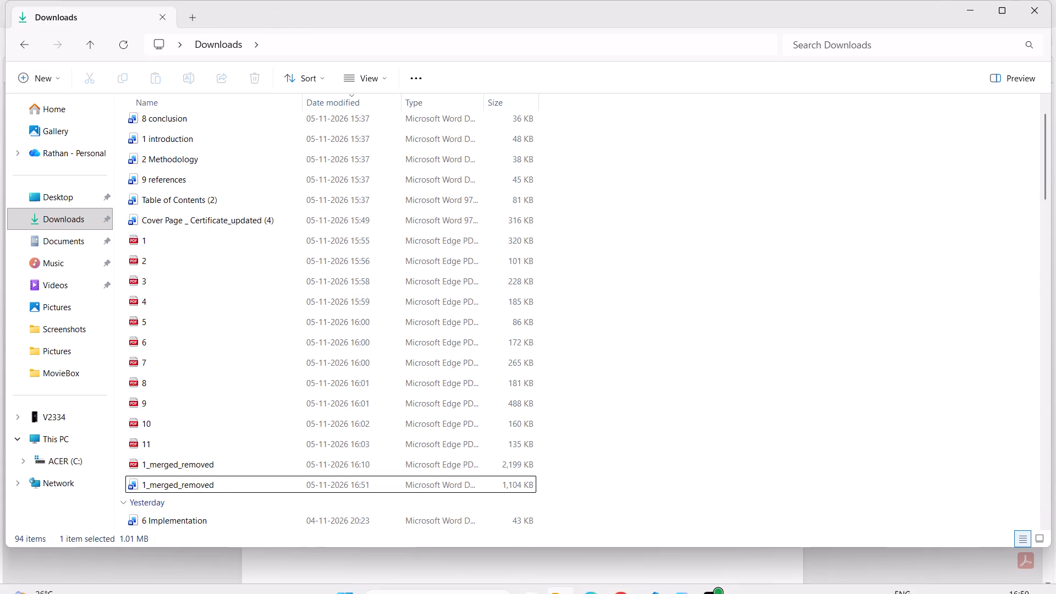
Close the 9 references document in Word, saving its changes to the Downloads folder.
click(681, 581)
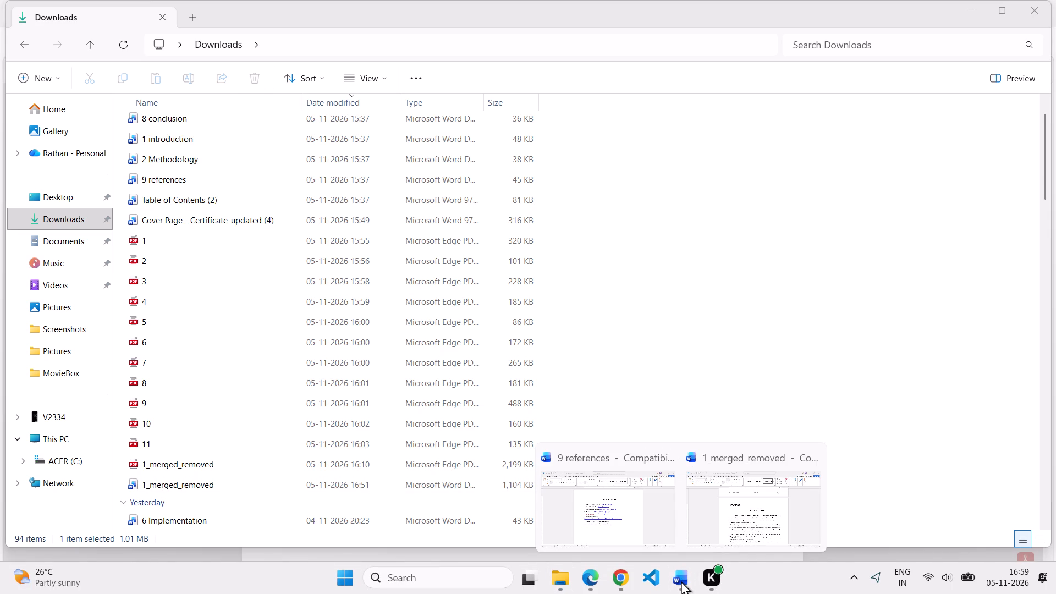
click(667, 454)
click(714, 520)
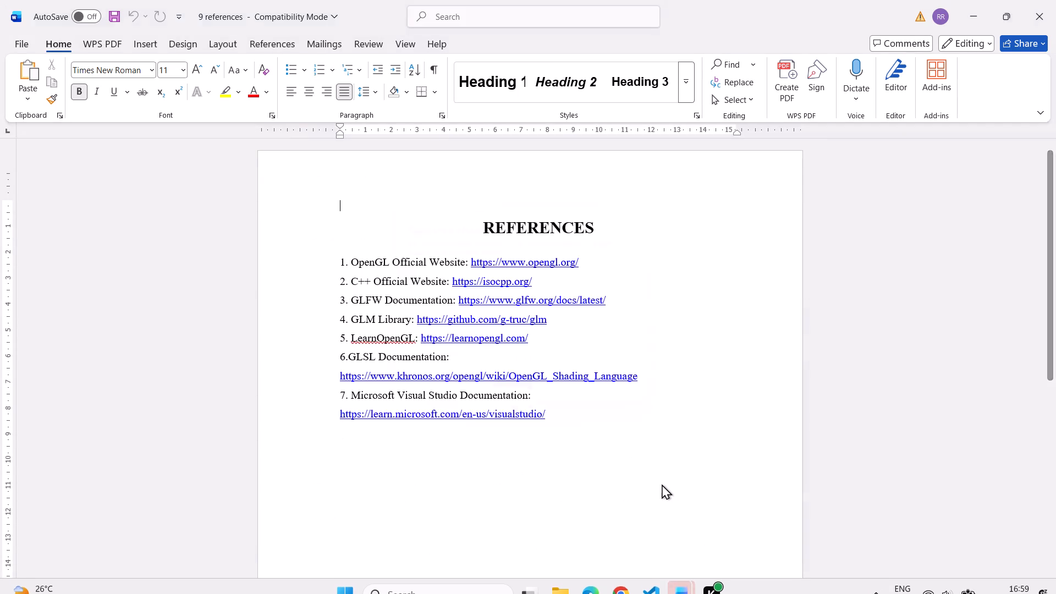
scroll(662, 477, up, 1)
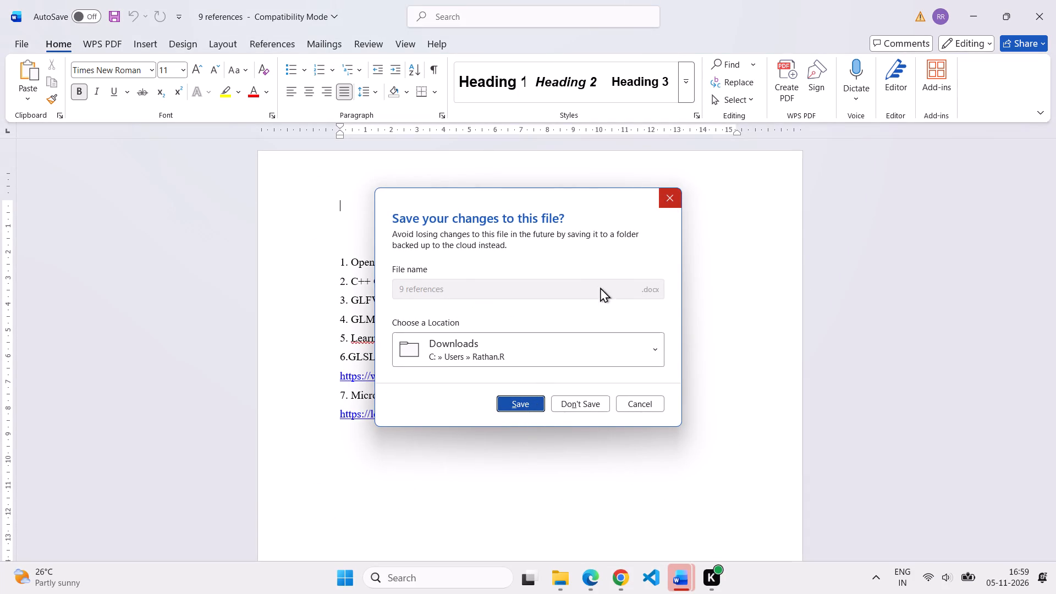
click(525, 404)
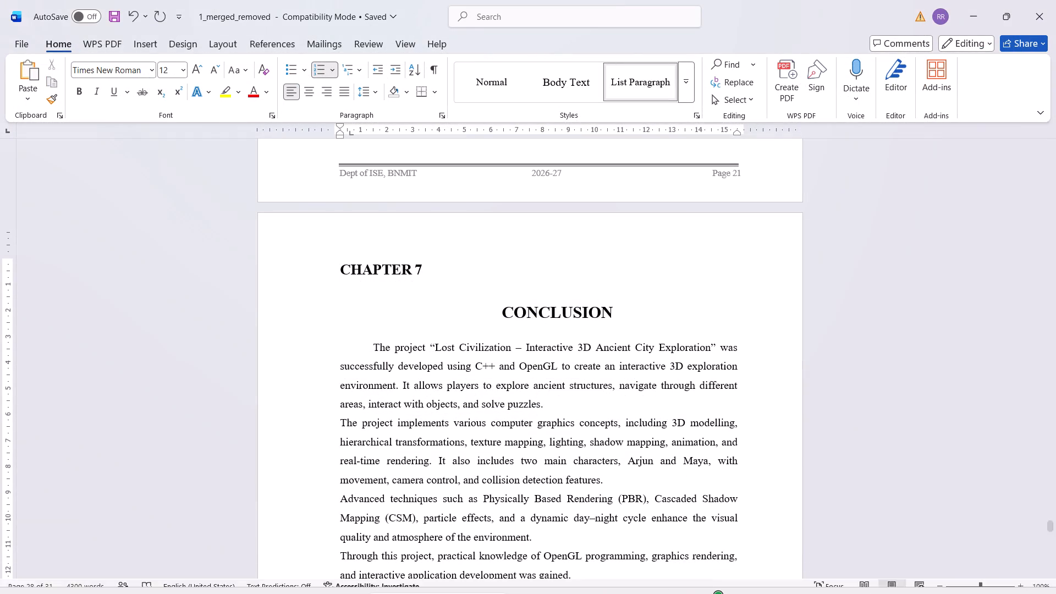
Switch to the 1_merged_removed document in Word and examine its front matter from the cover page to the List of Figures.
click(684, 579)
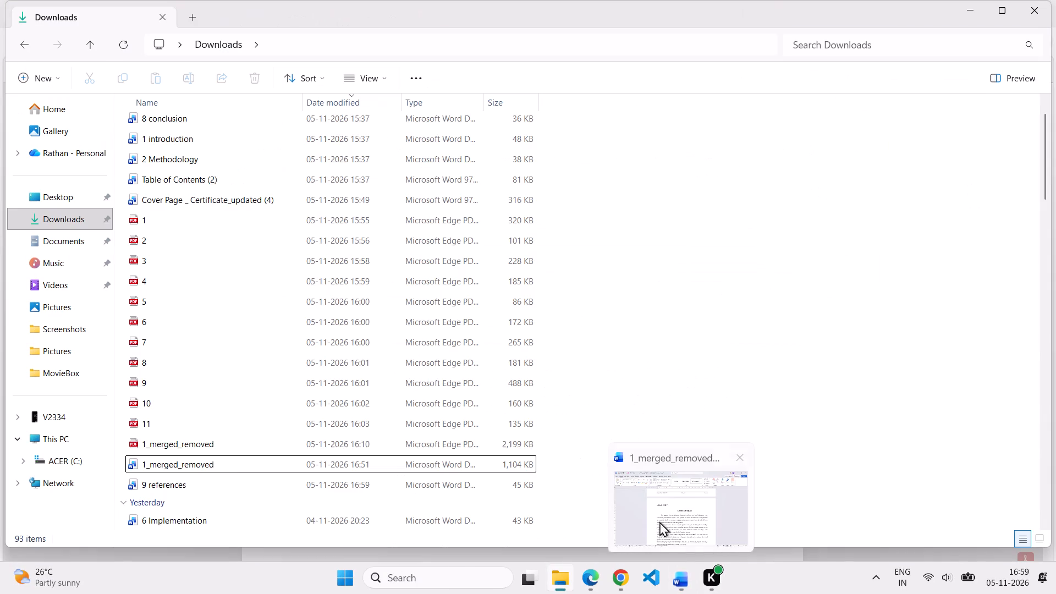
click(684, 579)
scroll(663, 442, down, 3)
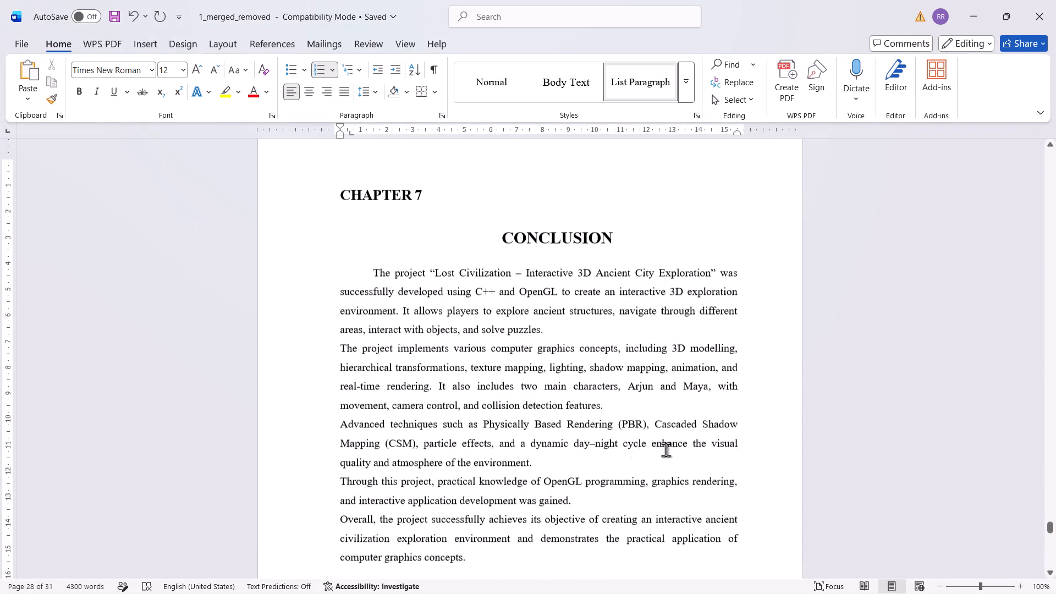
scroll(665, 449, down, 2)
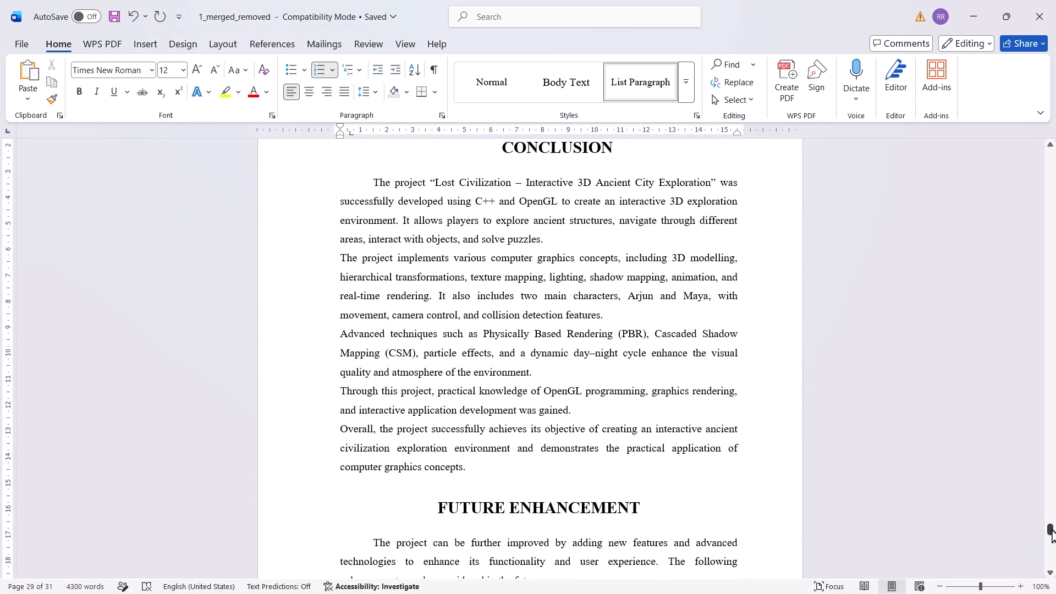
drag(1048, 528, 1028, 161)
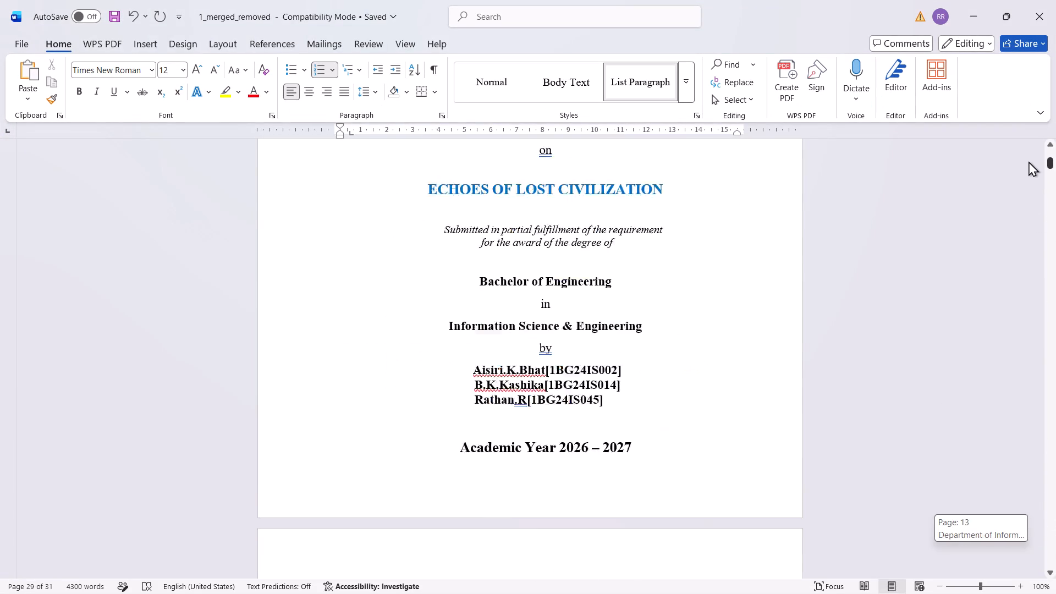
drag(1028, 161, 1028, 150)
scroll(908, 369, down, 20)
scroll(908, 369, down, 4)
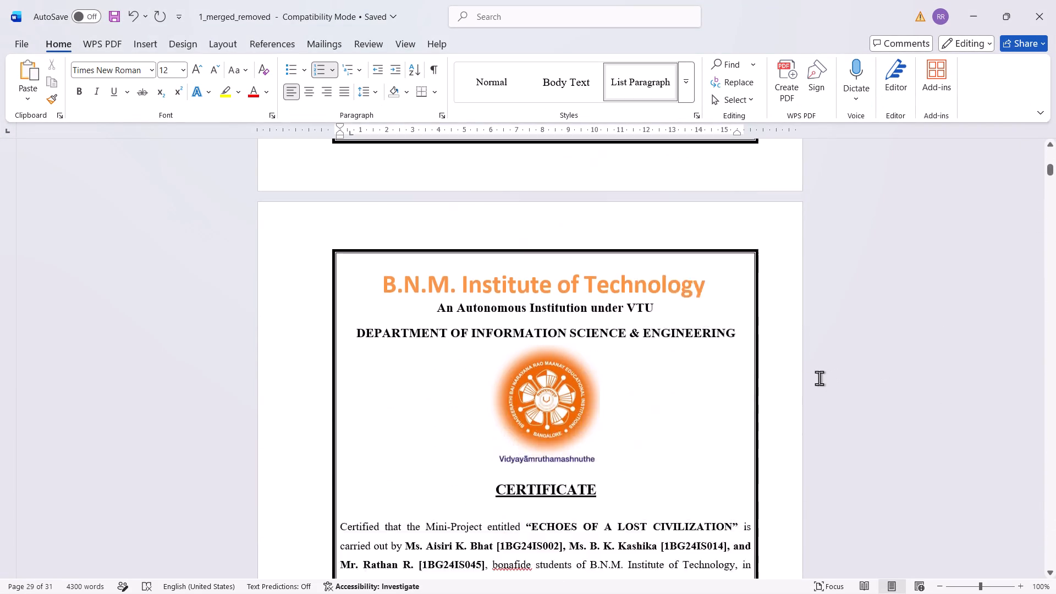
scroll(819, 378, down, 18)
scroll(820, 382, down, 6)
scroll(645, 400, down, 5)
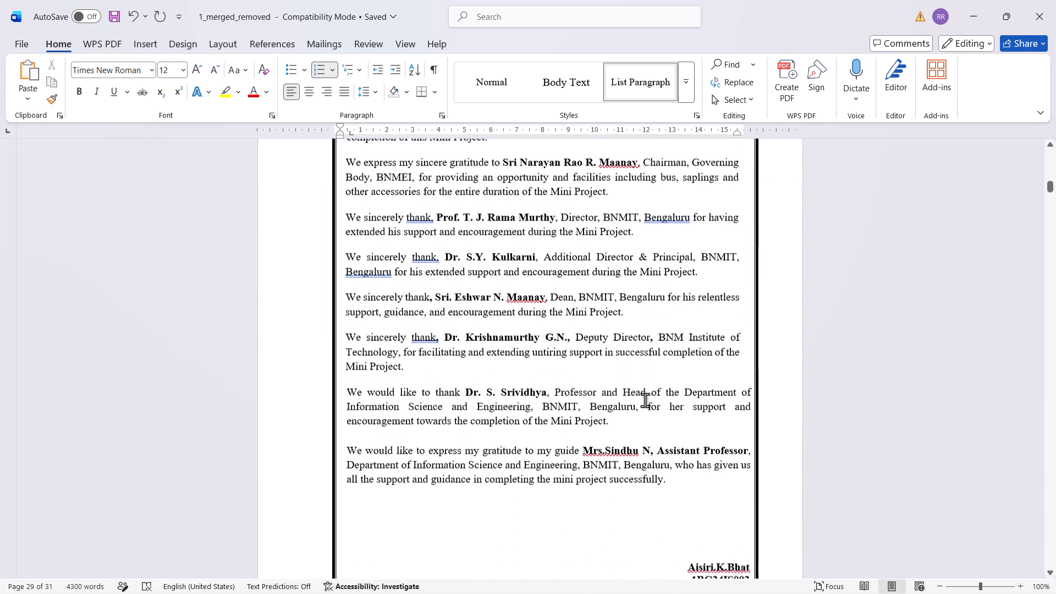
scroll(645, 400, down, 17)
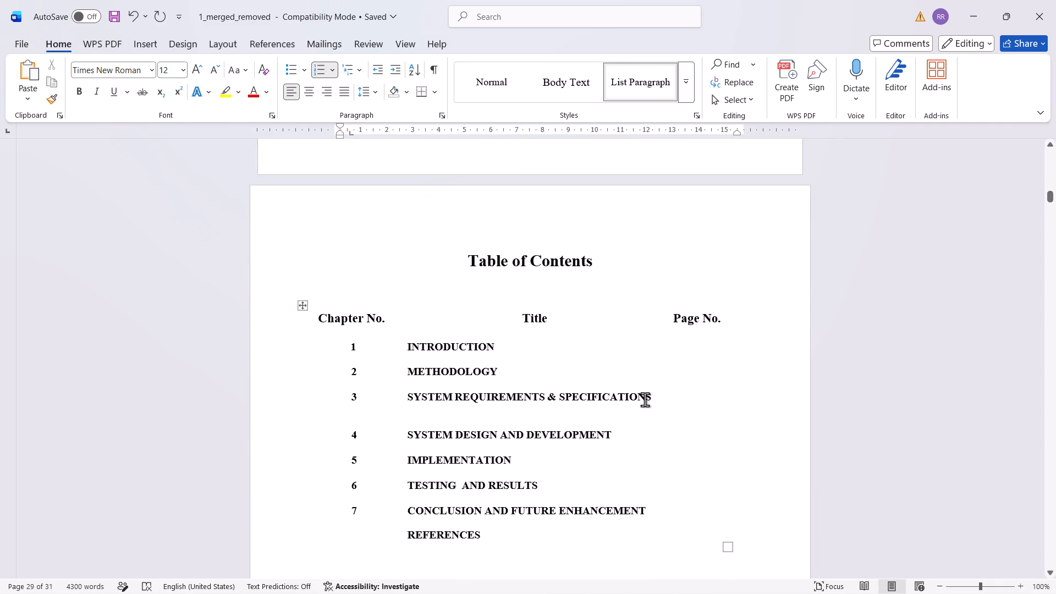
scroll(645, 399, down, 8)
scroll(645, 399, up, 4)
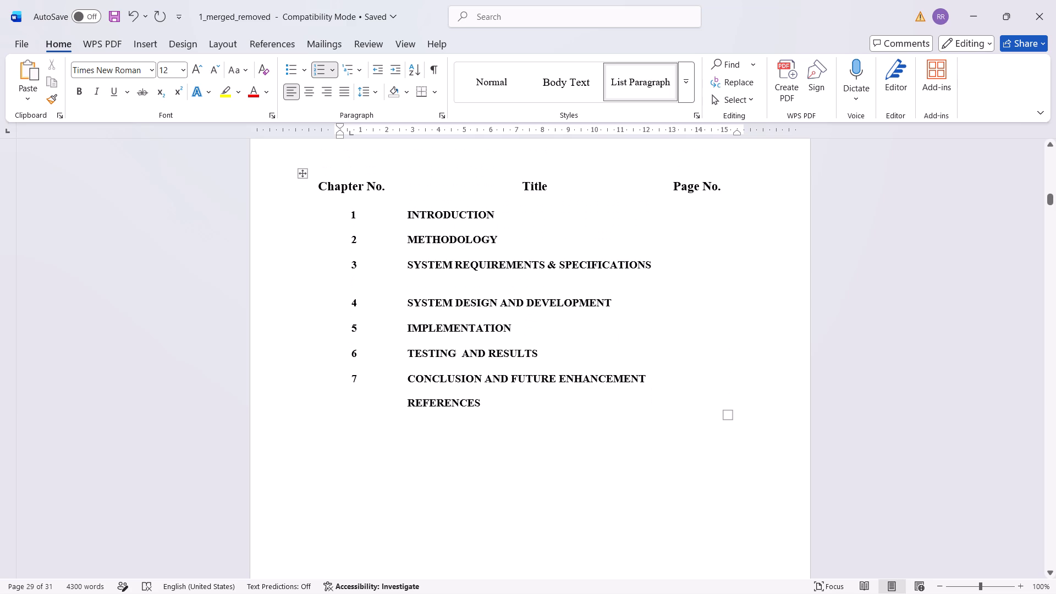
scroll(727, 453, down, 13)
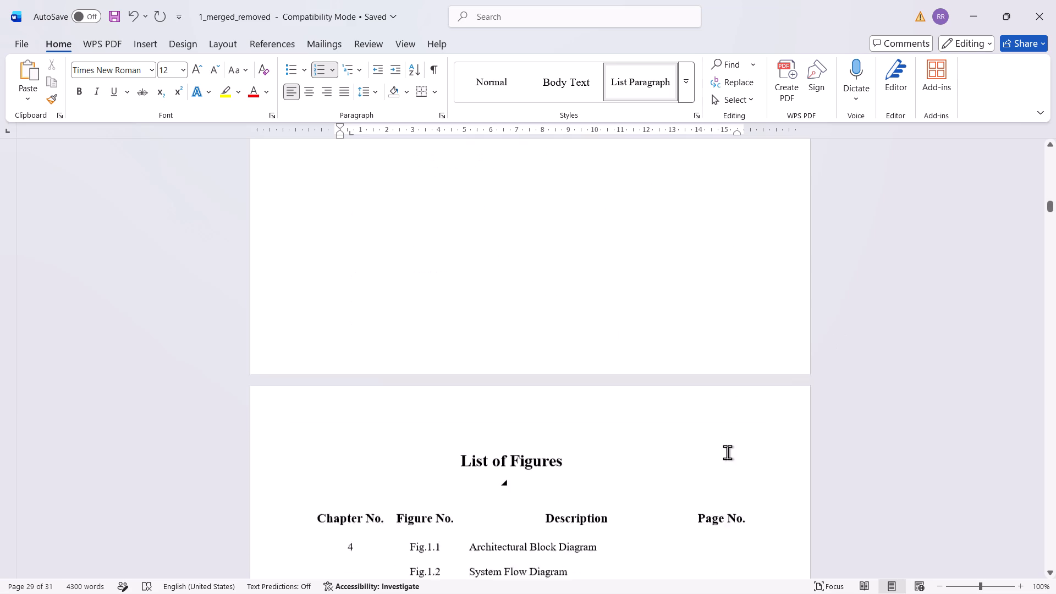
scroll(727, 452, down, 12)
scroll(727, 447, up, 5)
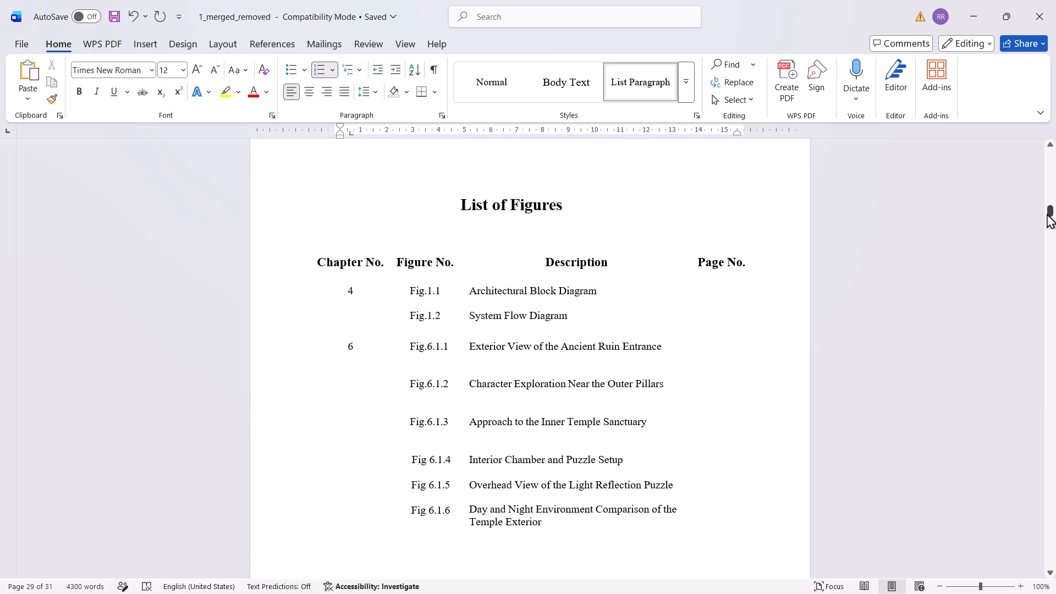
Check the starting pages of chapters 1 and 2, and enter 01 for INTRODUCTION and 04 for METHODOLOGY in the Table of Contents.
drag(1048, 212, 1055, 243)
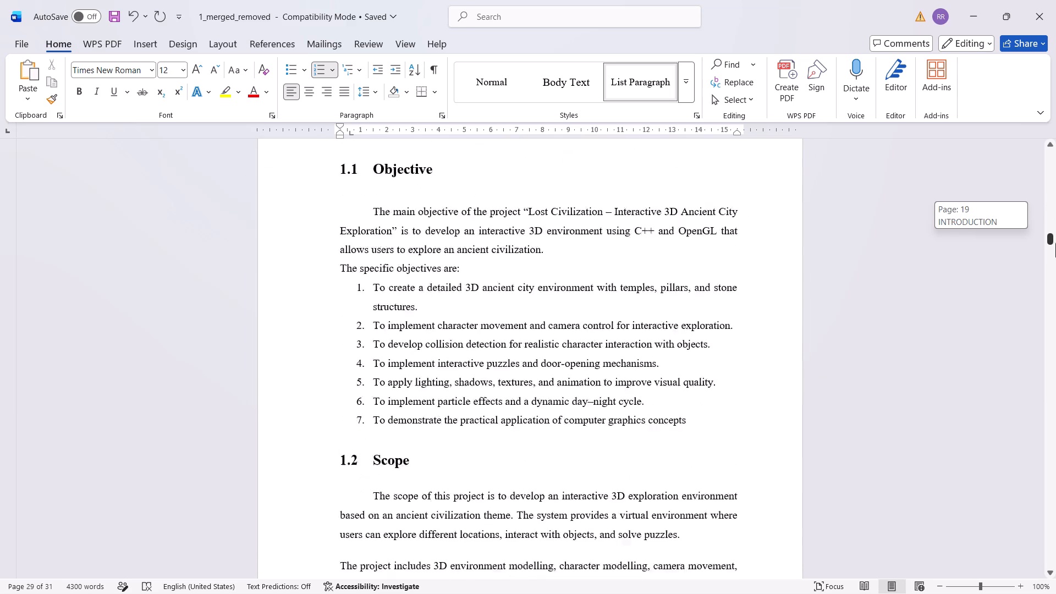
drag(1055, 243, 1055, 263)
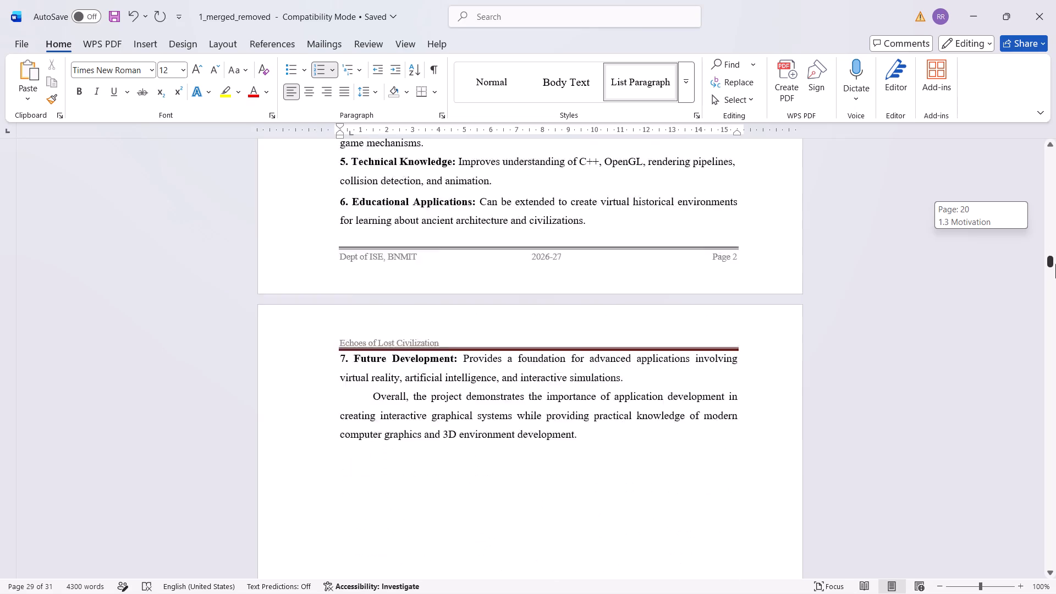
drag(1055, 263, 1055, 284)
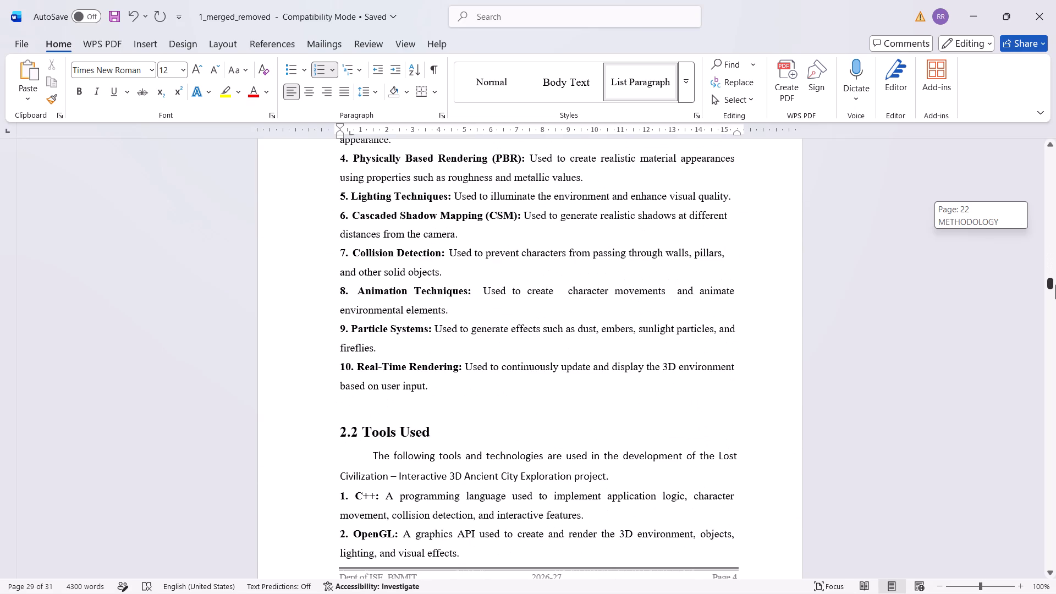
drag(1055, 284, 1055, 185)
scroll(876, 307, down, 20)
scroll(876, 307, down, 2)
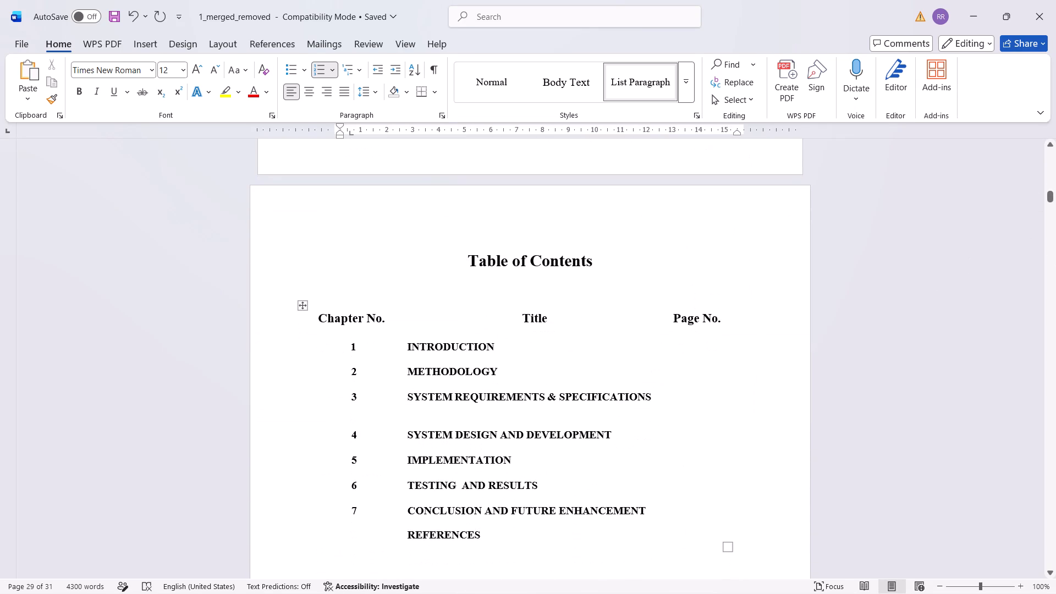
click(700, 342)
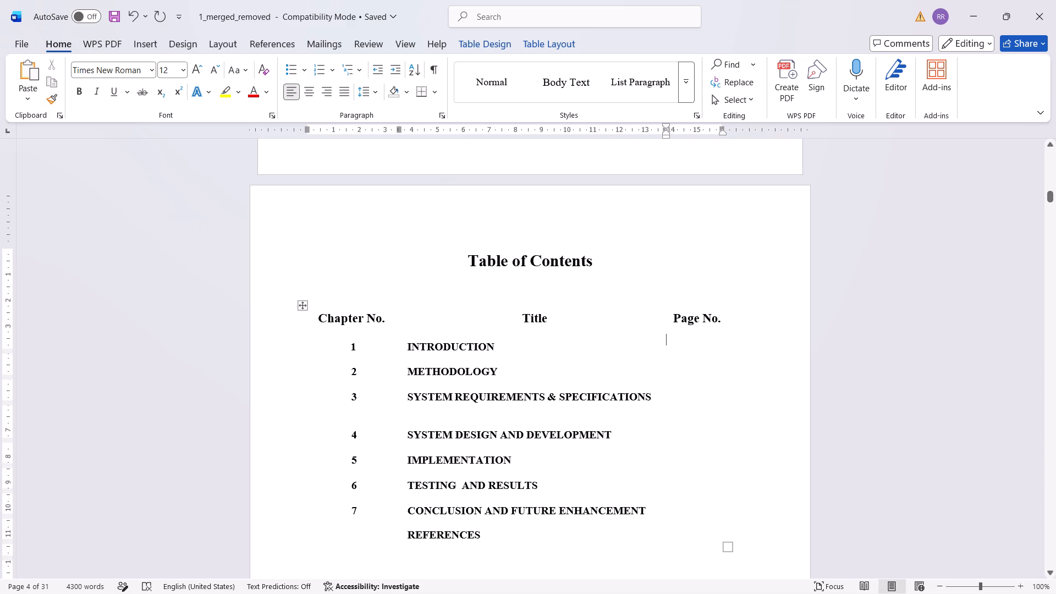
text(01)
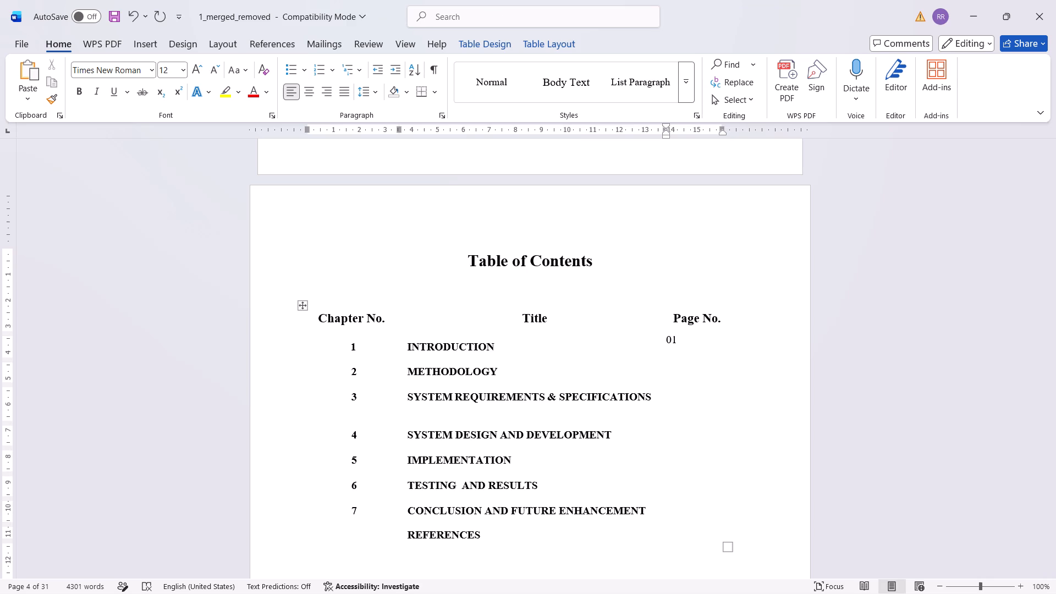
key(Down)
text(04)
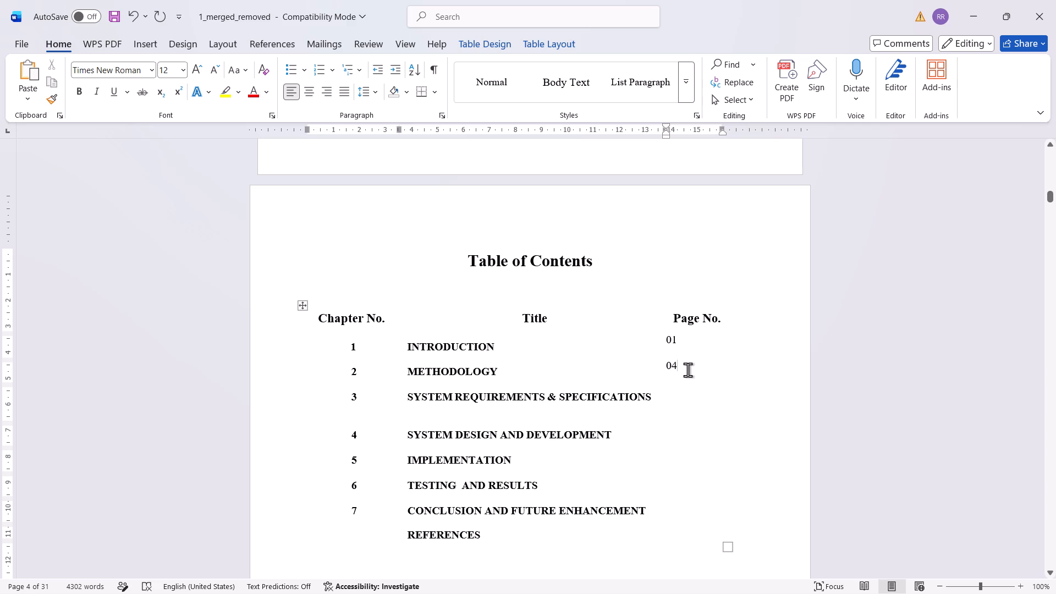
Centre the Page No. cells of INTRODUCTION, METHODOLOGY and SYSTEM REQUIREMENTS & SPECIFICATIONS in the Table of Contents.
drag(686, 368, 657, 344)
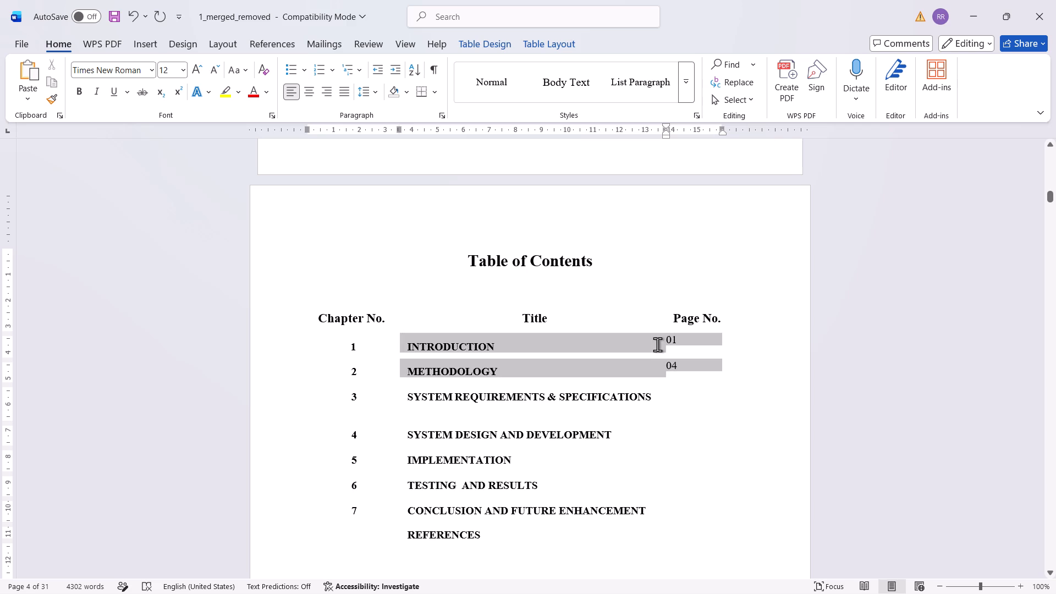
drag(657, 344, 670, 351)
click(309, 86)
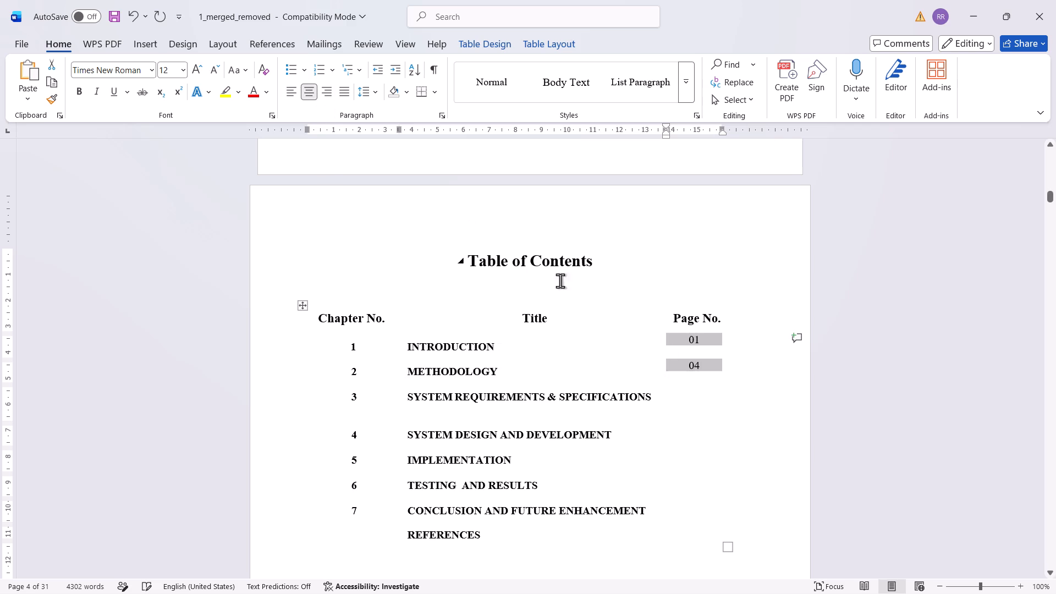
click(711, 396)
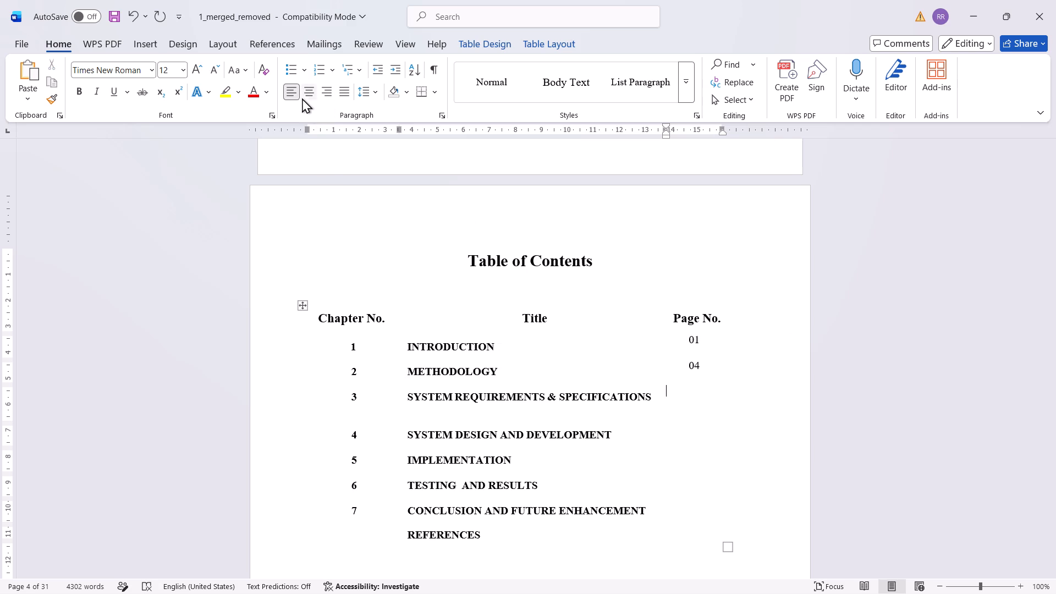
click(306, 93)
Examine the report body for the starting pages of chapters 3, 4 and 5, and return to the Table of Contents.
drag(1049, 196, 1055, 260)
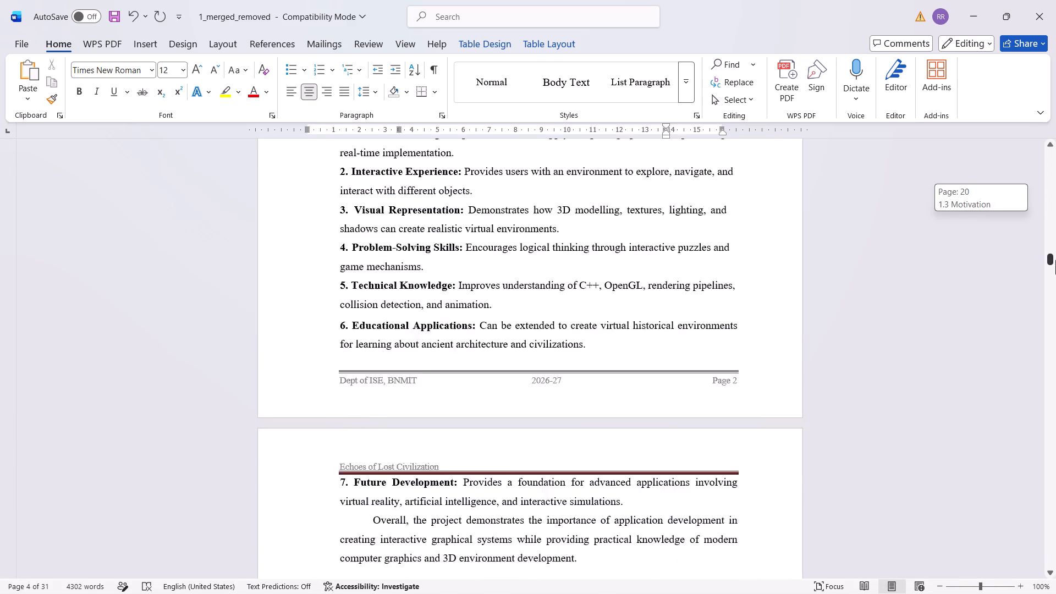
drag(1055, 260, 1055, 305)
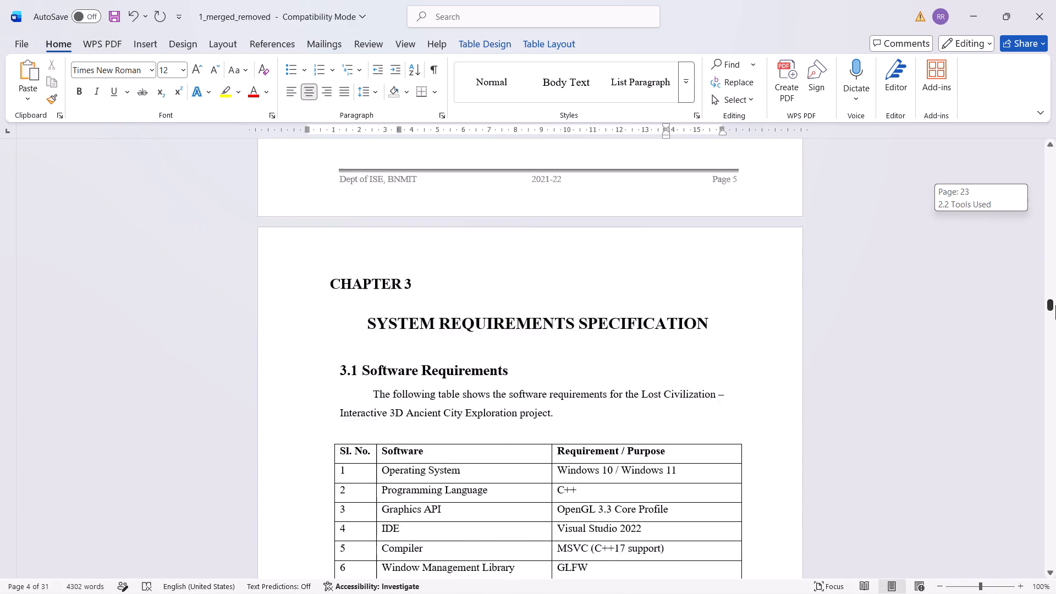
drag(1055, 305, 1053, 302)
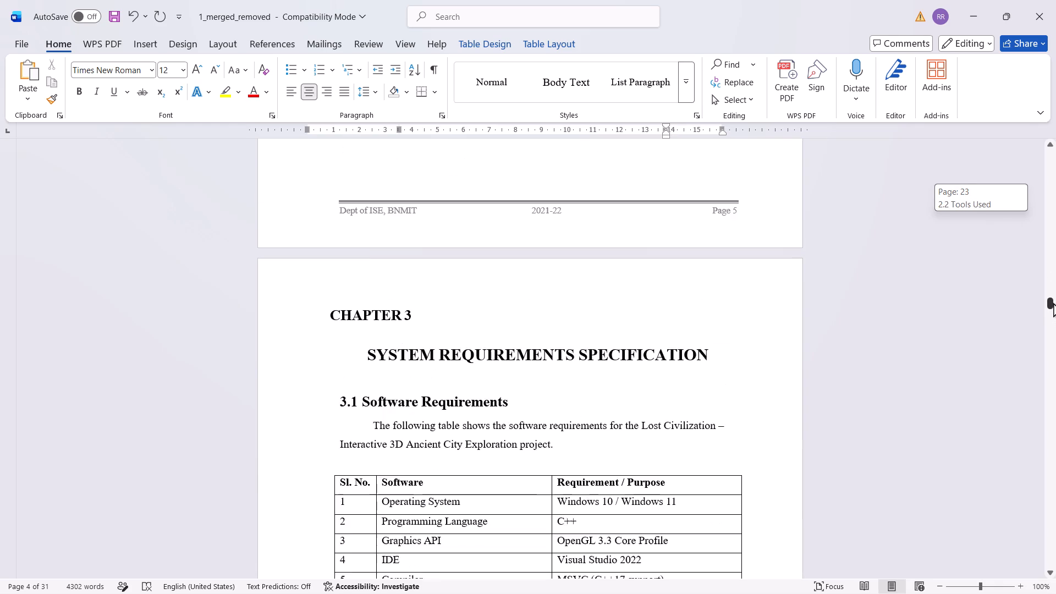
drag(1053, 302, 1054, 315)
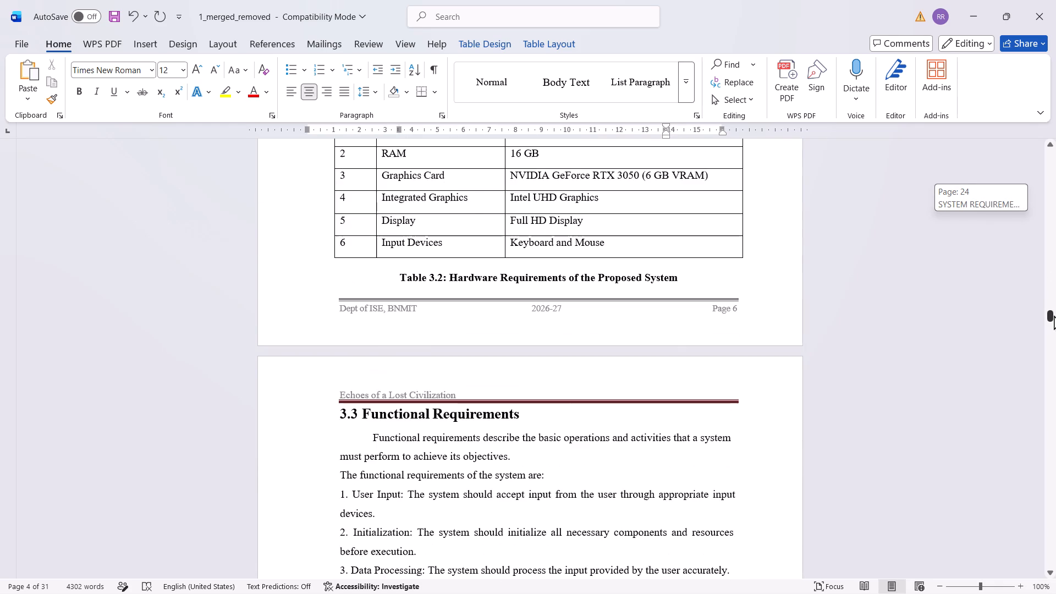
drag(1054, 315, 1055, 345)
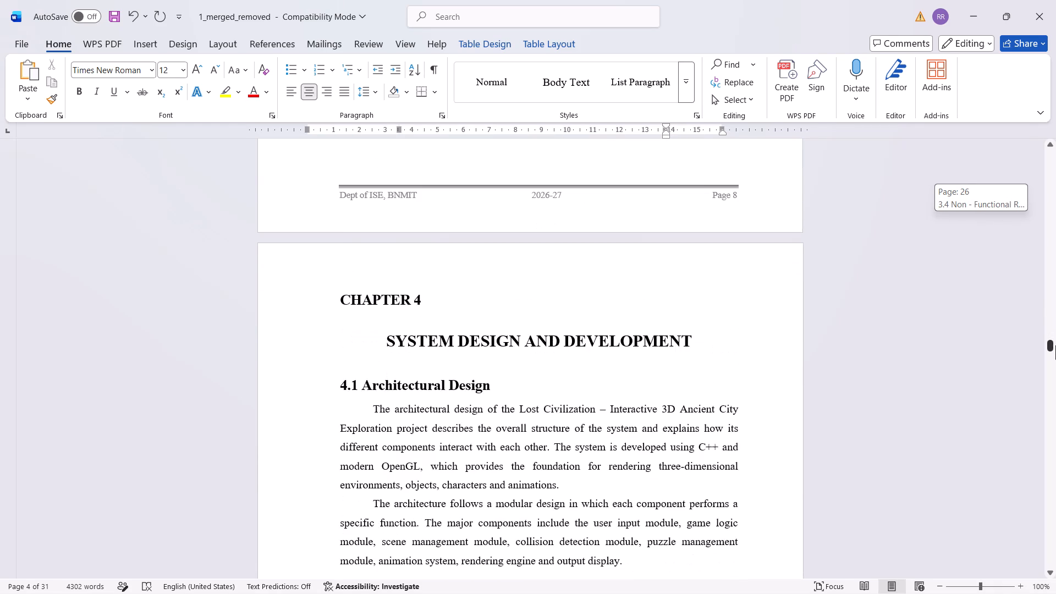
drag(1055, 345, 1055, 353)
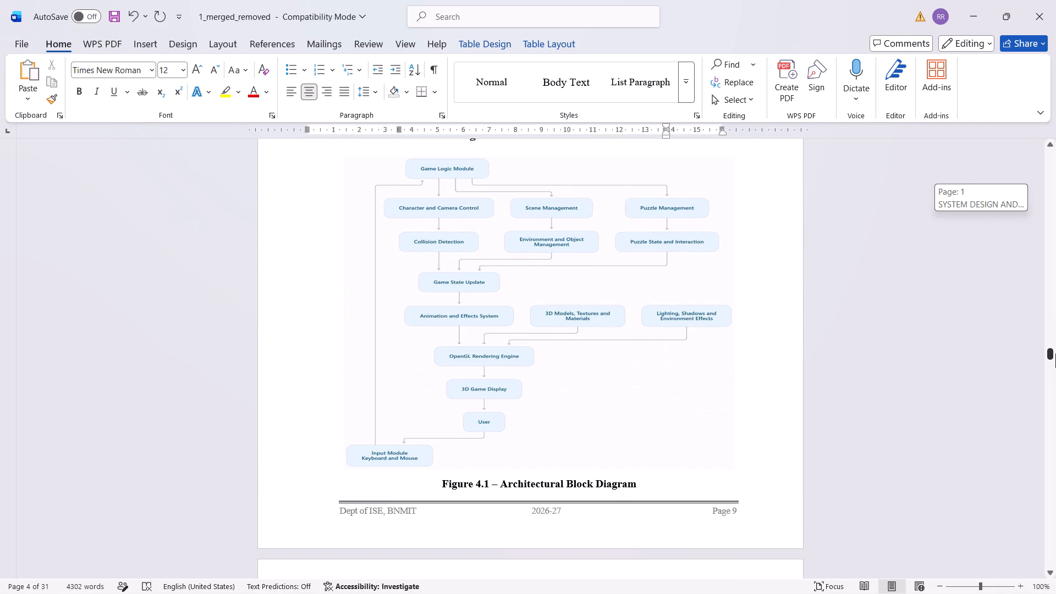
drag(1055, 353, 1055, 382)
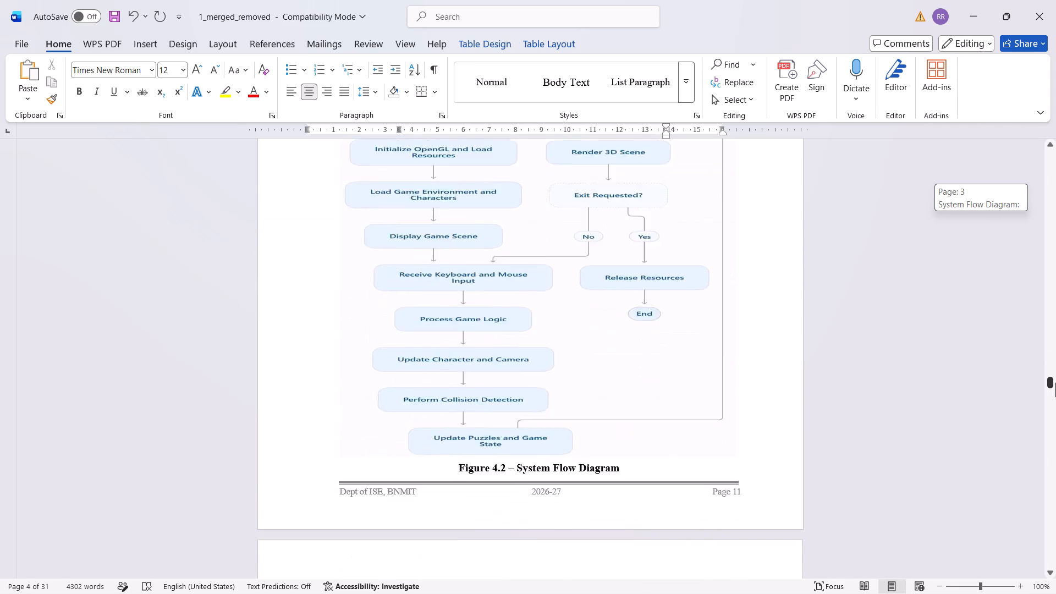
drag(1055, 382, 1055, 395)
drag(1052, 398, 1046, 356)
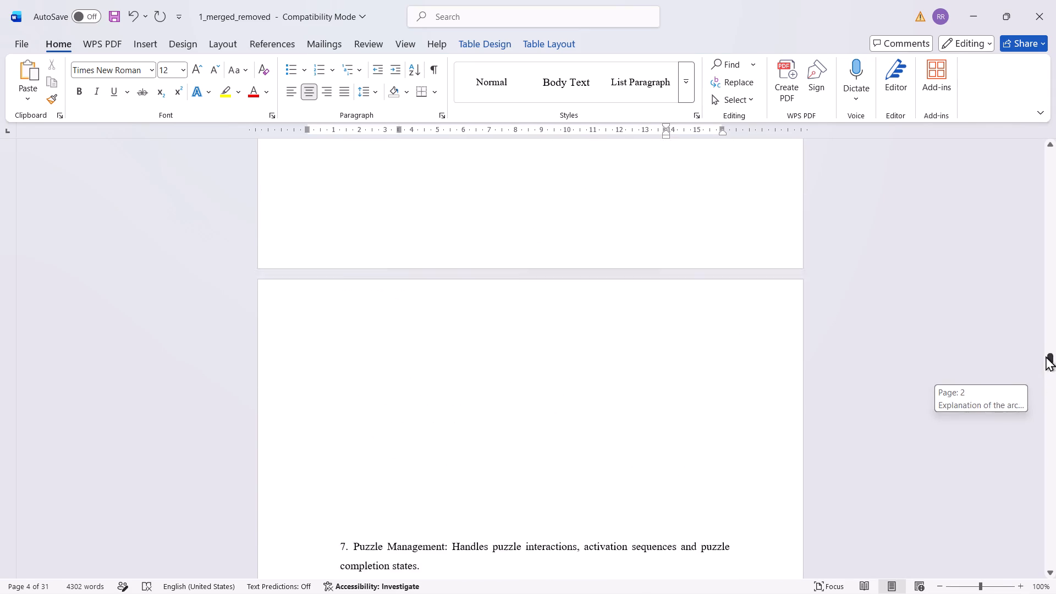
drag(1046, 356, 1055, 226)
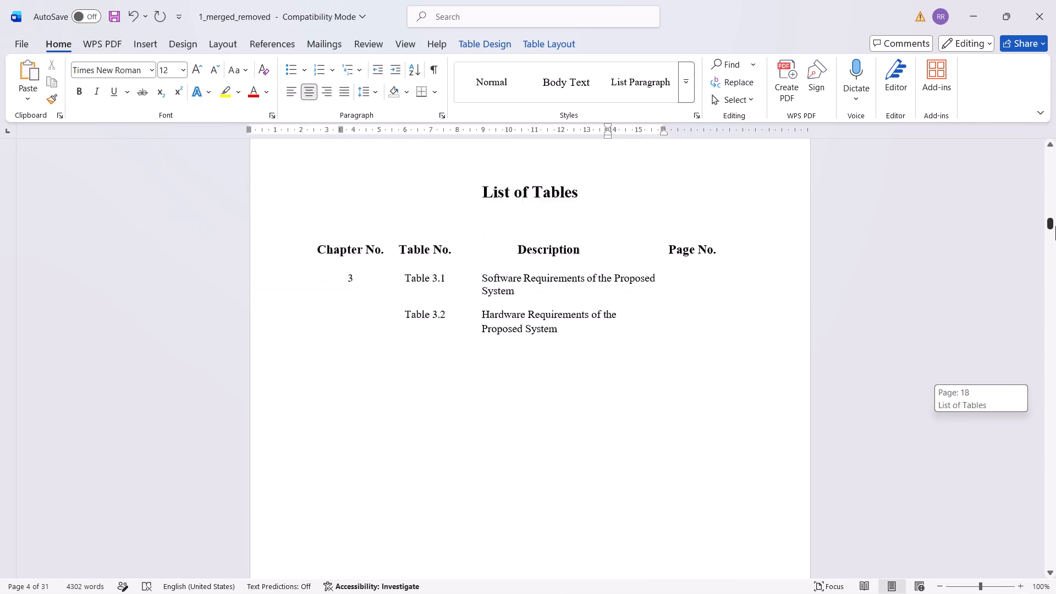
drag(1055, 226, 1054, 219)
scroll(710, 313, up, 11)
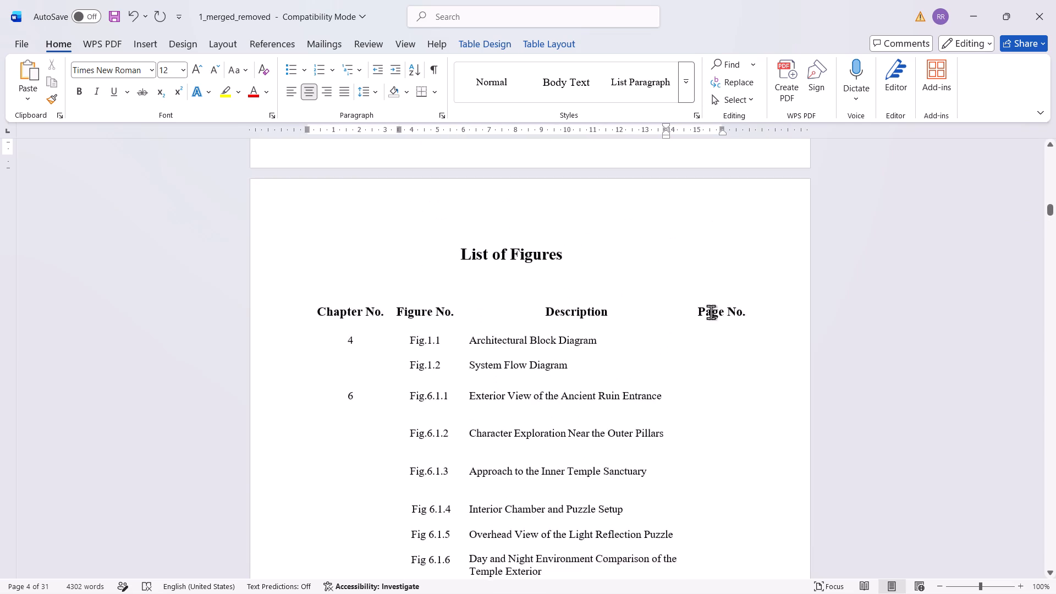
scroll(711, 312, up, 20)
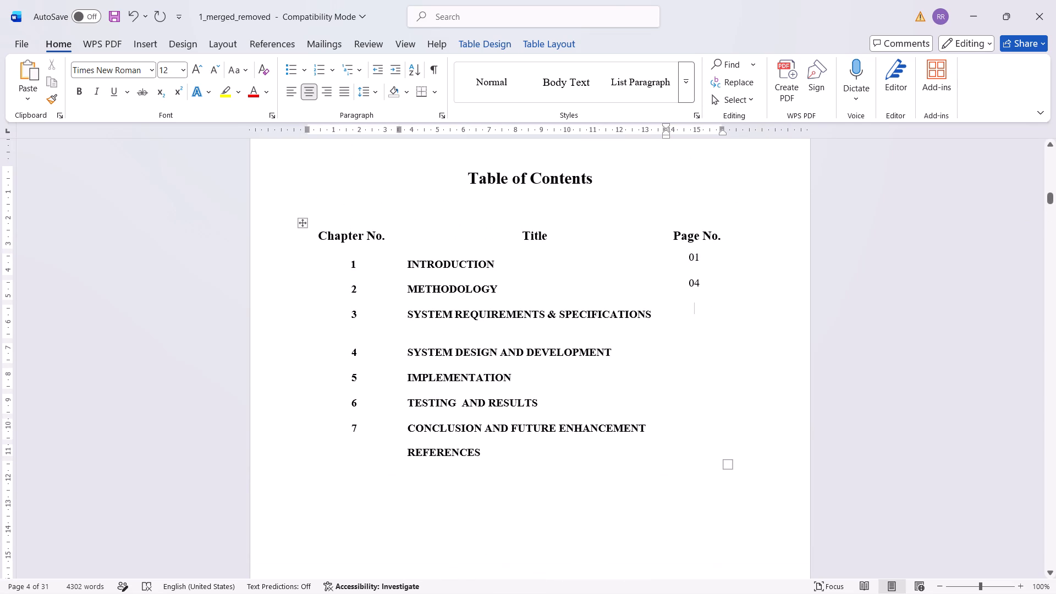
Enter centred page numbers 06, 09 and 12 for chapters 3, 4 and 5, and centre the empty TESTING AND RESULTS page cell.
text(06)
key(Down)
click(310, 91)
text(09)
key(Down)
click(305, 93)
text(12)
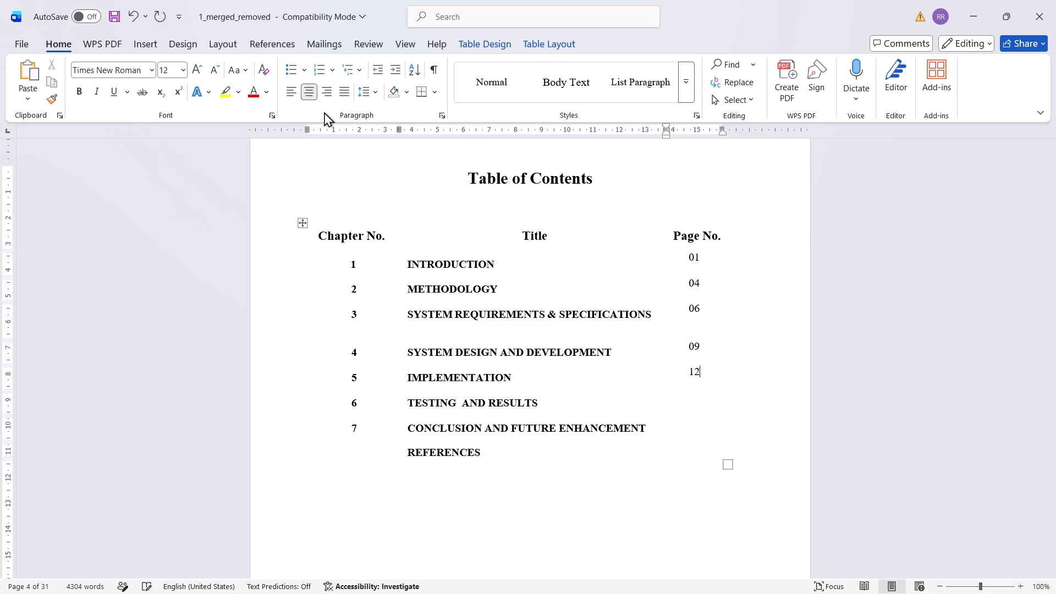
key(Down)
click(316, 96)
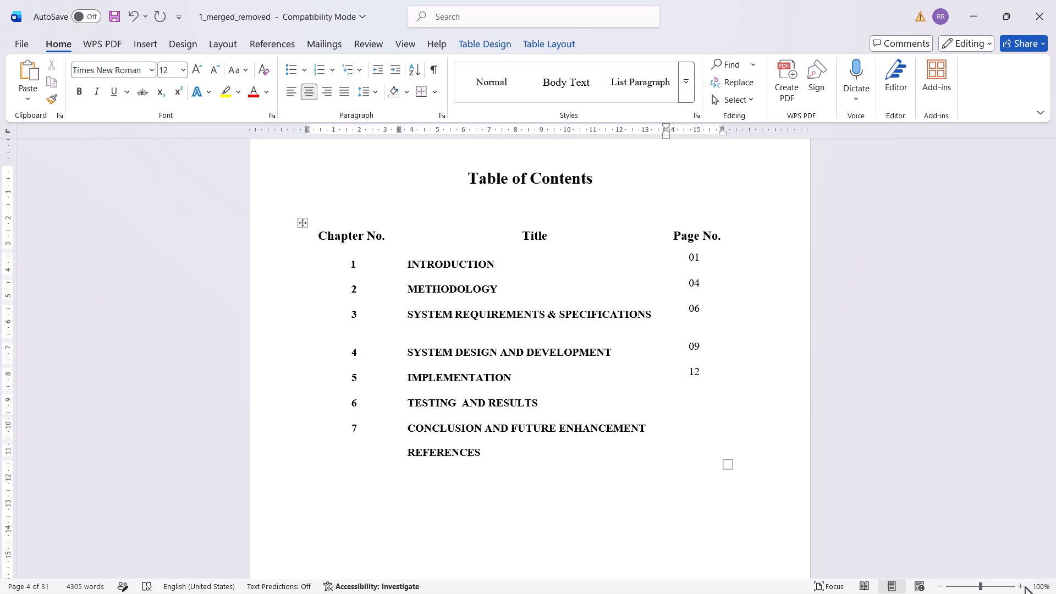
Examine the report body for the starting pages of chapters 6 and 7 and REFERENCES, and return to the Table of Contents.
click(1049, 195)
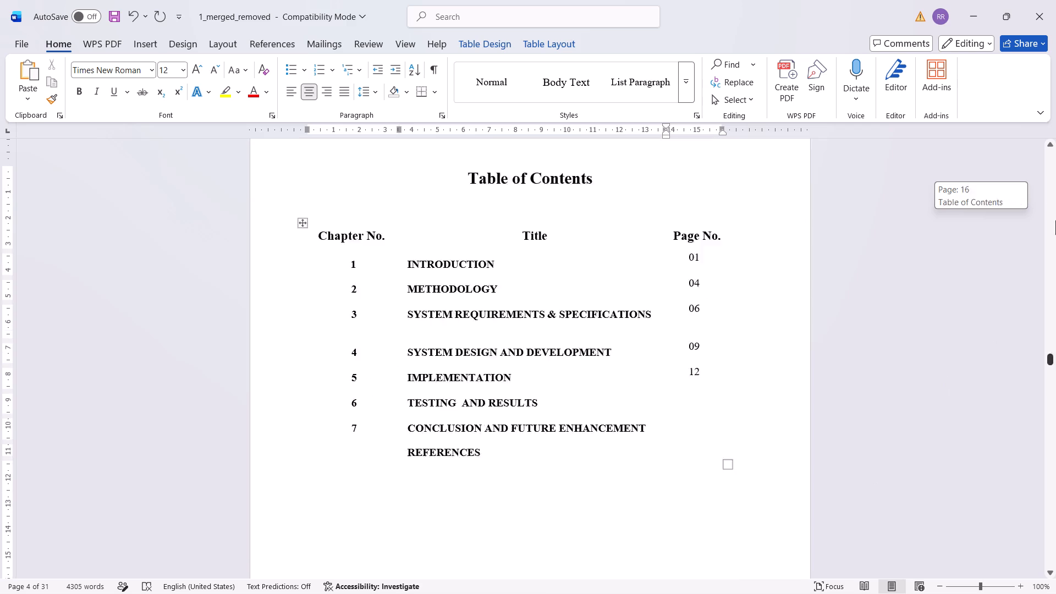
click(958, 425)
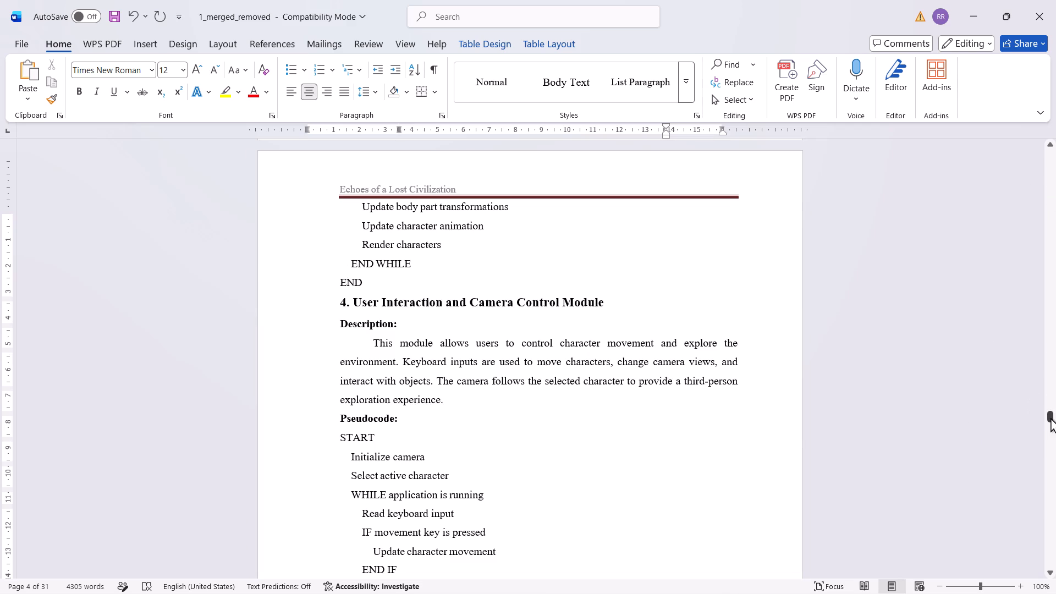
click(1050, 417)
scroll(1050, 417, up, 4)
drag(1049, 417, 1050, 415)
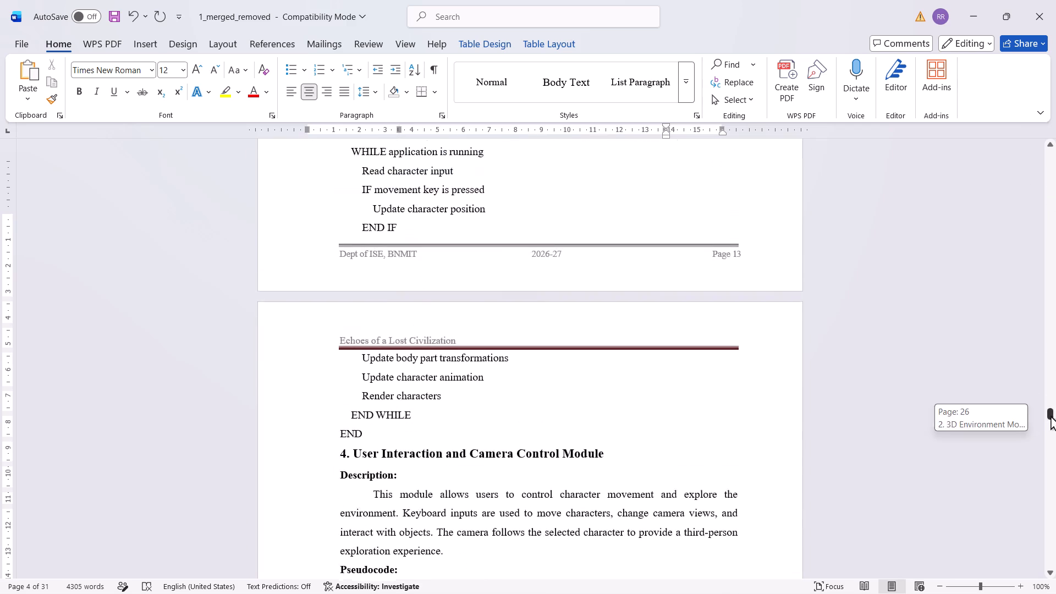
drag(1050, 415, 1055, 161)
scroll(933, 326, down, 11)
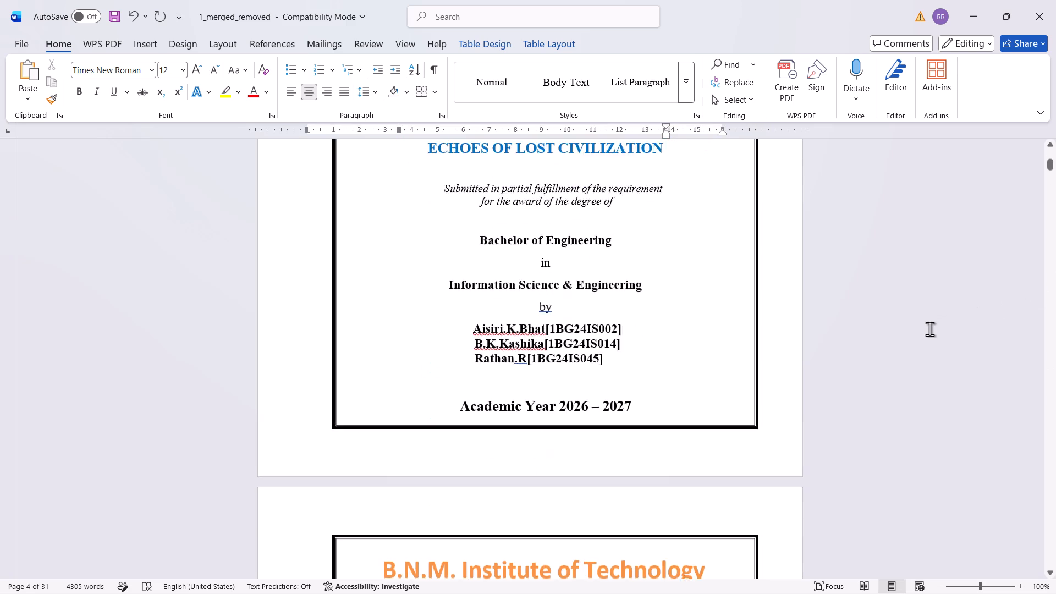
scroll(930, 329, down, 20)
scroll(930, 329, down, 20)
scroll(930, 329, down, 7)
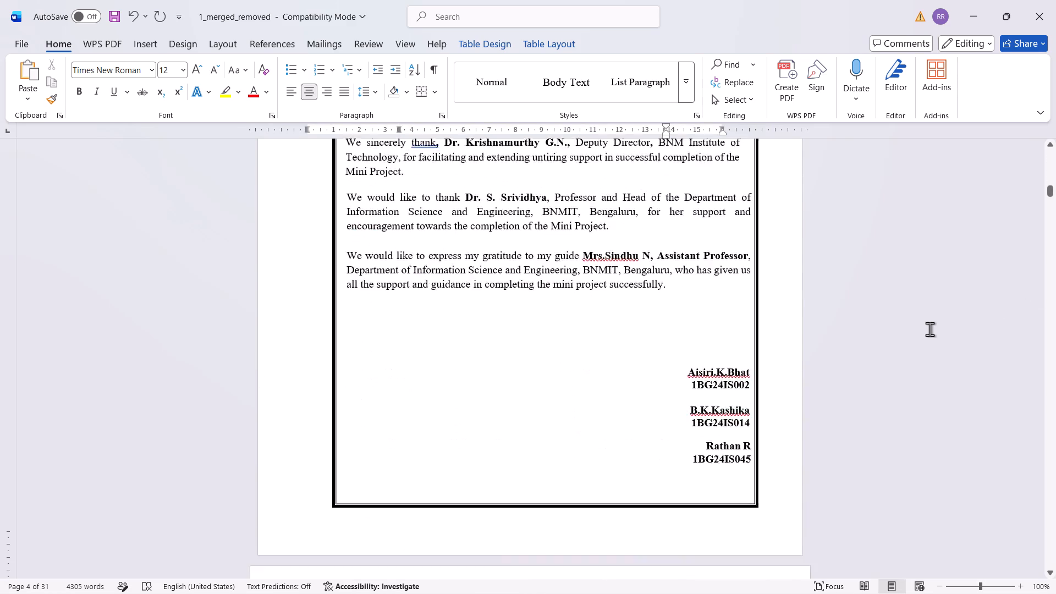
scroll(930, 329, down, 13)
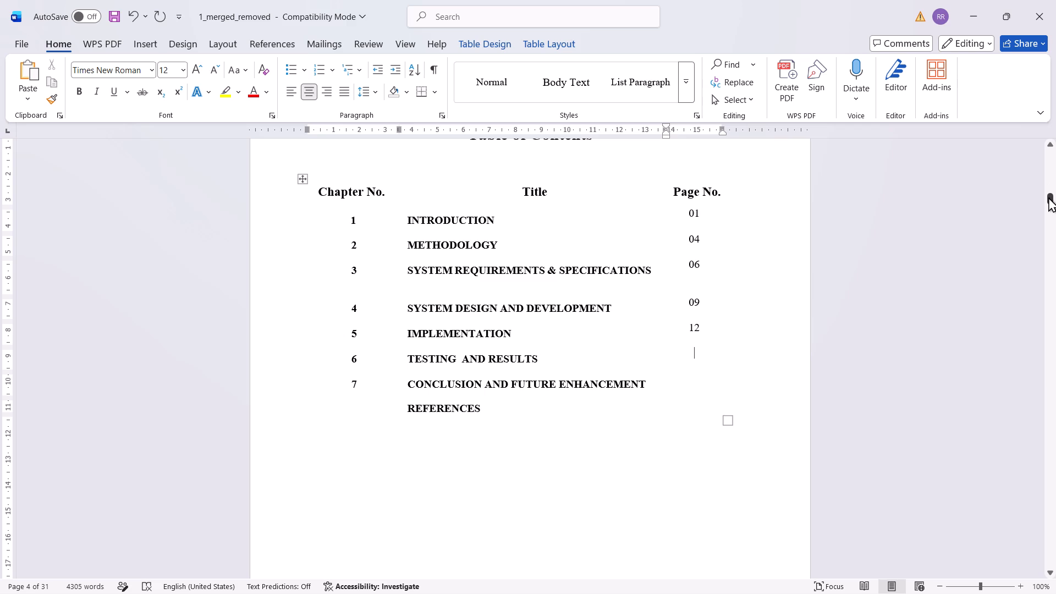
drag(1048, 197, 1031, 348)
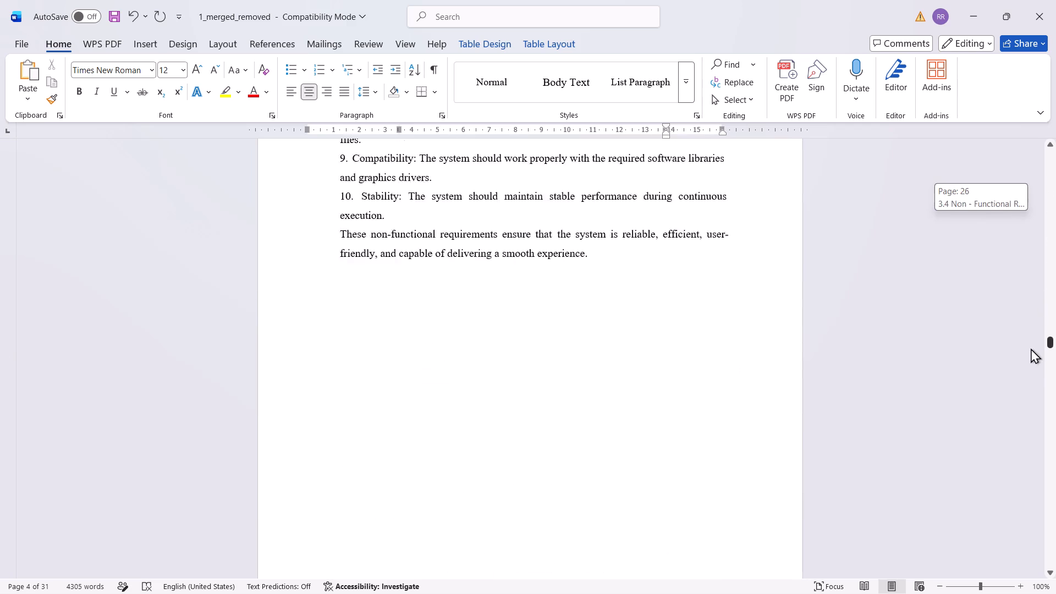
drag(1031, 348, 1027, 458)
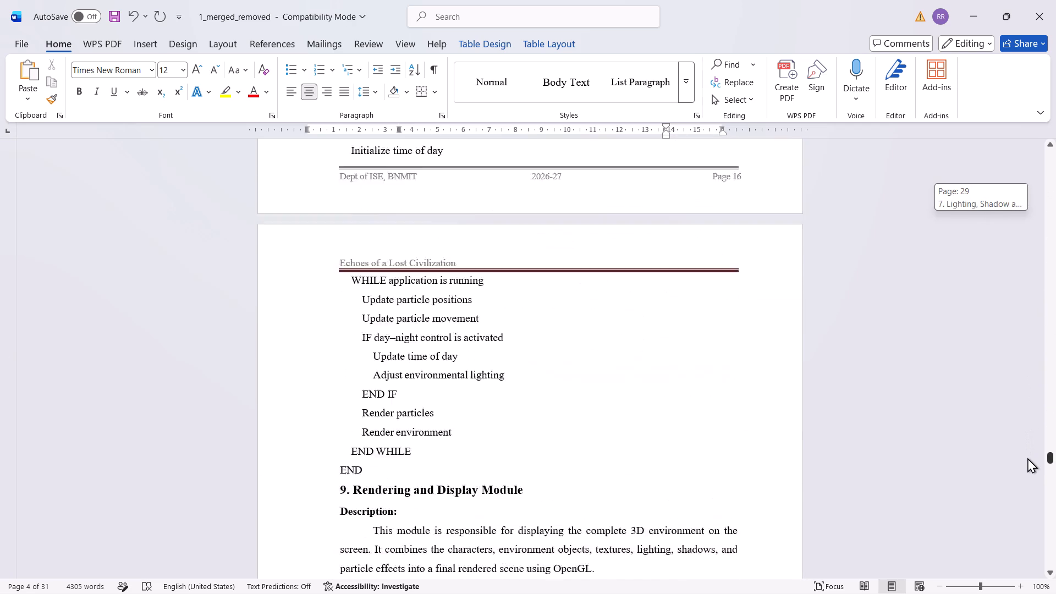
drag(1027, 458, 1034, 474)
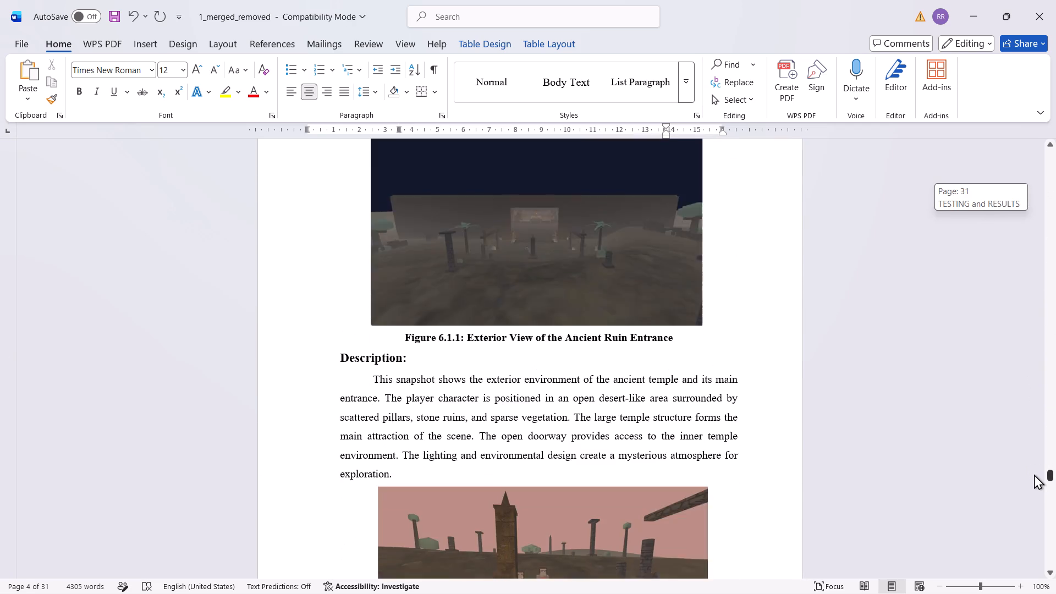
drag(1034, 474, 1035, 476)
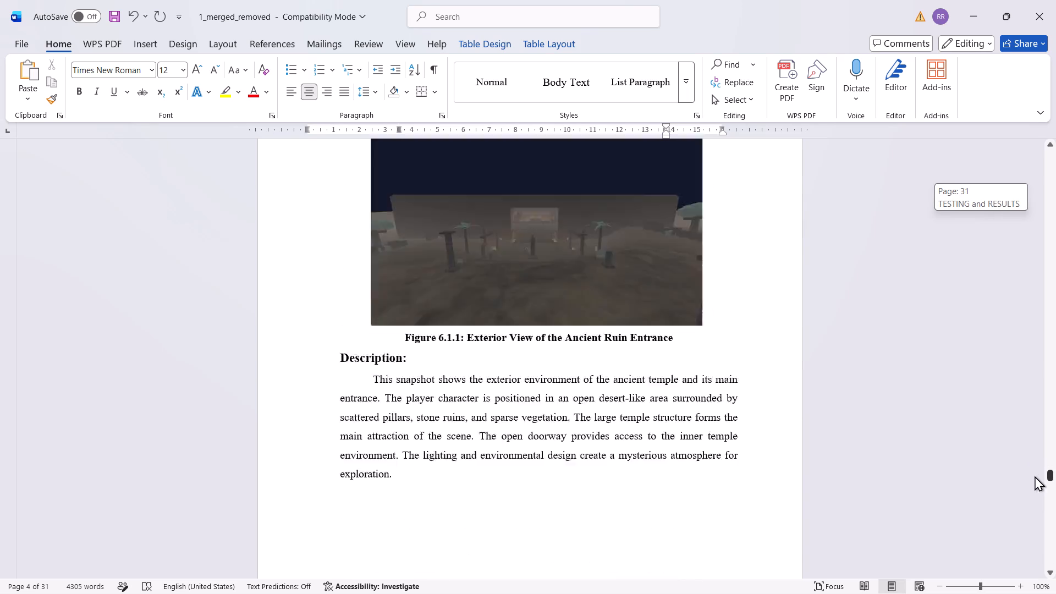
drag(1035, 476, 1037, 499)
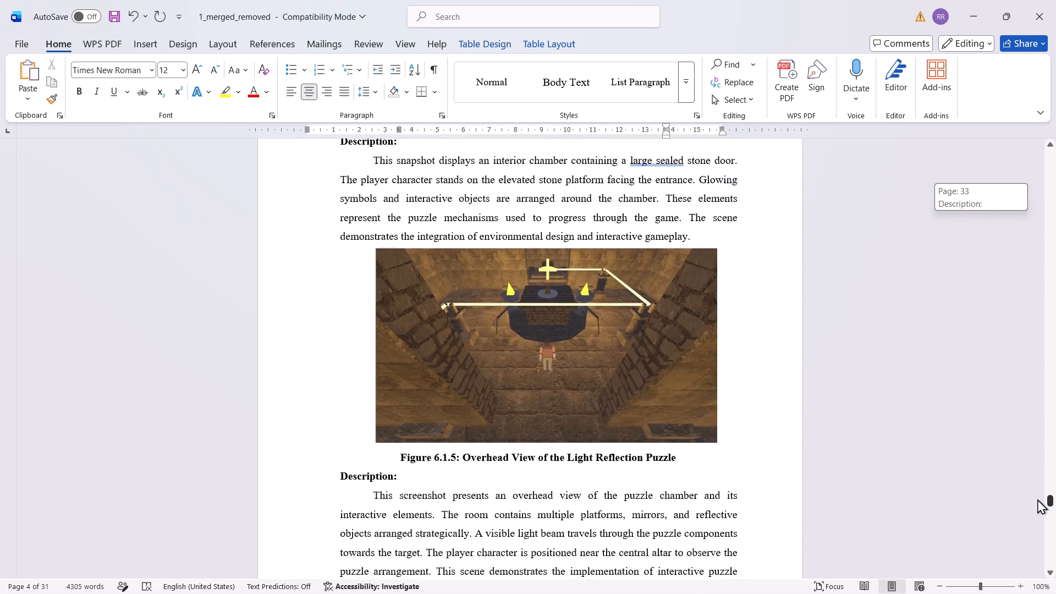
drag(1037, 499, 1038, 519)
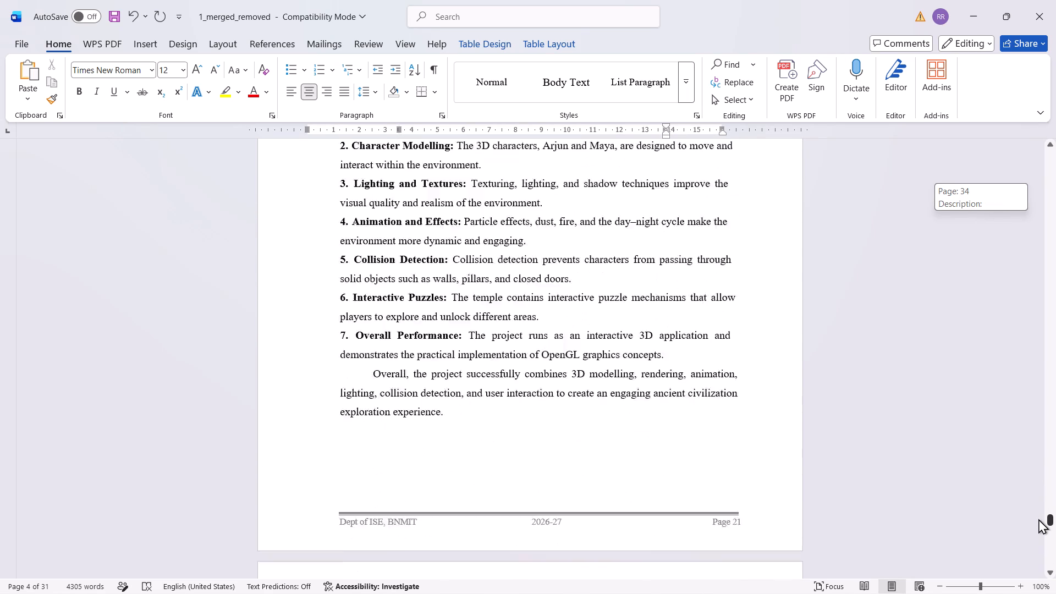
drag(1038, 519, 1039, 525)
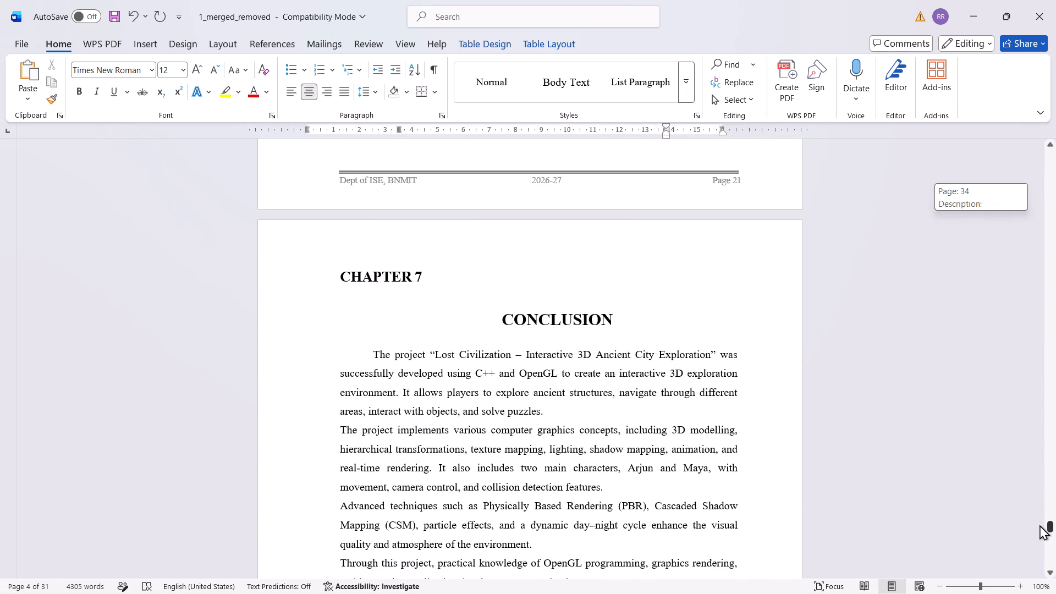
drag(1039, 525, 1040, 531)
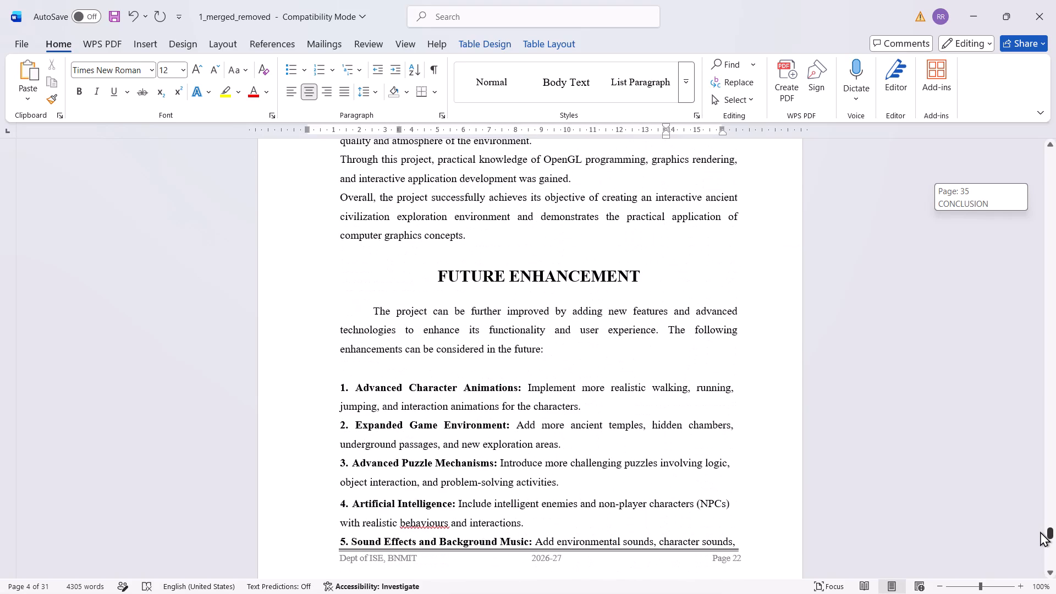
drag(1040, 531, 1040, 537)
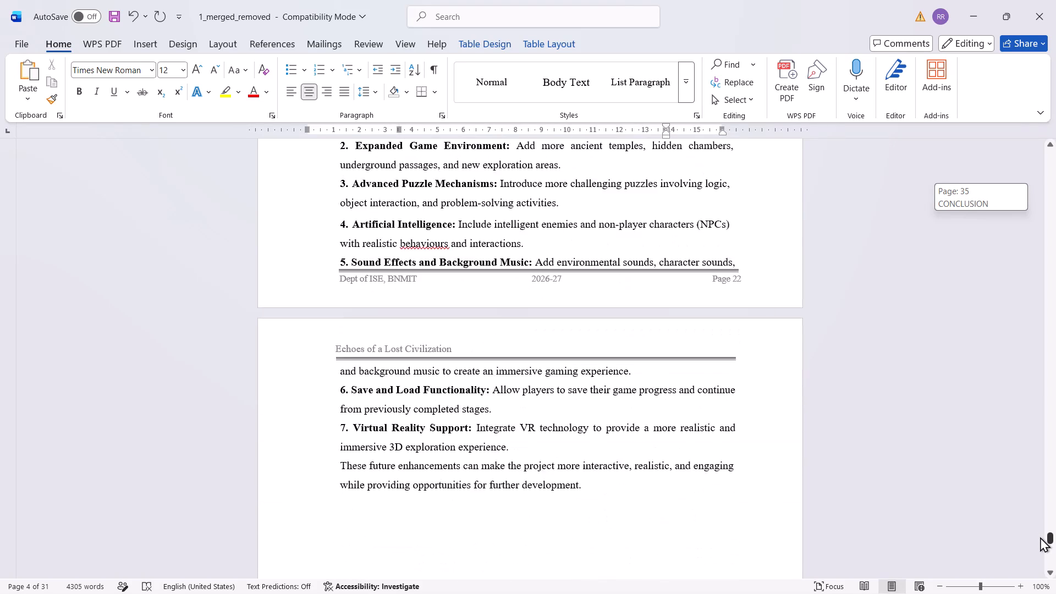
drag(1040, 537, 1040, 555)
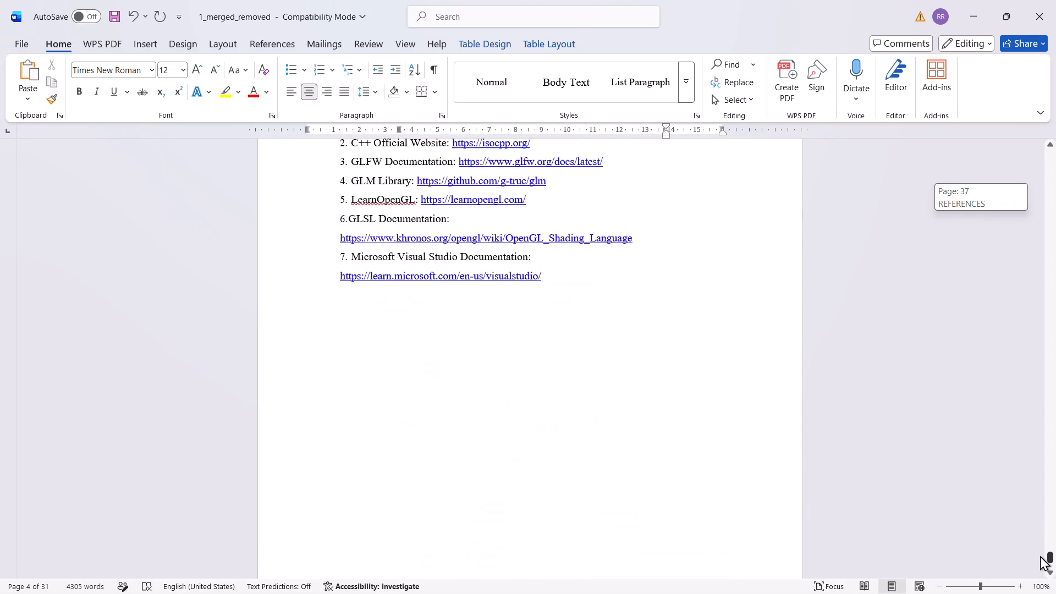
drag(1040, 555, 1055, 223)
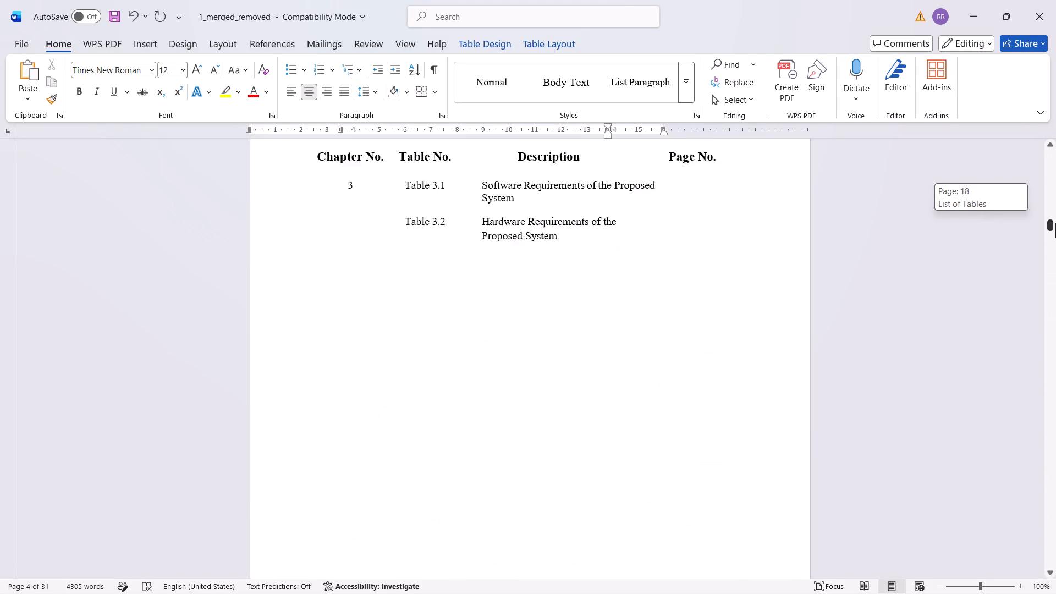
drag(1055, 223, 1046, 202)
scroll(710, 326, up, 12)
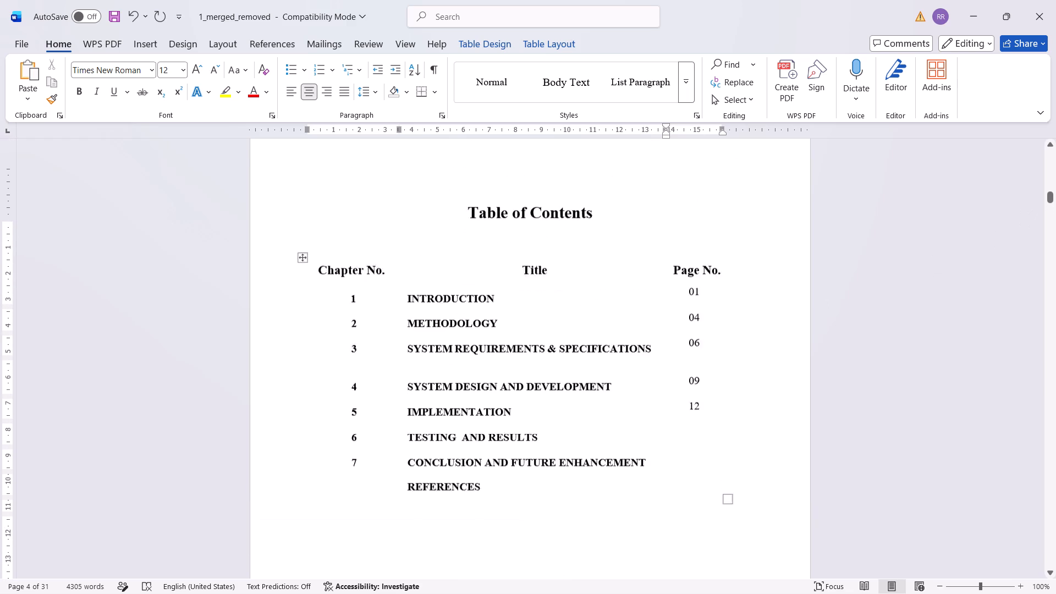
Enter centred page numbers 18 for TESTING AND RESULTS, 22 for CONCLUSION AND FUTURE ENHANCEMENT and 24 for REFERENCES, and save the document.
text(18)
key(Down)
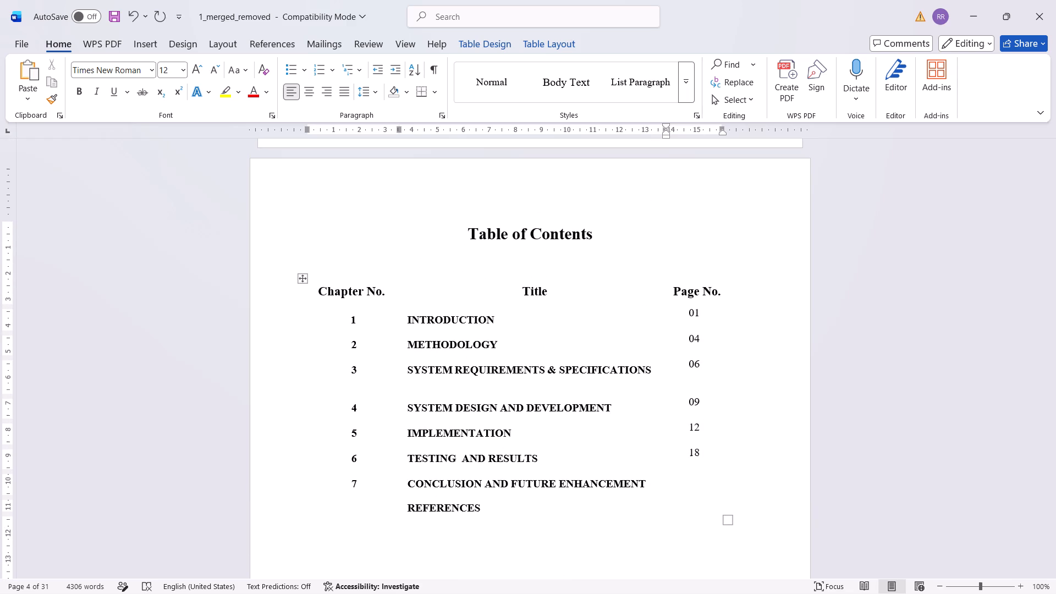
click(311, 92)
key(2)
key(2)
key(Down)
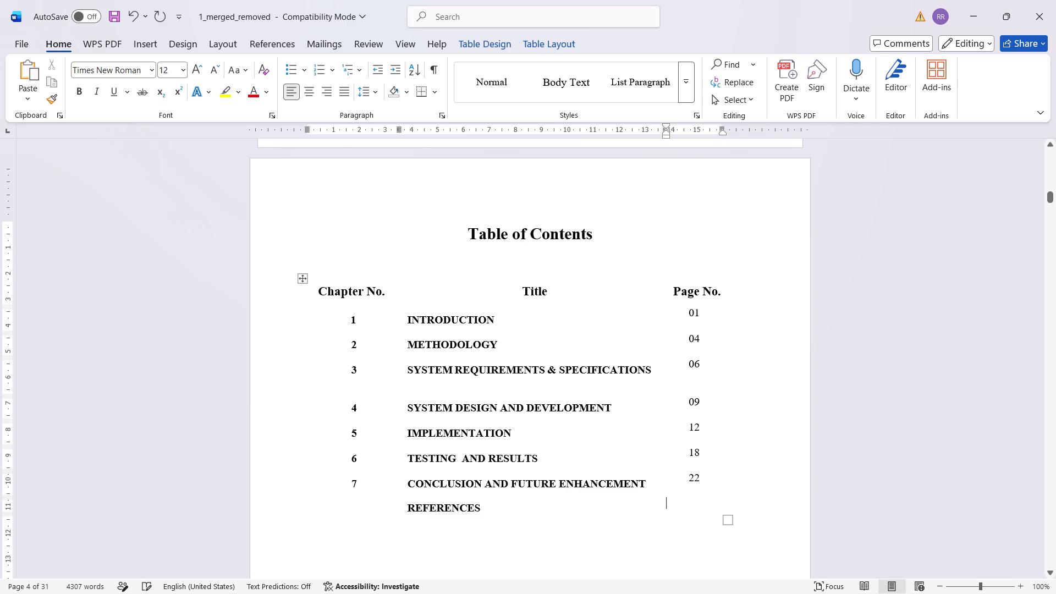
click(307, 91)
key(2)
key(4)
key(ctrl+s)
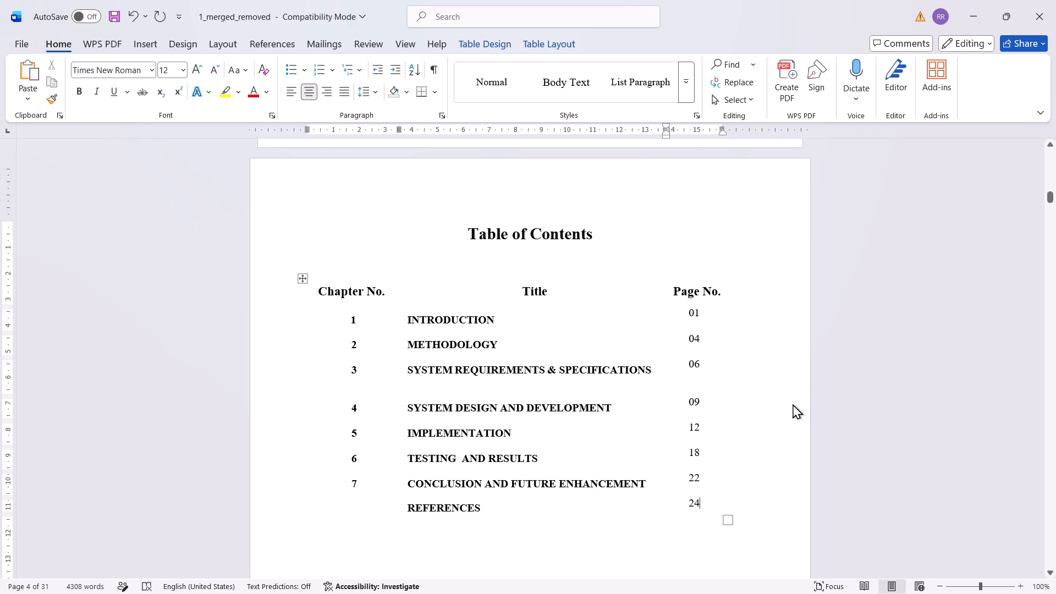
Widen the Figure No. column of the List of Figures table slightly, shifting the Description and Page No. columns to the right.
scroll(723, 434, down, 20)
scroll(722, 435, down, 2)
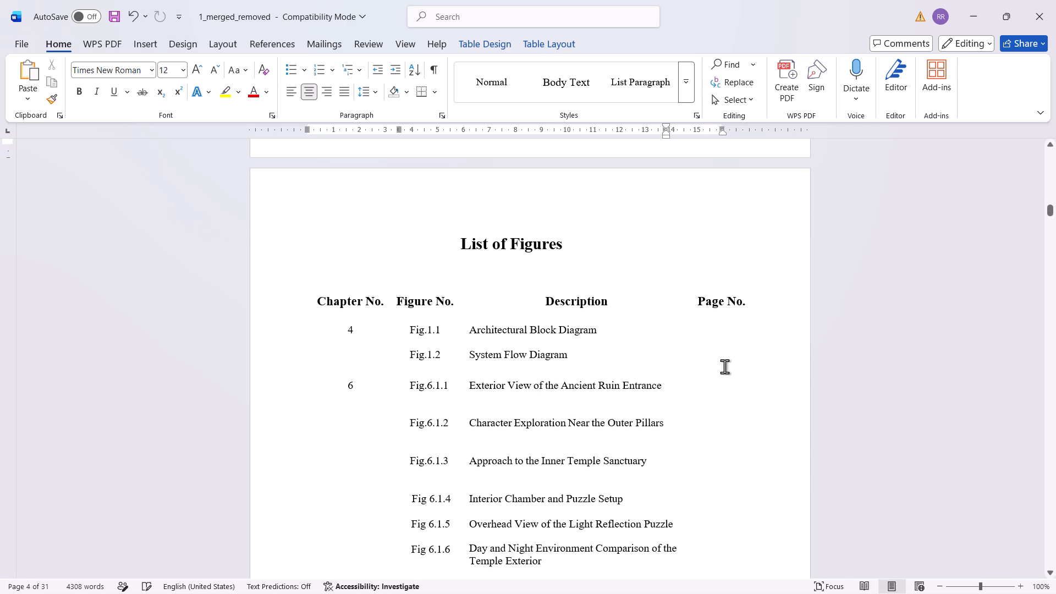
click(722, 329)
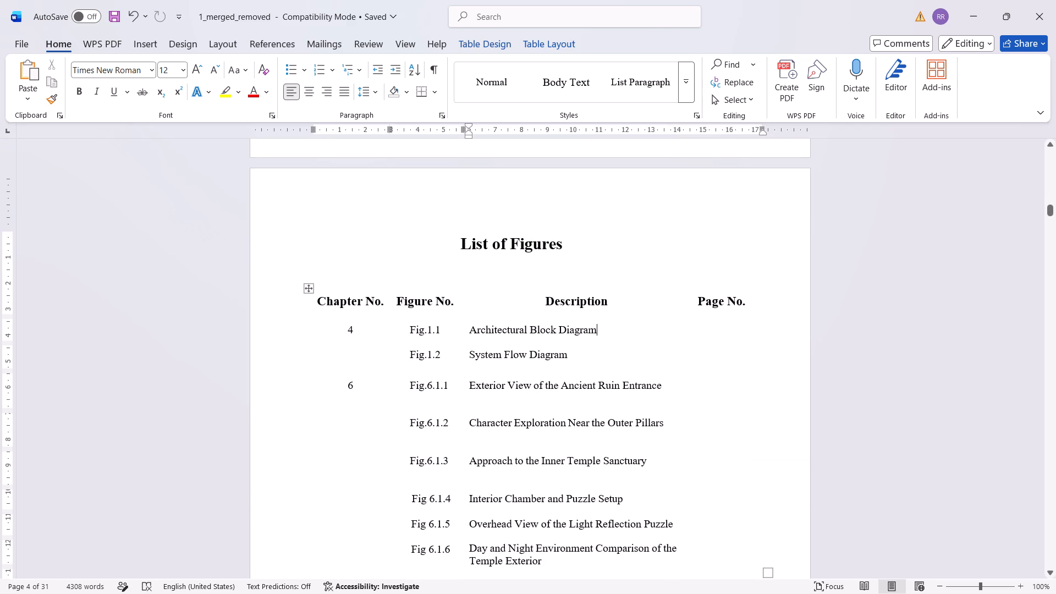
click(713, 328)
click(658, 296)
click(696, 132)
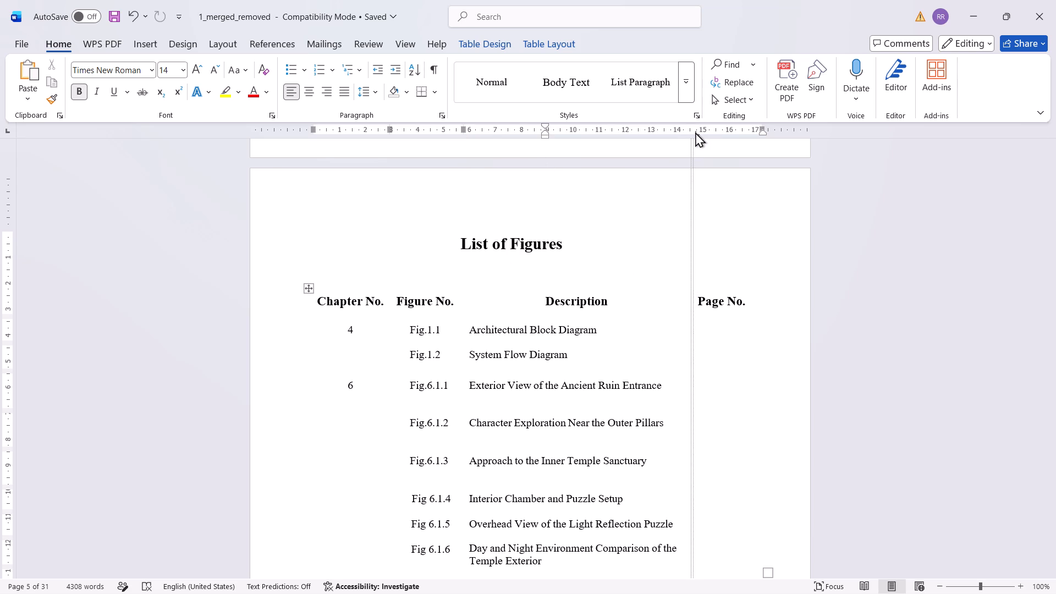
click(714, 326)
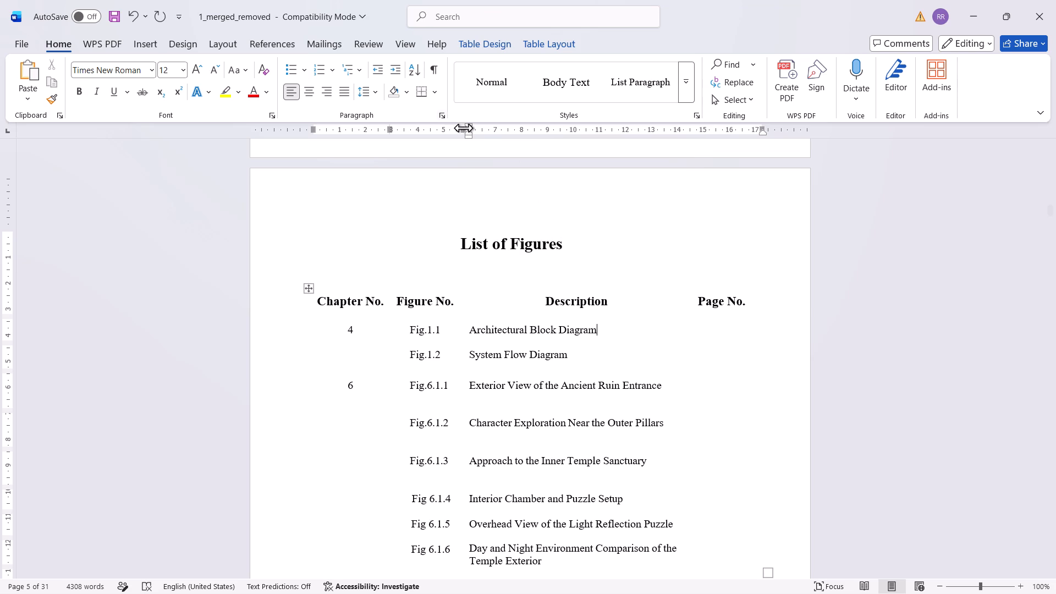
drag(468, 128, 472, 128)
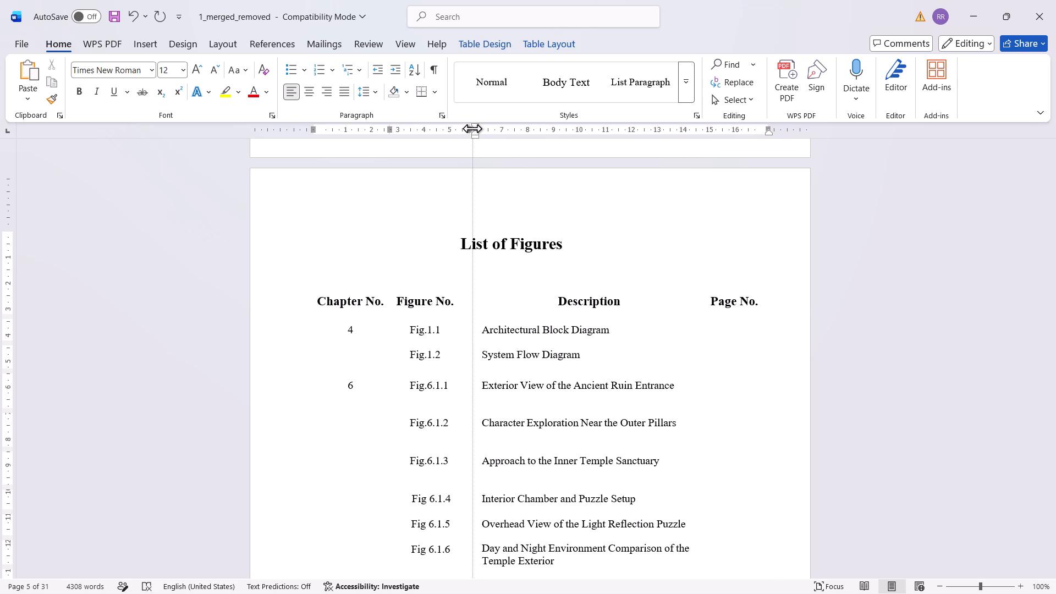
drag(472, 128, 476, 132)
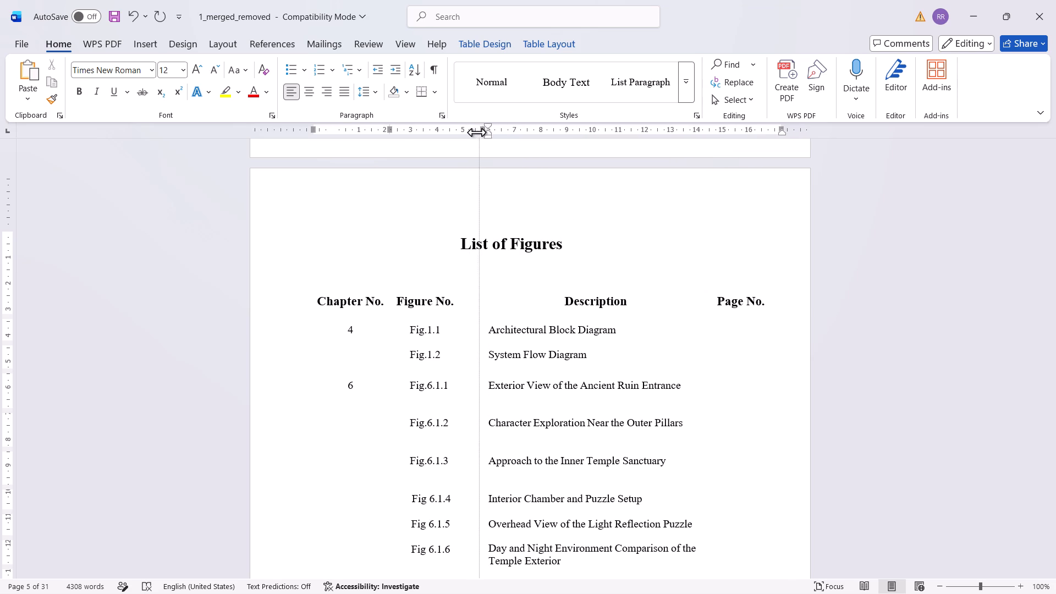
drag(476, 132, 475, 130)
Compare the List of Figures heading and table layout with the Table of Contents page.
click(570, 243)
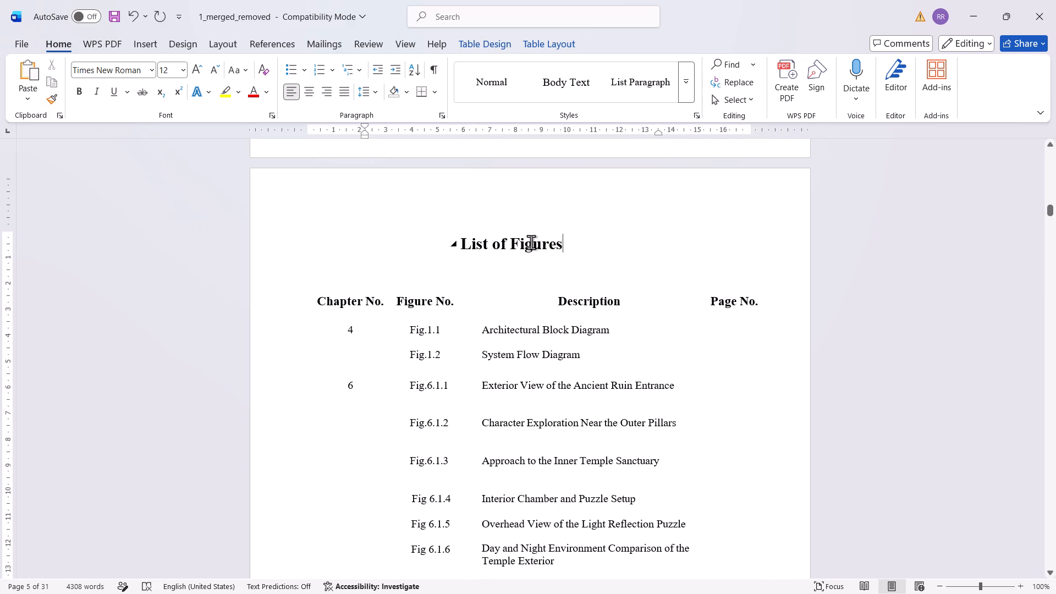
double_click(531, 242)
click(564, 245)
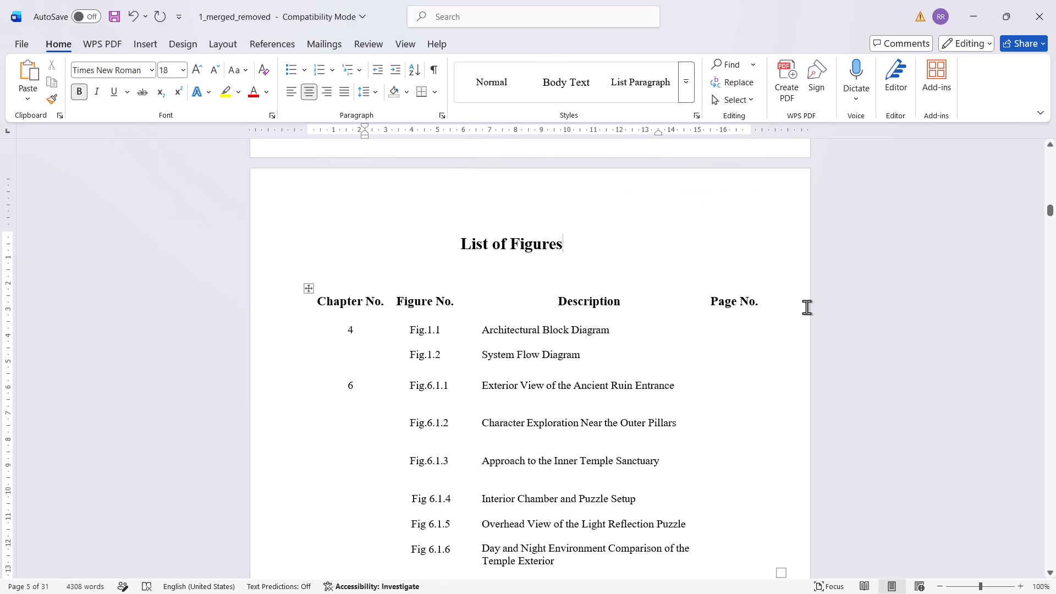
scroll(875, 326, up, 20)
scroll(875, 326, up, 3)
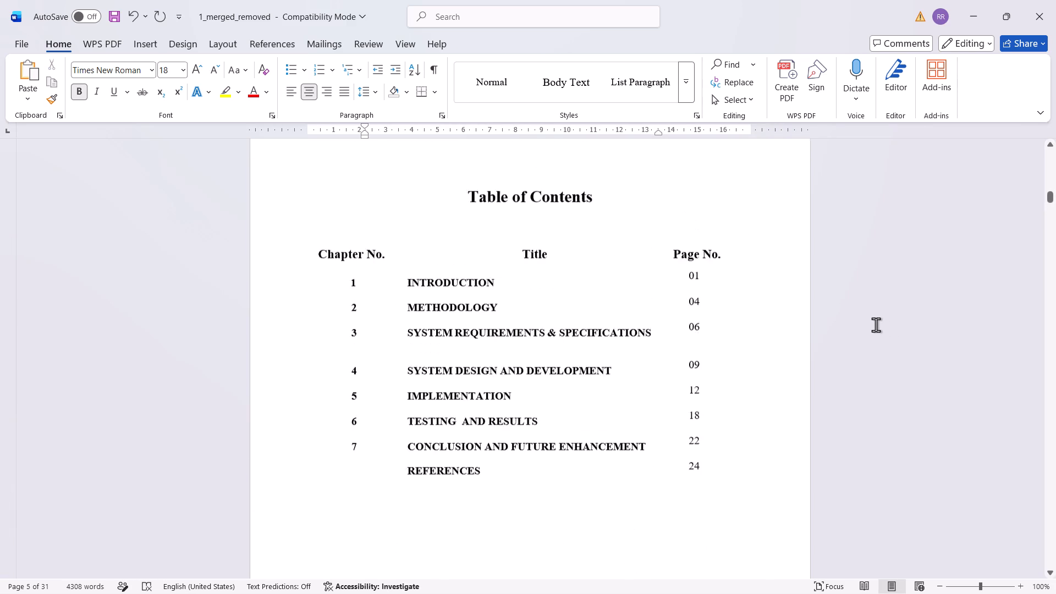
scroll(472, 267, down, 20)
scroll(474, 268, down, 3)
scroll(474, 268, up, 1)
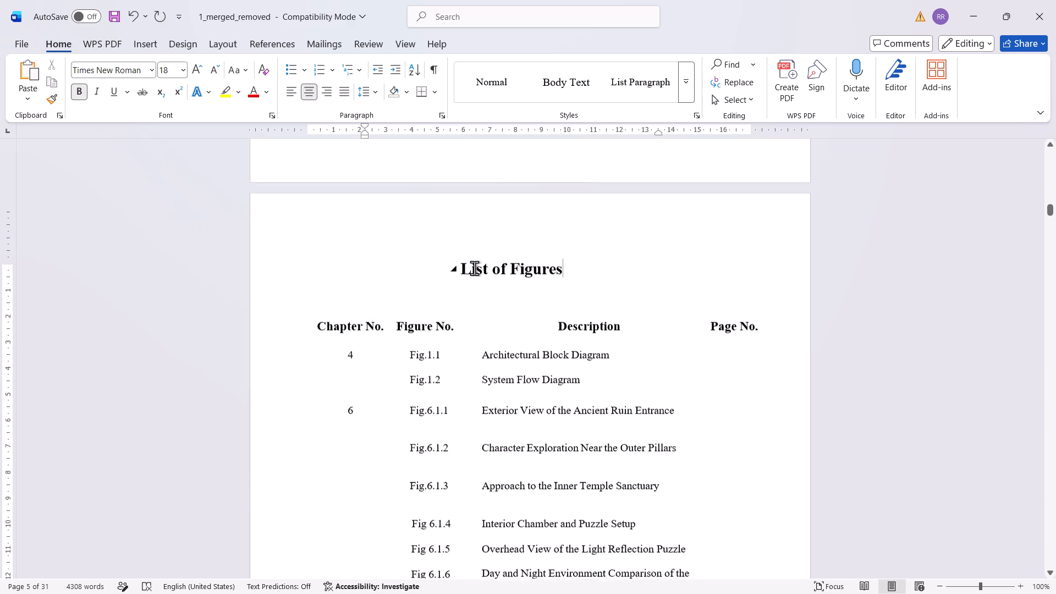
Insert ten spaces before the List of Figures heading to shift it towards the page centre.
click(461, 280)
key(space)
key(space)
key(space)
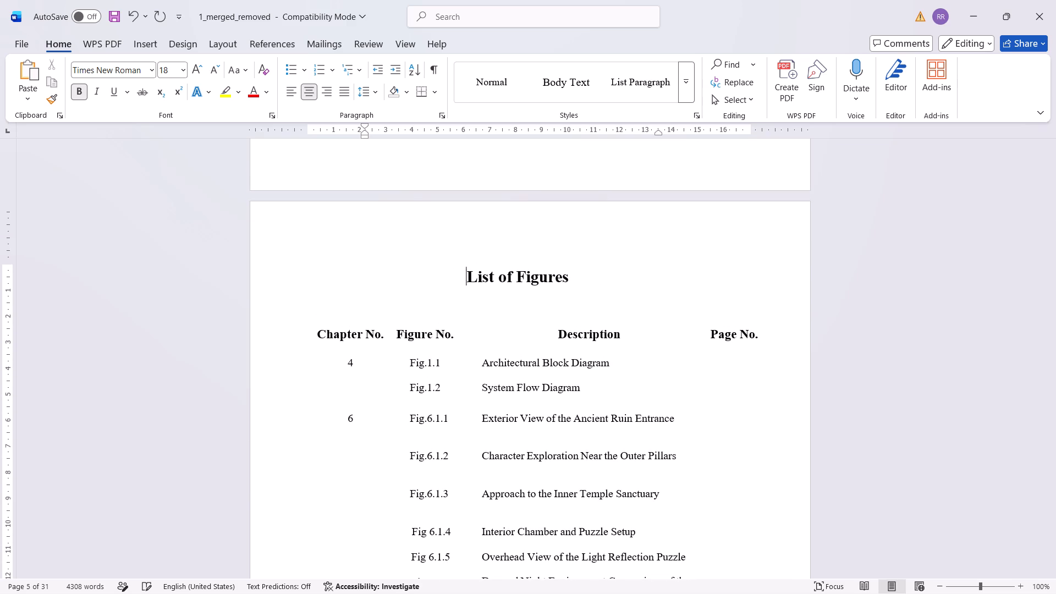
key(space)
key(space)
key(space)
key(space)
key(space)
key(space)
key(space)
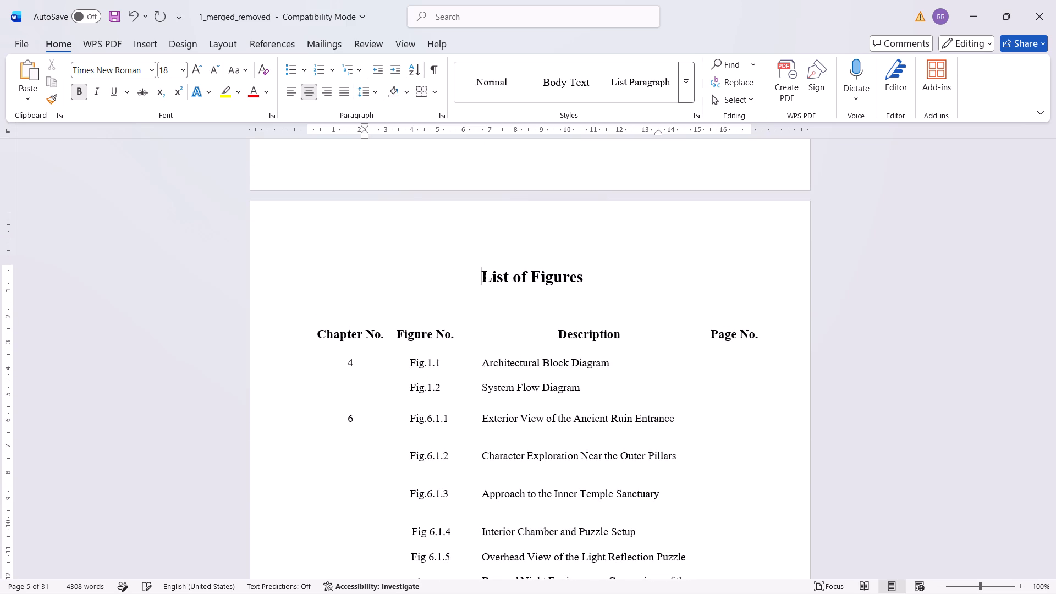
Compare the heading's position with the Table of Contents heading and delete five of the leading spaces before List of Figures.
click(464, 252)
scroll(481, 276, up, 20)
scroll(481, 276, up, 5)
scroll(481, 275, down, 2)
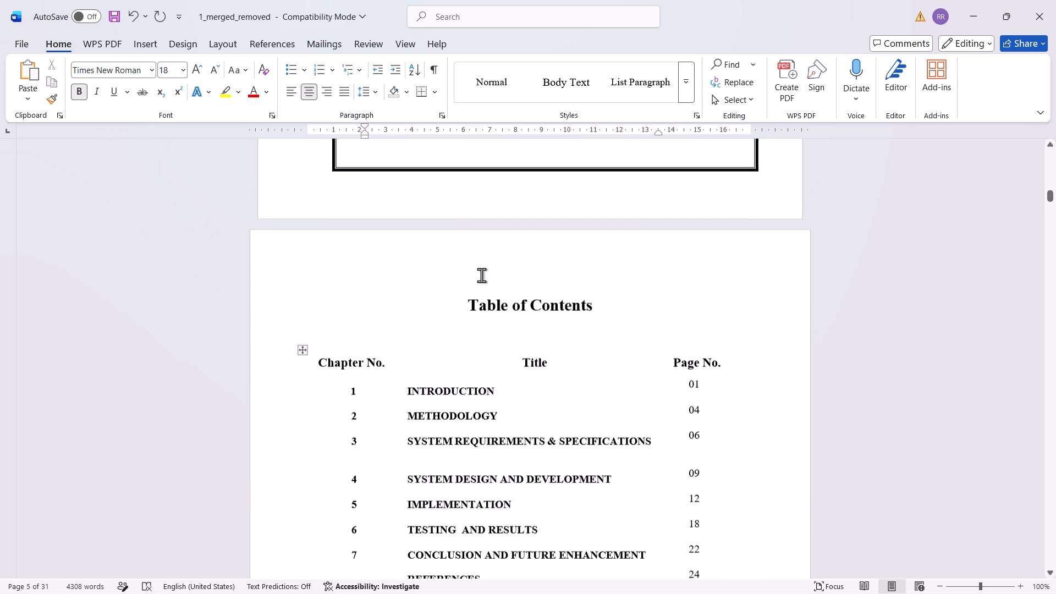
scroll(470, 291, down, 13)
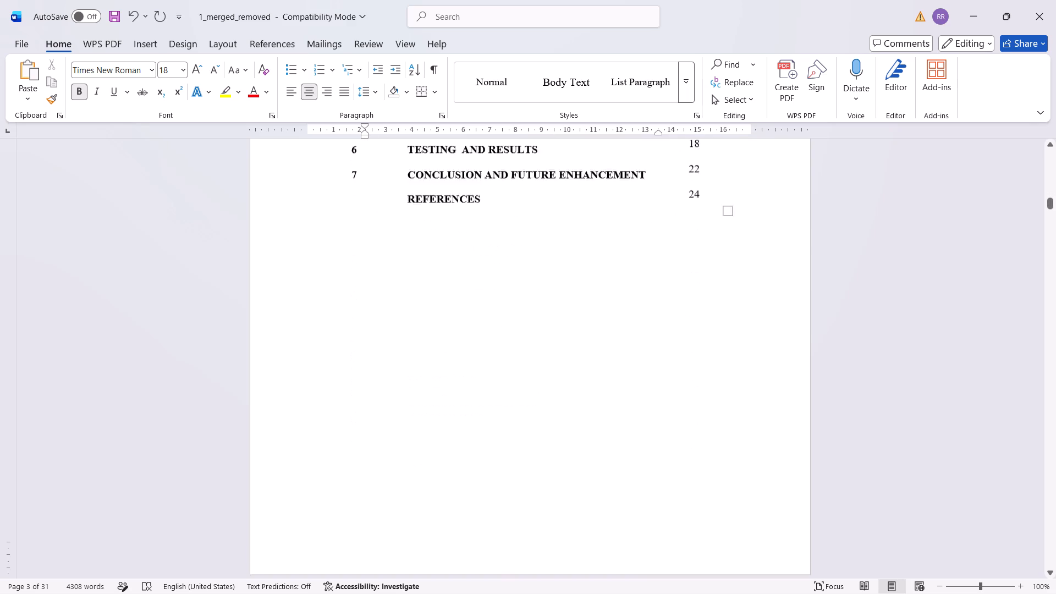
scroll(470, 292, down, 10)
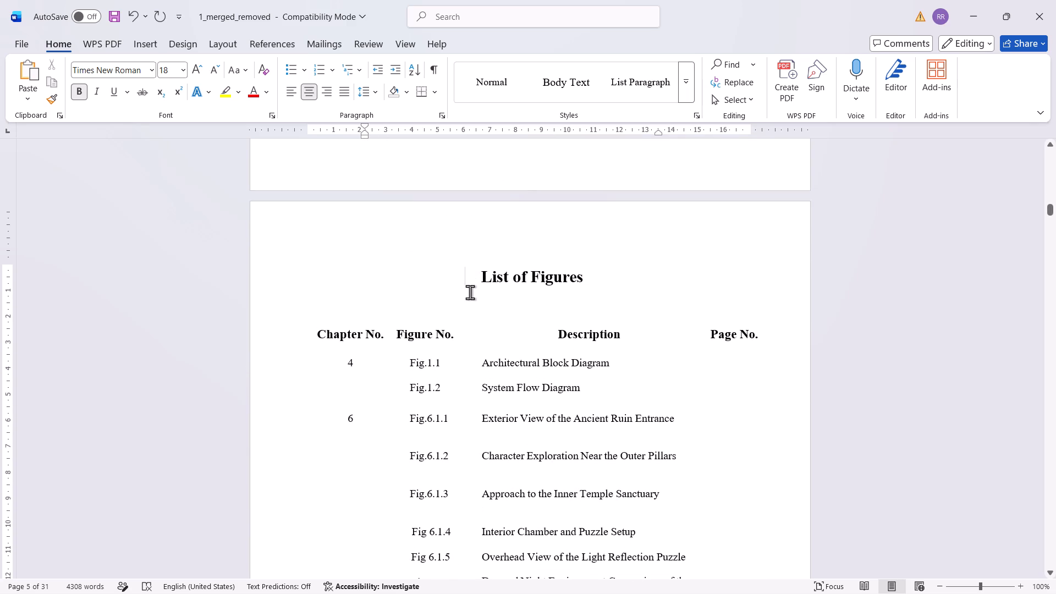
scroll(470, 292, up, 1)
key(BackSpace)
key(BackSpace)
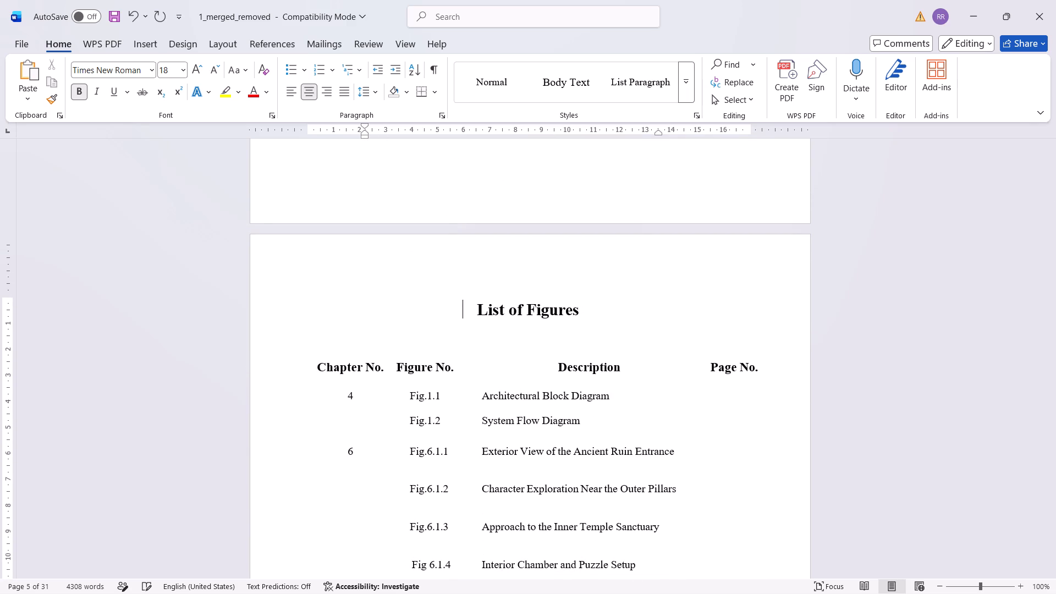
key(BackSpace)
key(BackSpace)
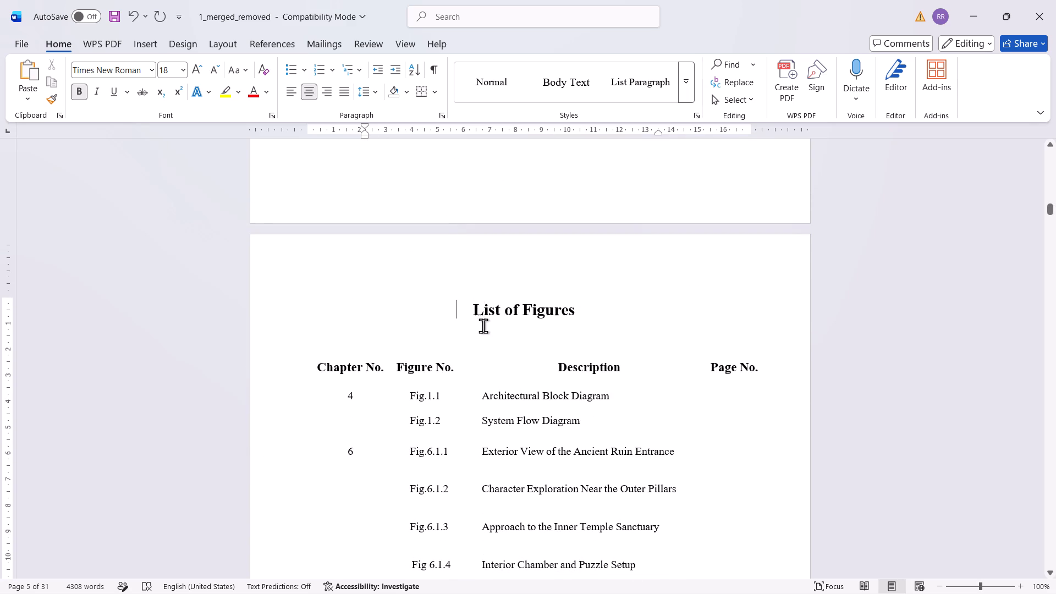
key(BackSpace)
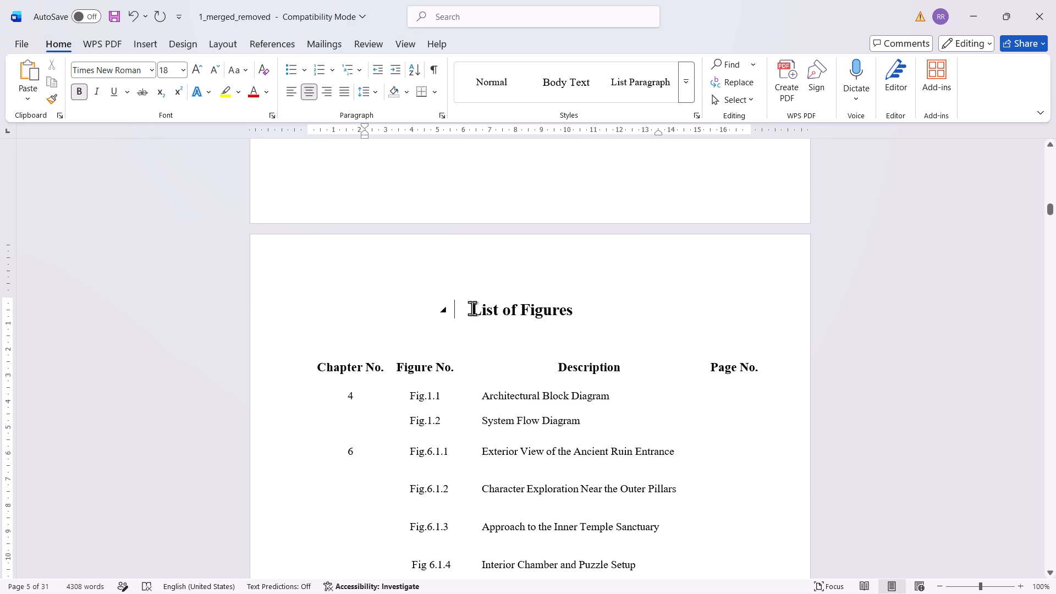
scroll(472, 308, up, 20)
scroll(472, 308, up, 2)
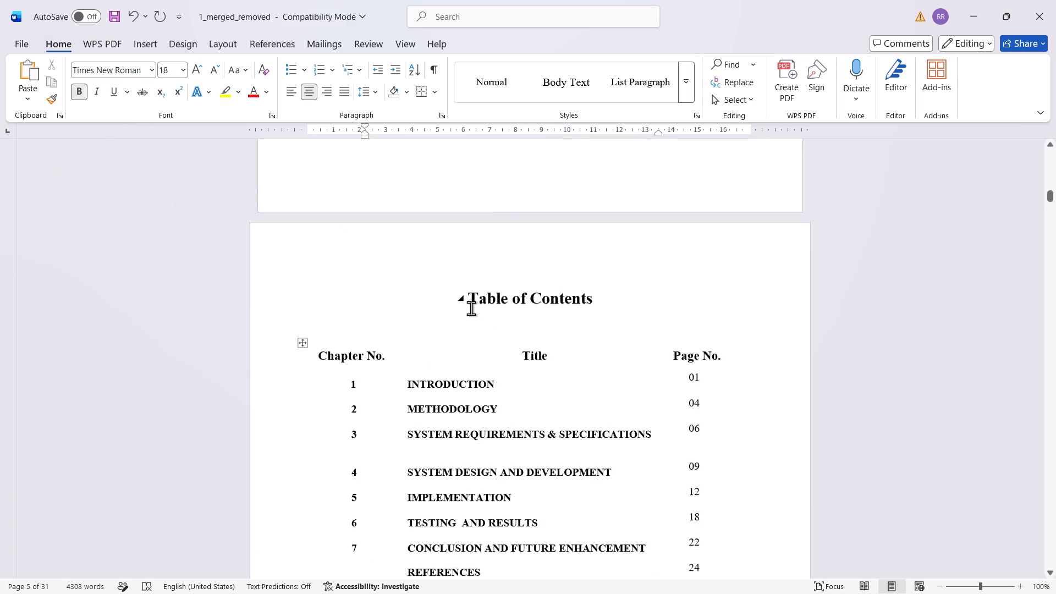
scroll(471, 308, down, 20)
scroll(471, 308, down, 2)
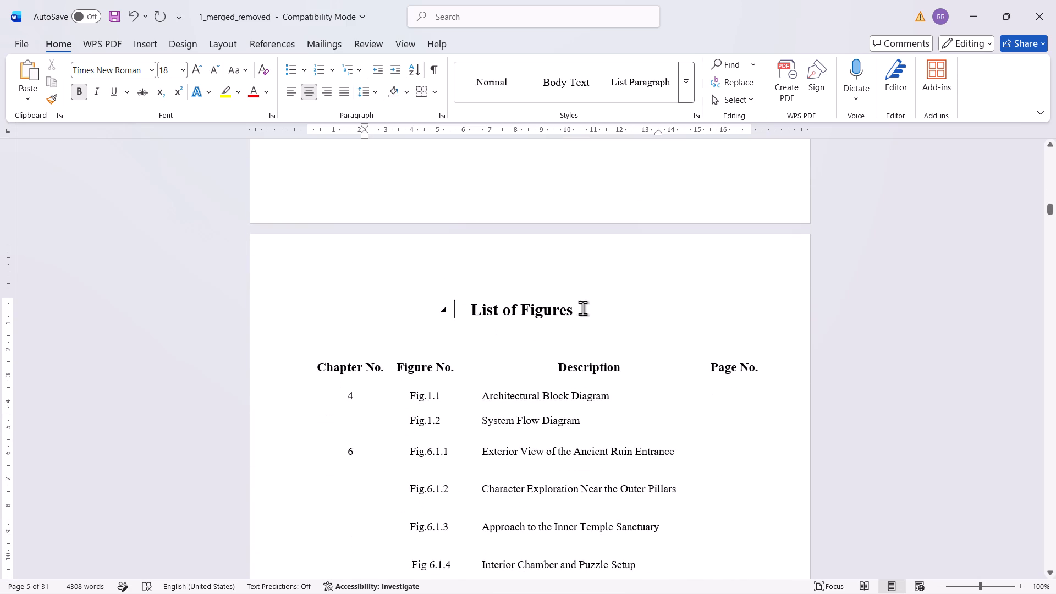
click(582, 308)
Centre-align the Description and Page No. heading text in the List of Figures table.
drag(626, 369, 538, 369)
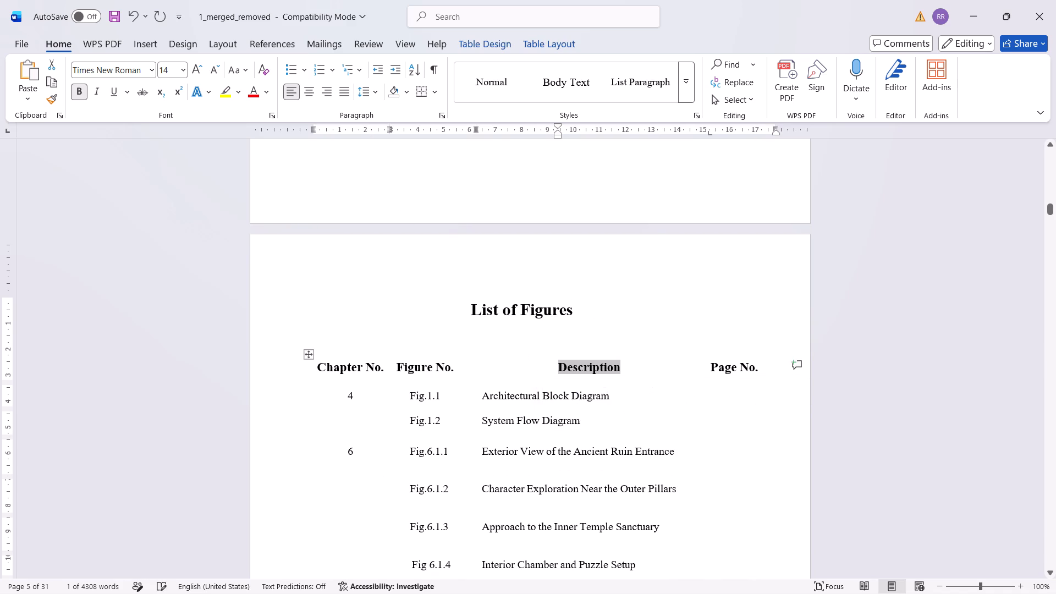
click(310, 90)
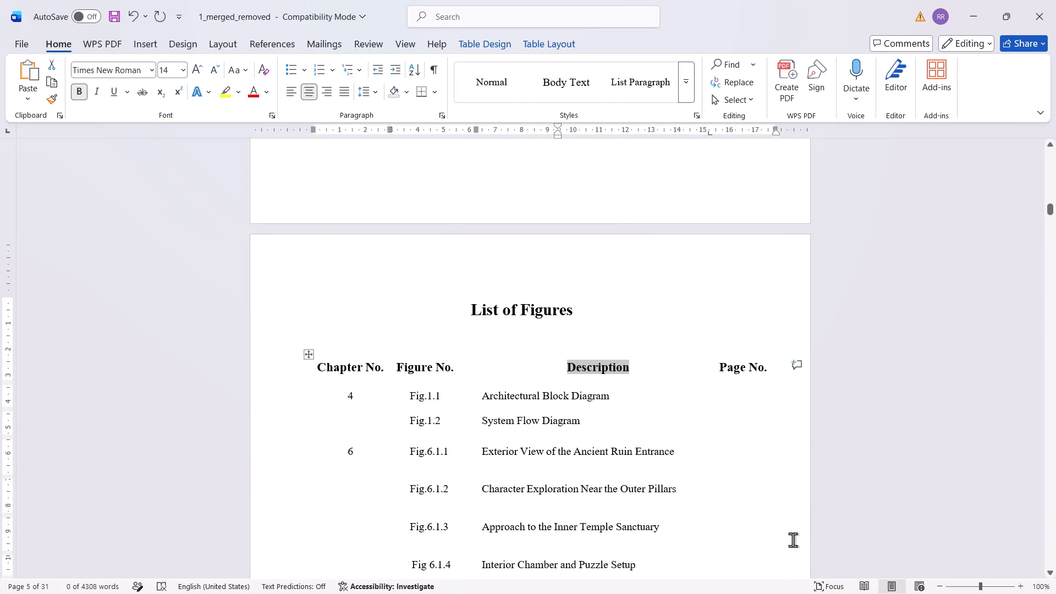
click(793, 540)
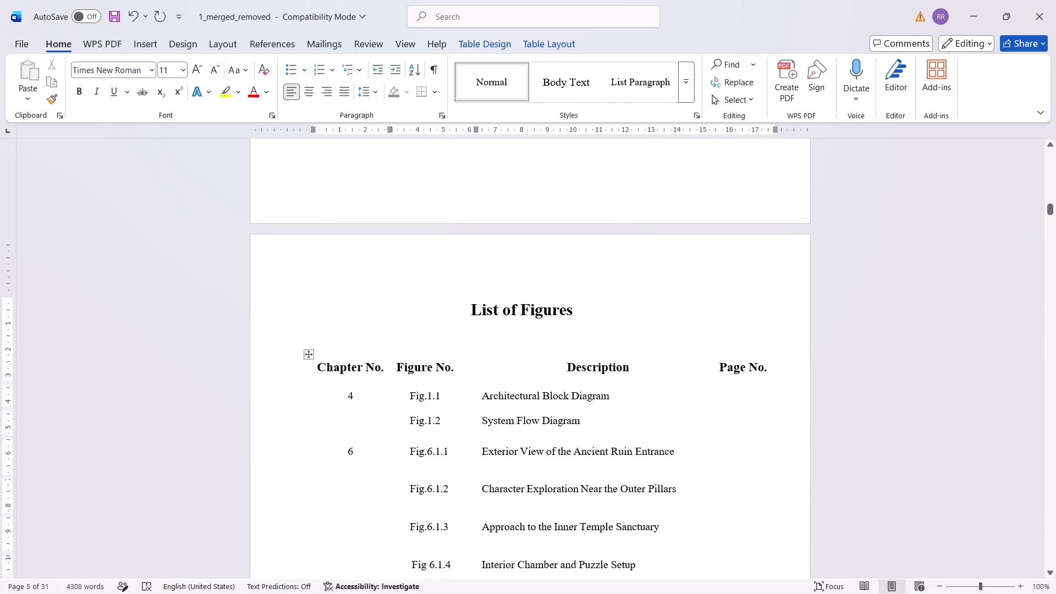
Narrow the last column of the List of Figures table by moving its outer border slightly inward.
click(662, 371)
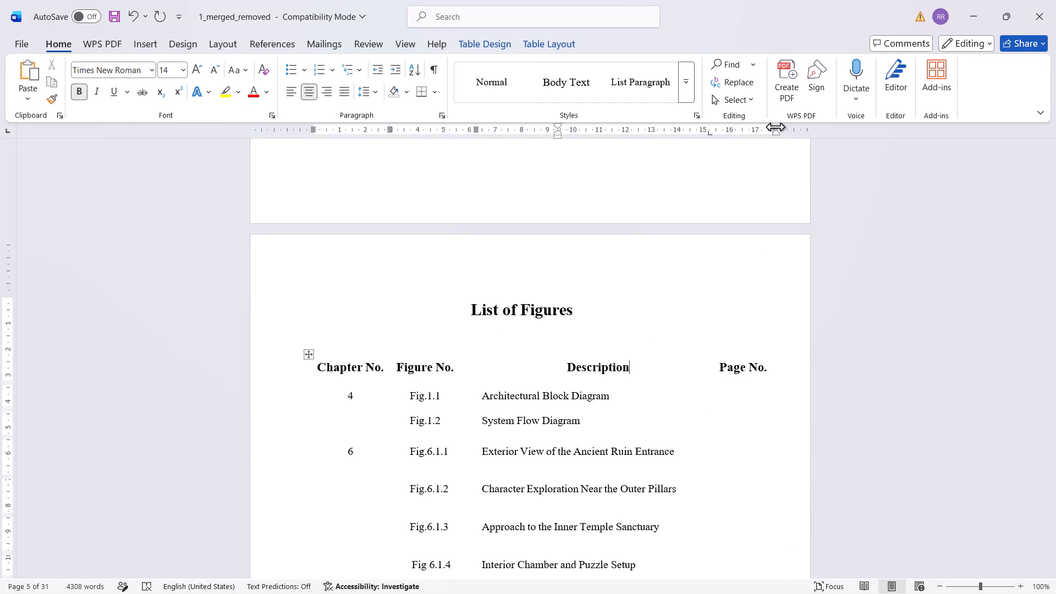
drag(775, 127, 756, 120)
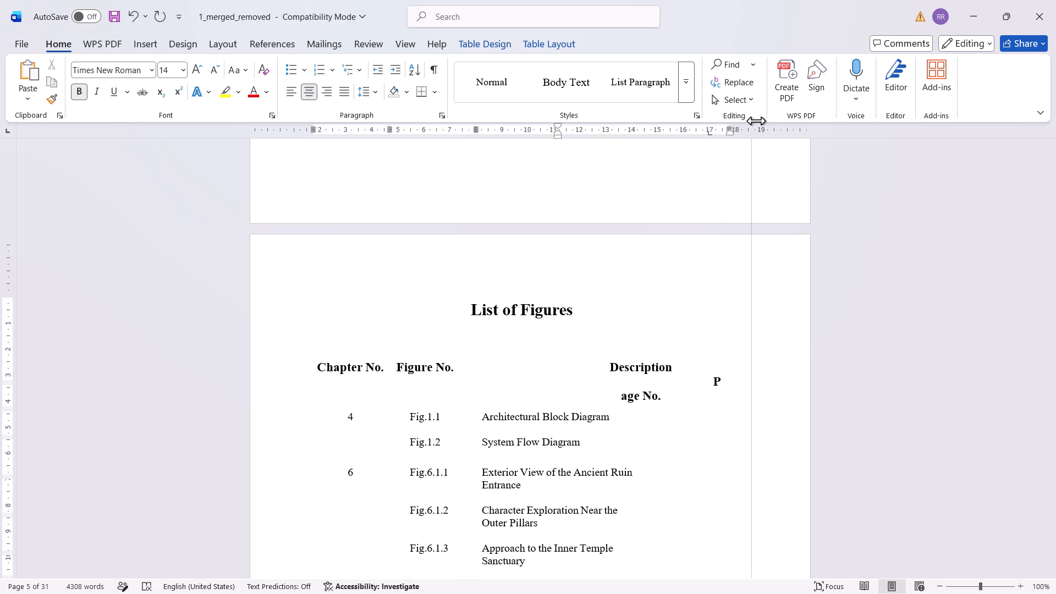
drag(756, 120, 762, 123)
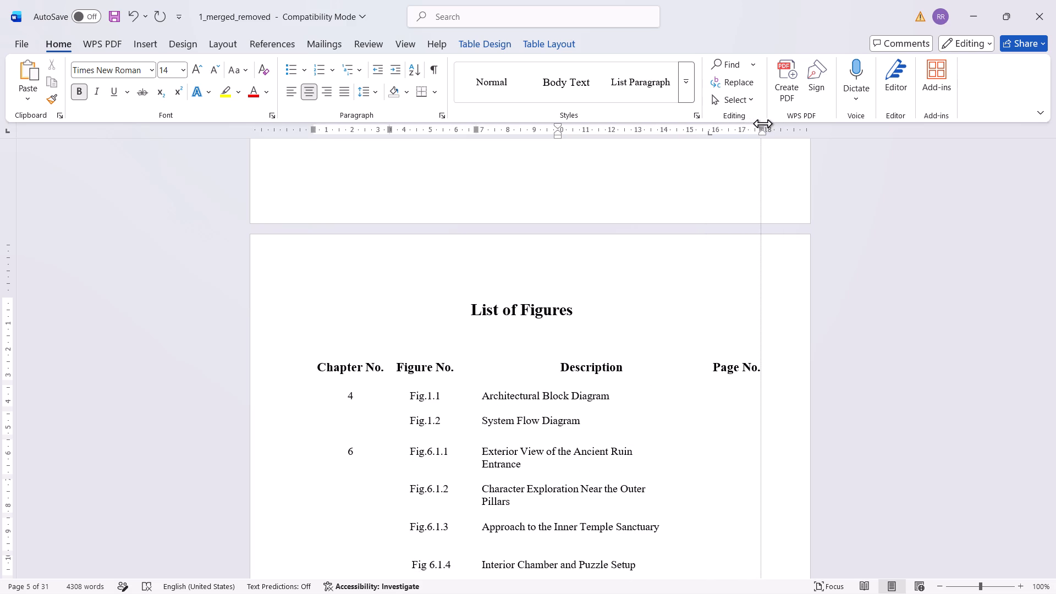
drag(762, 123, 762, 123)
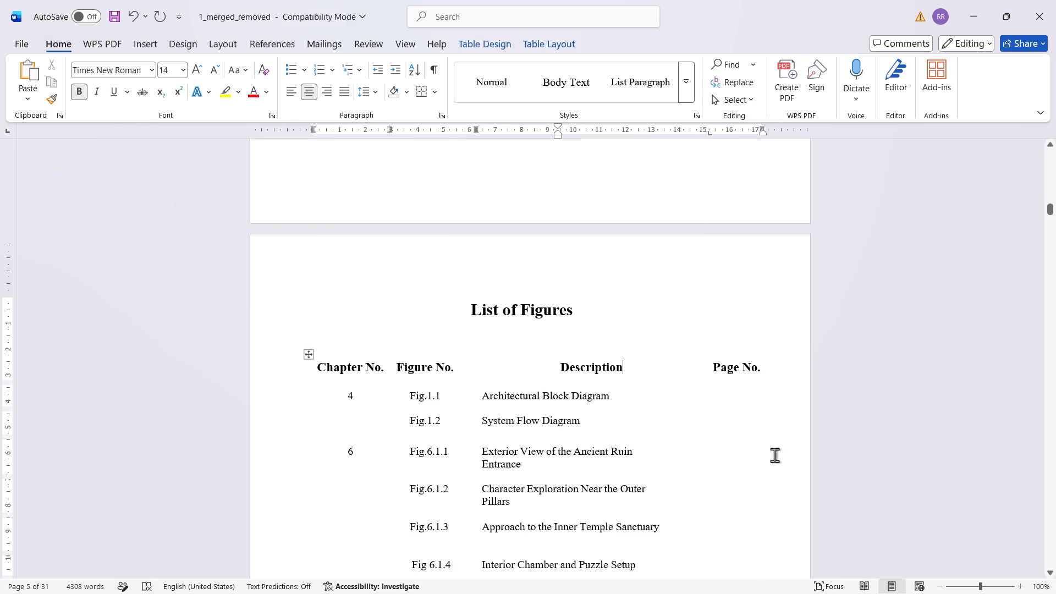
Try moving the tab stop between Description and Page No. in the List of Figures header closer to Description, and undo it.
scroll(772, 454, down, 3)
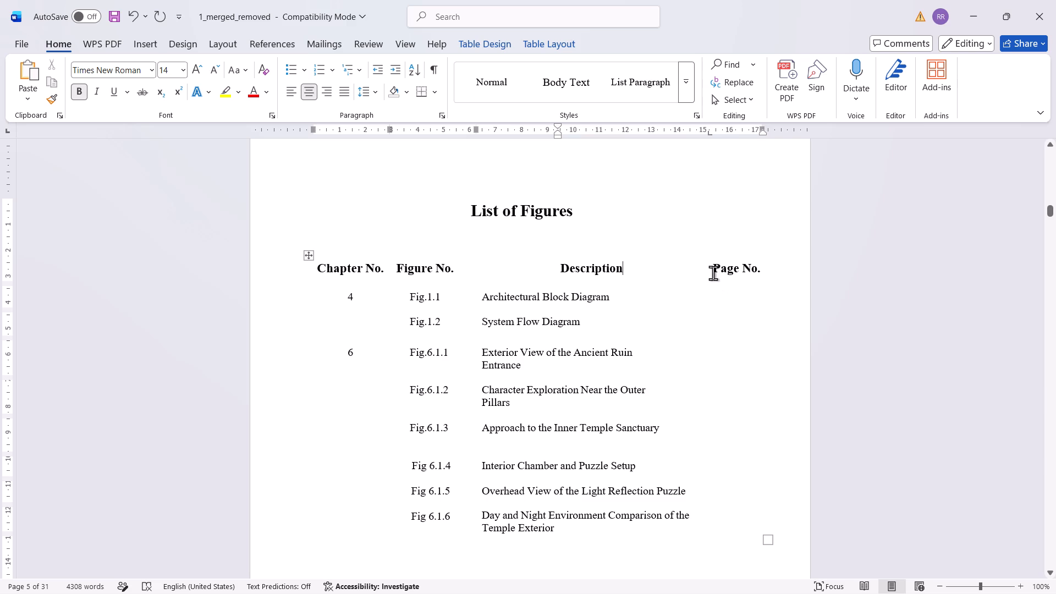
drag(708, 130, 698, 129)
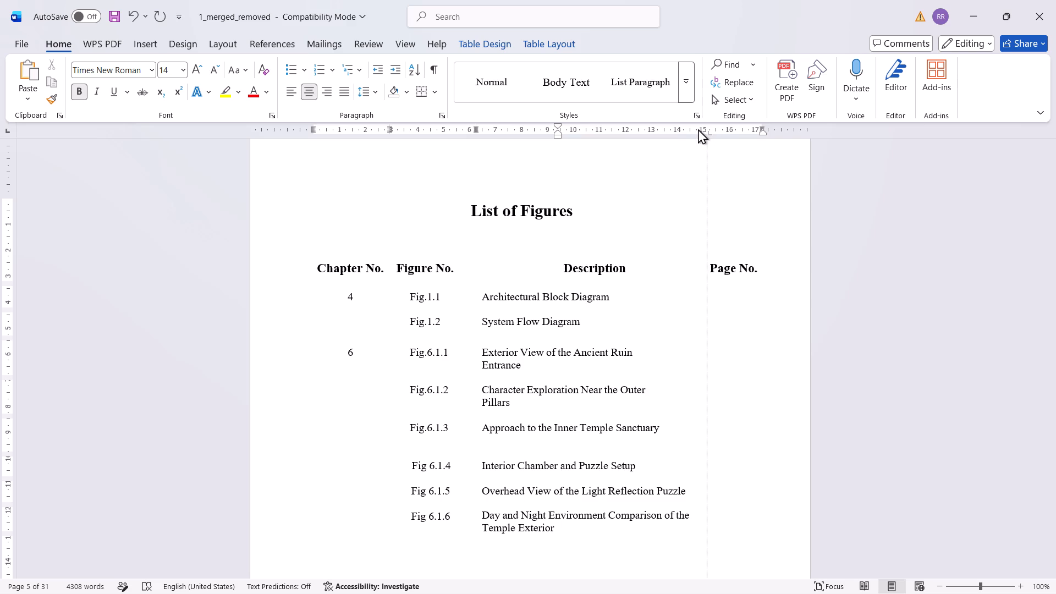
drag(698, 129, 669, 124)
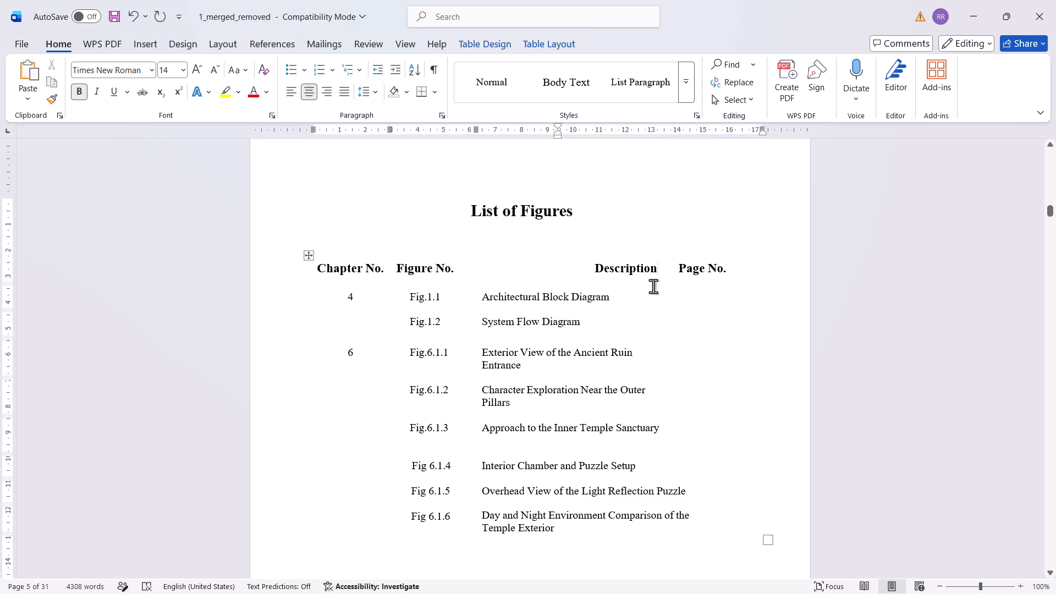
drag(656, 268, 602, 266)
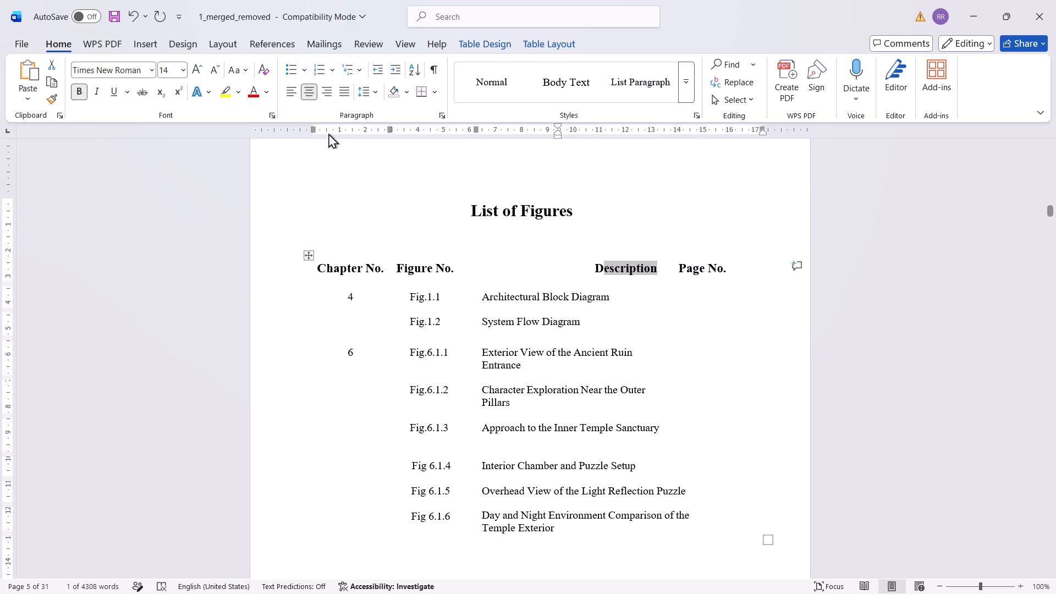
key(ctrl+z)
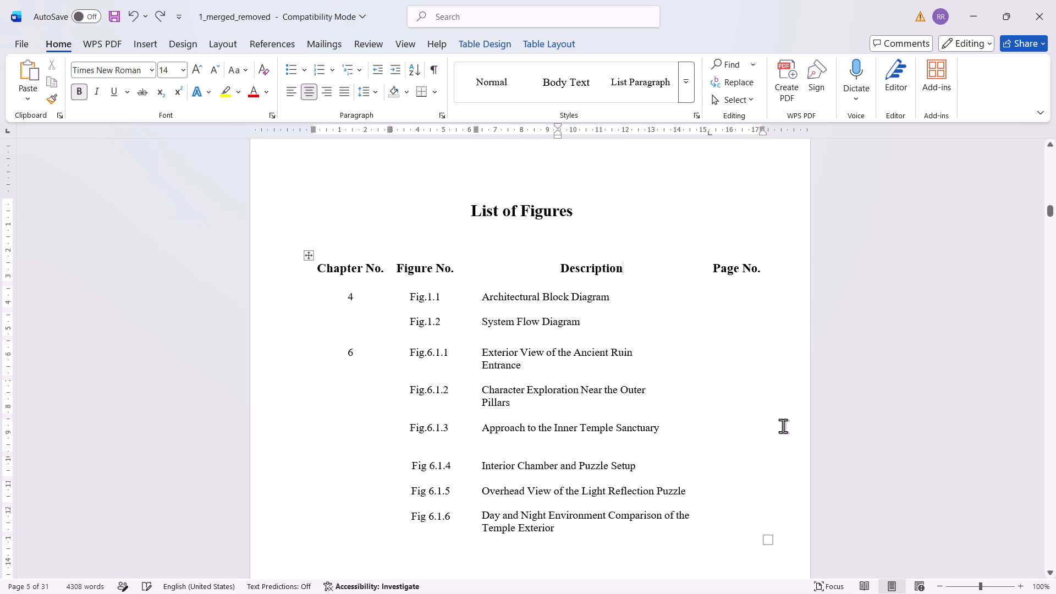
Check whether the Page No. areas in the List of Figures and List of Tables offer separate cells for page numbers.
click(760, 415)
click(718, 301)
click(740, 309)
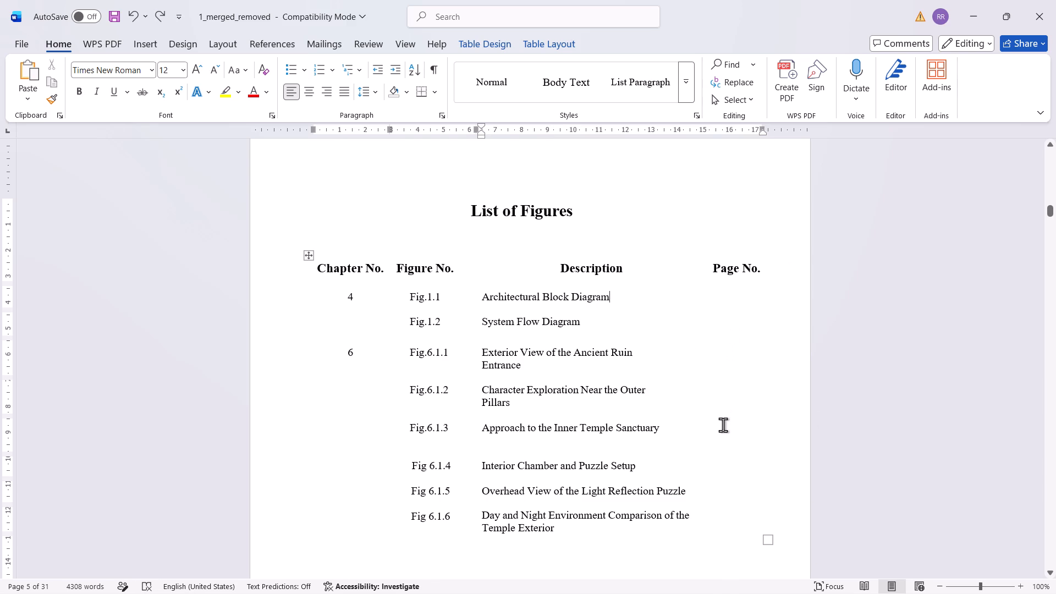
scroll(722, 425, down, 18)
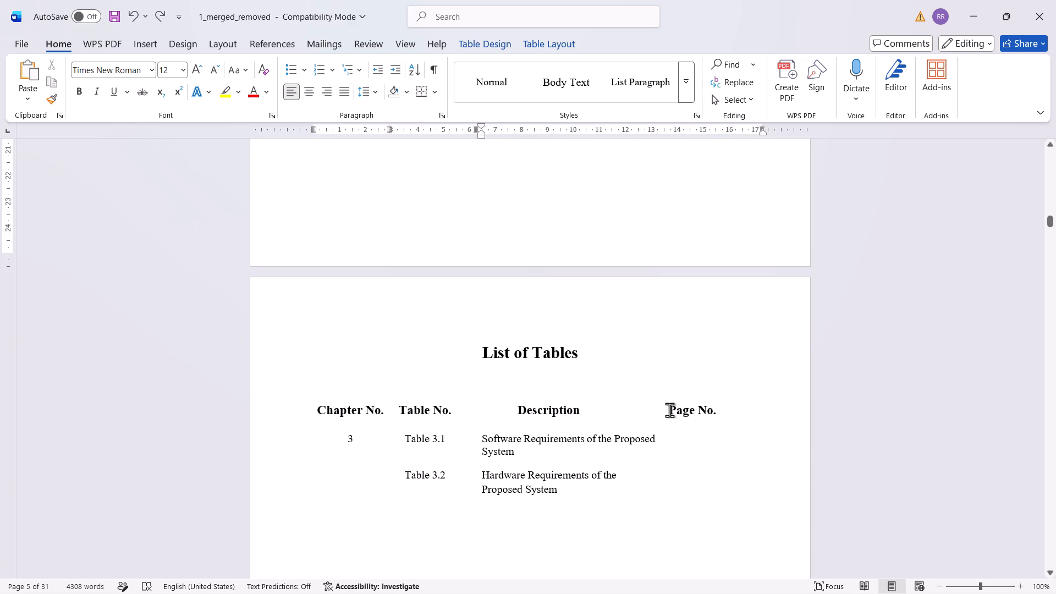
click(667, 408)
click(689, 449)
click(697, 442)
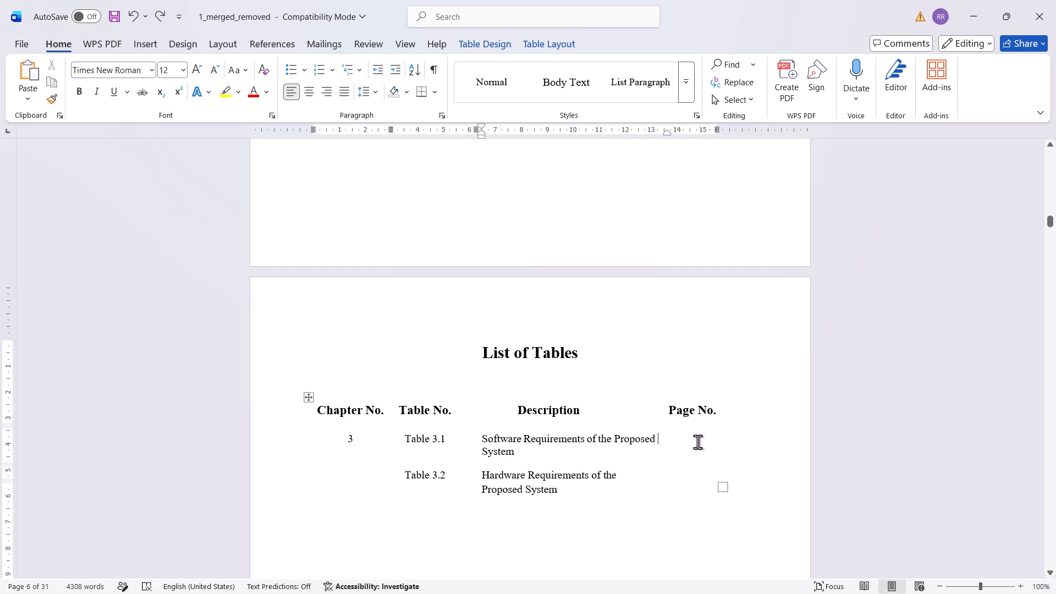
click(697, 442)
scroll(685, 448, up, 12)
scroll(769, 389, up, 6)
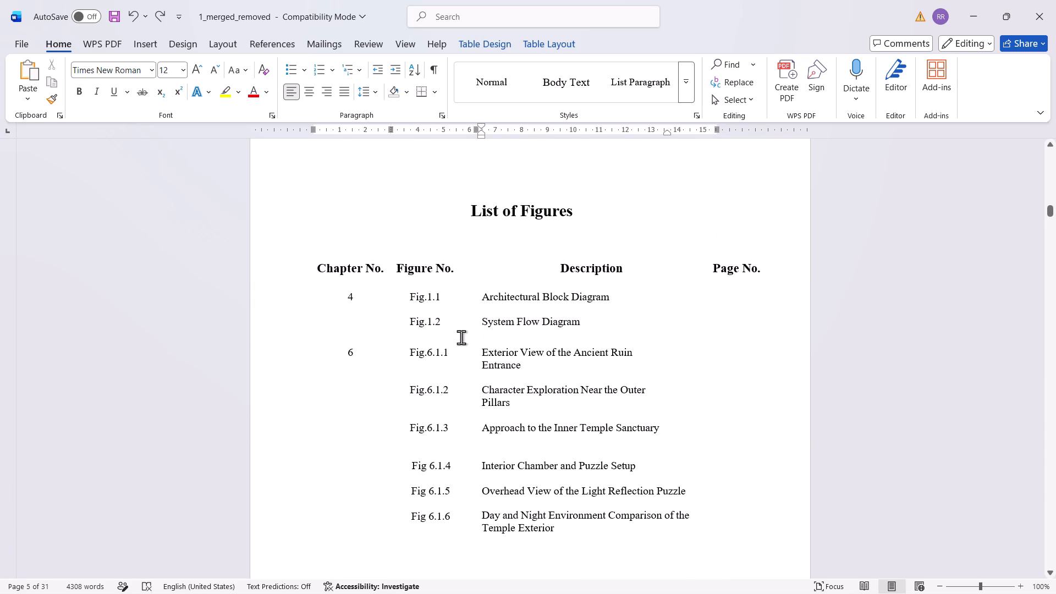
Copy the whole List of Figures table, from the Chapter No. header through the Fig 6.1.6 row.
drag(314, 267, 364, 284)
drag(364, 284, 754, 521)
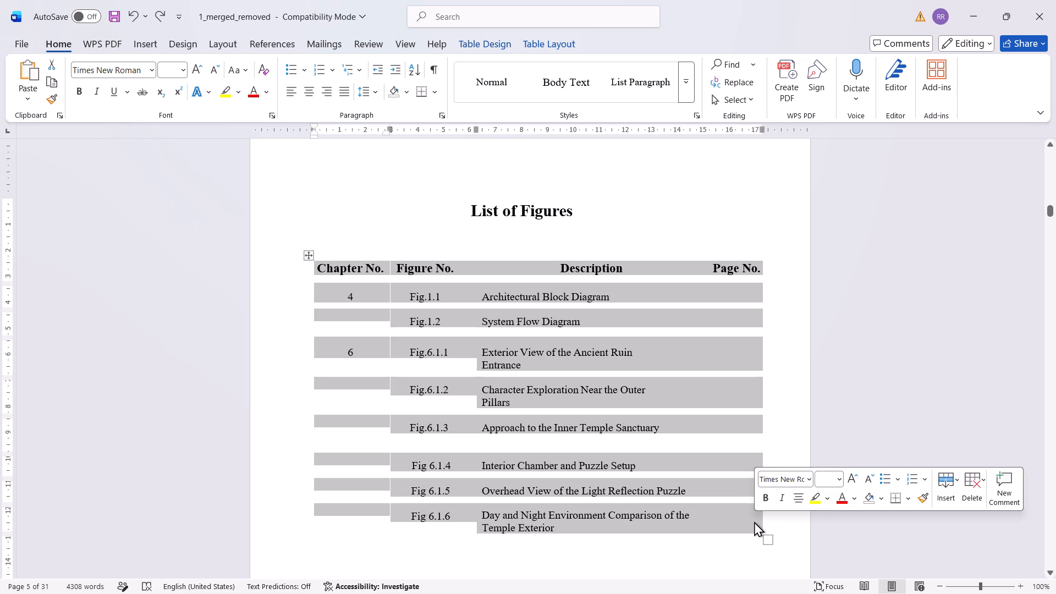
key(ctrl+c)
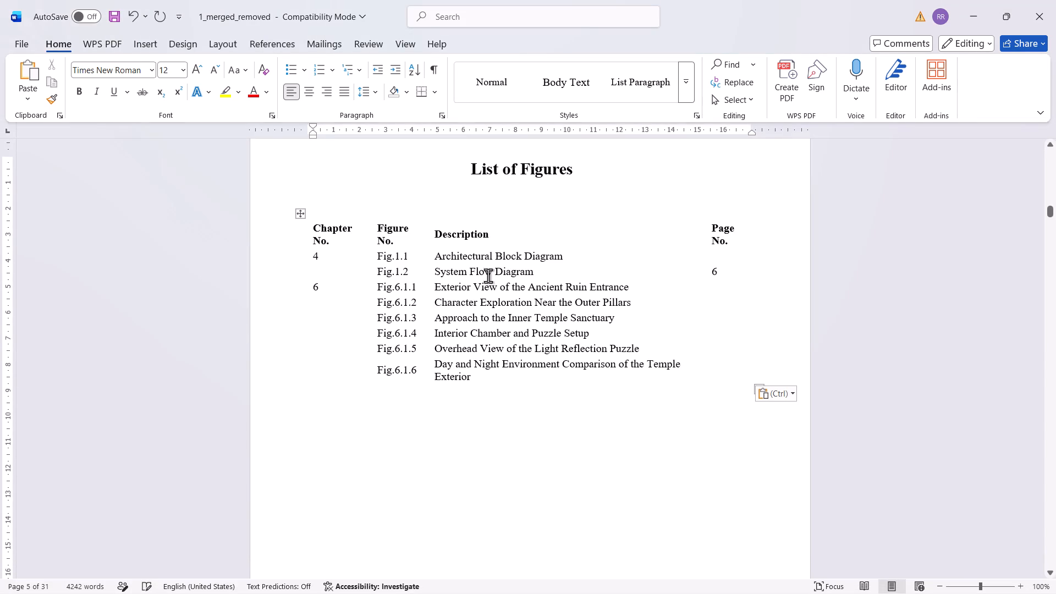
Examine the font sizes and alignment of the header and entries in the Table of Contents for reference.
scroll(561, 309, up, 14)
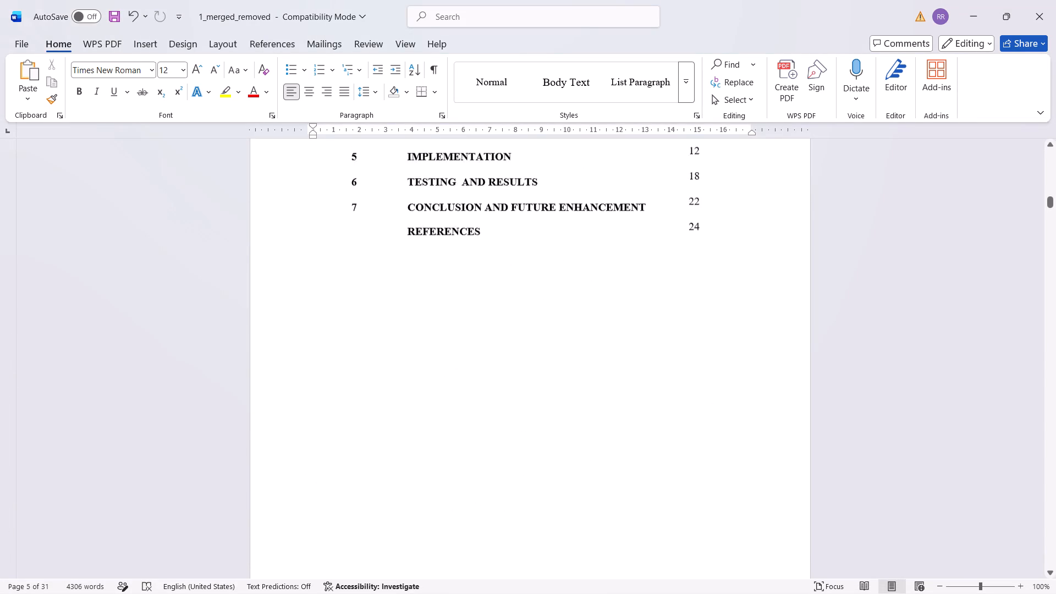
scroll(561, 309, up, 9)
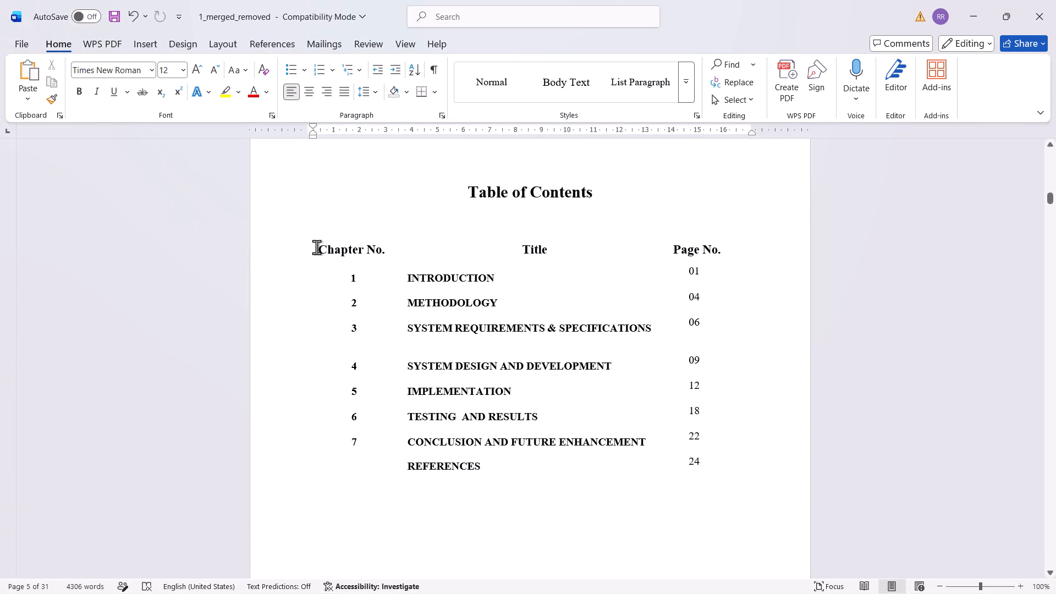
click(316, 247)
click(355, 254)
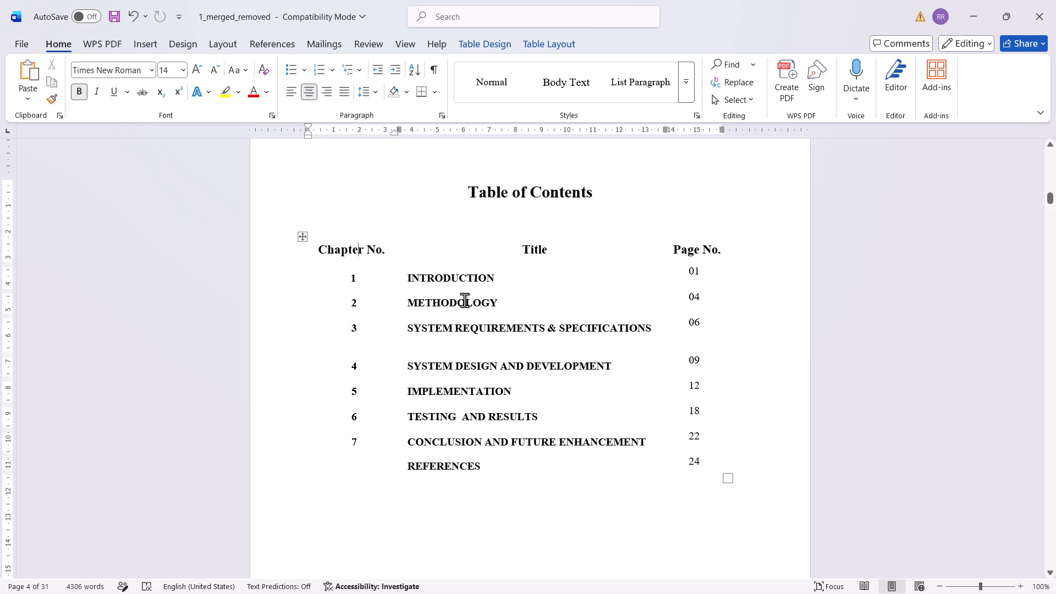
click(464, 300)
click(356, 300)
click(431, 279)
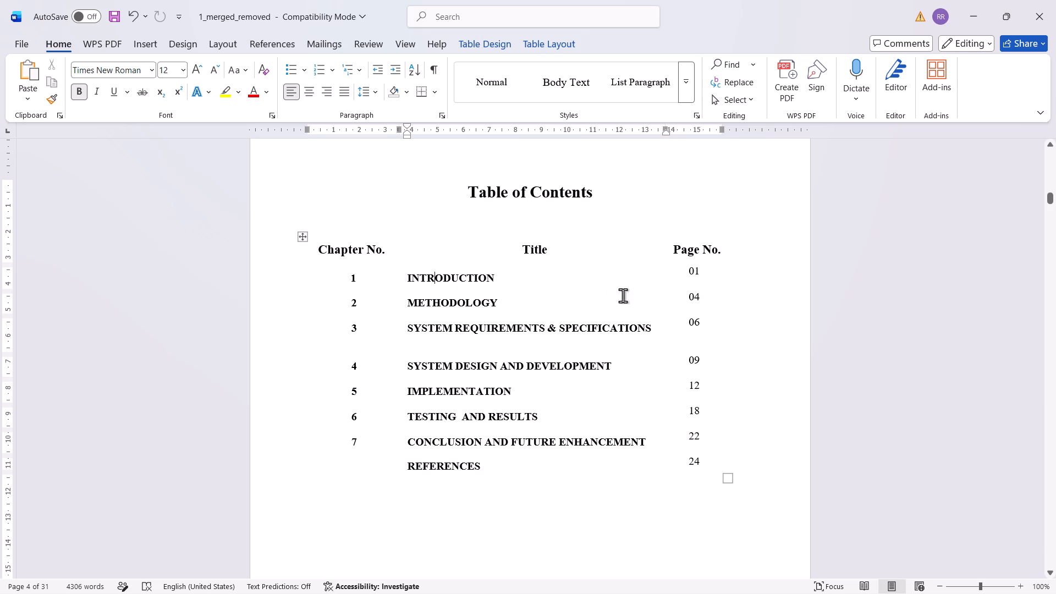
click(700, 276)
click(696, 248)
Set the header row of the List of Figures table to font size 14.
scroll(677, 307, down, 20)
scroll(677, 307, down, 3)
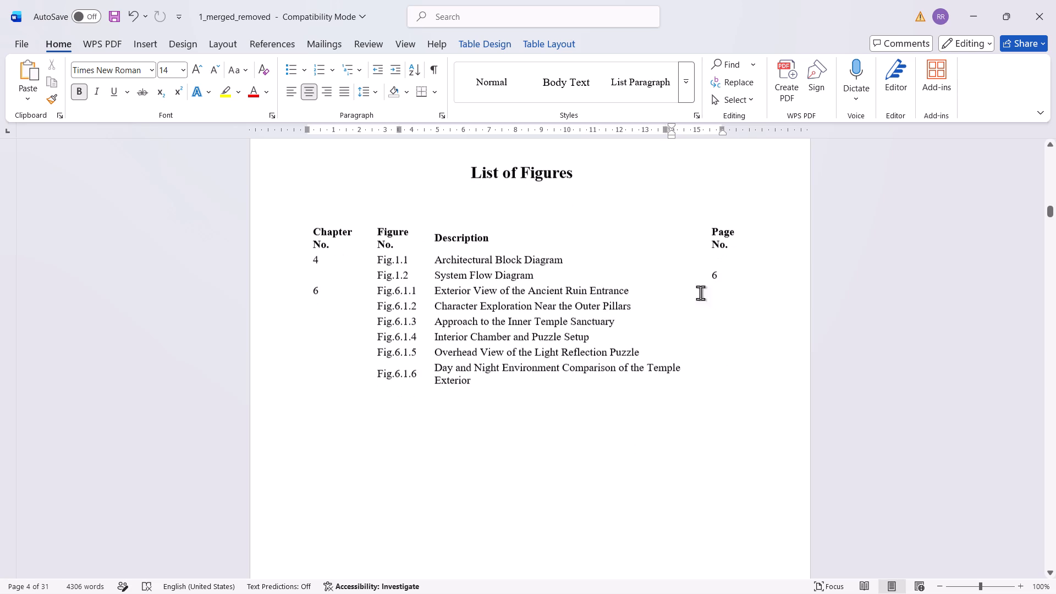
drag(310, 226, 549, 232)
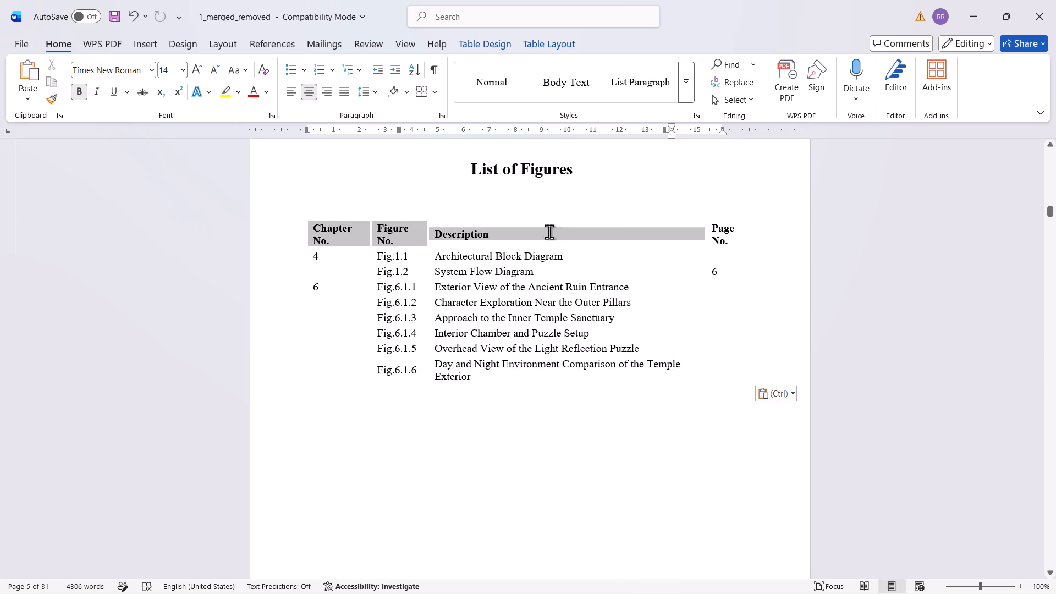
drag(549, 232, 731, 240)
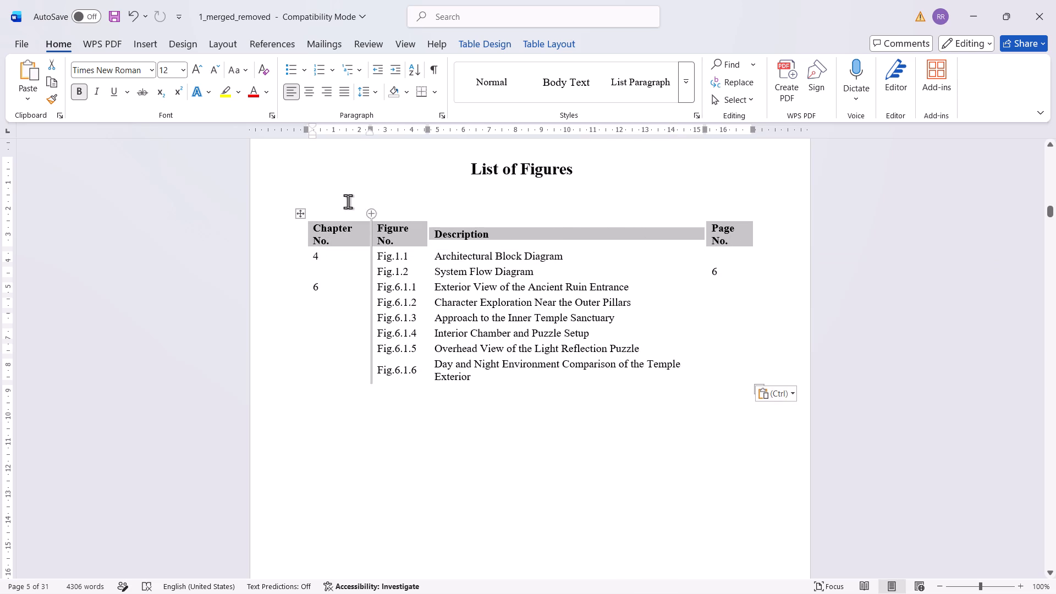
click(184, 73)
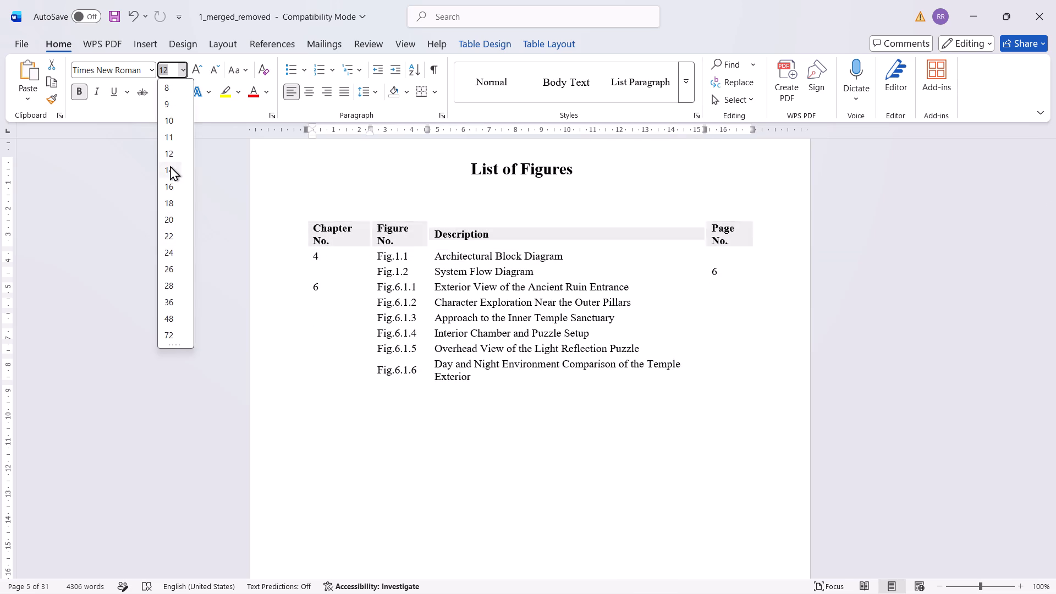
click(170, 166)
click(606, 488)
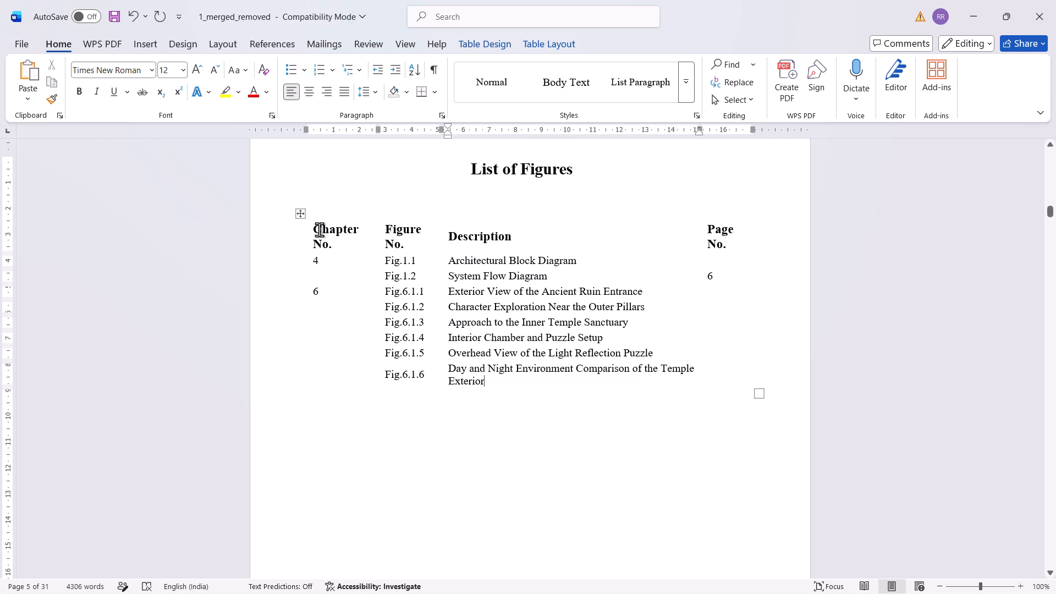
Increase the line spacing of the entire List of Figures table, including its header row.
drag(313, 227, 700, 379)
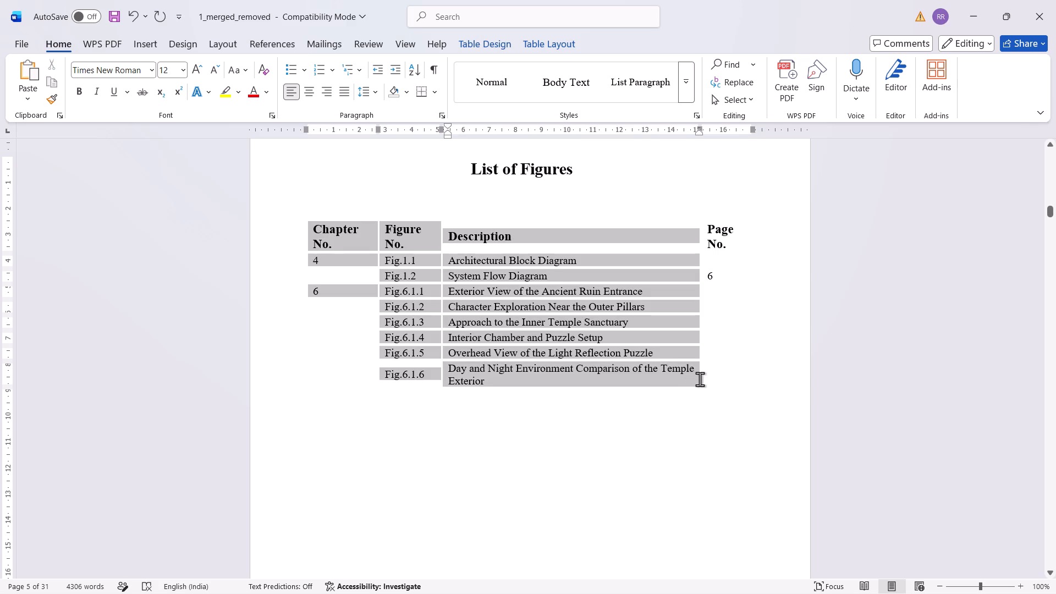
drag(700, 379, 732, 379)
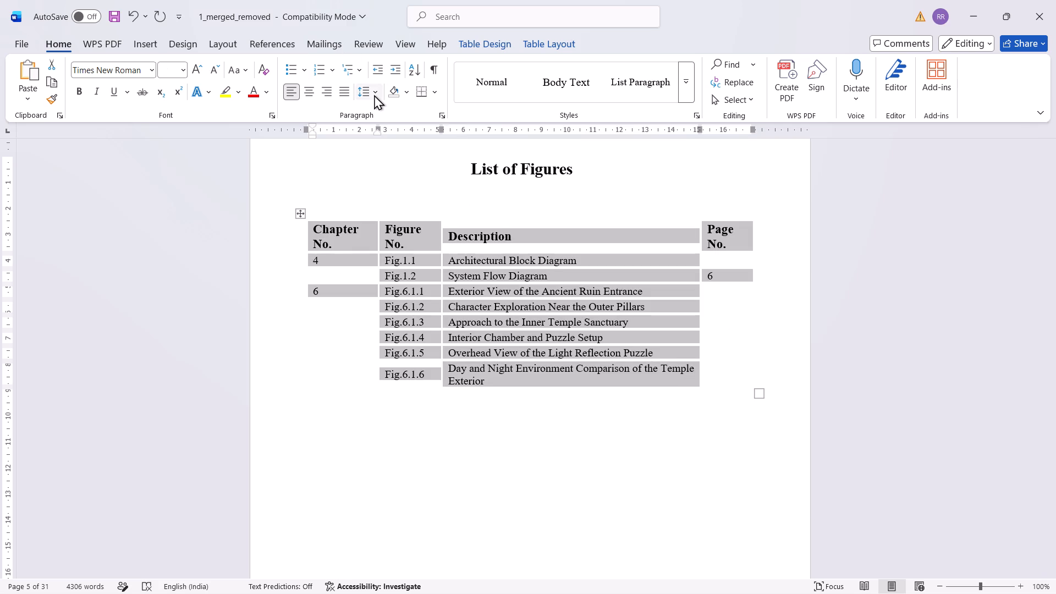
click(374, 95)
click(391, 146)
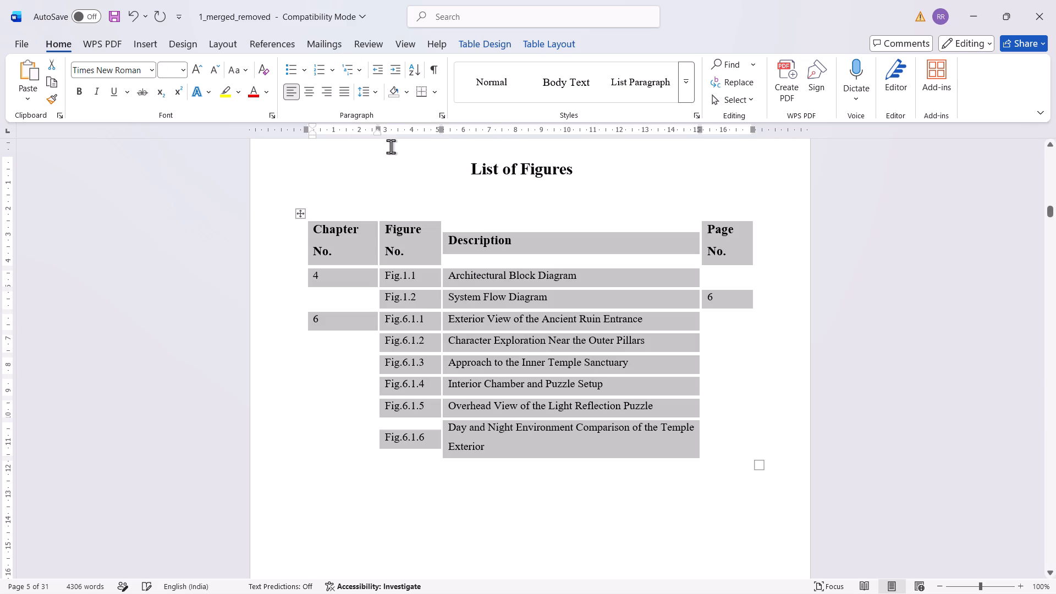
click(679, 535)
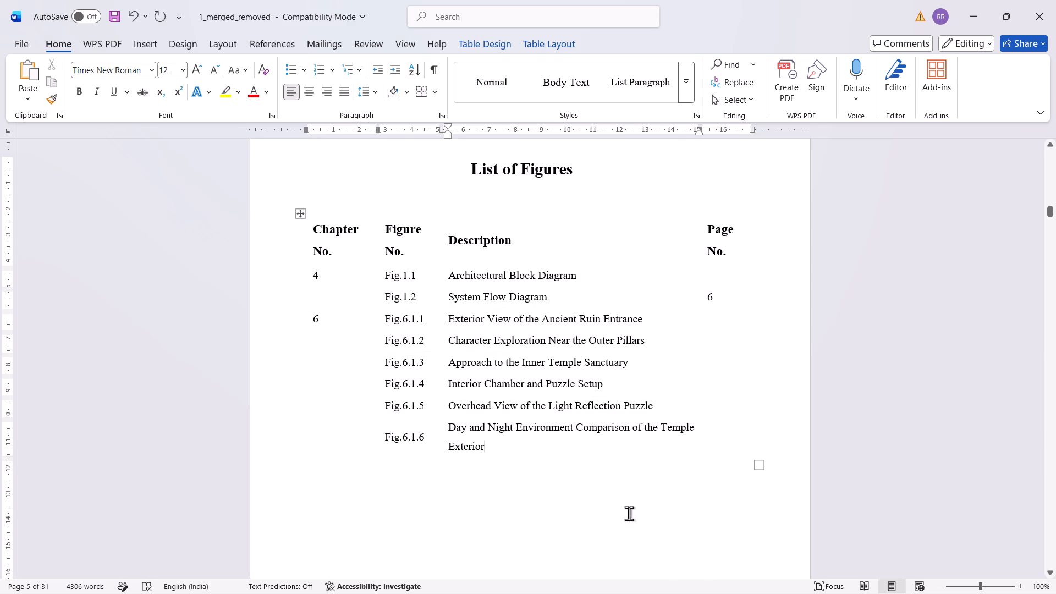
Centre the chapter numbers 4 and 6 in the Chapter No. column of the List of Figures table.
drag(328, 328, 310, 271)
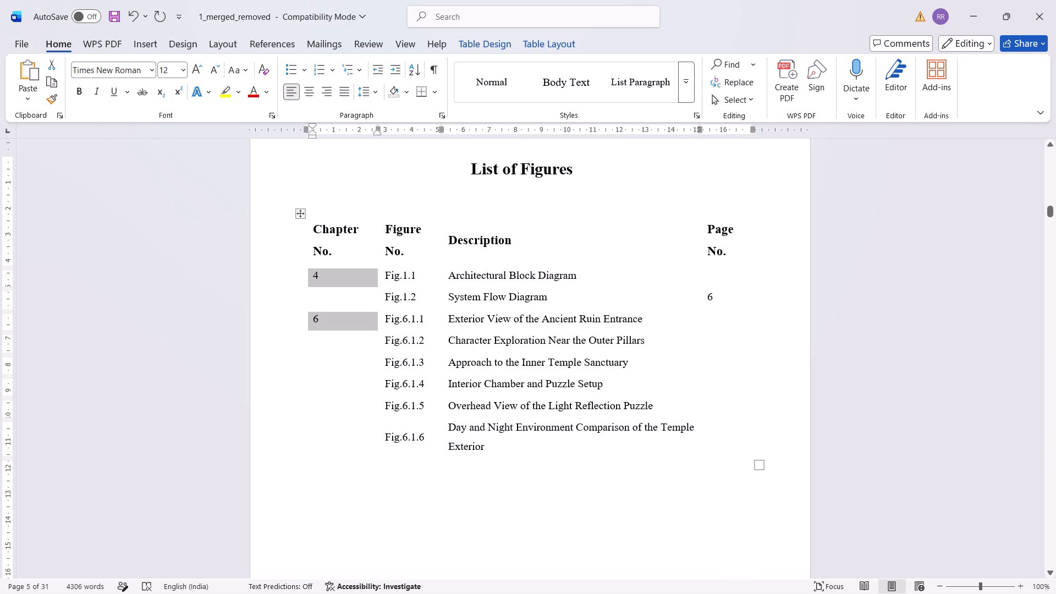
click(311, 89)
click(329, 436)
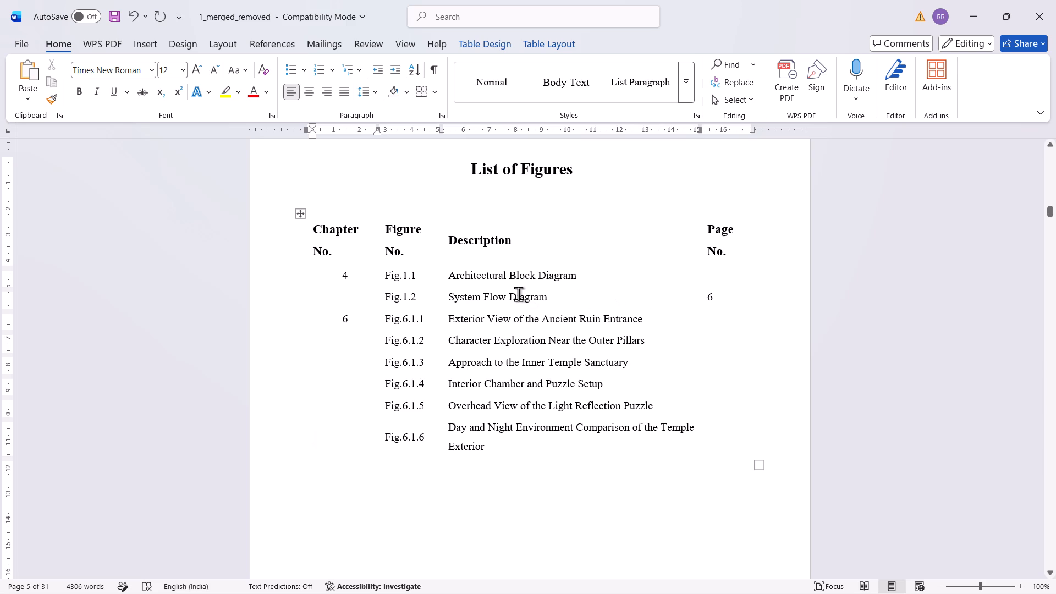
click(775, 409)
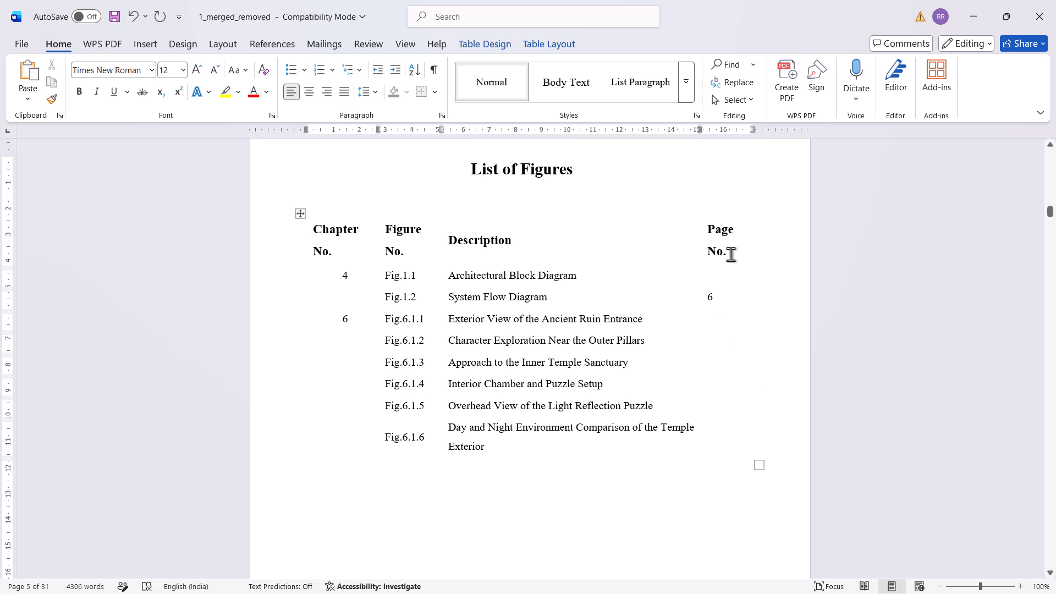
Reduce the line spacing of only the header row in the List of Figures table.
drag(730, 254, 542, 237)
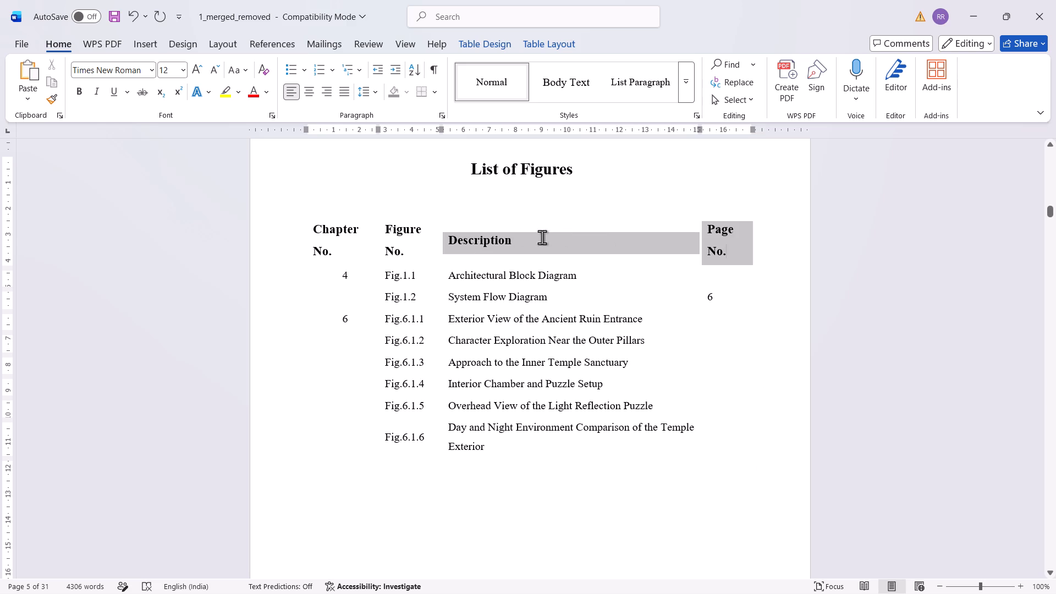
drag(542, 237, 351, 237)
click(373, 94)
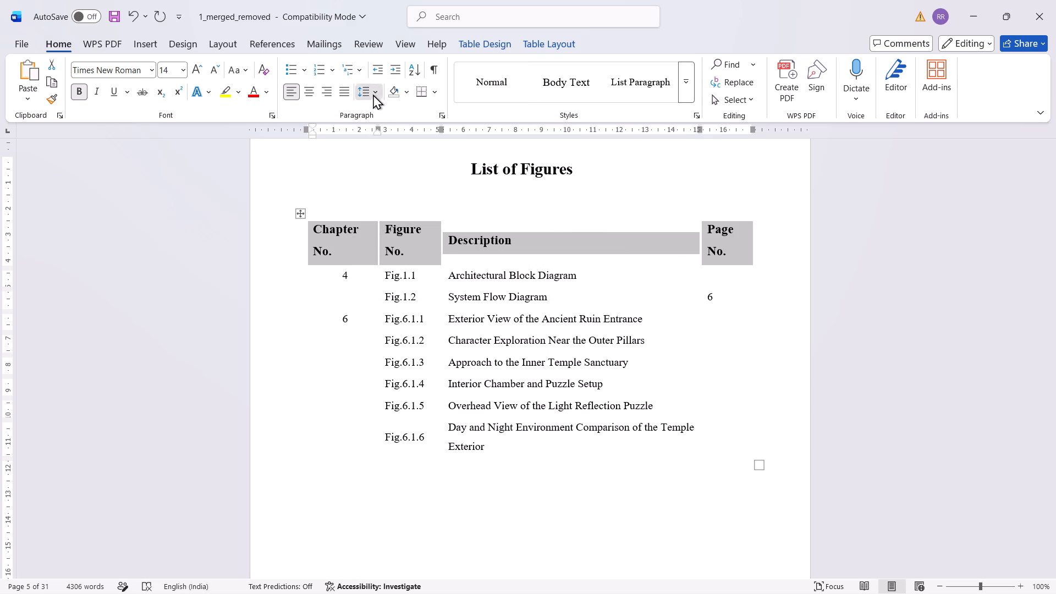
click(386, 108)
click(800, 408)
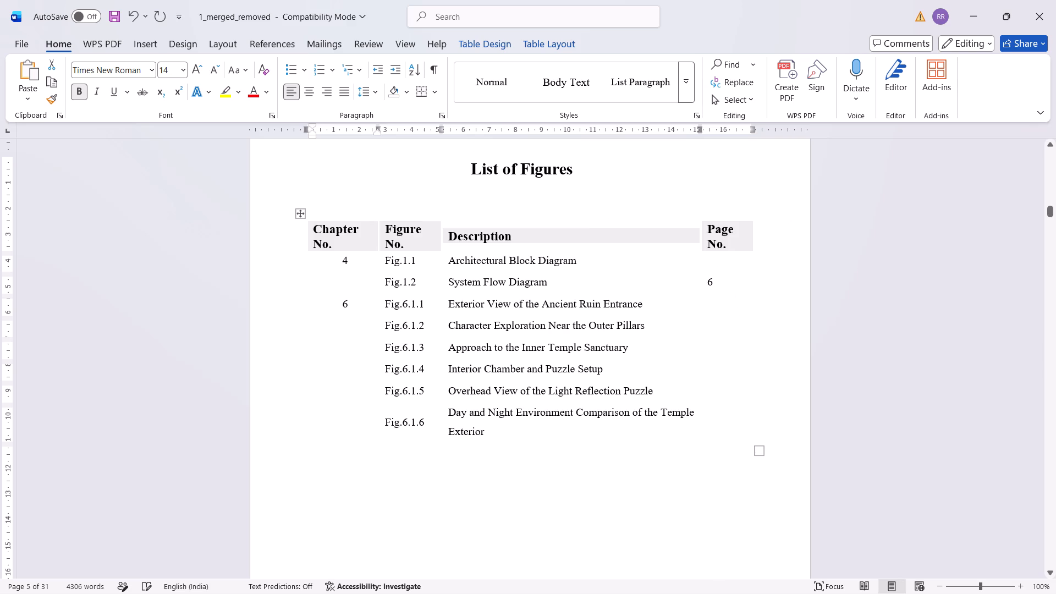
Delete the page number in the System Flow Diagram row of the List of Figures table.
click(729, 284)
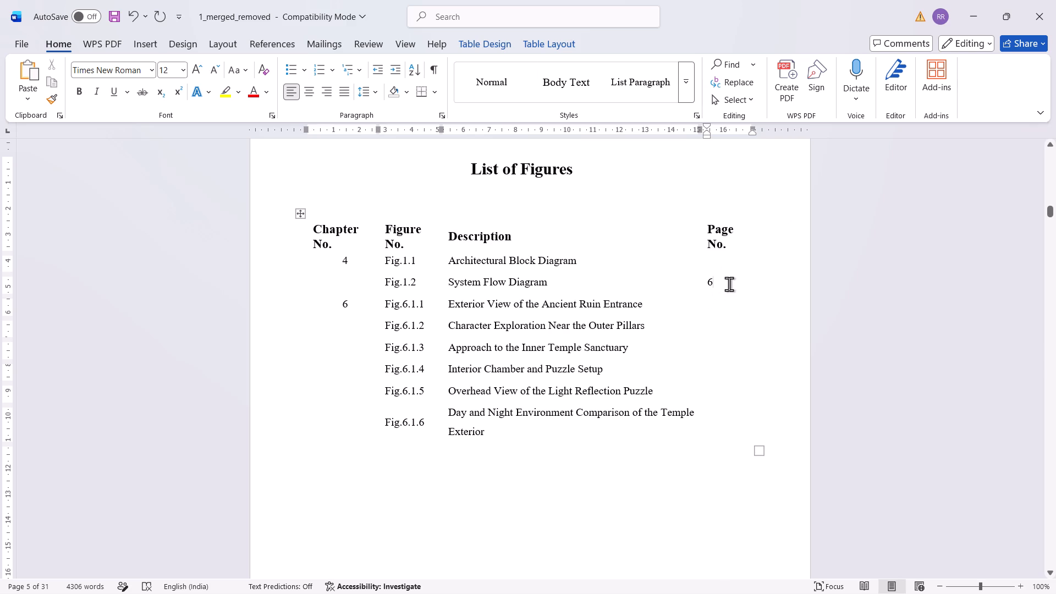
key(BackSpace)
Centre the empty Page No. cell in the Architectural Block Diagram row of the List of Figures table.
click(717, 263)
key(Up)
key(Down)
click(313, 95)
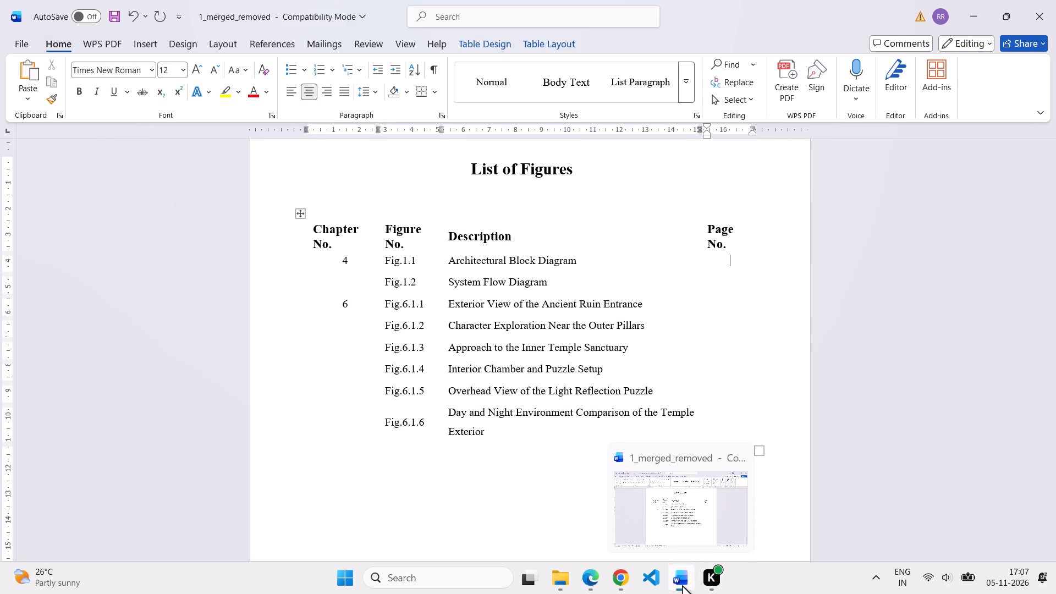
Look up the pages holding the Architectural Block Diagram and System Flow Diagram in chapter 4, and return to the List of Figures.
scroll(733, 373, down, 1)
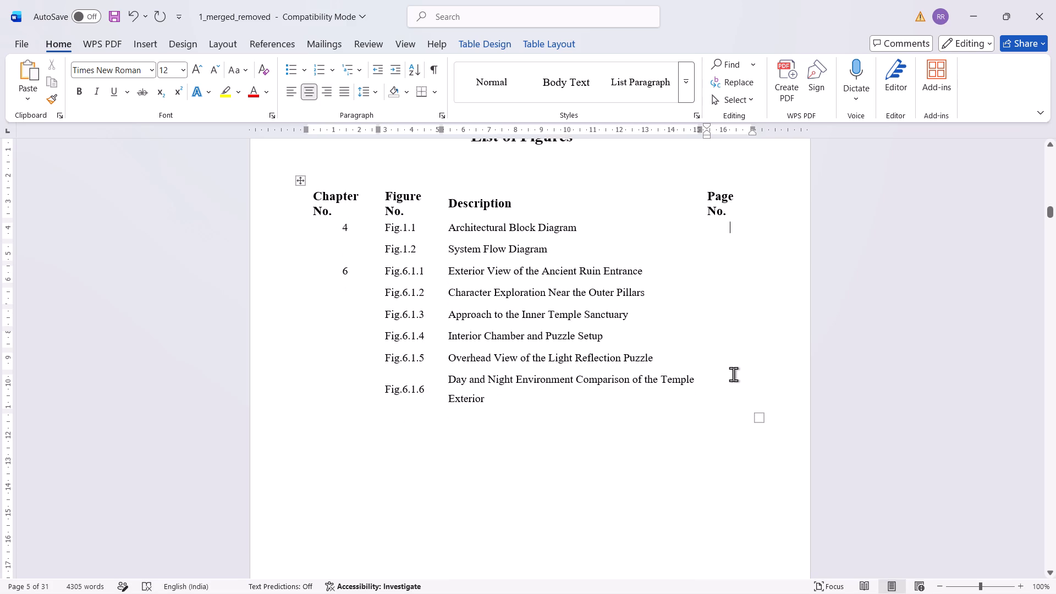
scroll(982, 278, down, 1)
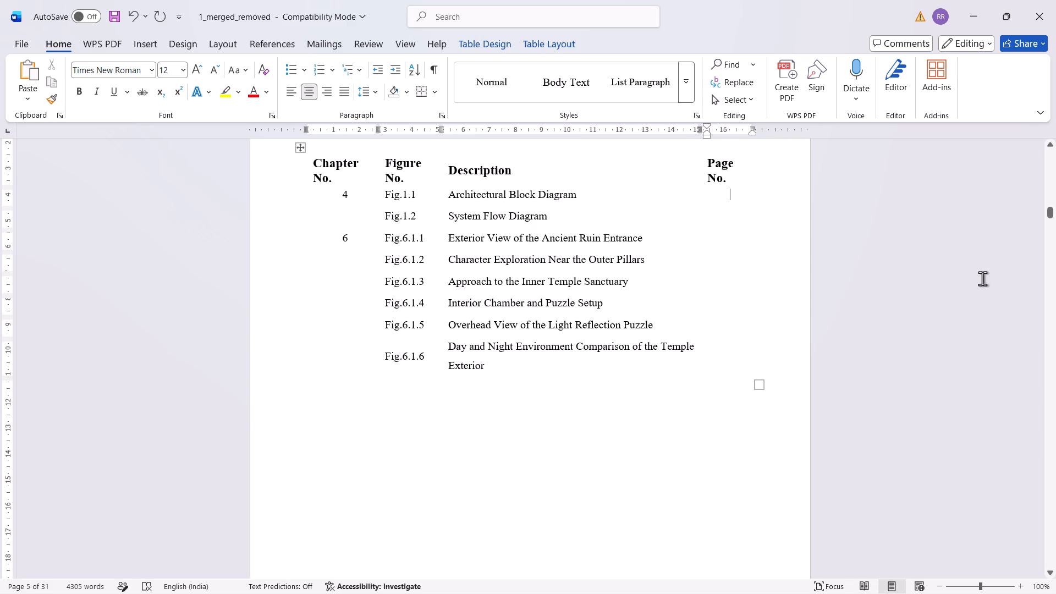
drag(1048, 212, 1055, 255)
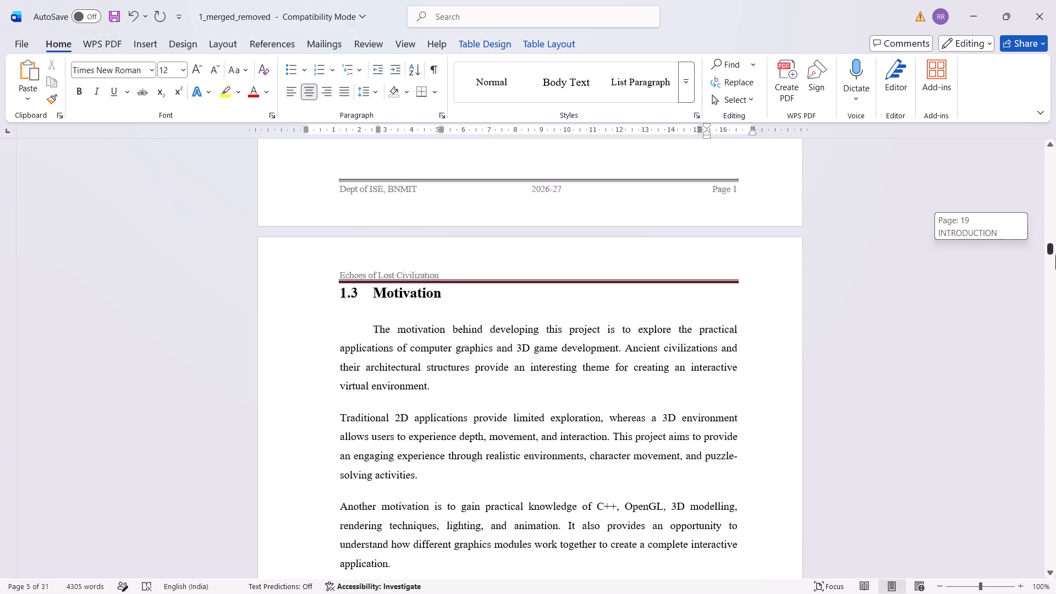
drag(1055, 255, 1055, 311)
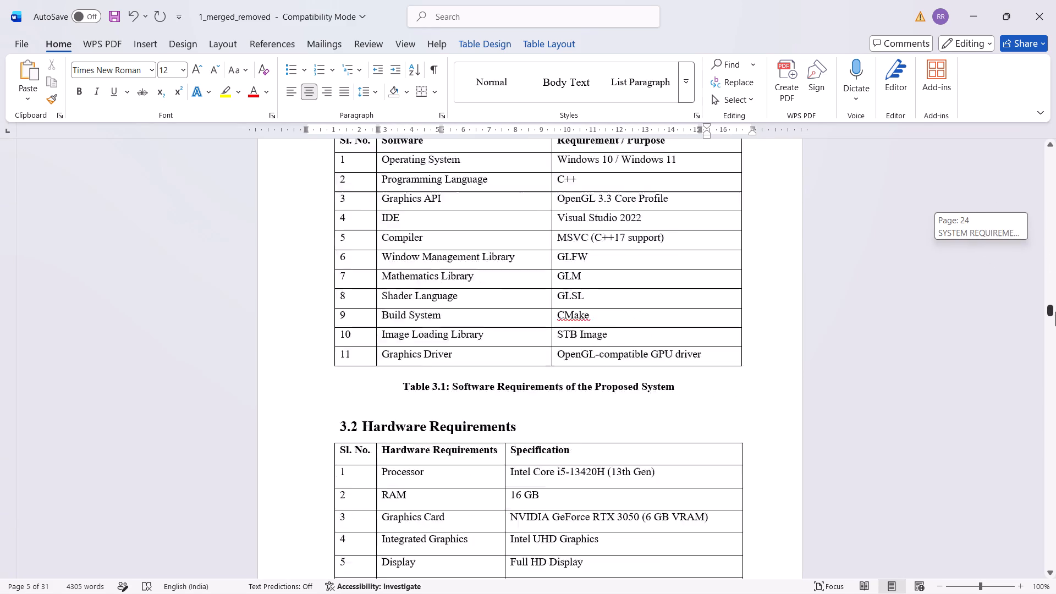
drag(1055, 311, 1055, 322)
scroll(690, 372, down, 20)
scroll(690, 372, down, 9)
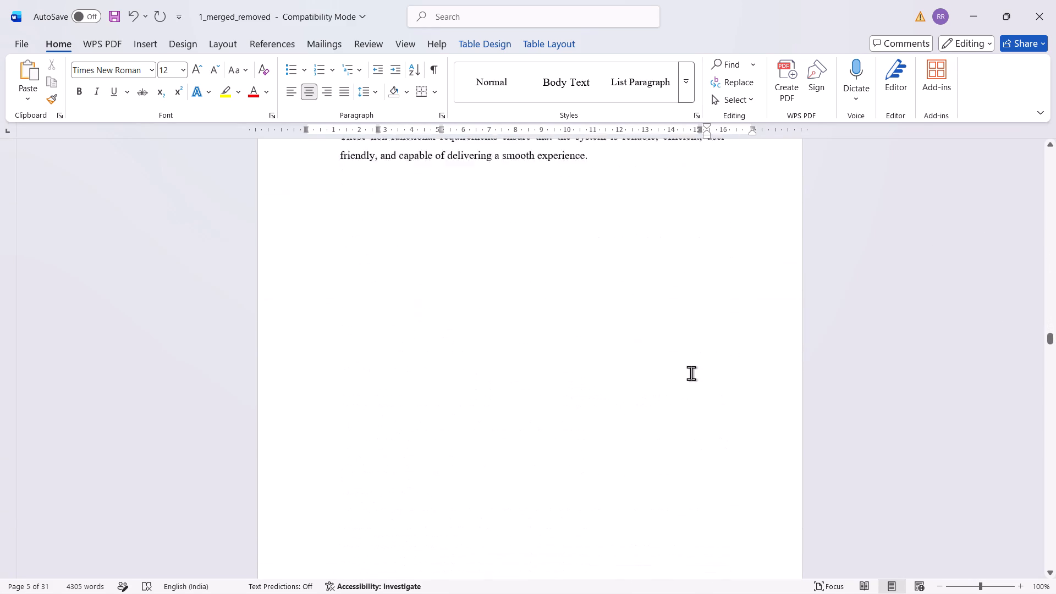
scroll(691, 373, down, 10)
scroll(691, 373, down, 14)
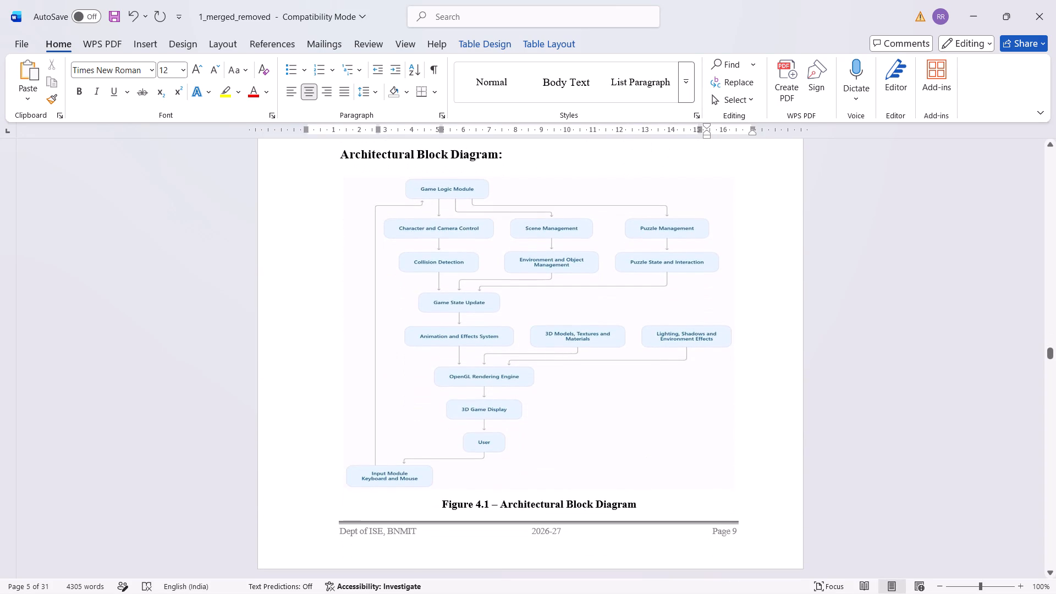
scroll(691, 373, down, 20)
scroll(691, 373, down, 20)
scroll(691, 373, down, 1)
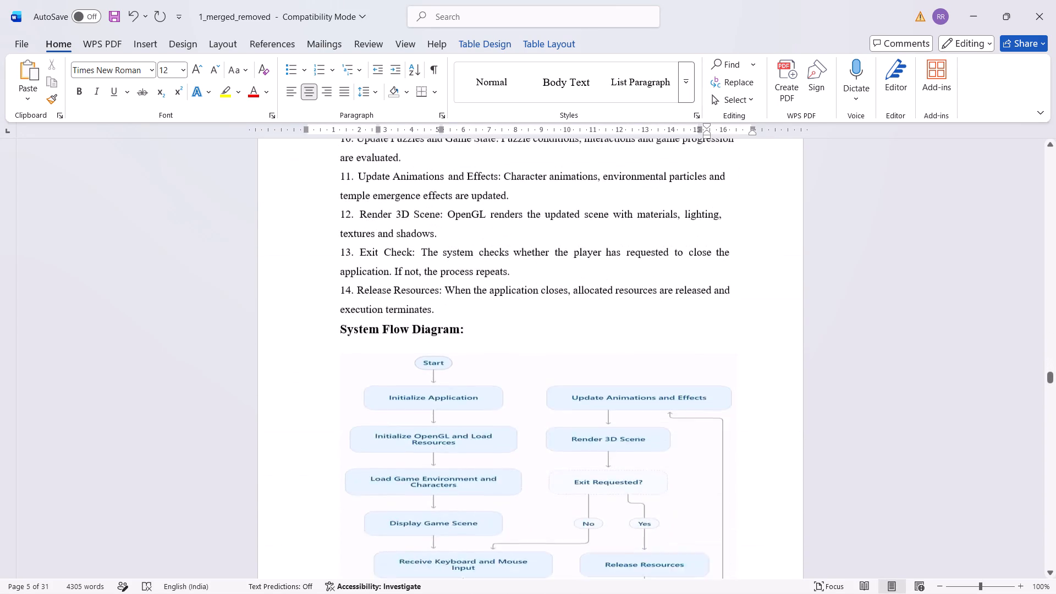
scroll(692, 375, down, 7)
drag(1049, 383, 1043, 347)
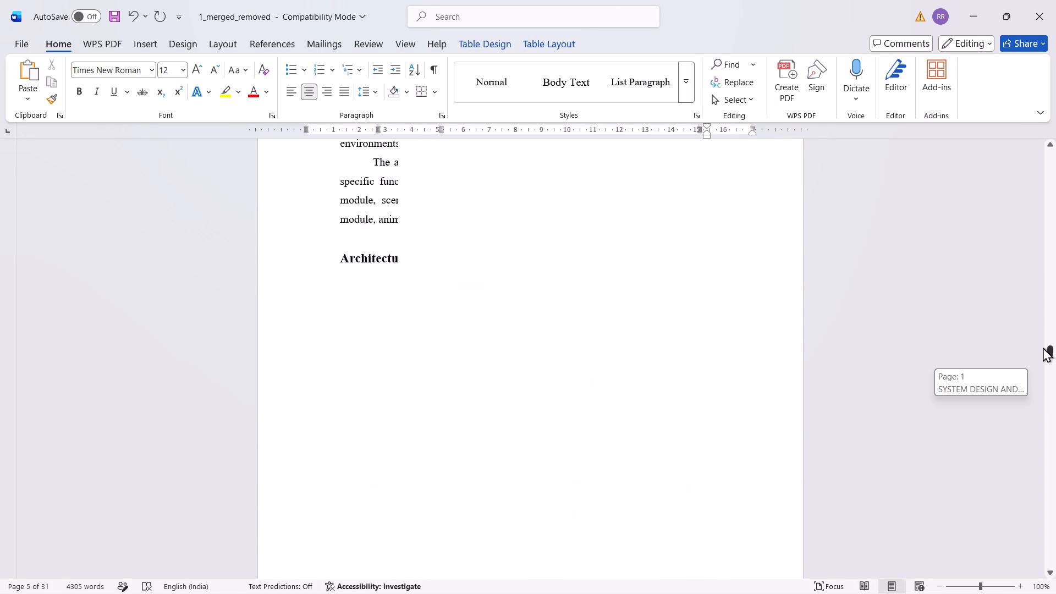
drag(1043, 347, 1022, 222)
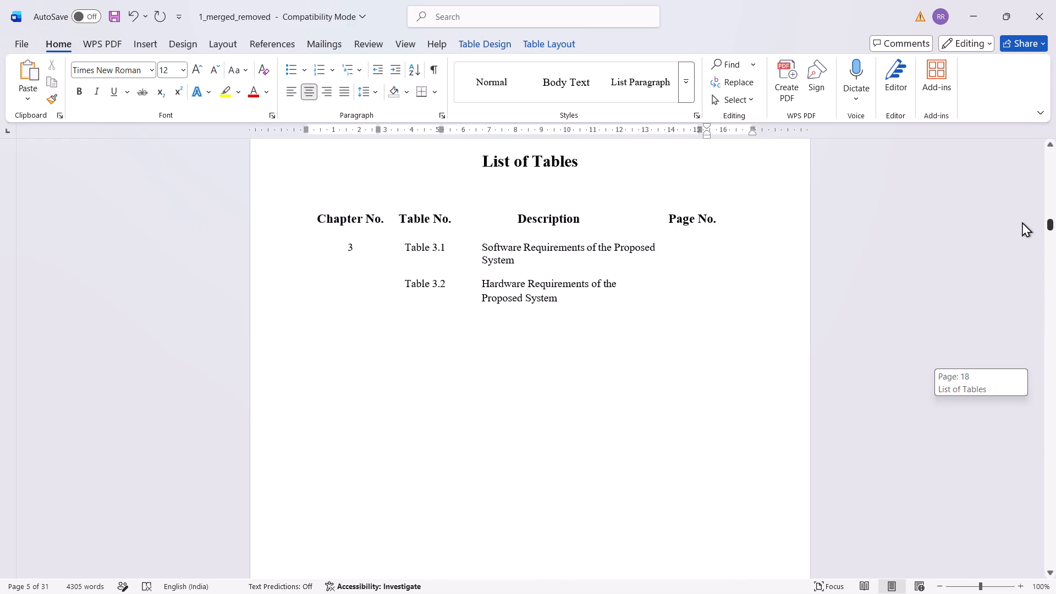
drag(1022, 222, 1020, 204)
scroll(508, 505, down, 12)
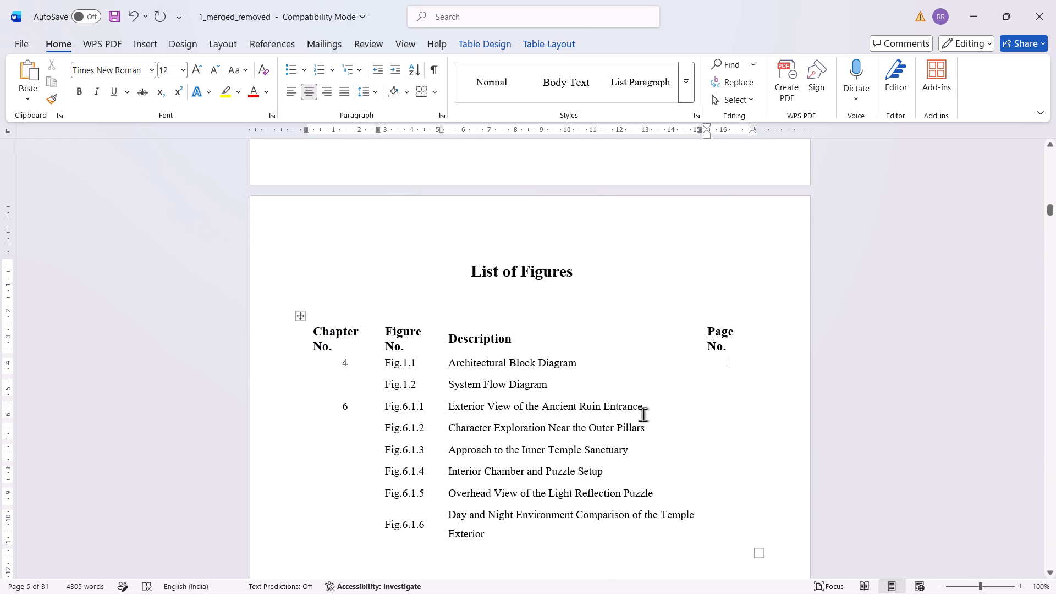
Enter page number 09 for the Architectural Block Diagram and centred page number 11 for the System Flow Diagram.
text(09)
key(Down)
click(300, 98)
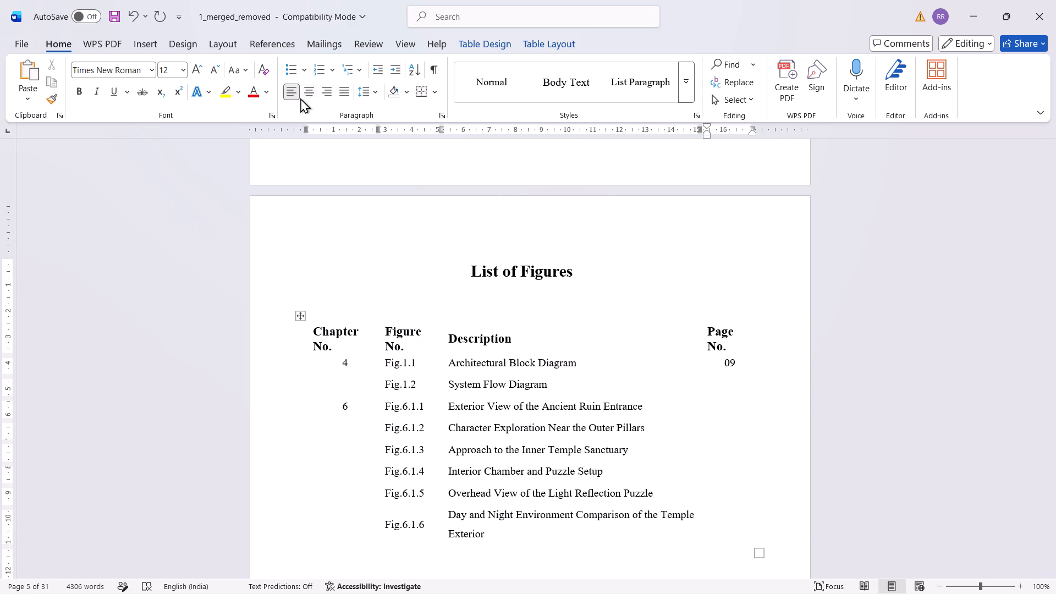
click(311, 90)
text(11)
Check the chapter page numbers in the Table of Contents, and return to the List of Figures.
scroll(627, 365, up, 4)
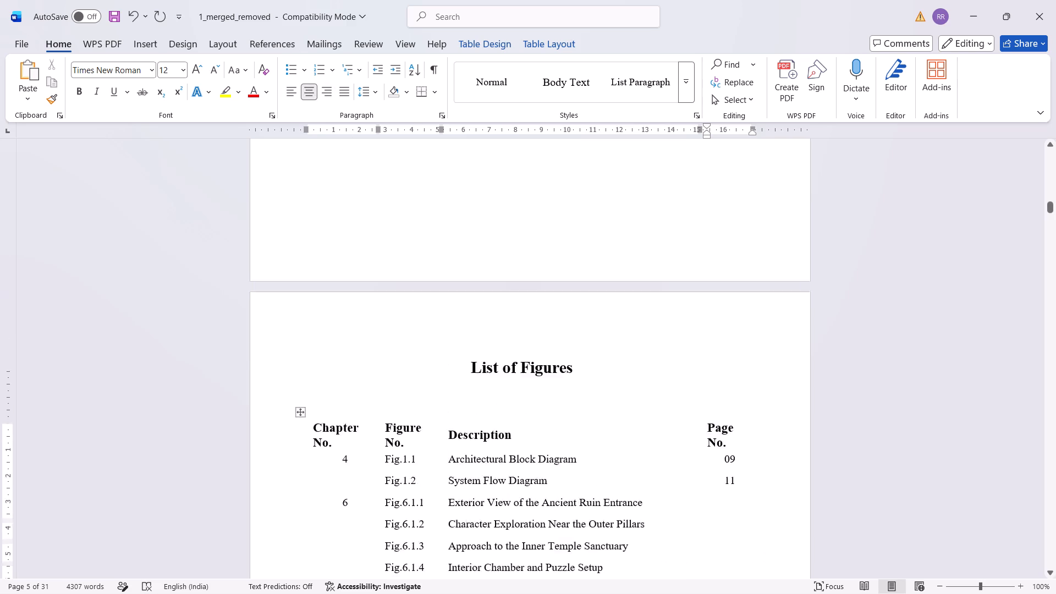
scroll(628, 365, up, 16)
scroll(626, 364, down, 5)
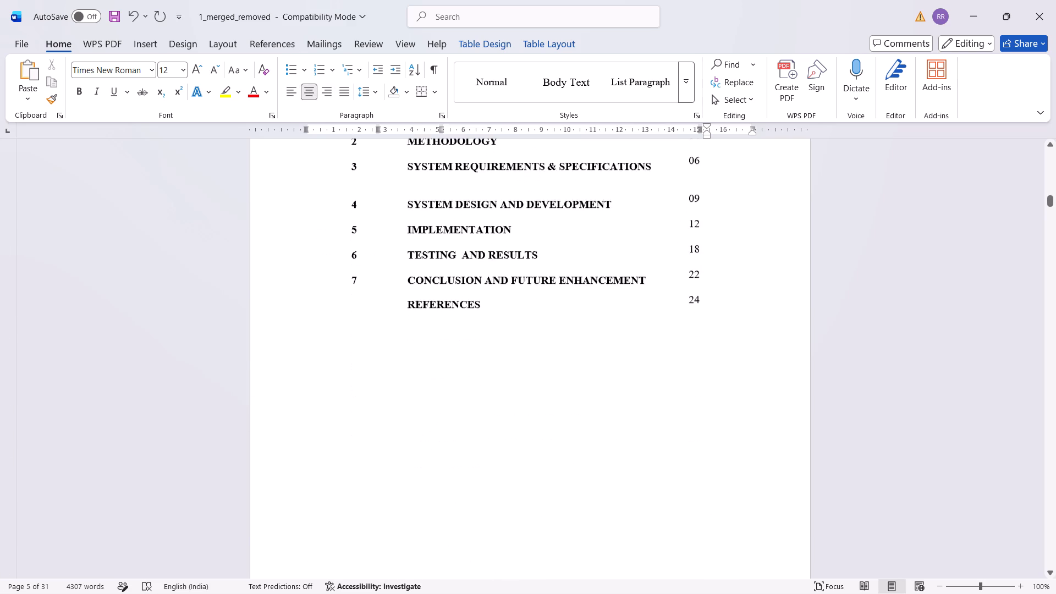
scroll(627, 366, up, 4)
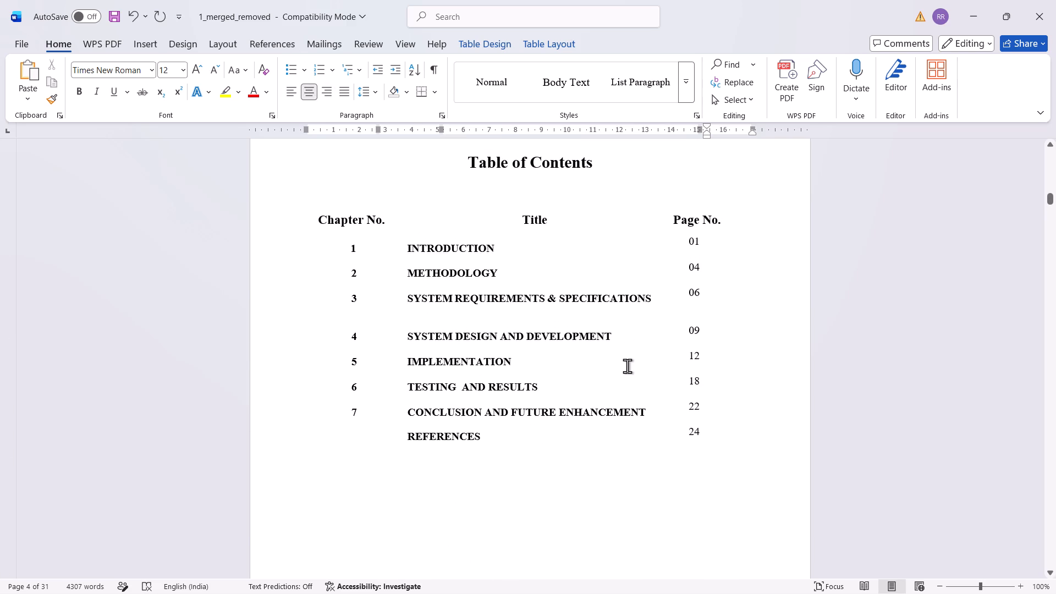
scroll(627, 366, down, 20)
scroll(628, 367, down, 5)
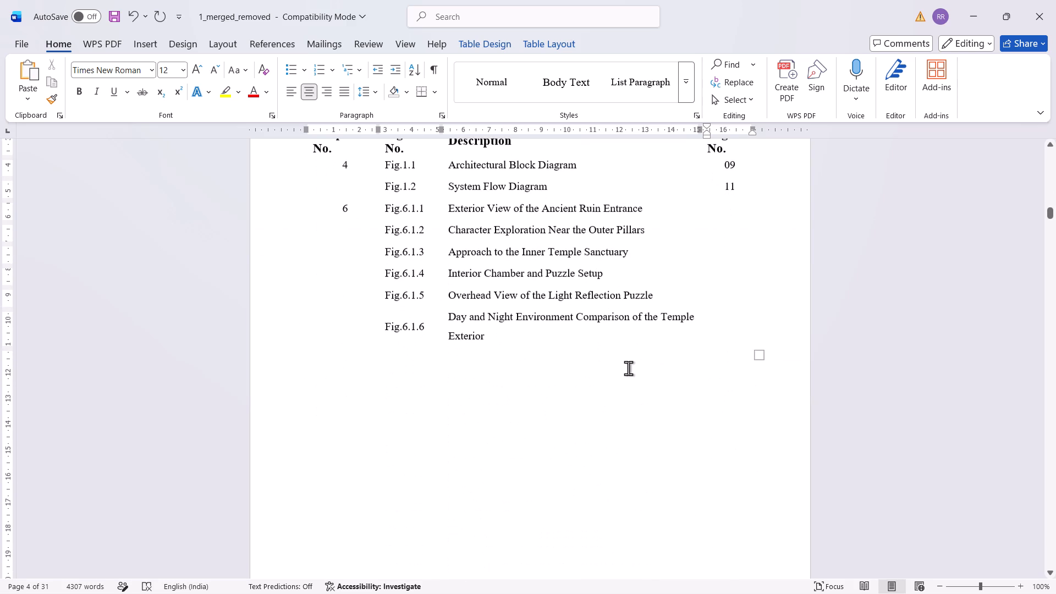
Centre the empty Page No. cell in the Exterior View of the Ancient Ruin Entrance row.
key(Down)
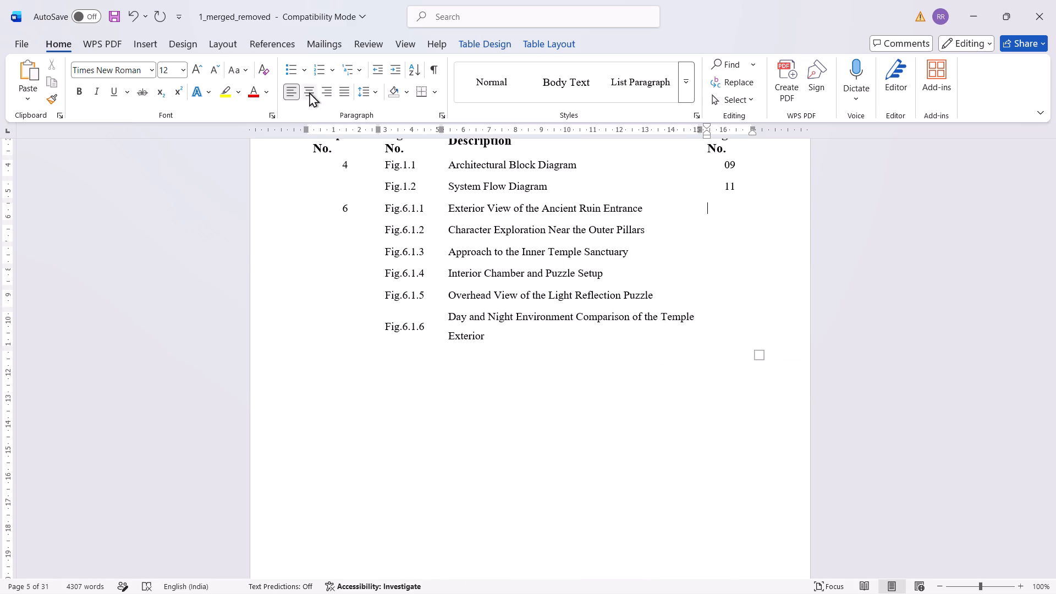
click(309, 91)
Look up the pages holding Figures 6.1.1 to 6.1.6 in chapter 6, and return to the List of Figures.
drag(1049, 214, 1049, 457)
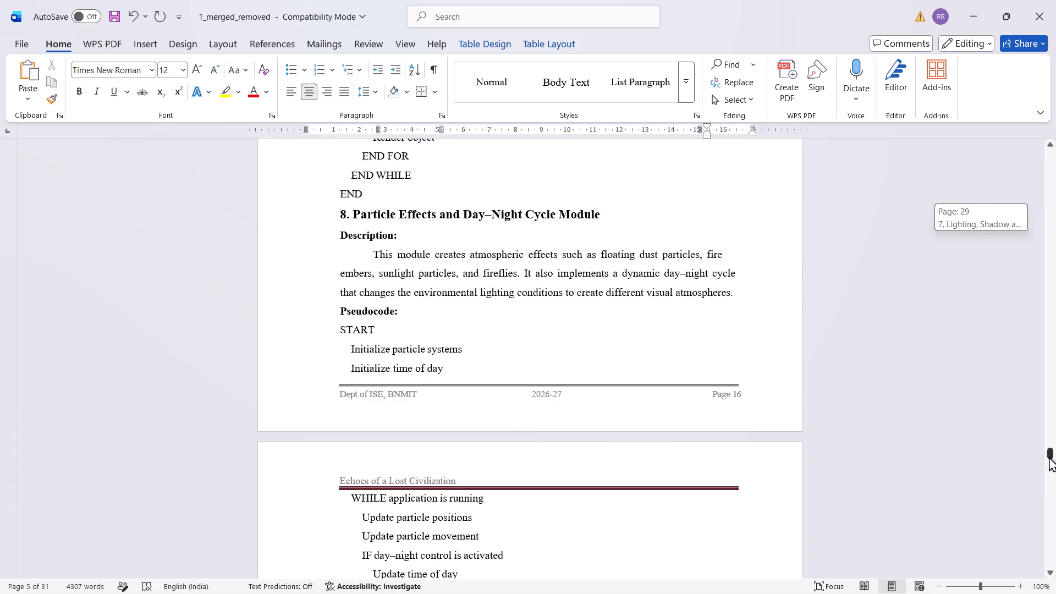
drag(1049, 457, 1055, 472)
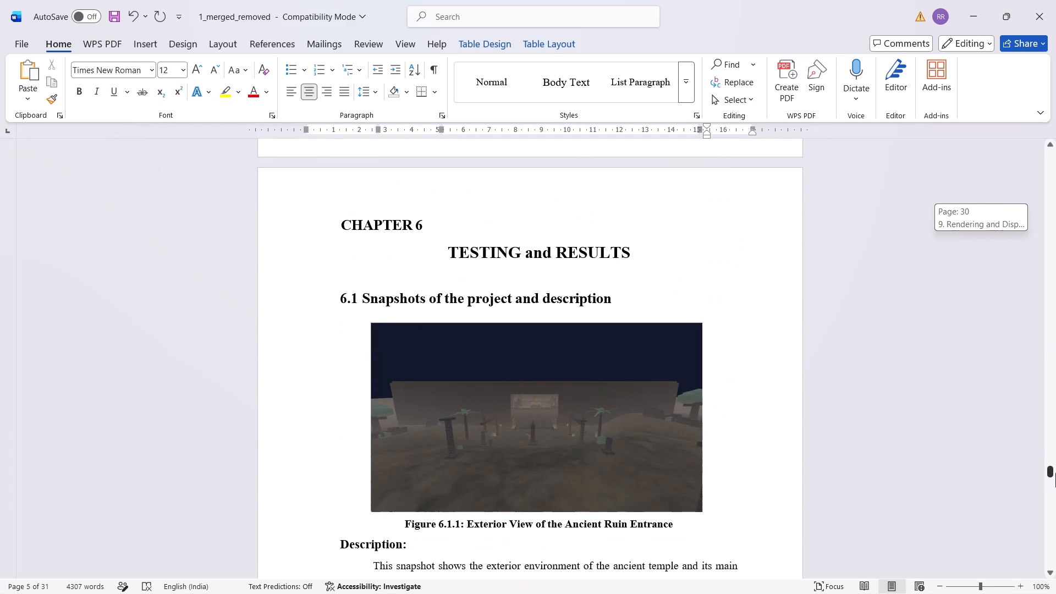
drag(1055, 472, 1055, 481)
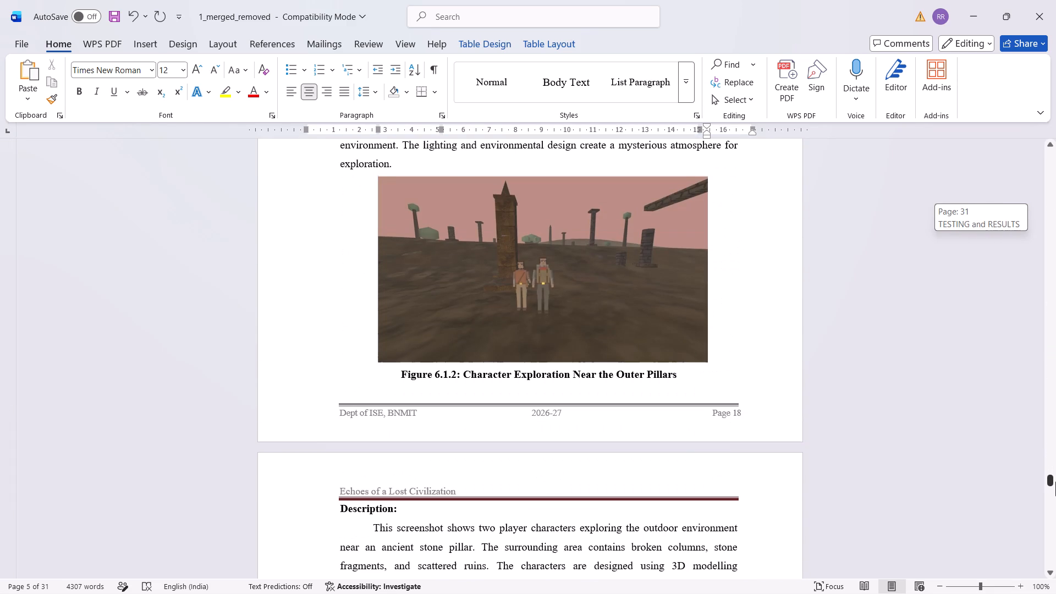
drag(1055, 481, 1054, 487)
scroll(787, 441, up, 5)
scroll(787, 441, down, 14)
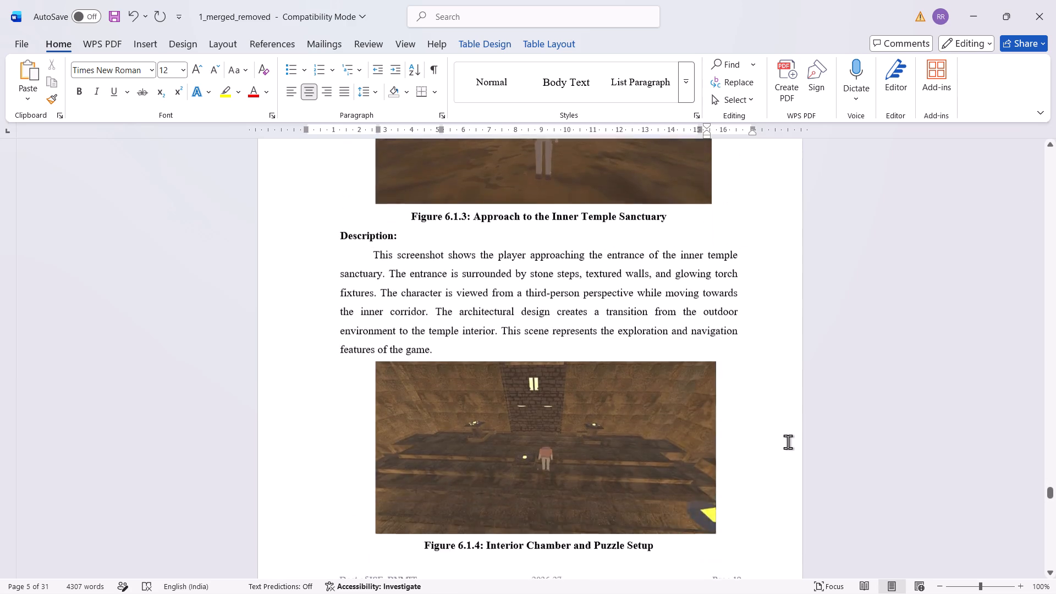
scroll(788, 442, down, 3)
scroll(788, 442, down, 20)
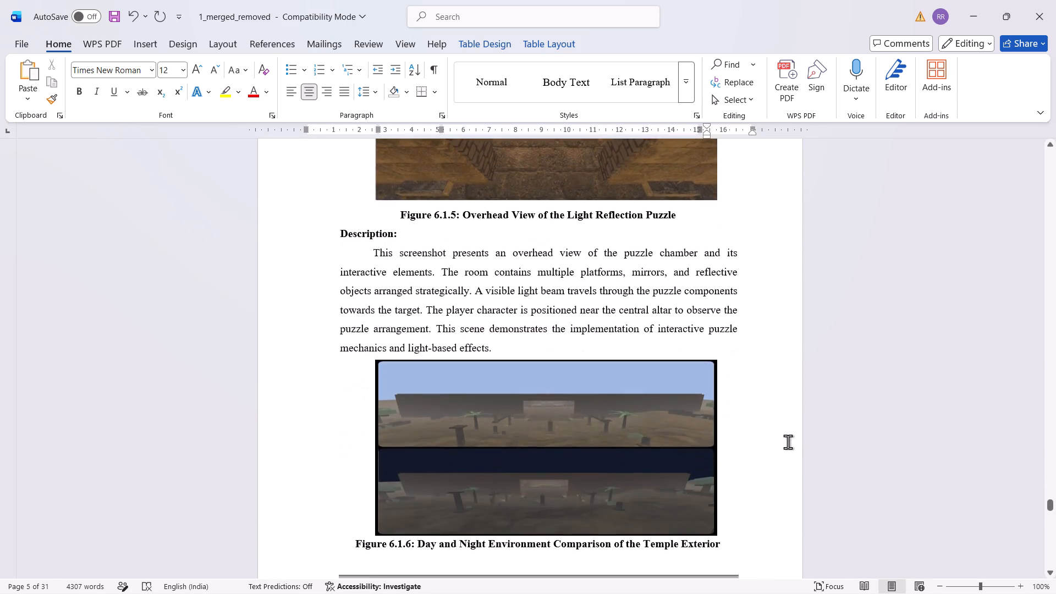
scroll(788, 442, down, 1)
scroll(788, 442, down, 20)
scroll(788, 442, down, 10)
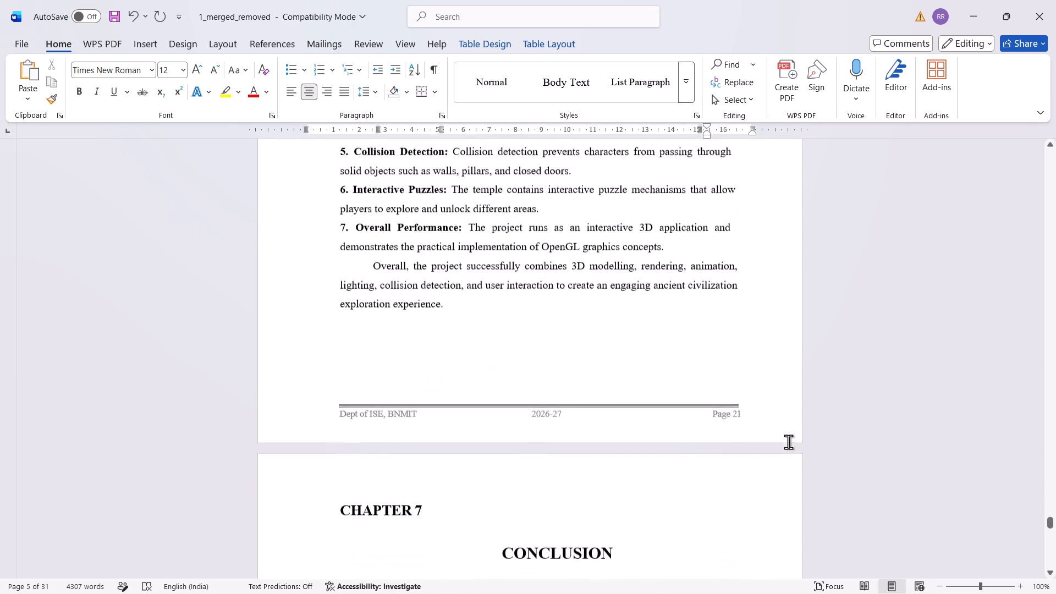
scroll(788, 442, down, 5)
drag(1049, 527, 1039, 406)
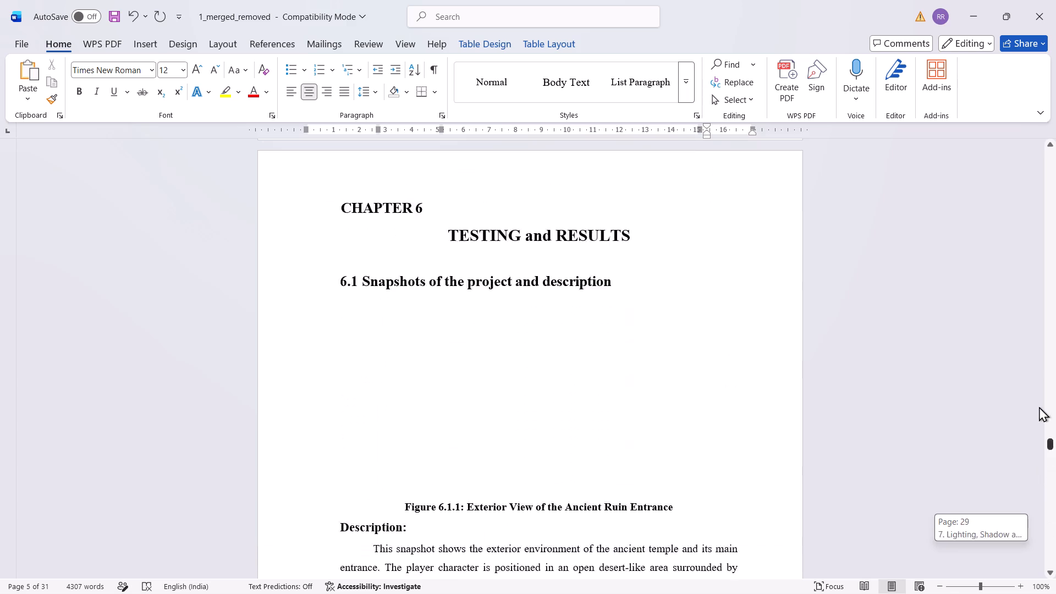
drag(1039, 406, 1045, 224)
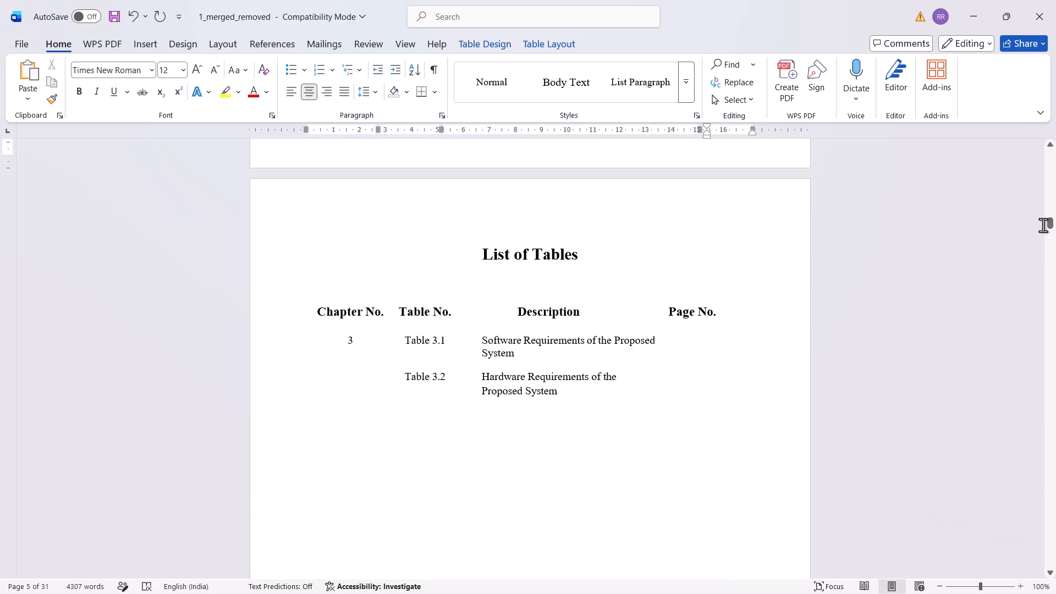
scroll(745, 355, up, 19)
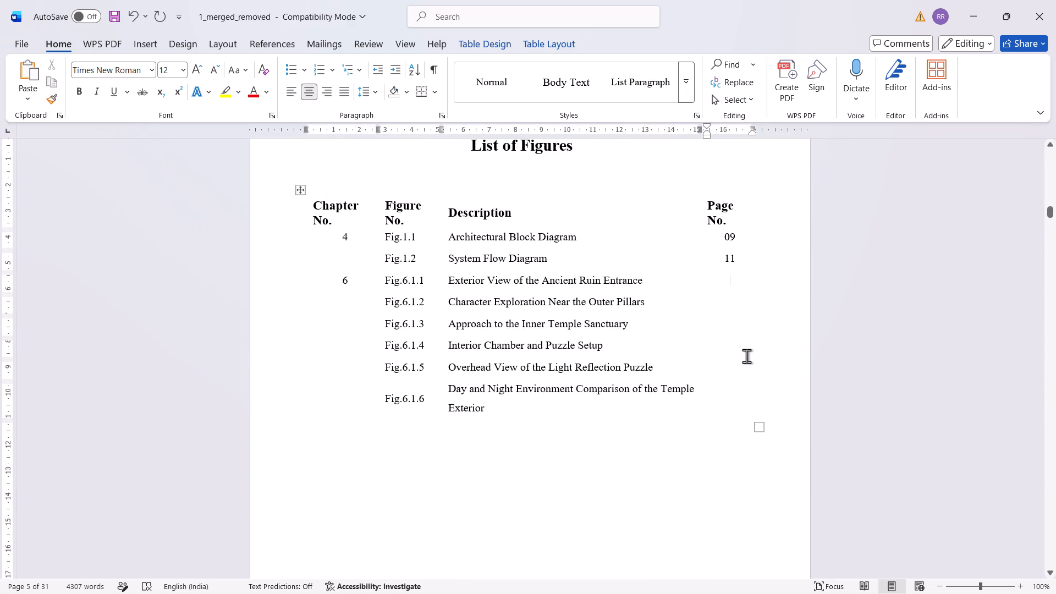
scroll(746, 356, up, 1)
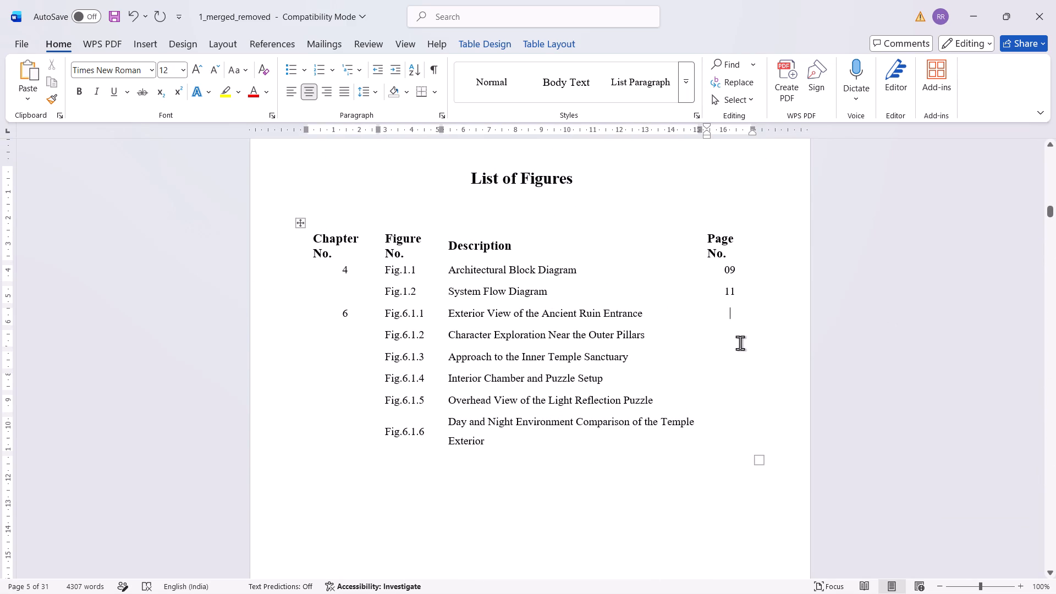
Enter page number 18 for Fig.6.1.1 and Fig.6.1.2 in the List of Figures, centring the Fig.6.1.2 cell.
text(18)
key(Down)
click(310, 92)
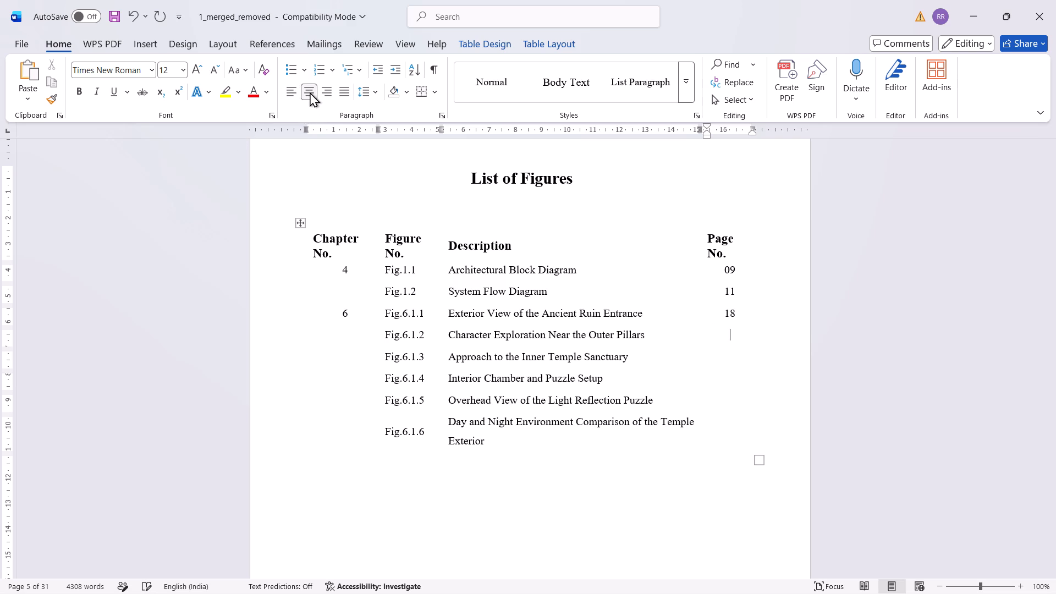
key(1)
key(8)
Enter centred page number 19 for both Fig.6.1.3 and Fig.6.1.4 in the List of Figures.
key(Down)
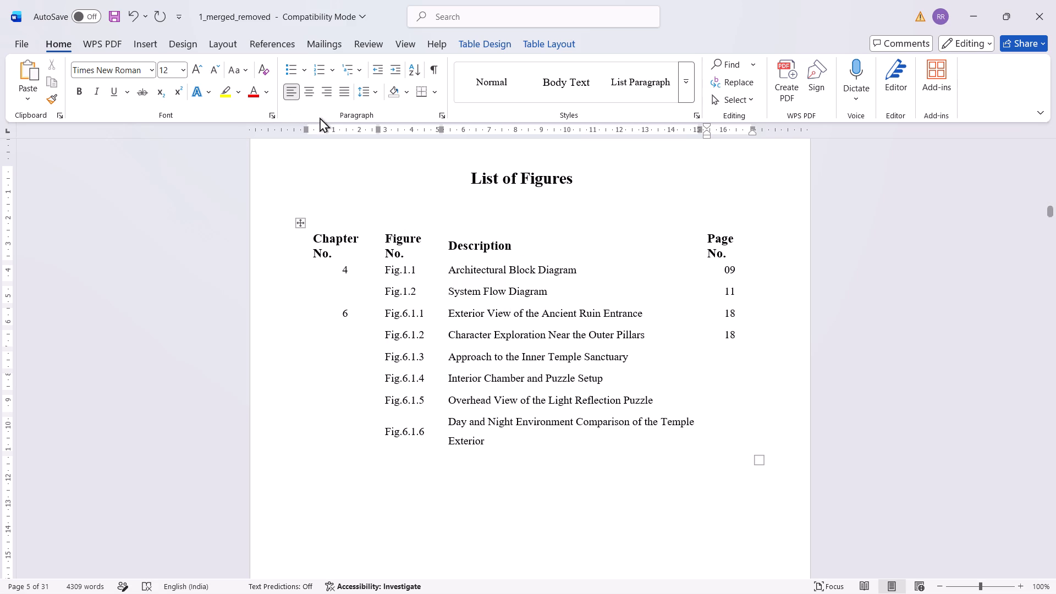
click(307, 95)
key(1)
key(9)
key(Down)
click(310, 91)
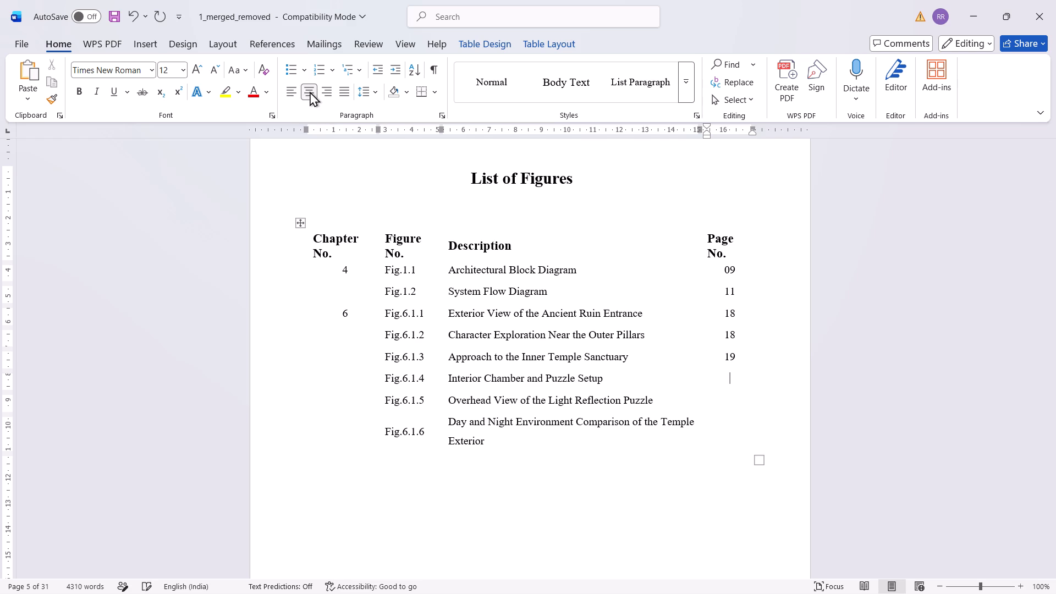
key(1)
key(9)
Enter centred page number 20 for both Fig.6.1.5 and Fig.6.1.6 in the List of Figures.
key(Down)
click(309, 94)
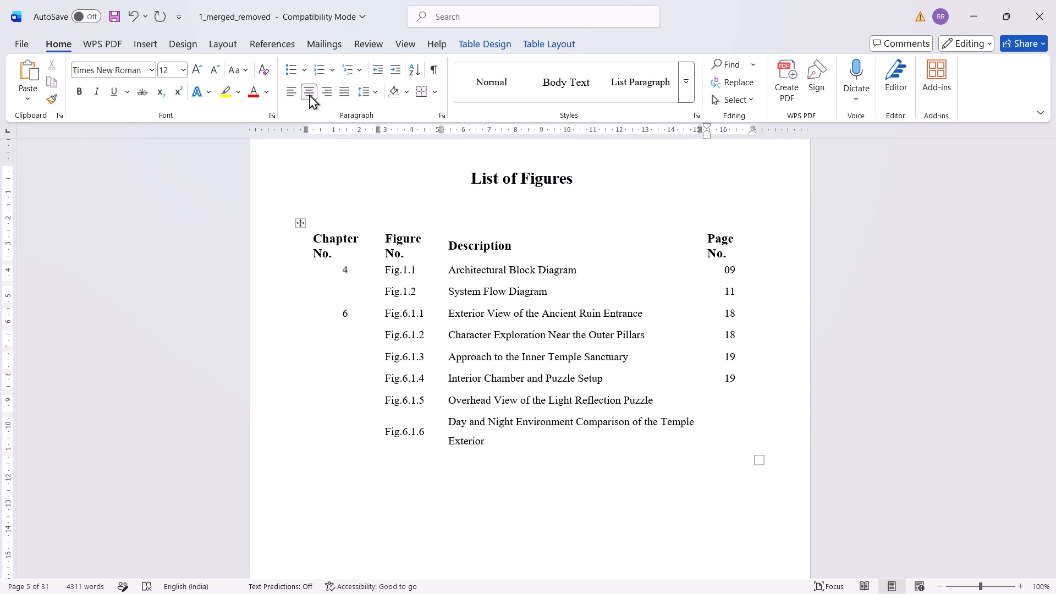
key(2)
key(0)
key(Down)
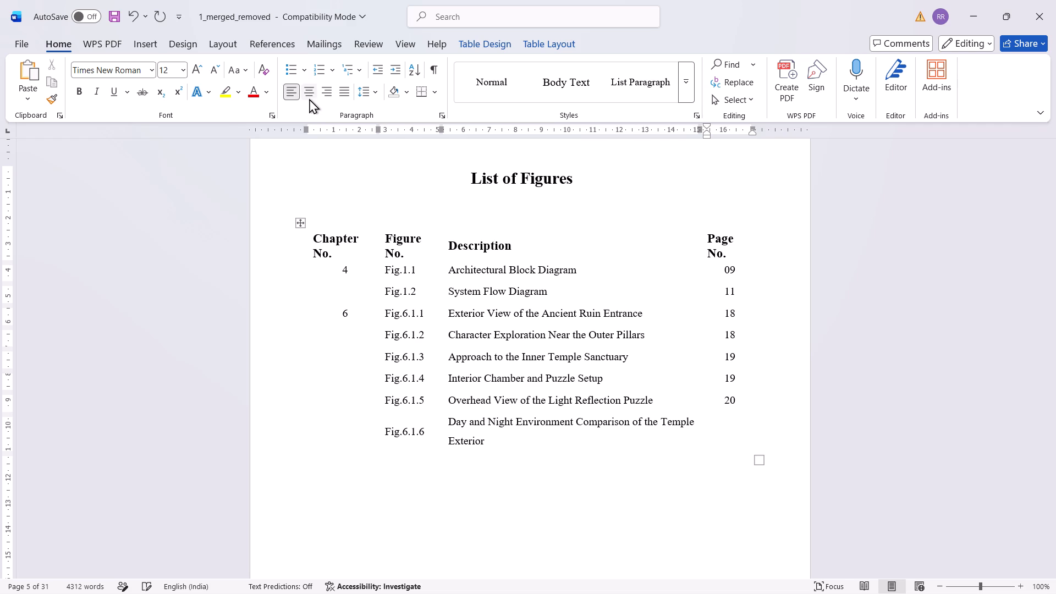
click(315, 95)
key(2)
key(0)
Review the chapter 6 figures and their page footers to verify the page numbers entered in the List of Figures.
drag(1049, 212, 1055, 478)
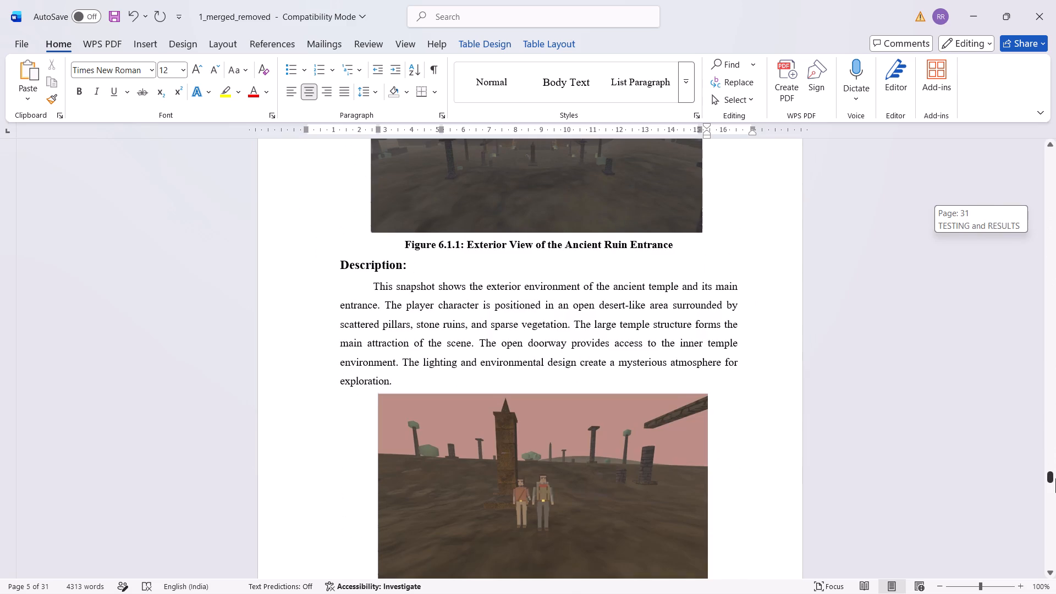
drag(1055, 478, 1055, 485)
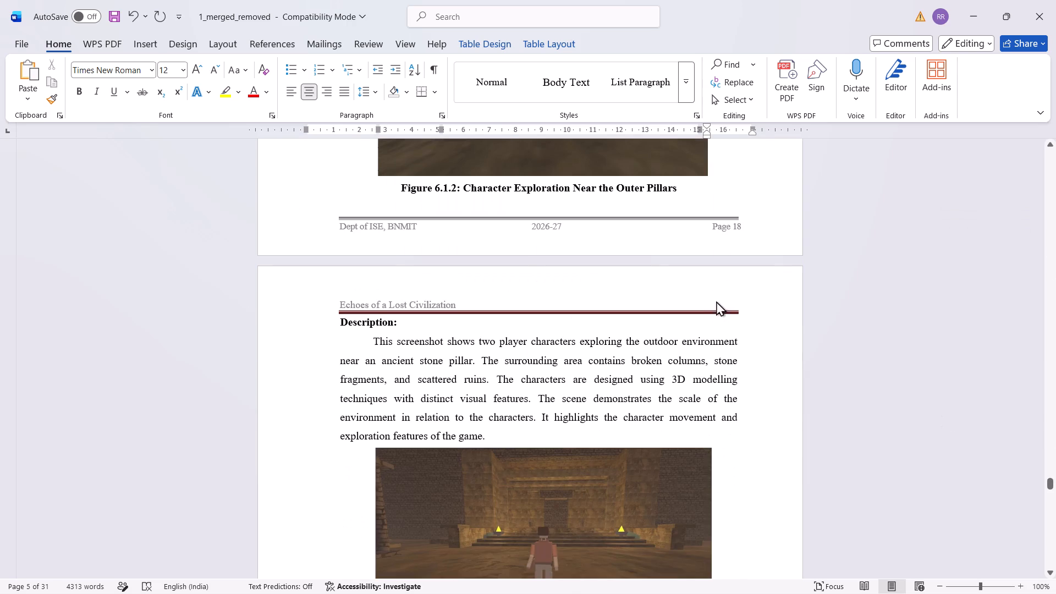
scroll(715, 300, up, 20)
scroll(715, 300, up, 3)
scroll(716, 300, down, 16)
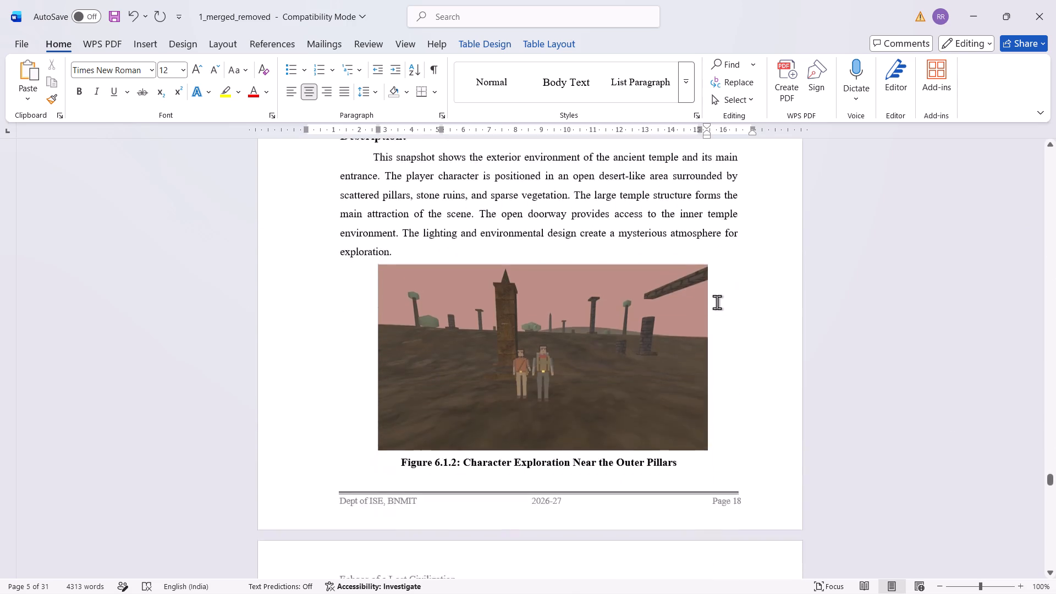
scroll(717, 302, down, 19)
scroll(717, 302, down, 5)
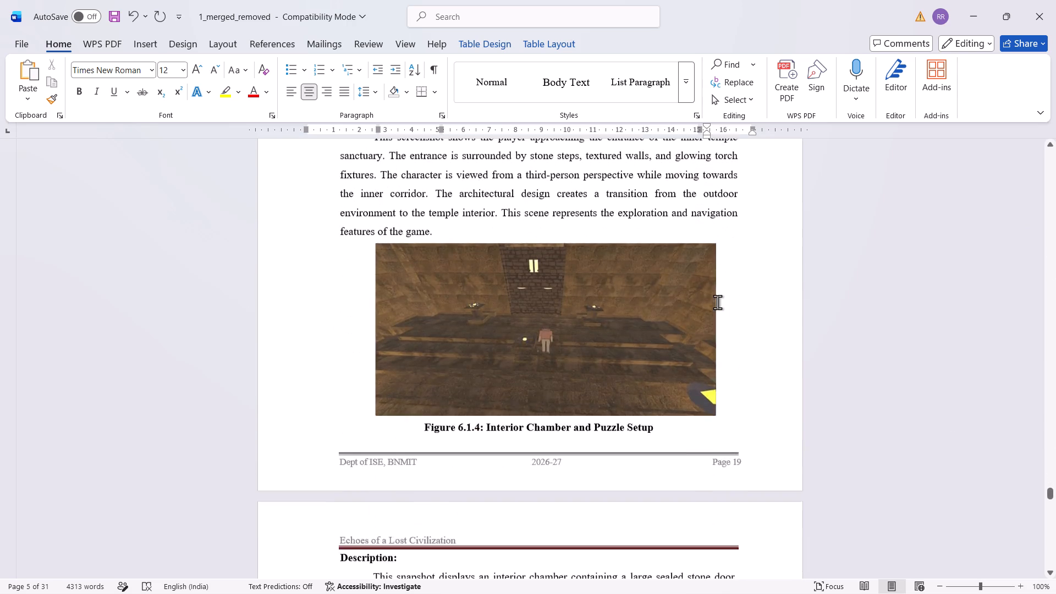
scroll(717, 302, down, 17)
scroll(717, 302, down, 7)
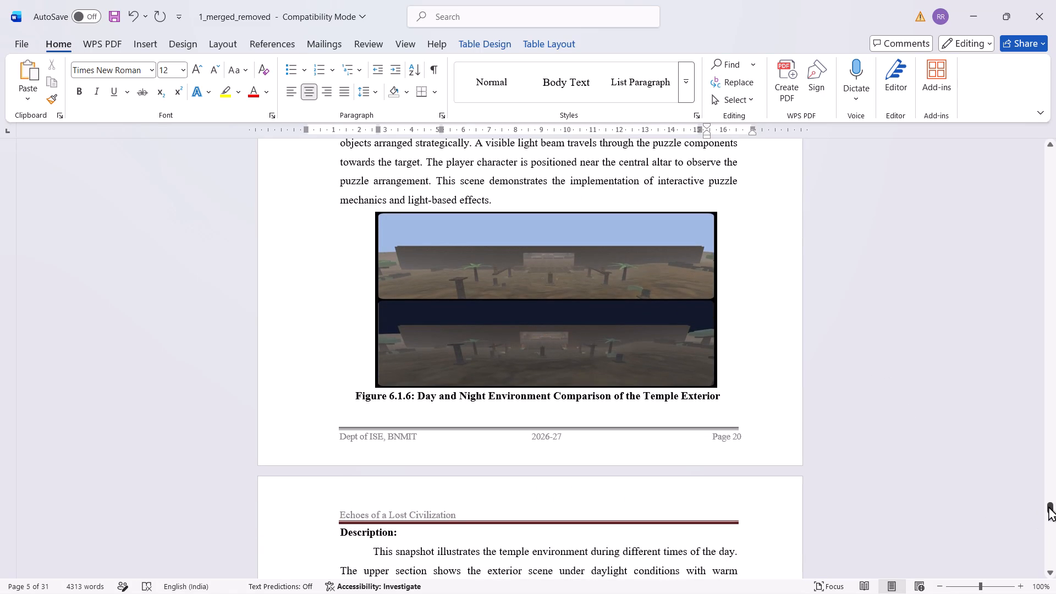
Stretch the Figure 6.1.6 image taller until its caption sits just above the page 20 footer, and save the document.
click(548, 380)
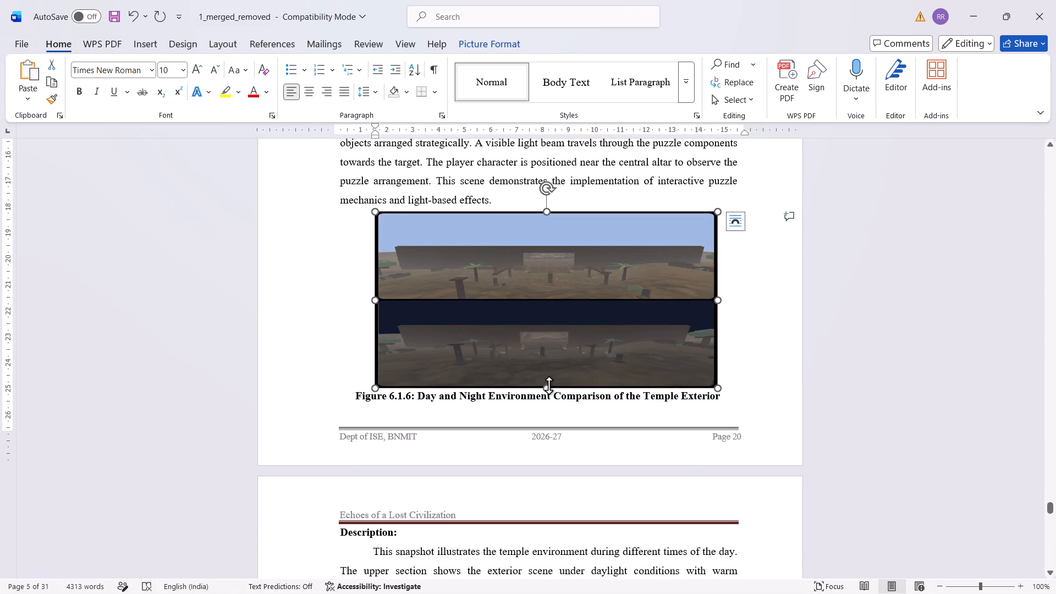
drag(546, 387, 548, 398)
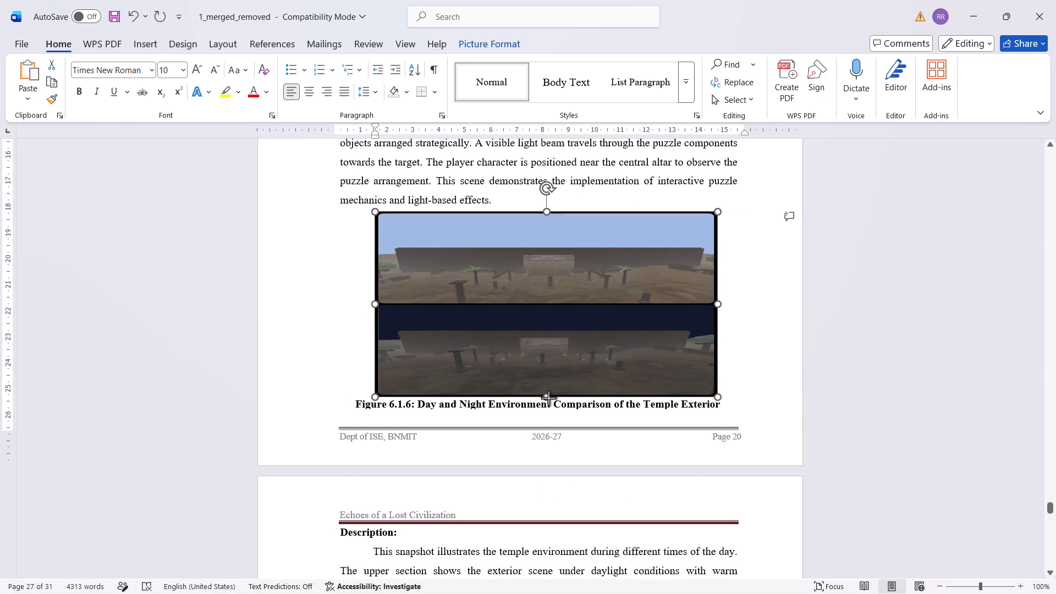
drag(548, 398, 552, 405)
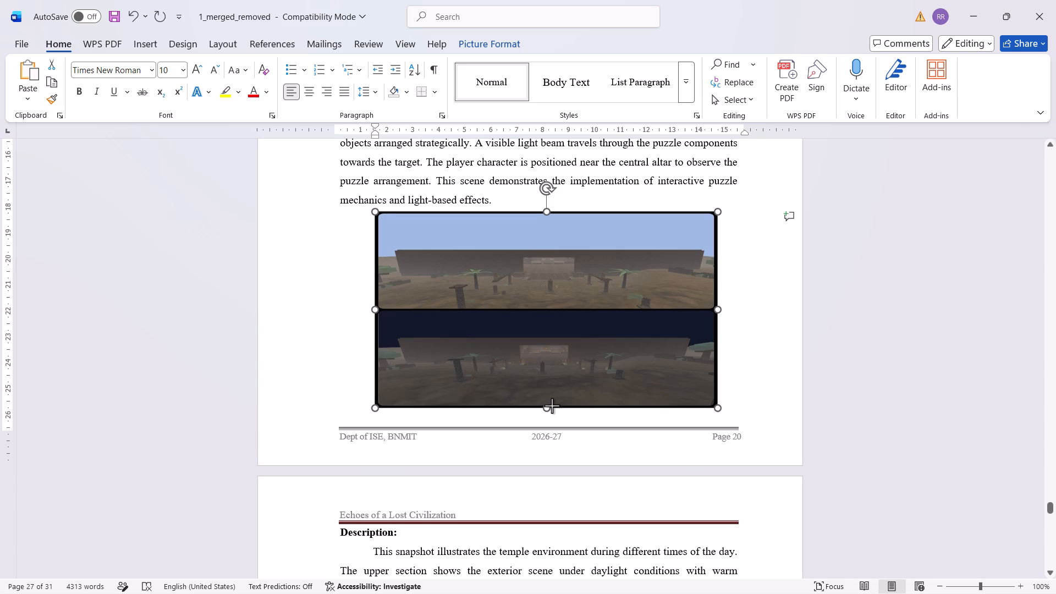
drag(552, 405, 552, 404)
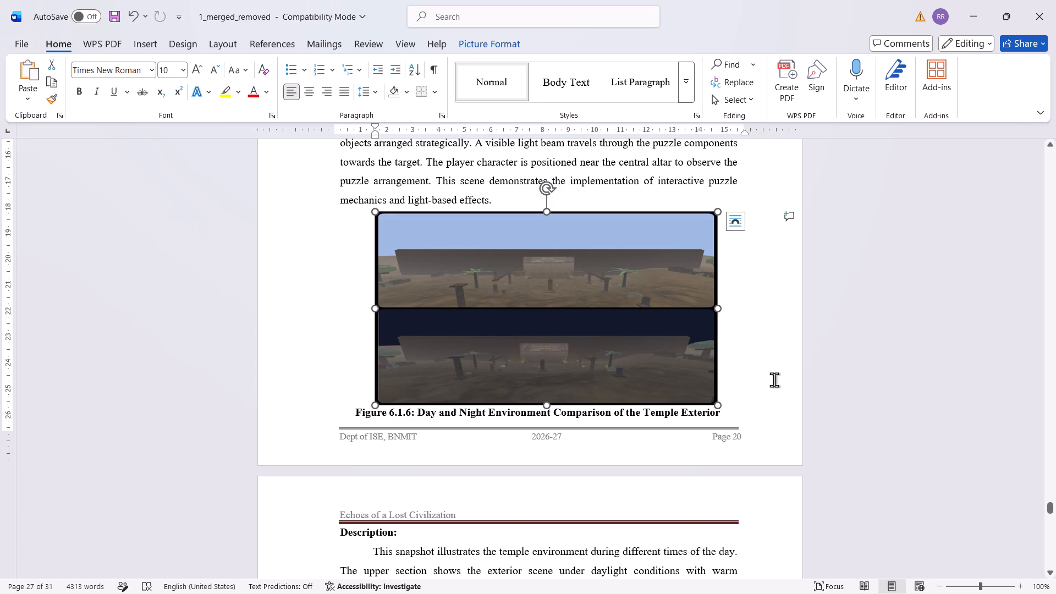
key(ctrl+s)
Stretch the Figure 6.1.4 image taller so its caption sits just above the page 19 footer.
scroll(712, 397, down, 15)
scroll(712, 397, down, 7)
scroll(713, 395, up, 7)
scroll(713, 398, down, 14)
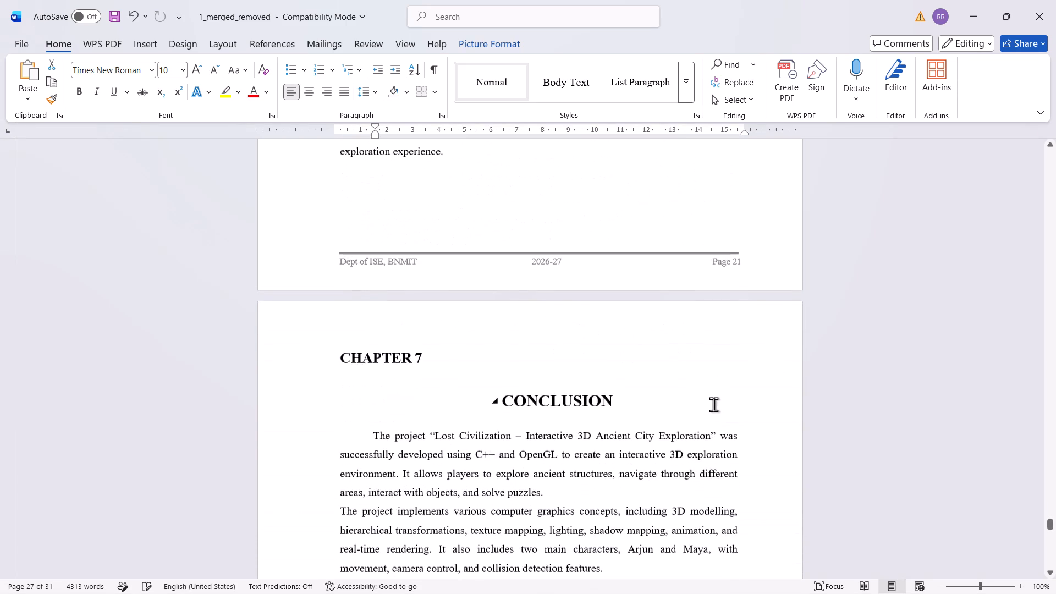
scroll(713, 403, up, 18)
scroll(713, 403, up, 9)
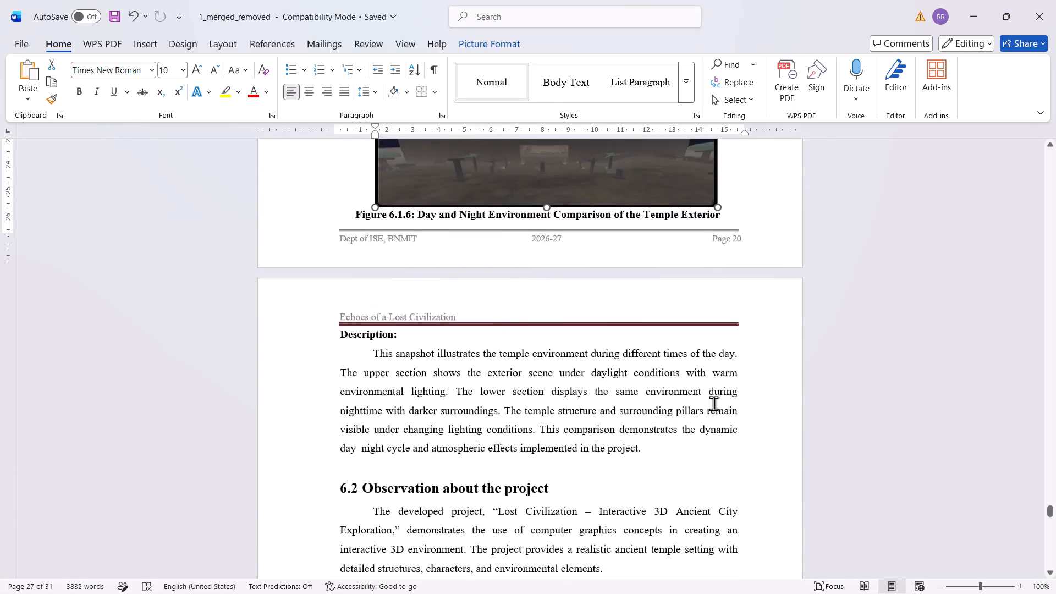
scroll(713, 403, up, 20)
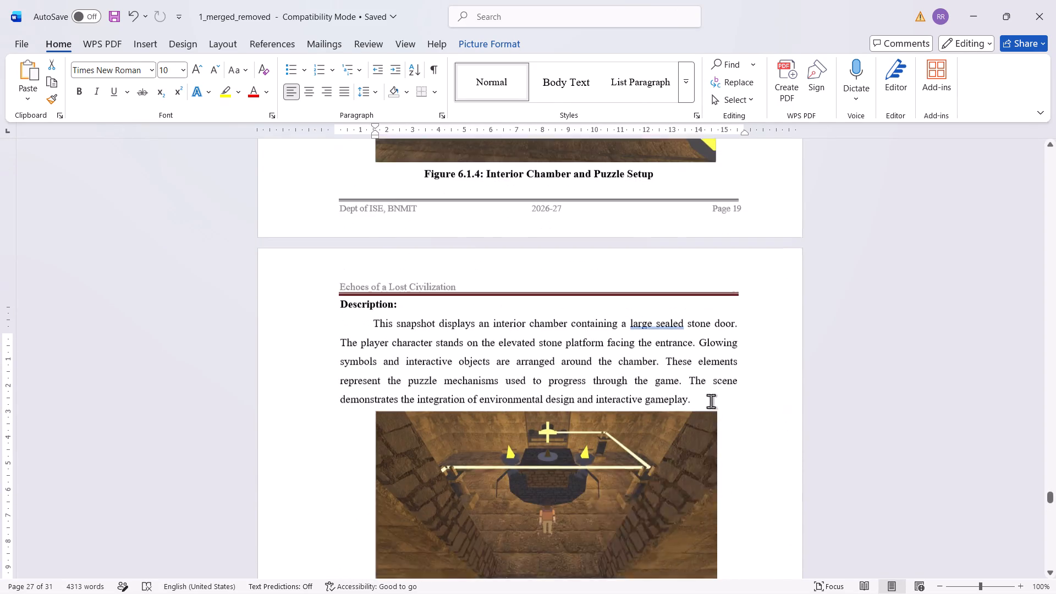
scroll(711, 401, up, 5)
click(543, 342)
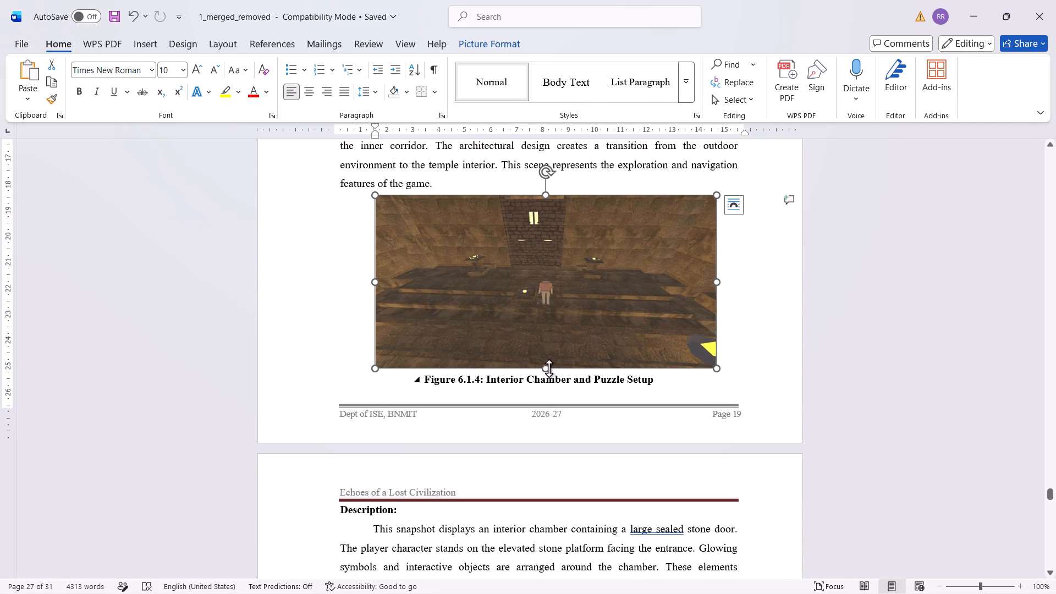
drag(547, 368, 551, 383)
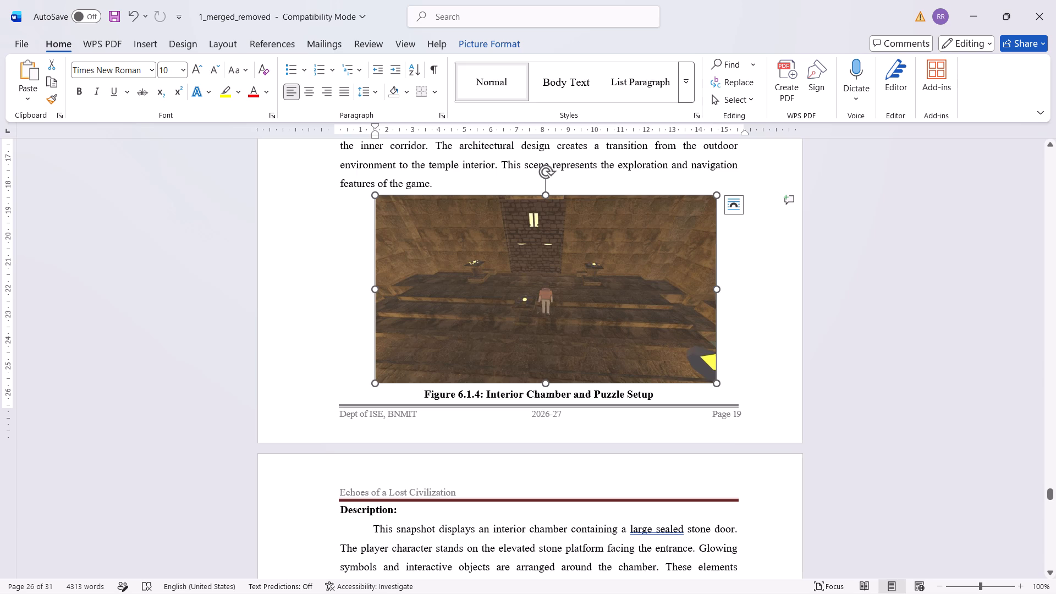
click(546, 382)
Stretch the Figure 6.1.2 image taller so its caption sits closer to the page 18 footer, and save the document.
scroll(575, 326, up, 7)
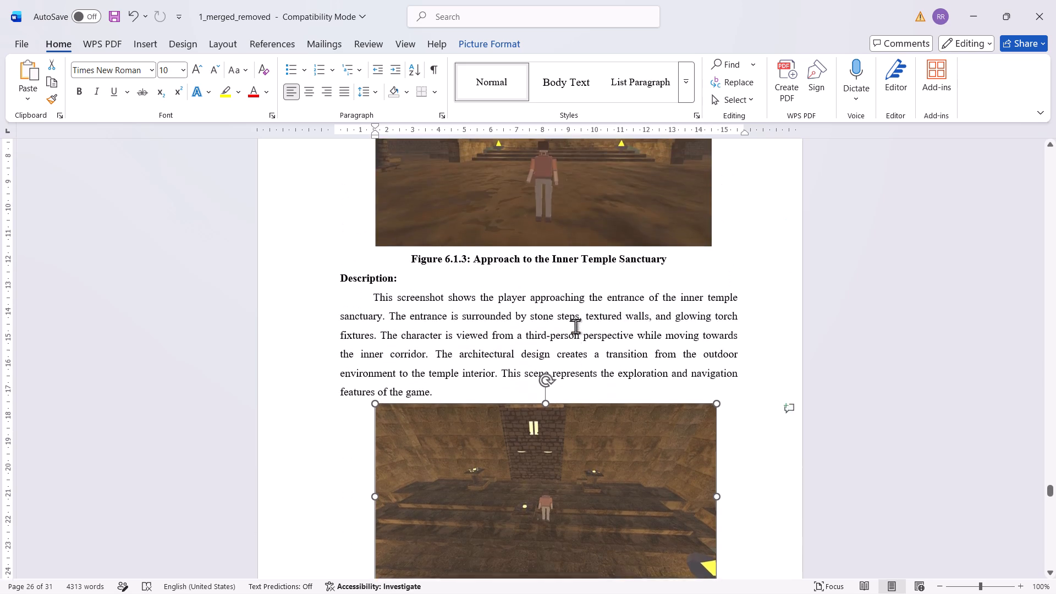
scroll(575, 326, up, 16)
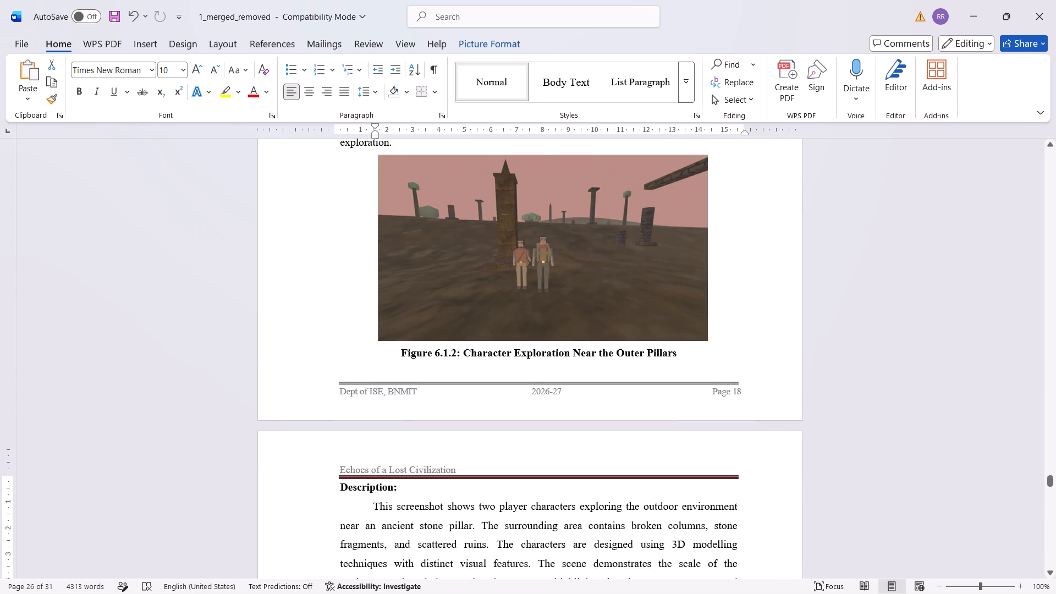
click(551, 327)
drag(542, 339, 544, 348)
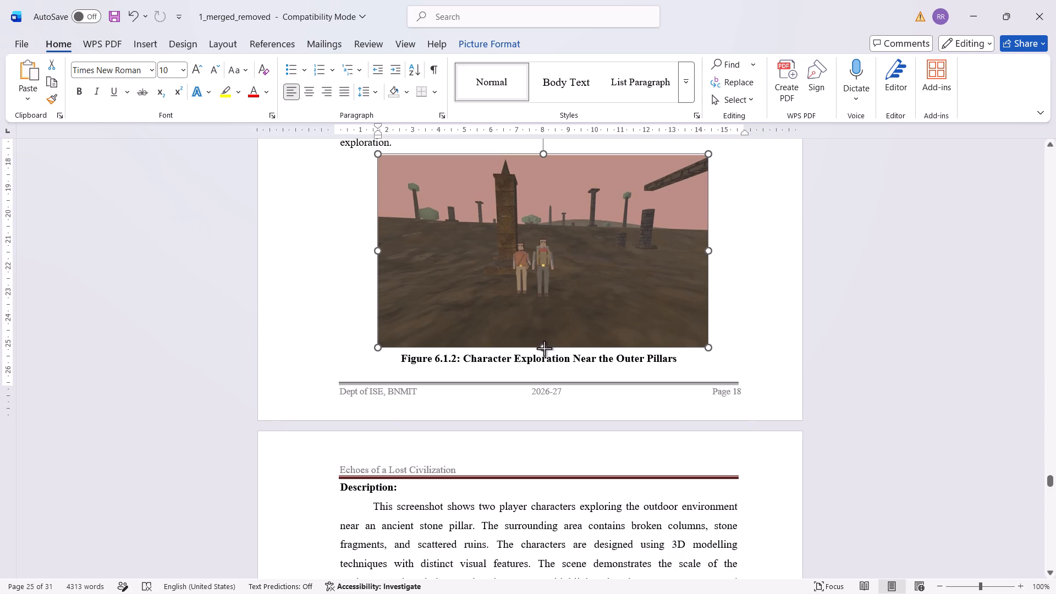
drag(544, 348, 546, 354)
scroll(595, 283, up, 12)
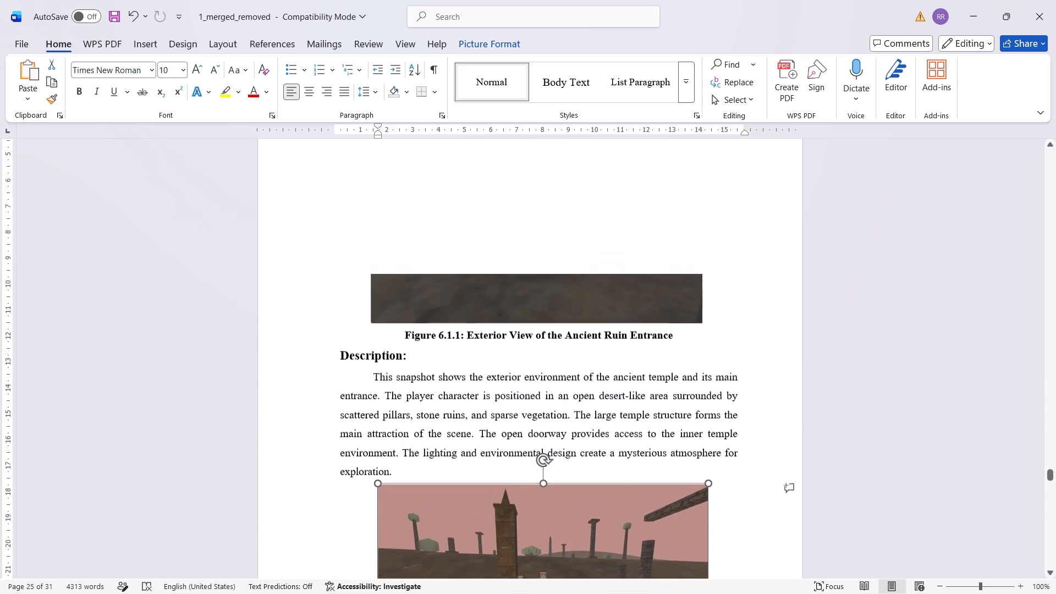
scroll(596, 283, up, 3)
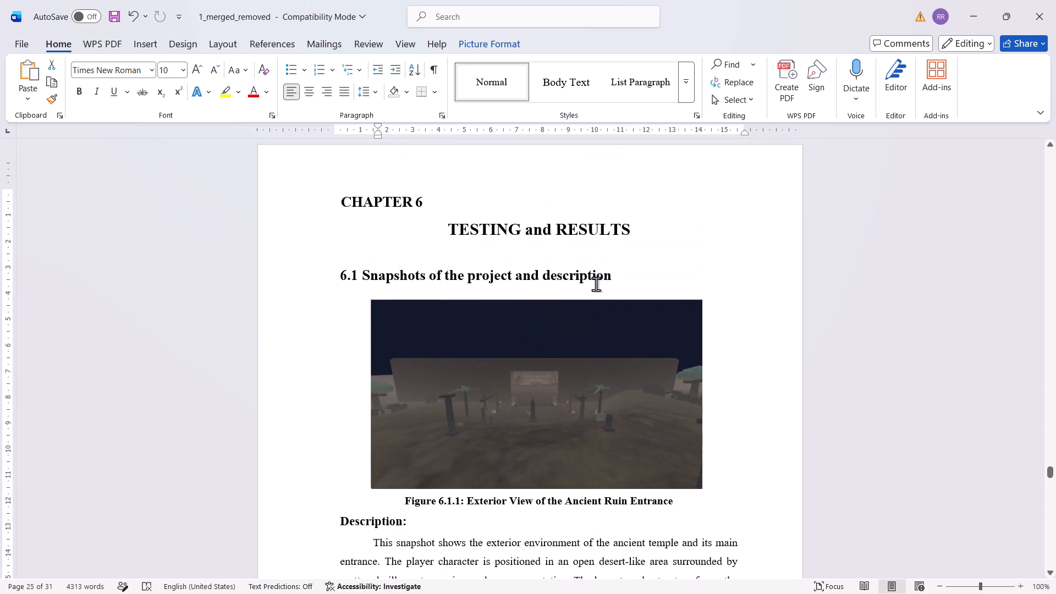
key(ctrl+s)
Review the resized chapter 6 figures and compare their pages with the List of Figures and the table of contents.
scroll(597, 283, down, 4)
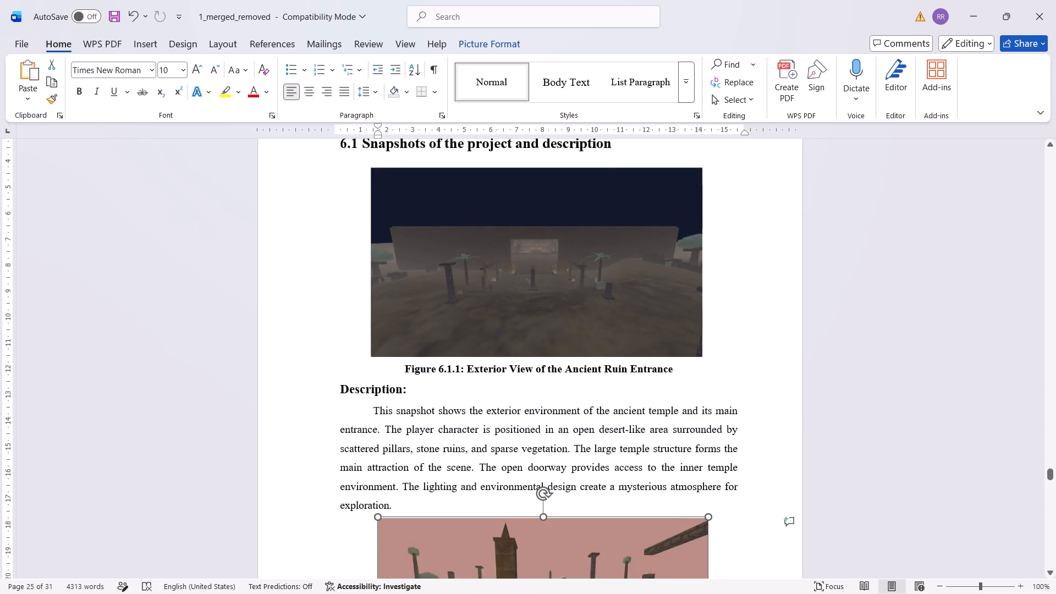
scroll(625, 288, down, 6)
scroll(812, 346, down, 13)
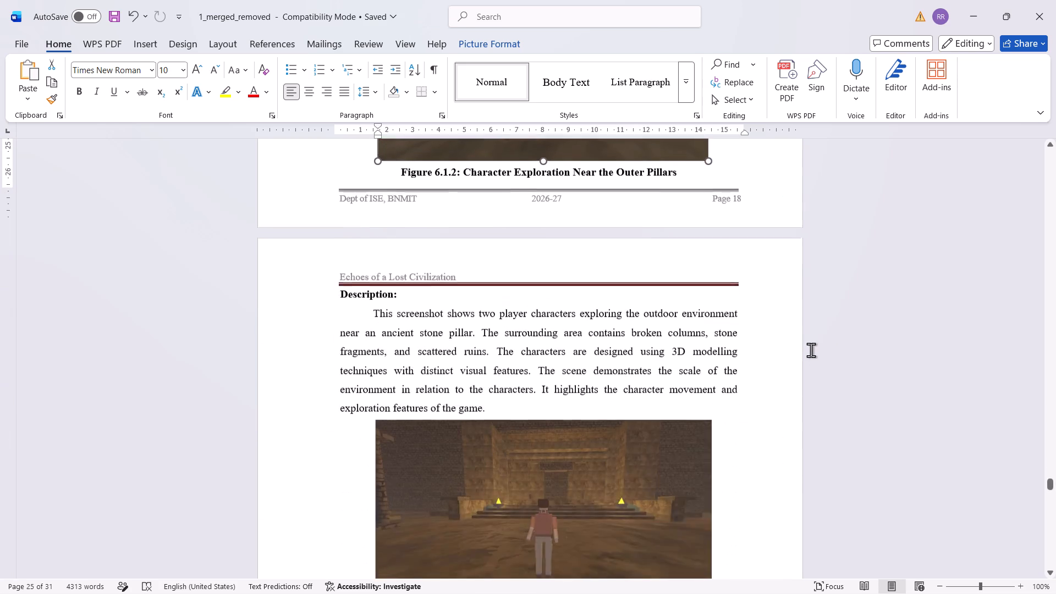
scroll(811, 350, down, 19)
scroll(811, 350, up, 8)
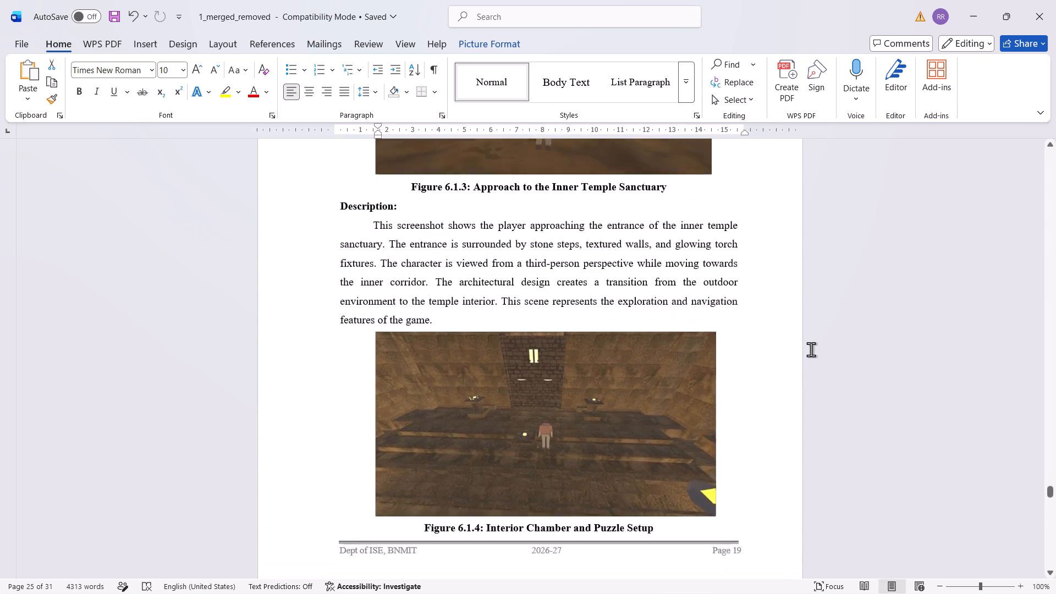
scroll(811, 349, up, 2)
scroll(811, 349, down, 20)
scroll(811, 349, down, 6)
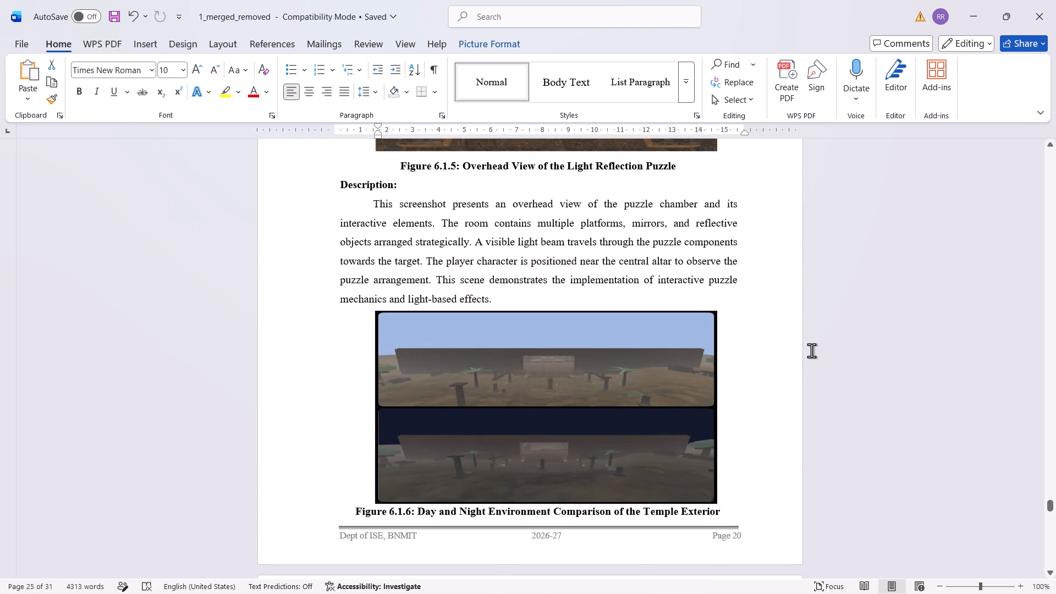
scroll(811, 350, up, 6)
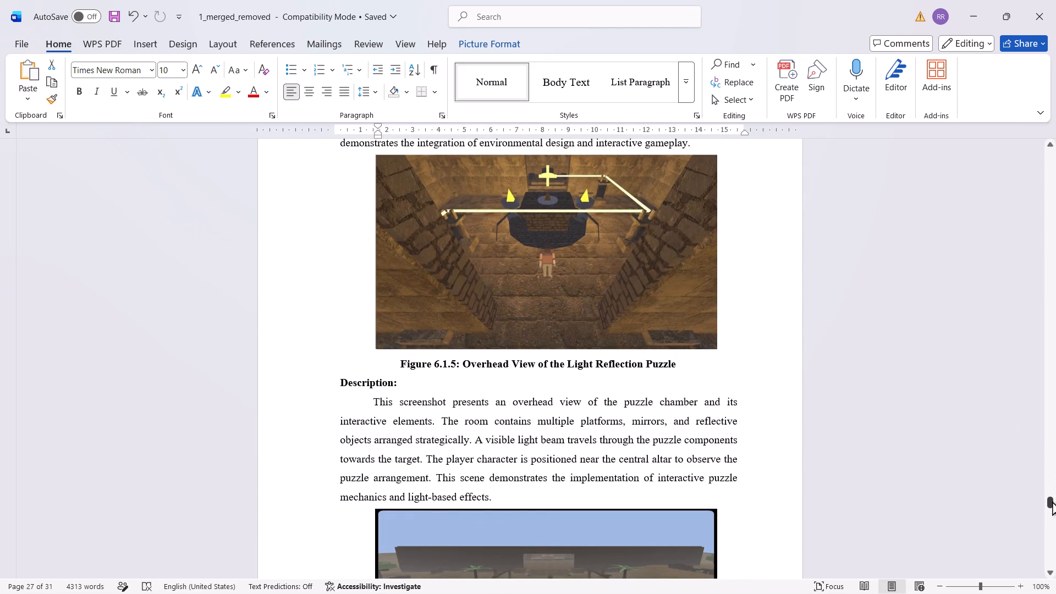
drag(1052, 501, 1033, 215)
scroll(743, 403, up, 7)
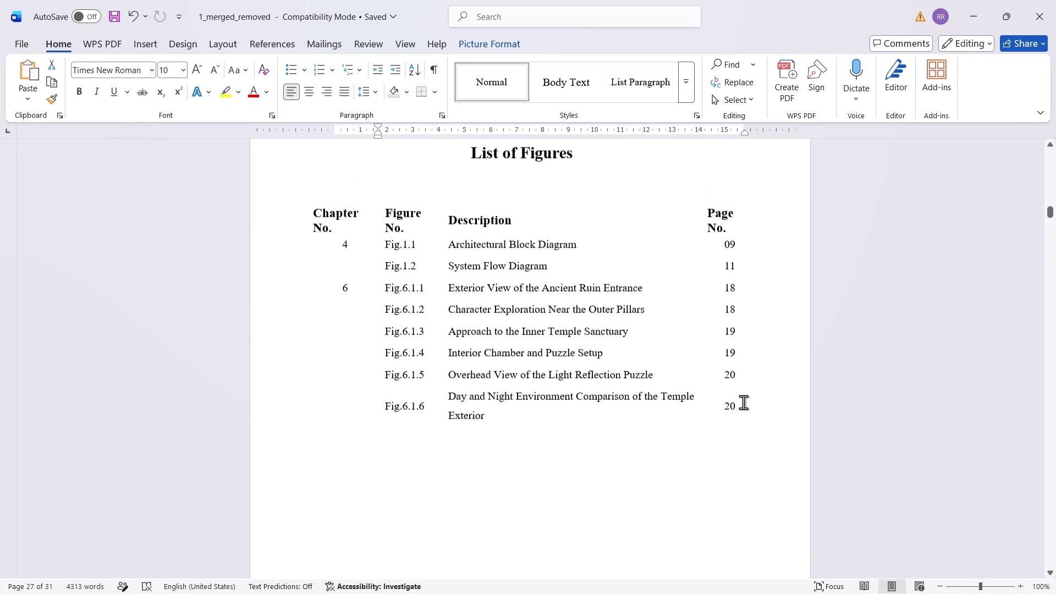
scroll(744, 406, up, 20)
scroll(744, 406, up, 1)
scroll(744, 408, down, 2)
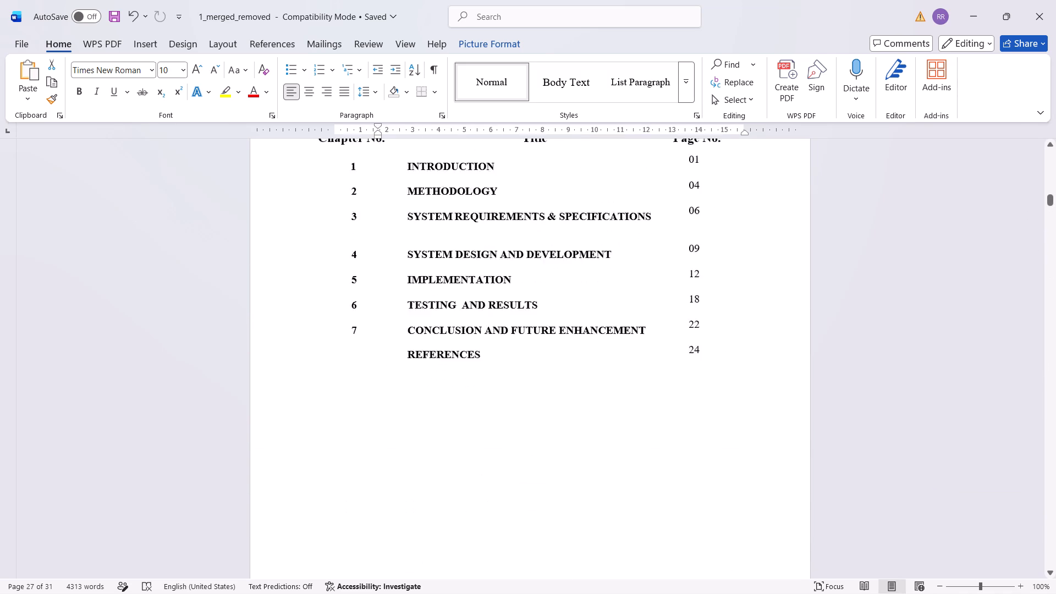
scroll(744, 408, down, 20)
scroll(744, 408, down, 20)
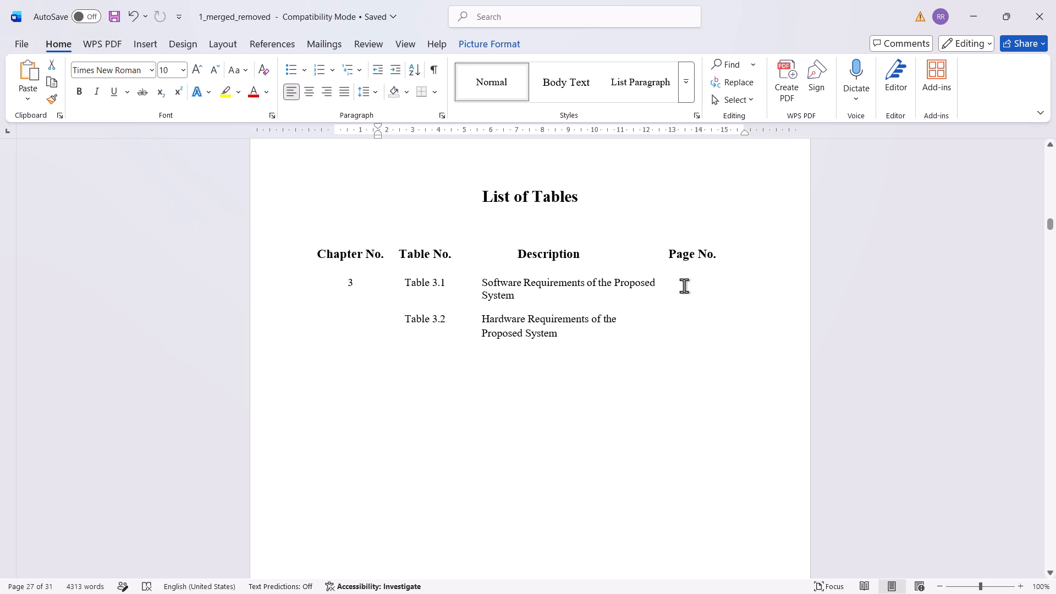
drag(317, 251, 690, 348)
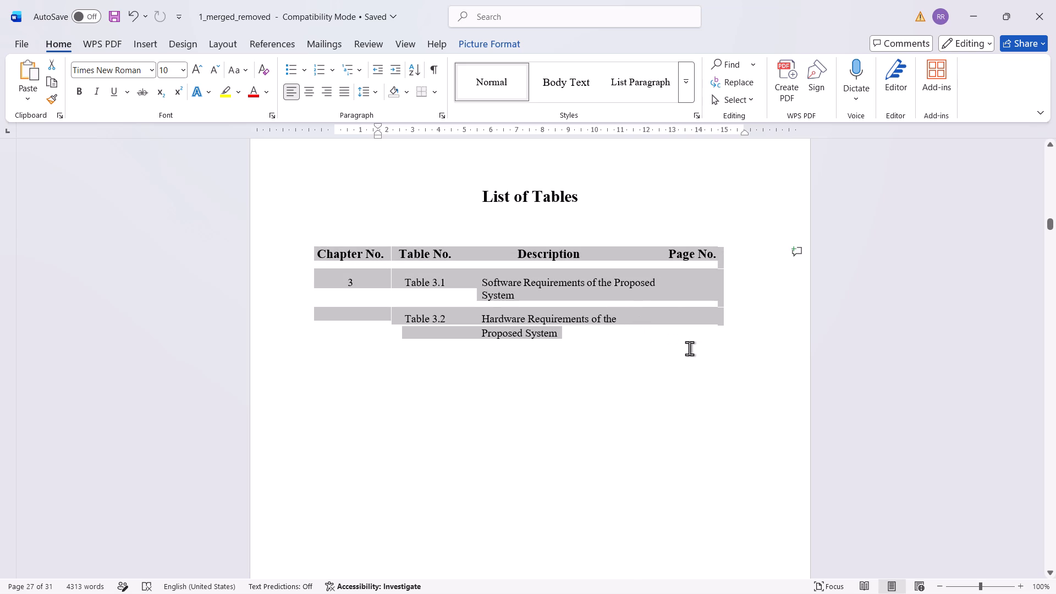
key(ctrl+c)
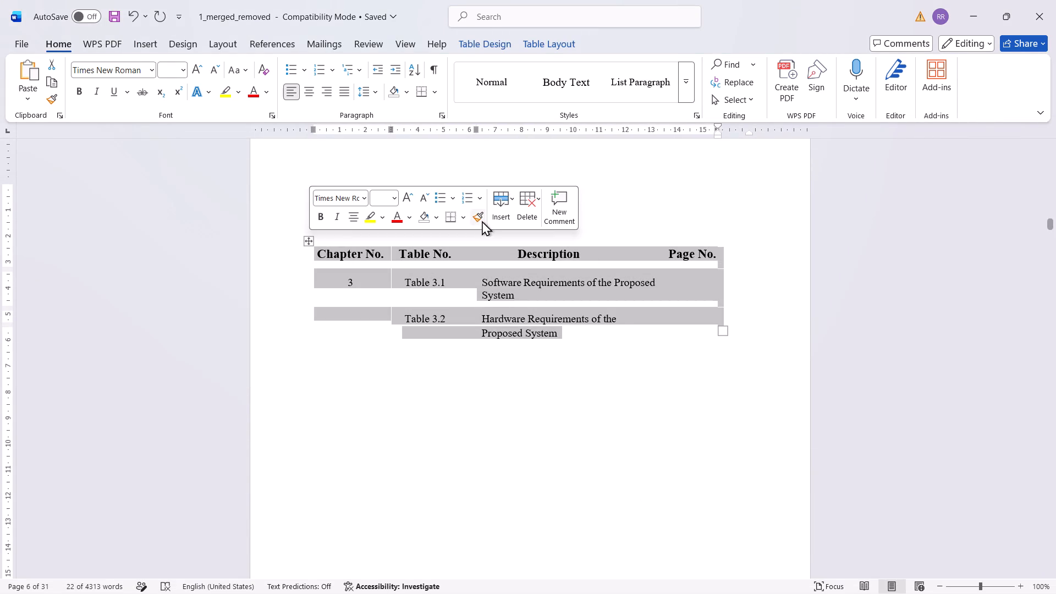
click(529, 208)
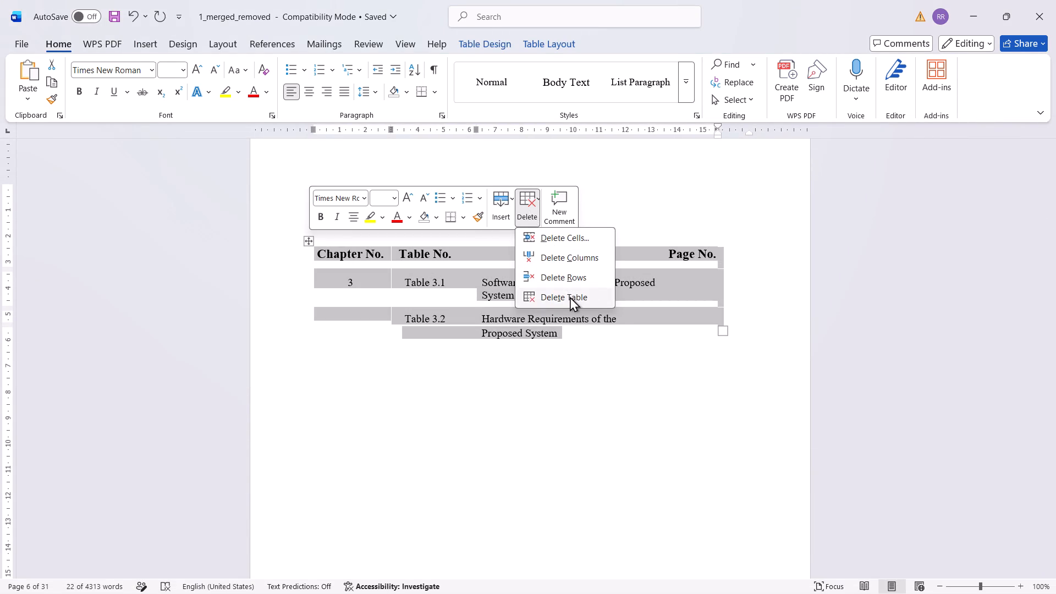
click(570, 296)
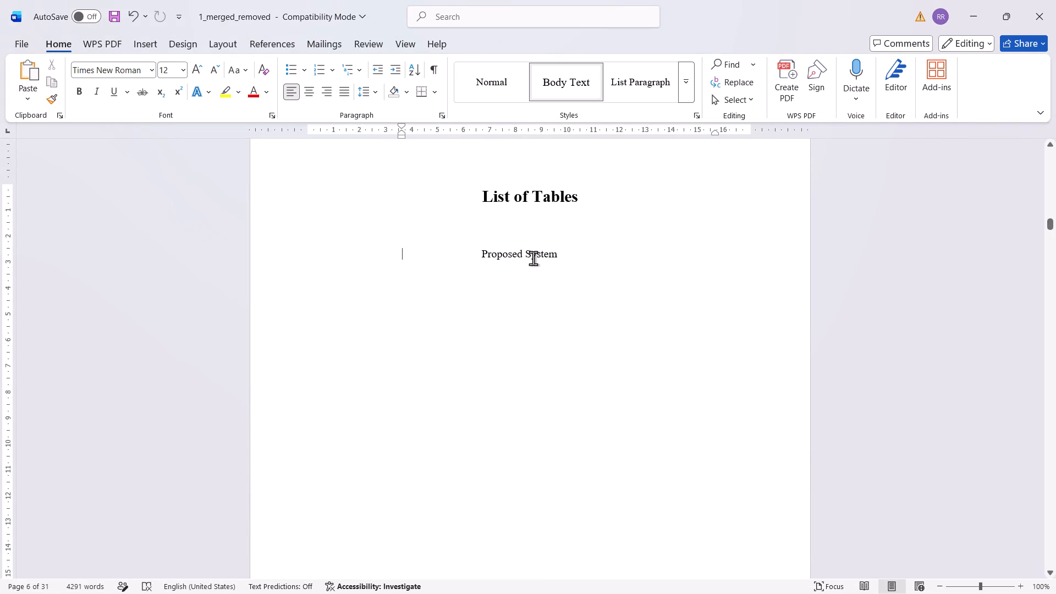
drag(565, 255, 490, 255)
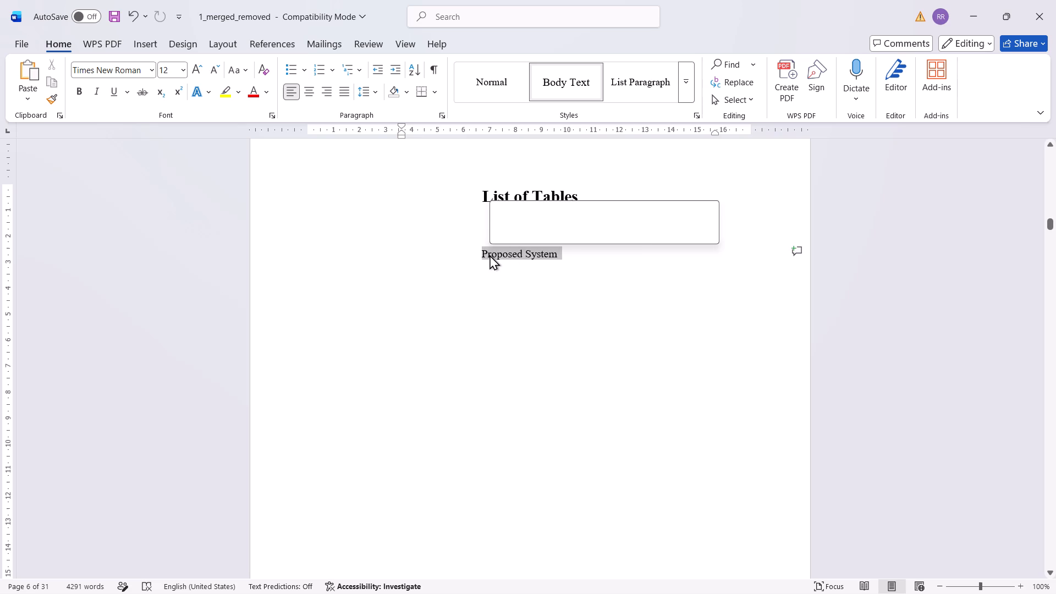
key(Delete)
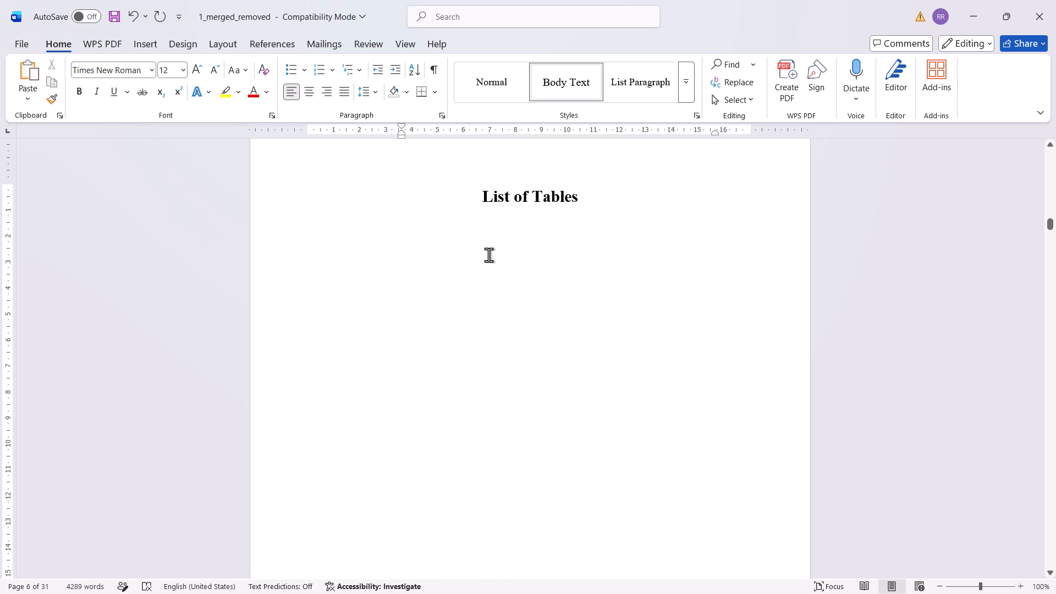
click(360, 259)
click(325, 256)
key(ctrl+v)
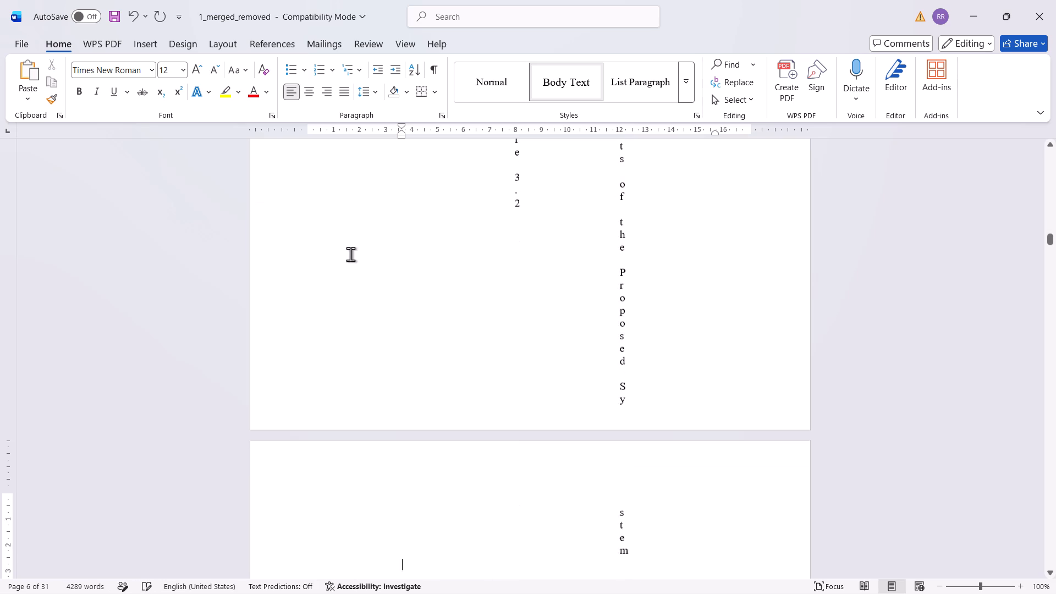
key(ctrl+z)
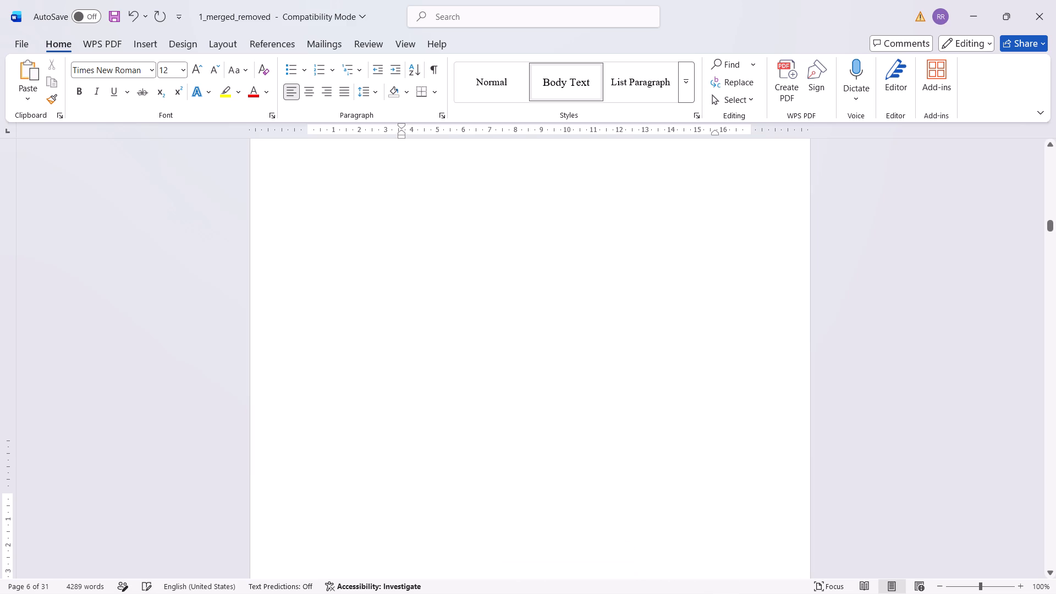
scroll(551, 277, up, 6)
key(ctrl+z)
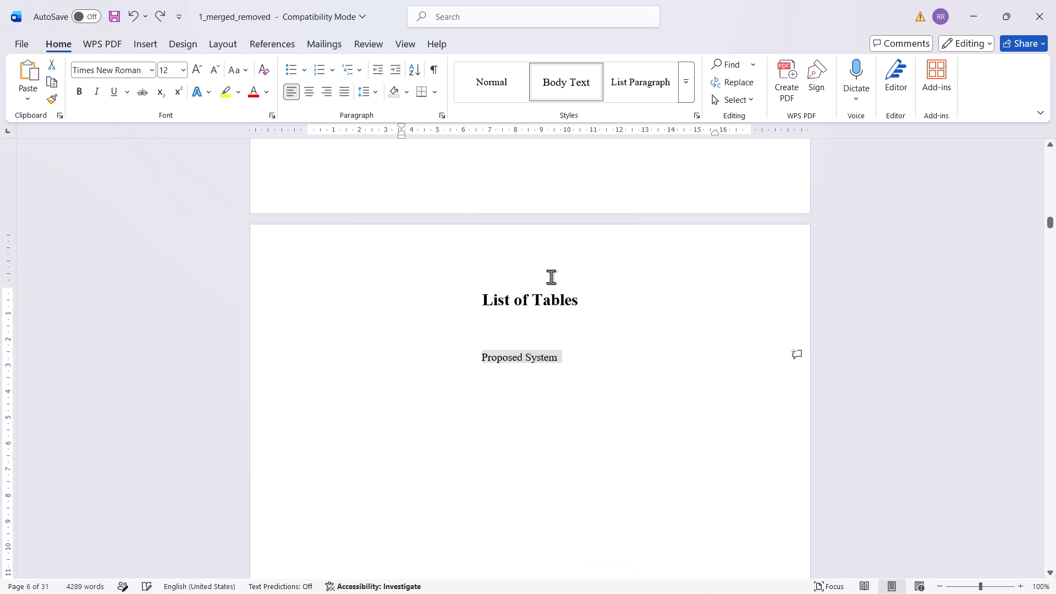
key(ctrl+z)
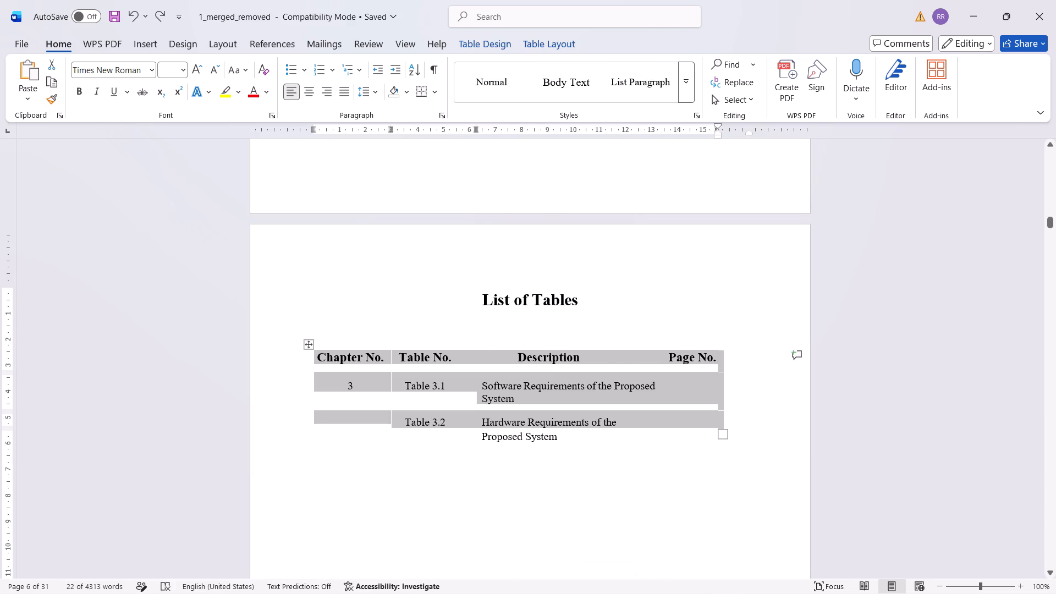
Delete the old table under the List of Tables heading.
click(632, 454)
click(310, 345)
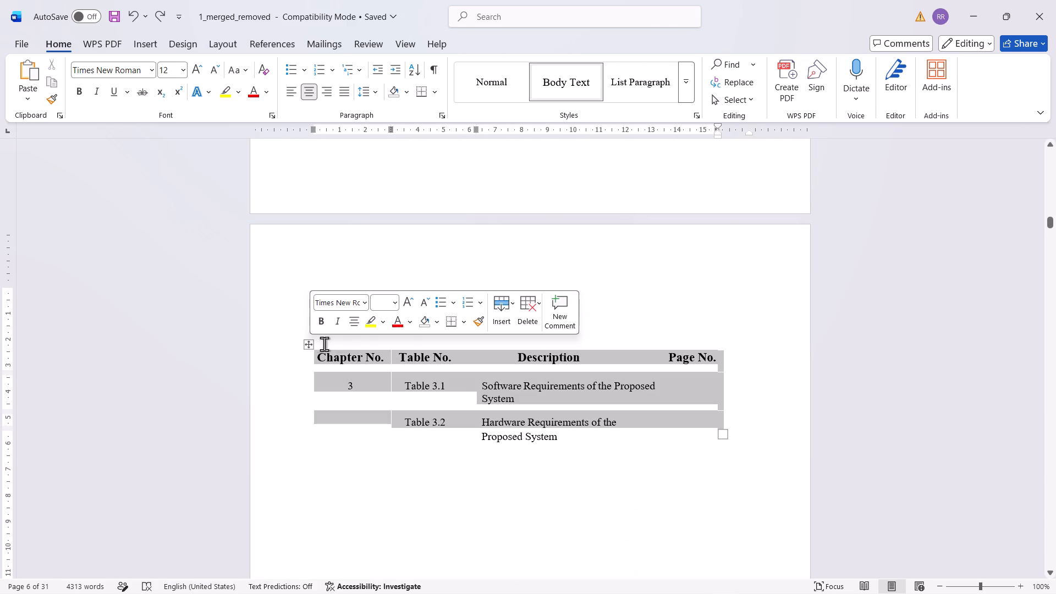
click(531, 317)
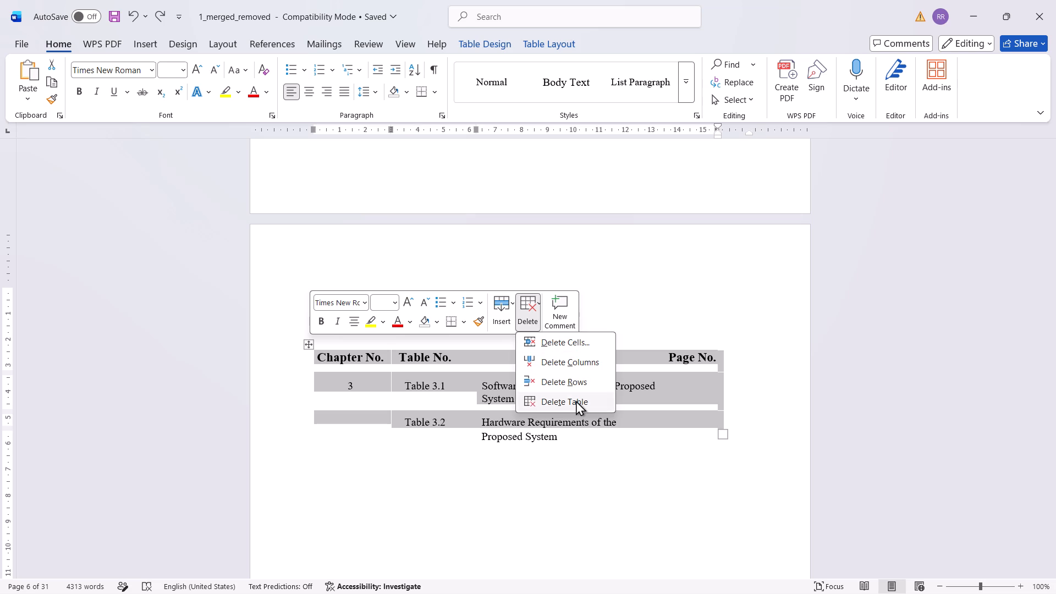
click(576, 400)
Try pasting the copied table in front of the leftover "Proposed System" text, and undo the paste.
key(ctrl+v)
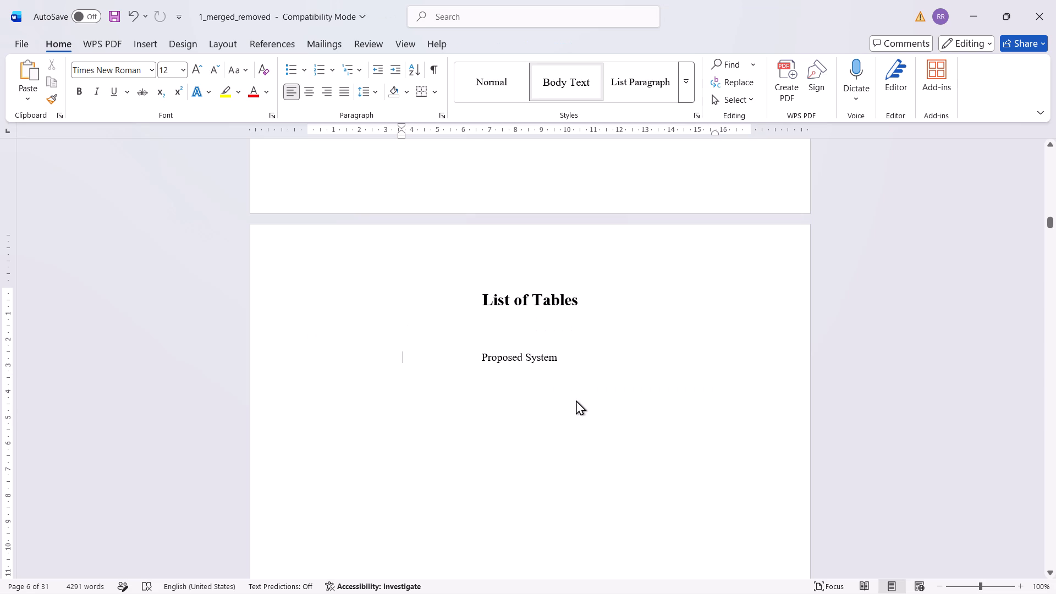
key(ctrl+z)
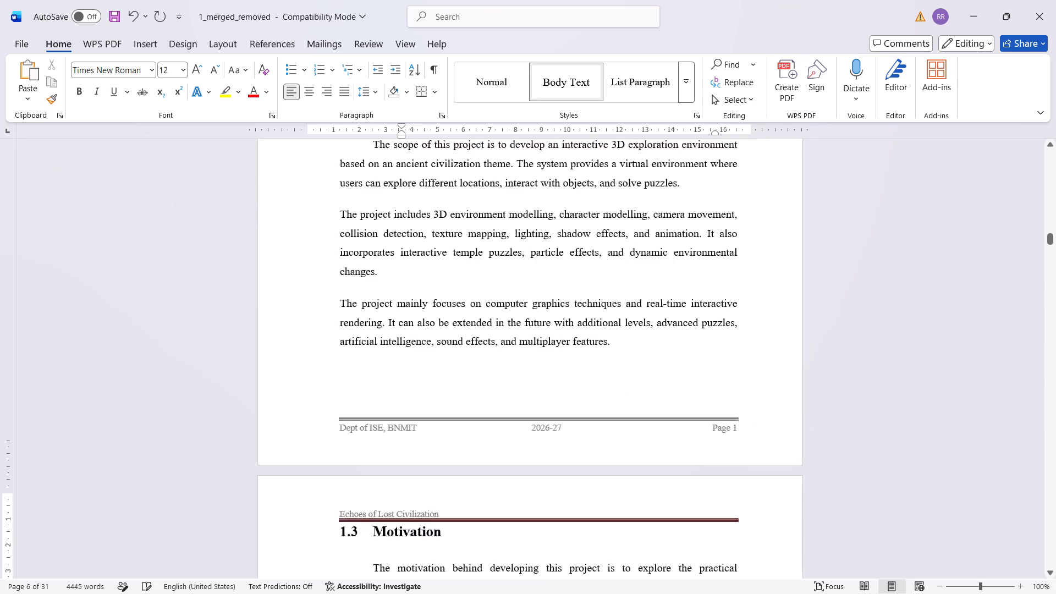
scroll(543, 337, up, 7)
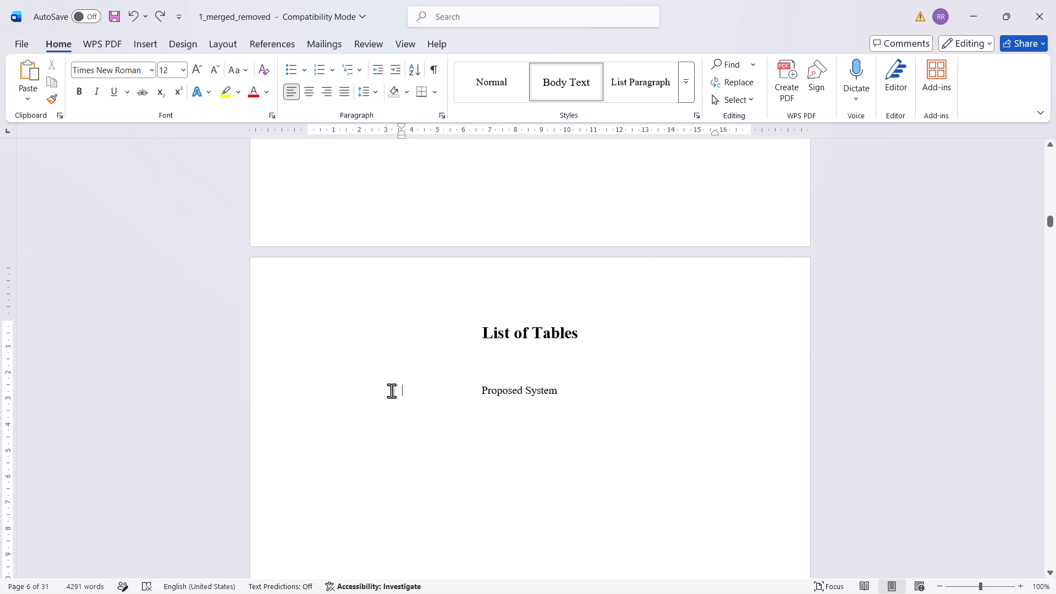
Replace the leftover "Proposed System" text under the List of Tables heading with the copied ChatGPT table.
click(375, 382)
drag(564, 395, 559, 395)
drag(559, 395, 444, 395)
key(Delete)
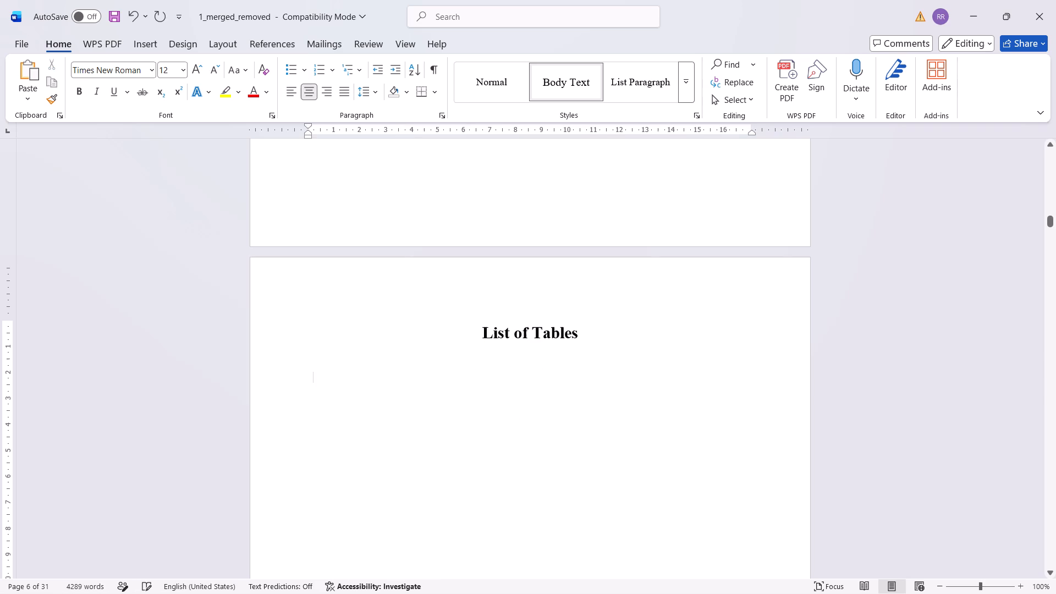
key(ctrl+v)
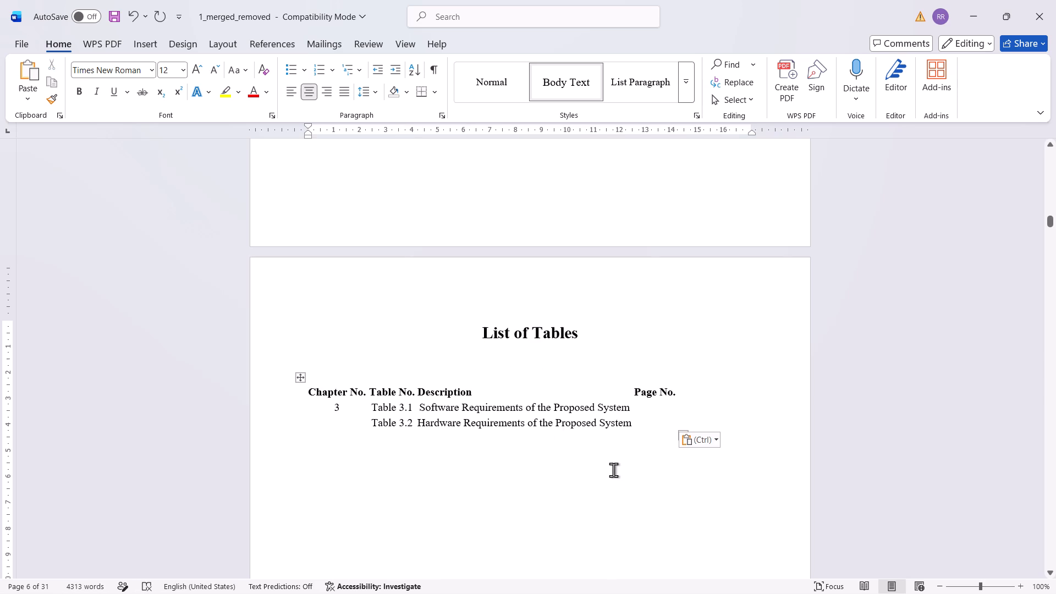
Examine the layout of the List of Figures and Table of Contents against the pasted List of Tables.
scroll(616, 471, up, 14)
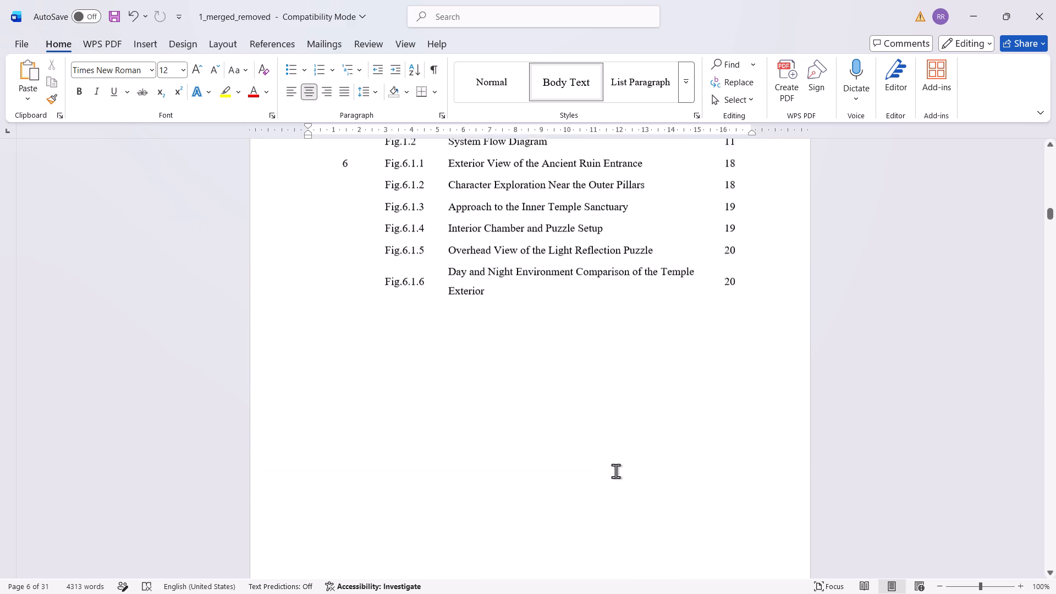
scroll(615, 470, up, 6)
scroll(615, 474, down, 3)
scroll(597, 460, up, 4)
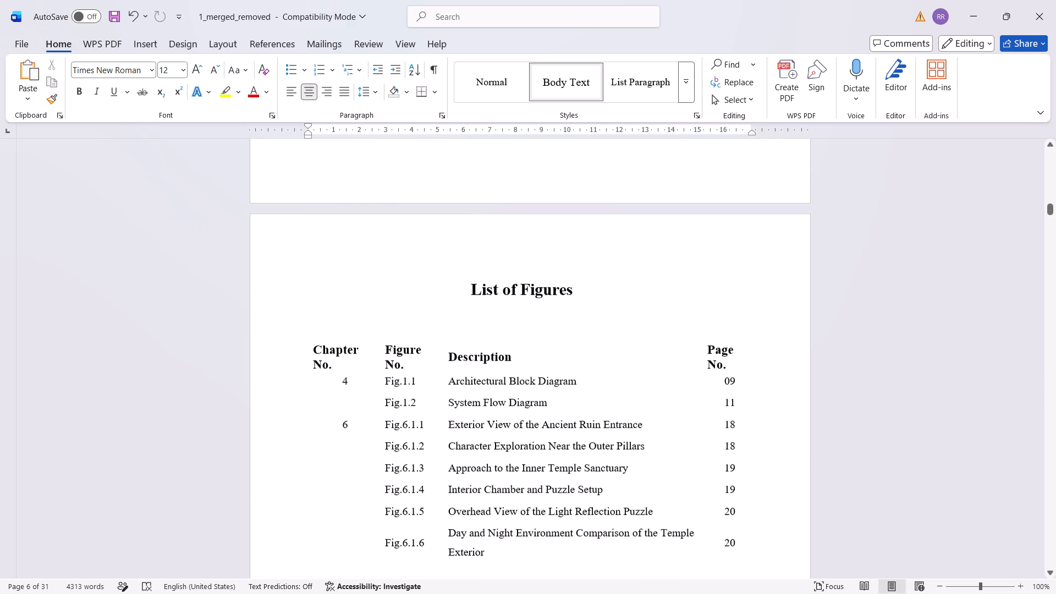
scroll(597, 461, up, 20)
scroll(597, 461, up, 3)
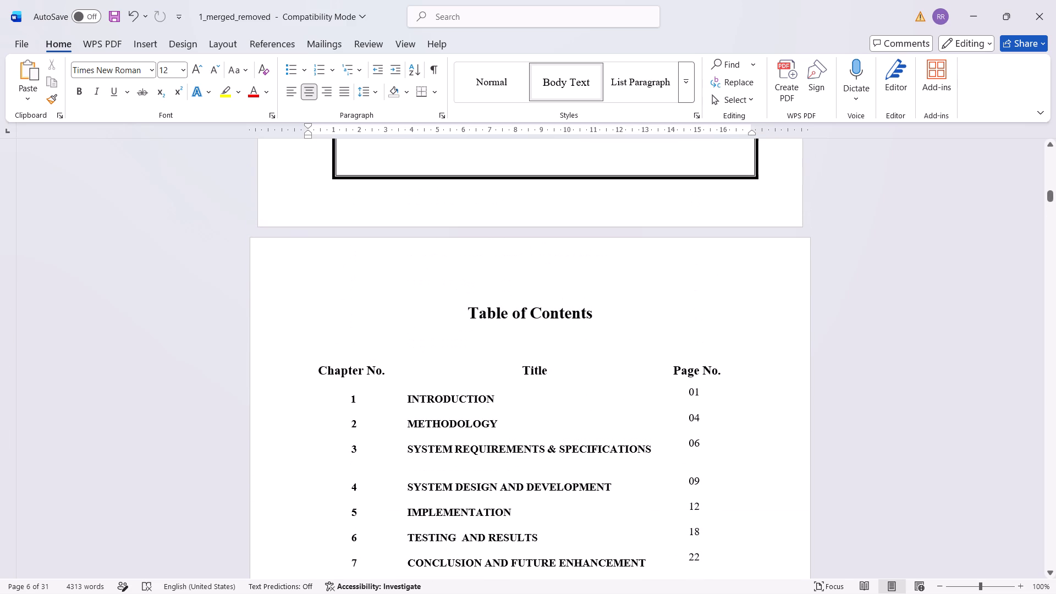
scroll(560, 398, down, 9)
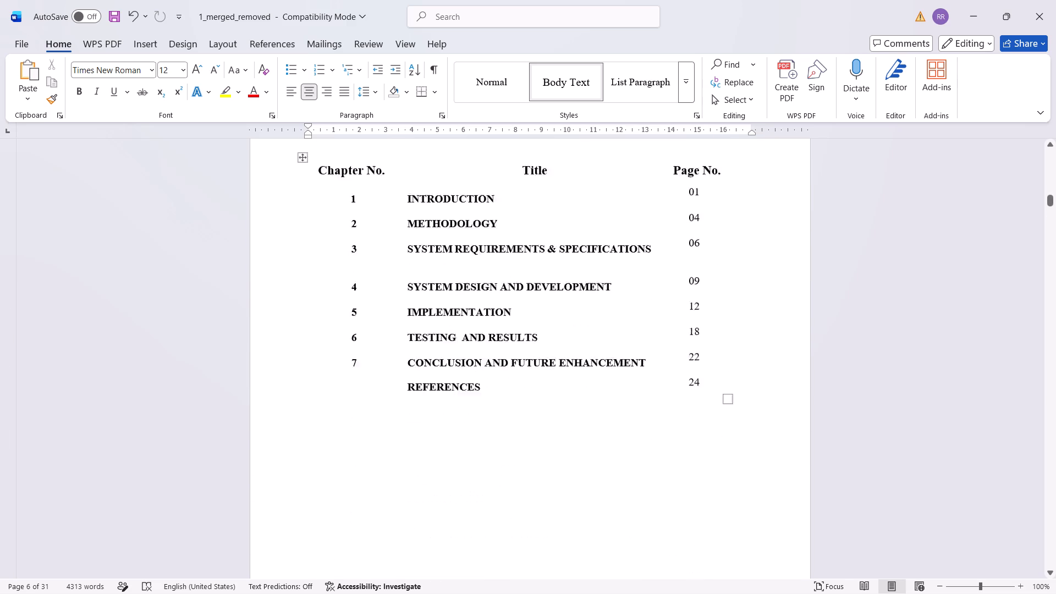
scroll(560, 399, down, 13)
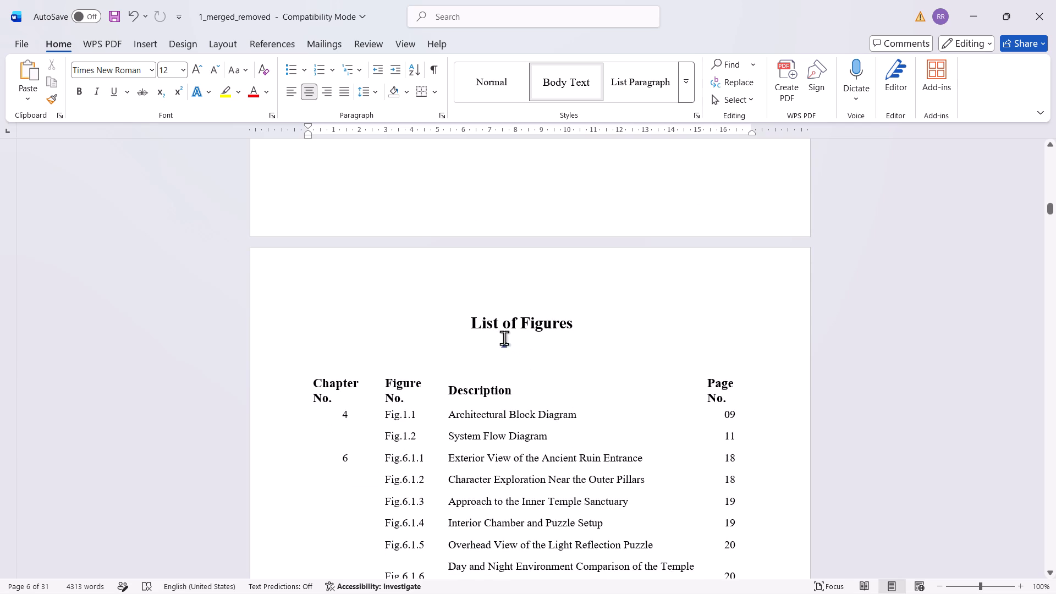
scroll(561, 403, down, 19)
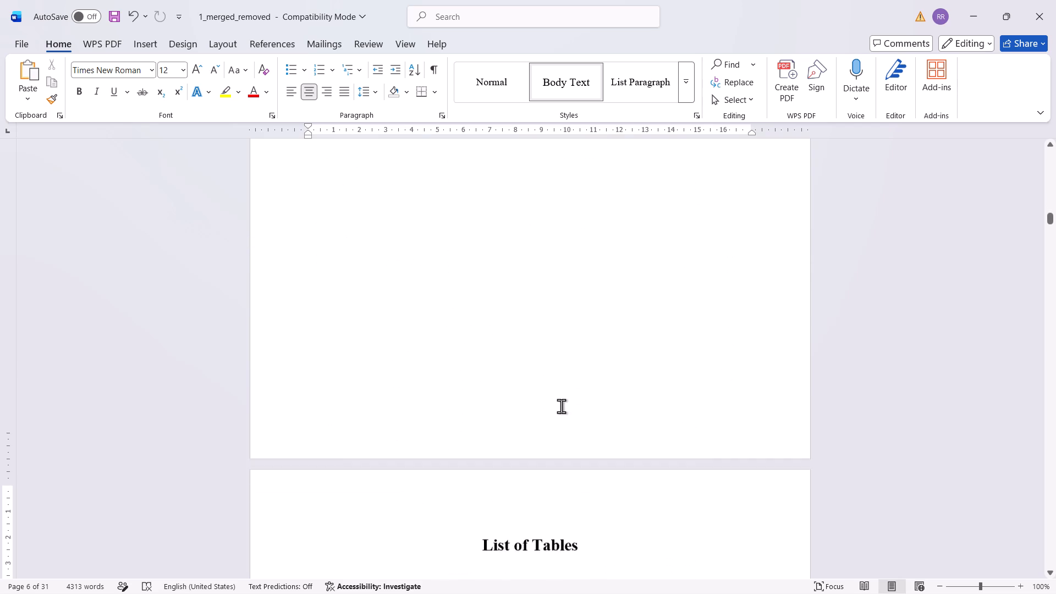
scroll(561, 406, down, 4)
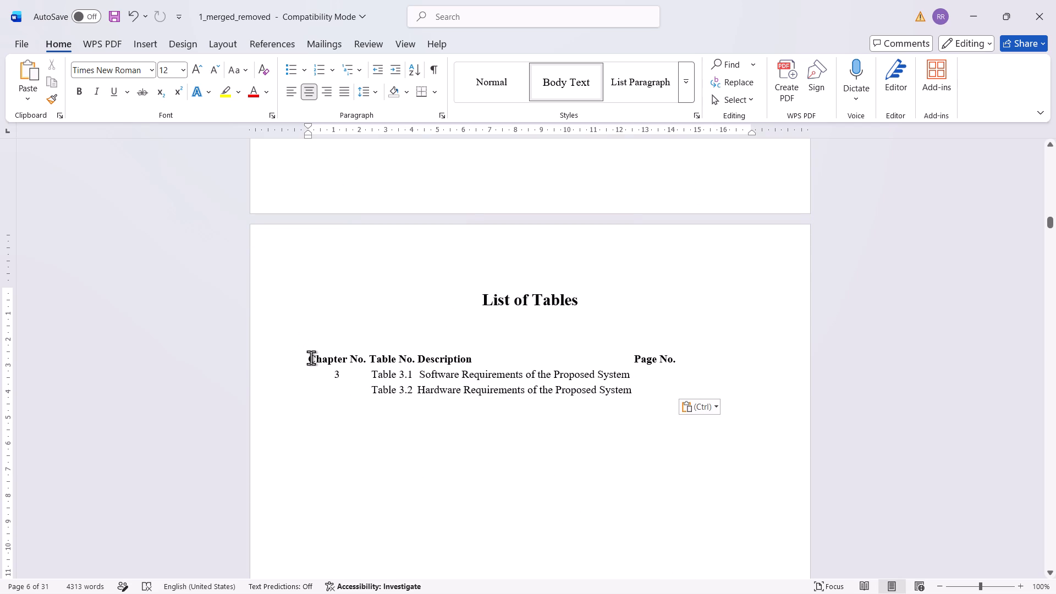
Set the font size of the List of Tables header row to 14.
drag(309, 360, 310, 360)
drag(310, 360, 679, 361)
click(762, 383)
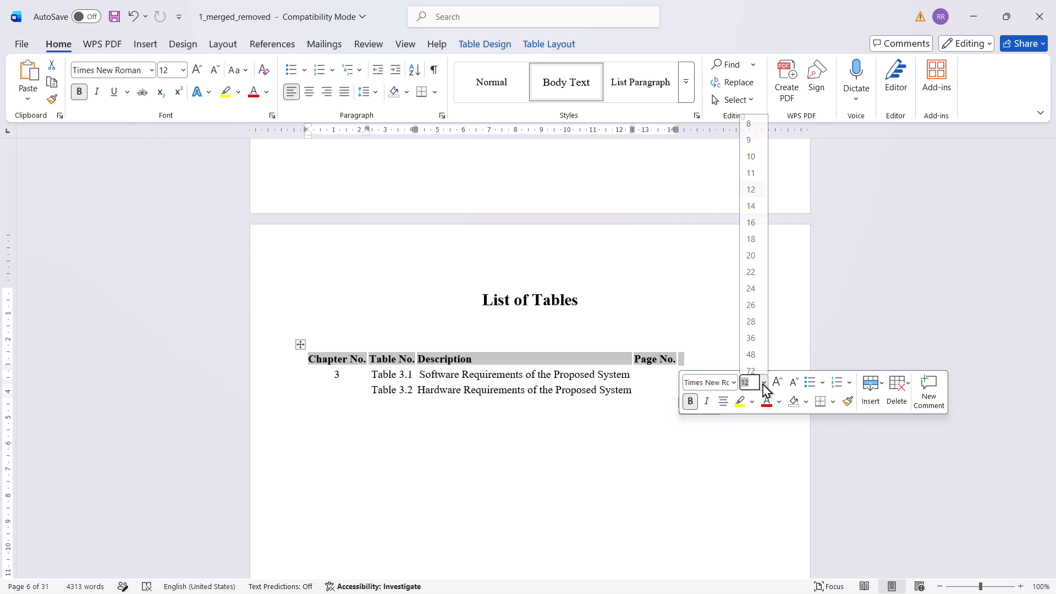
click(748, 198)
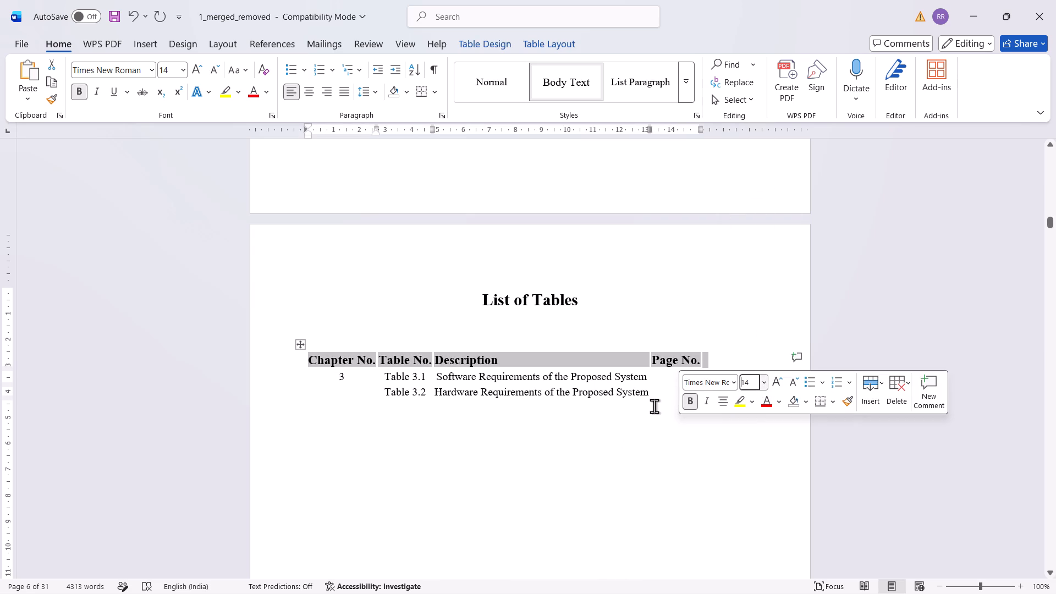
Set the line spacing of the List of Tables header and entry rows to 1.5.
drag(654, 395, 348, 372)
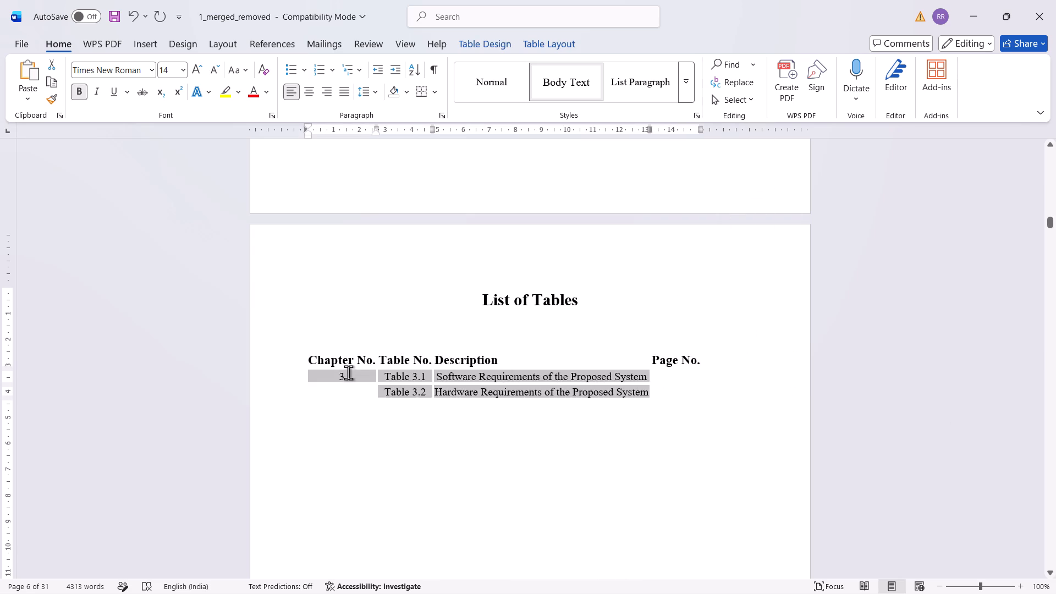
drag(348, 372, 317, 363)
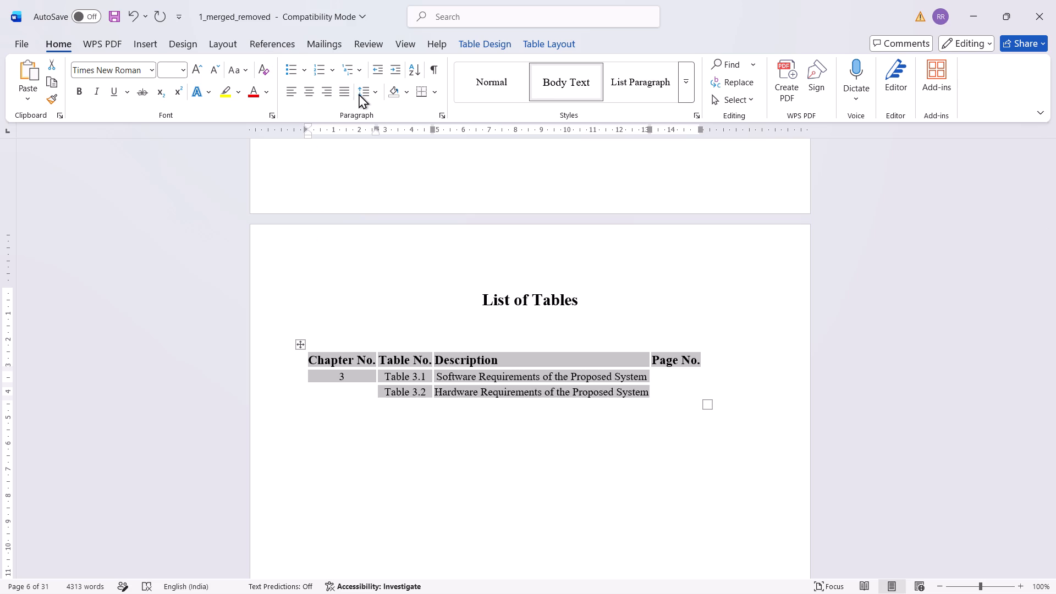
click(373, 92)
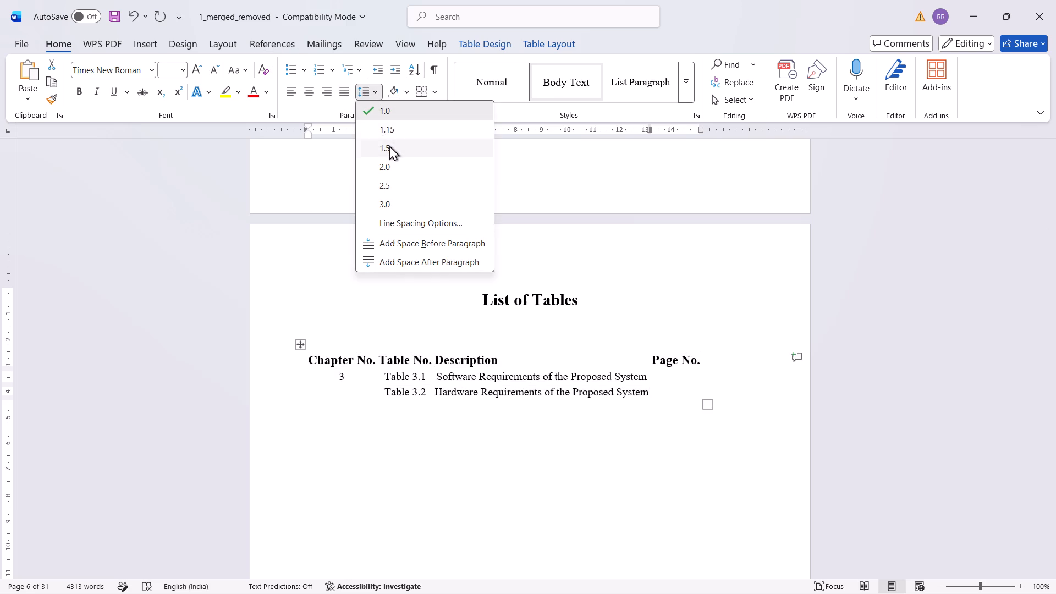
click(389, 145)
click(695, 509)
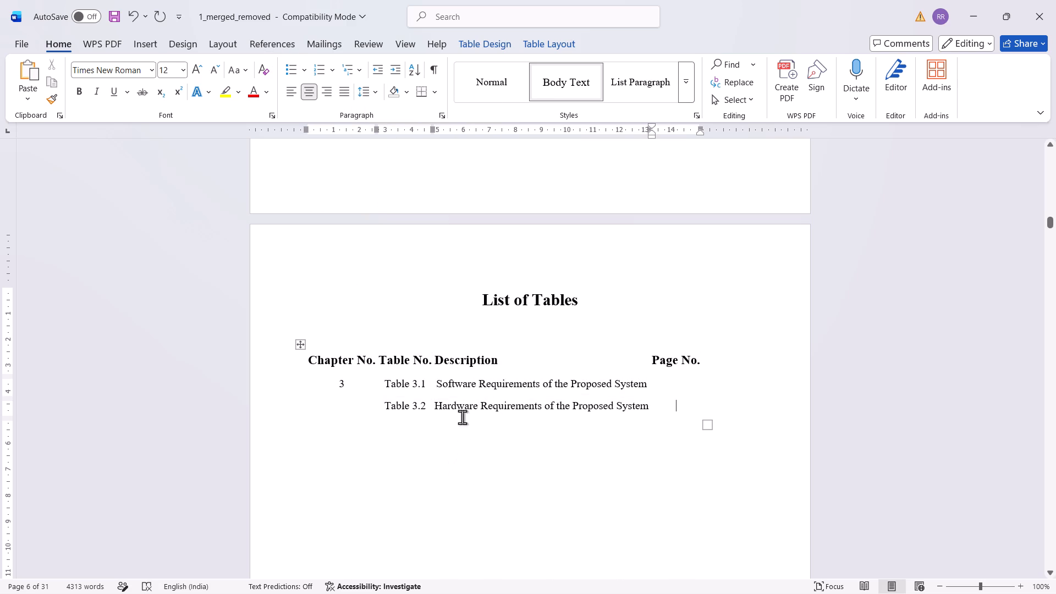
Remove the bold formatting from the chapter numbers and titles of all Table of Contents entries, from INTRODUCTION through REFERENCES.
scroll(569, 327, up, 19)
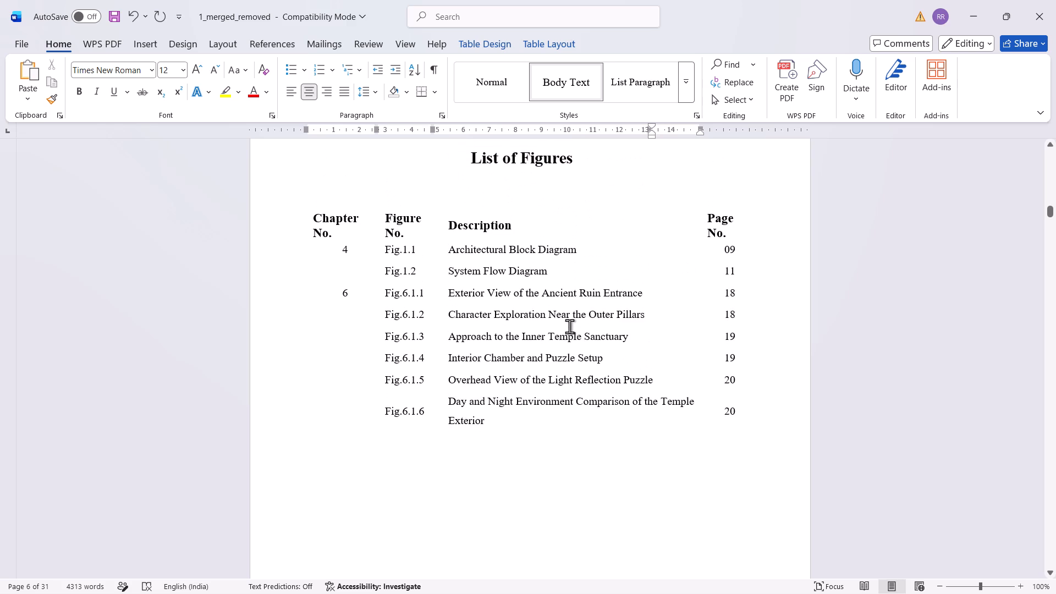
scroll(569, 326, up, 20)
scroll(569, 326, up, 4)
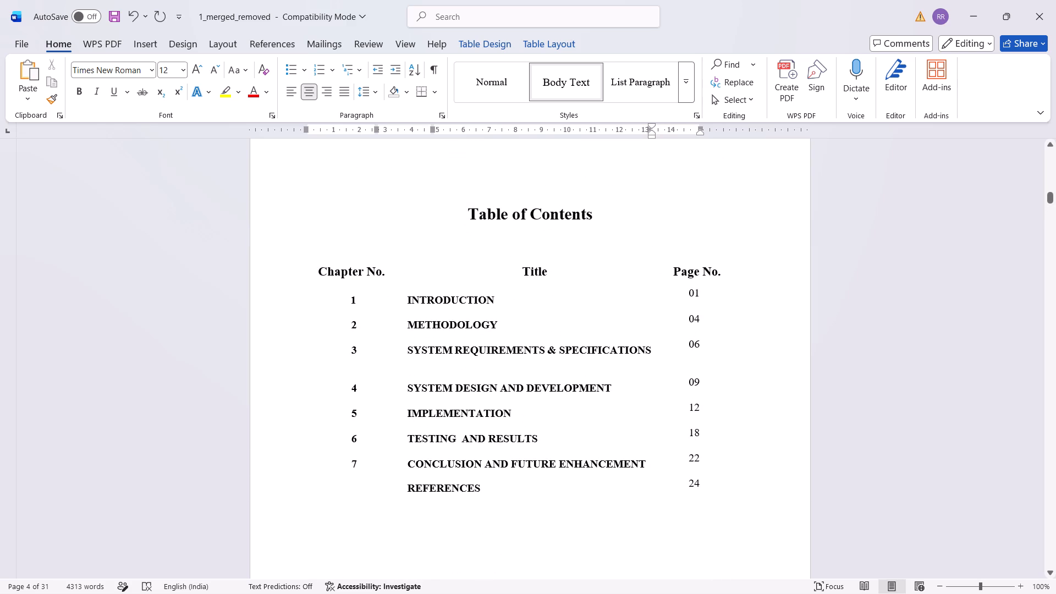
drag(489, 492, 353, 325)
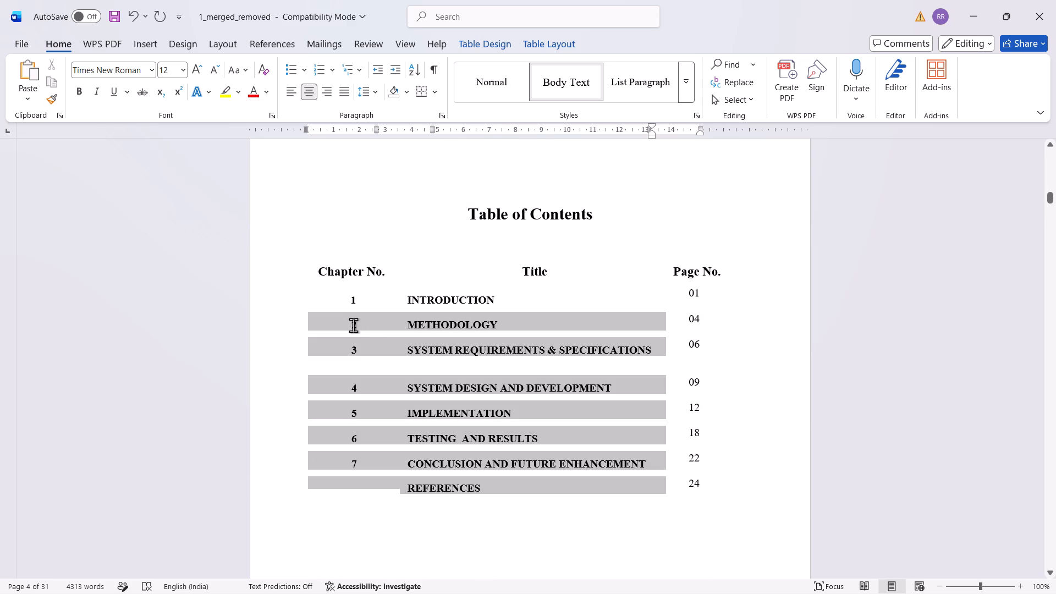
drag(353, 325, 354, 304)
click(365, 342)
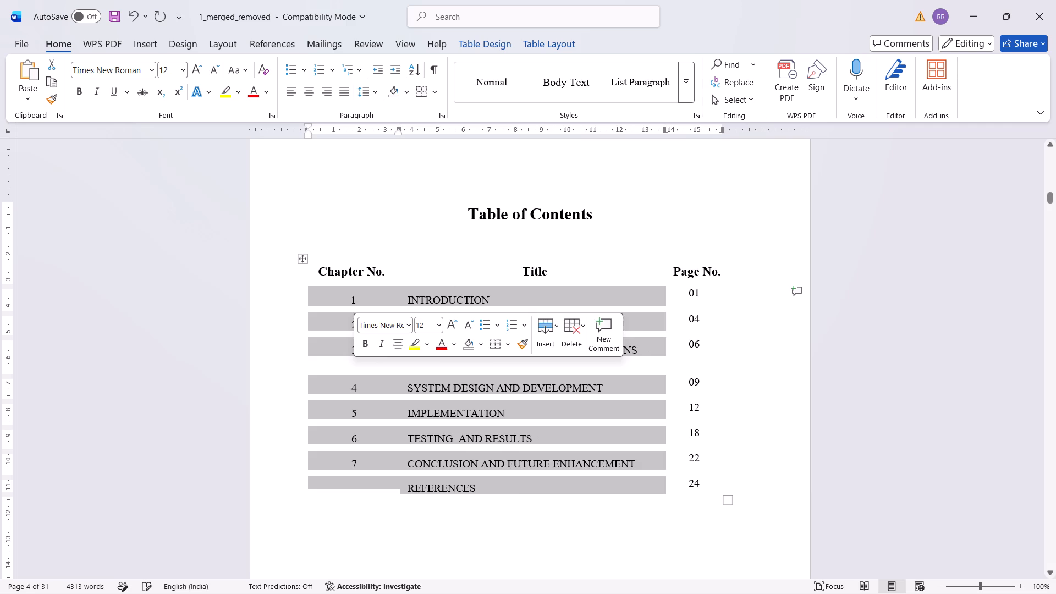
click(544, 541)
Adjust the Table of Contents columns so Title ends at about 13 cm and Page No. ends at about 16 cm.
scroll(564, 465, down, 2)
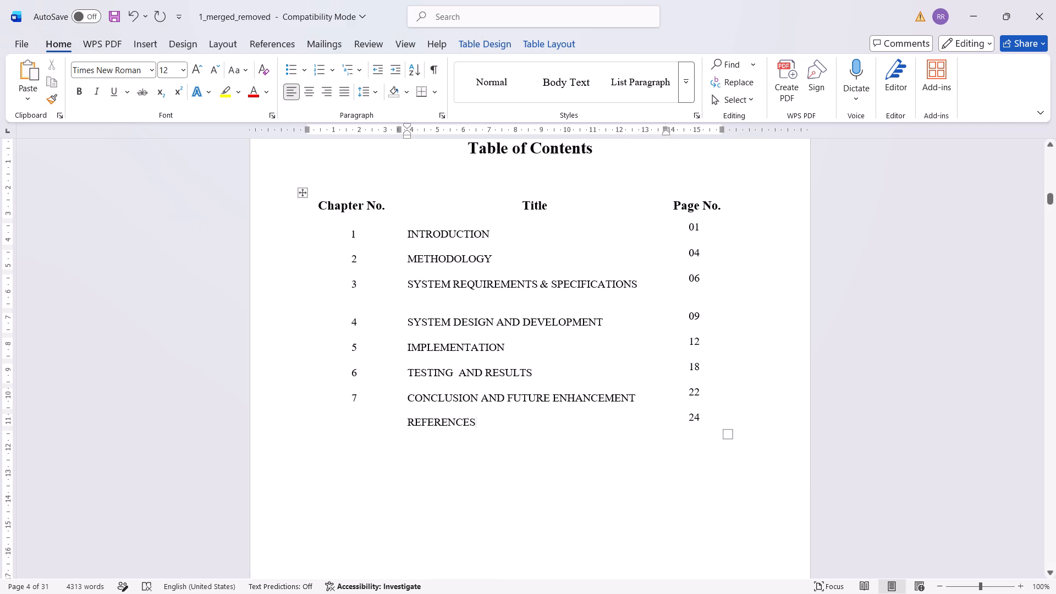
scroll(564, 465, down, 7)
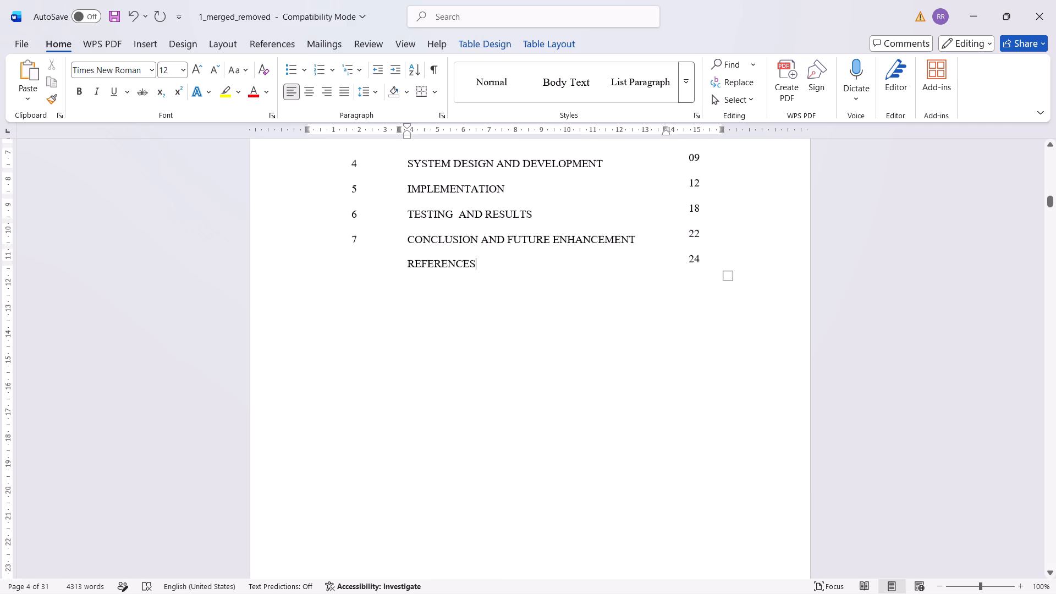
scroll(564, 465, down, 14)
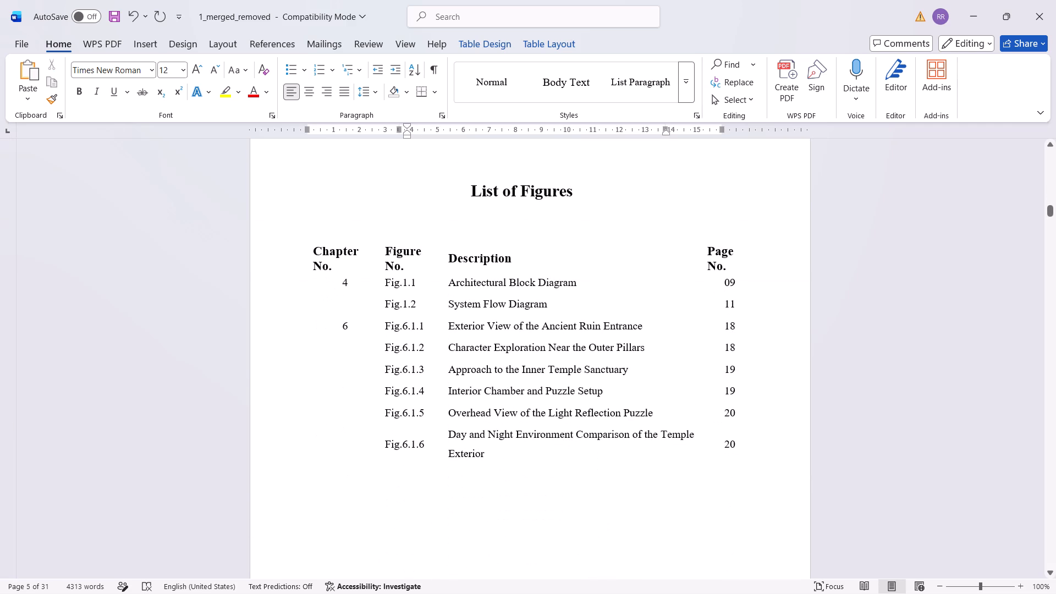
scroll(564, 466, down, 6)
scroll(564, 466, down, 16)
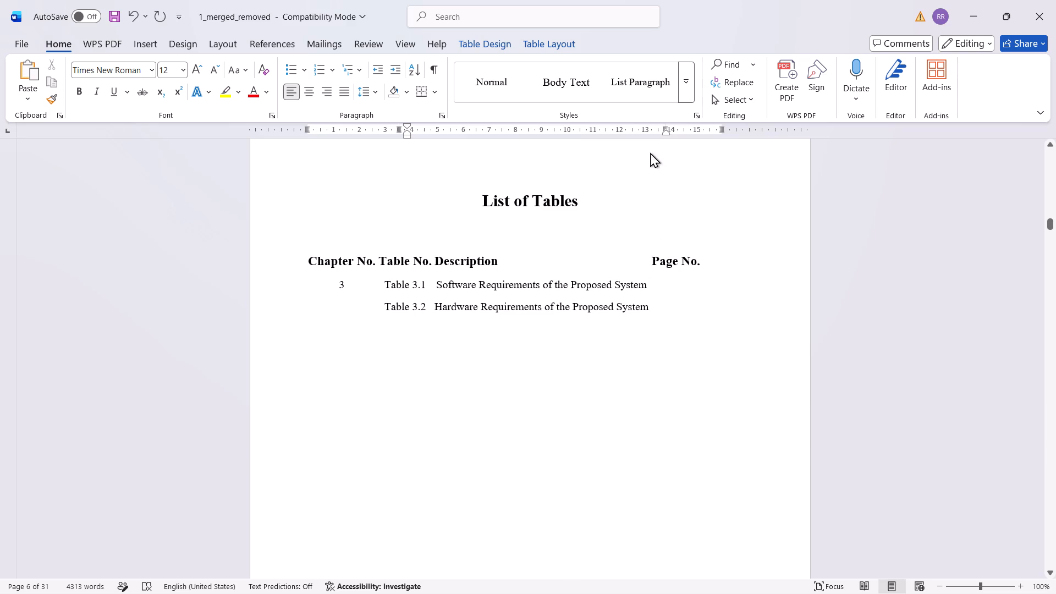
drag(666, 128, 679, 130)
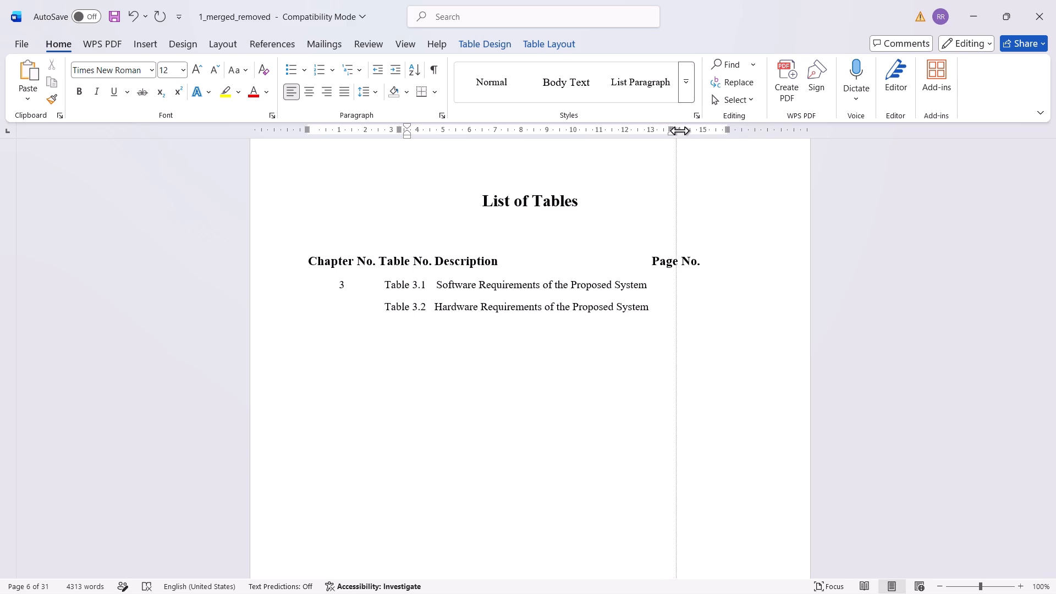
drag(679, 130, 653, 131)
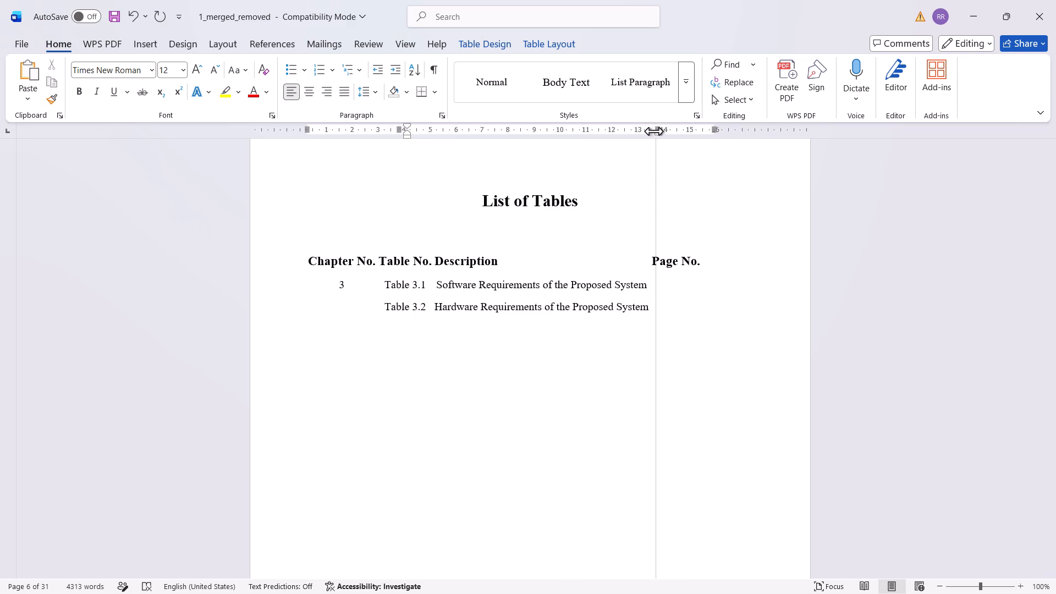
drag(653, 131, 645, 130)
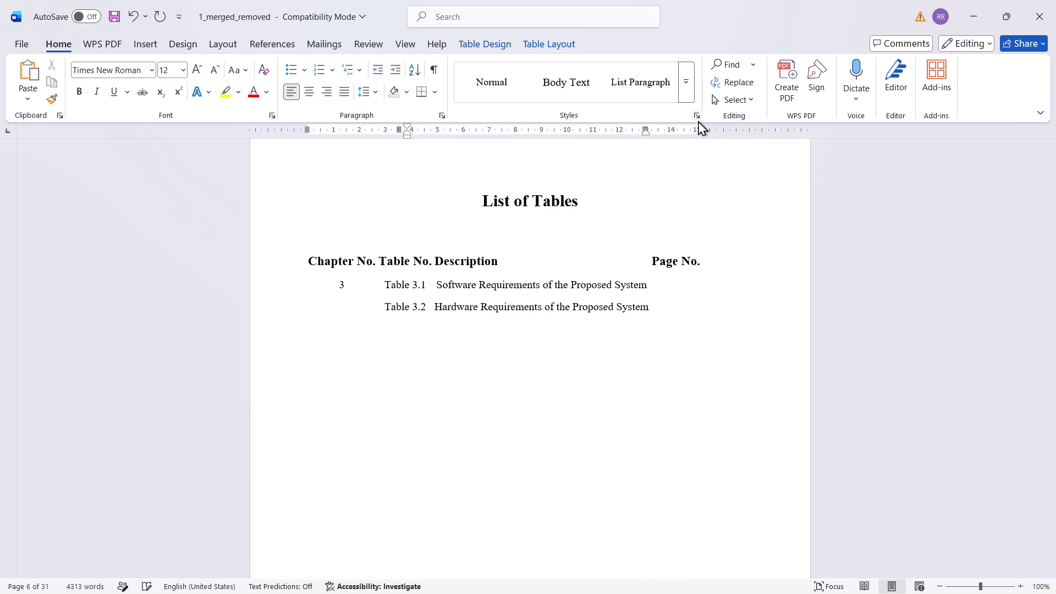
drag(700, 128, 726, 132)
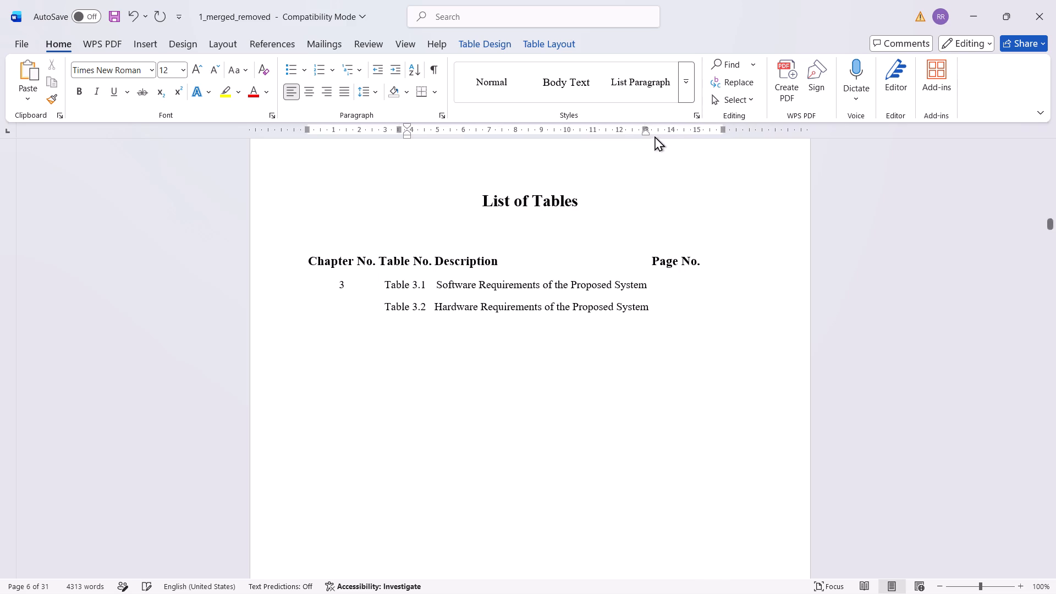
click(644, 129)
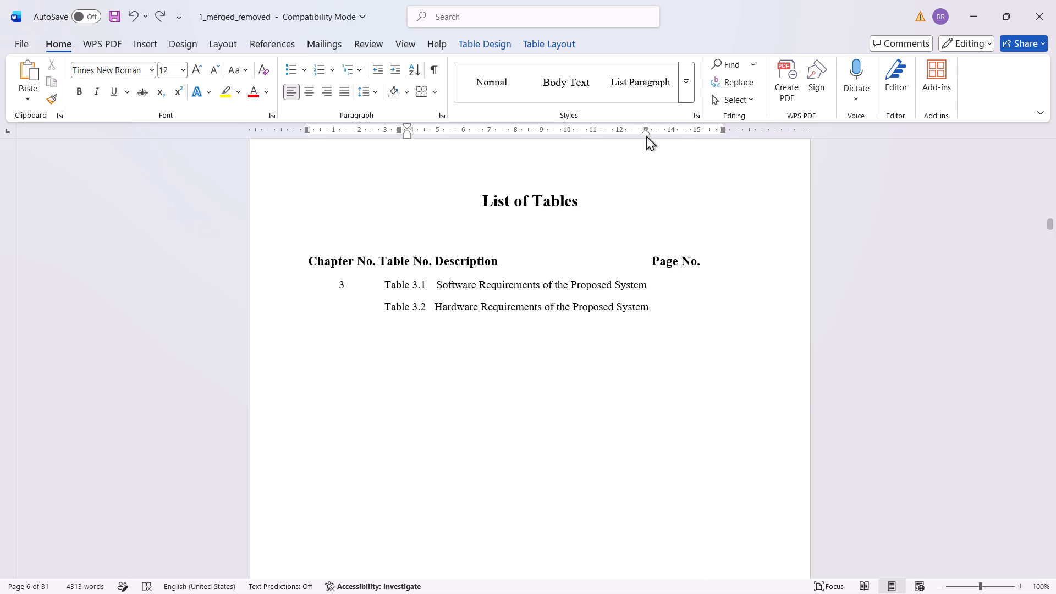
click(645, 132)
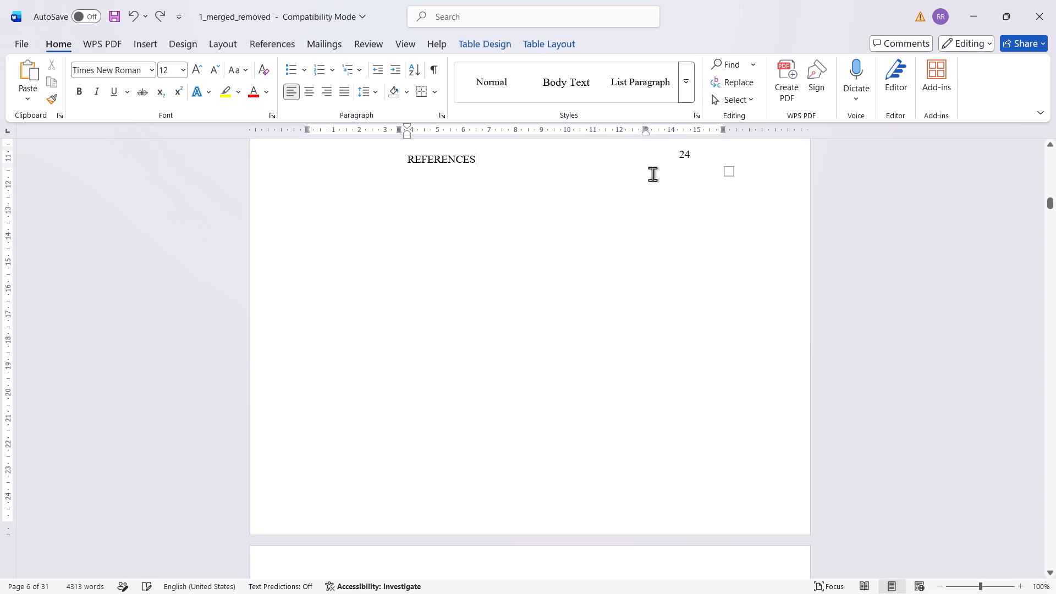
Compare the column layout of the Table of Contents with the List of Figures and List of Tables.
scroll(668, 238, up, 13)
scroll(668, 238, down, 5)
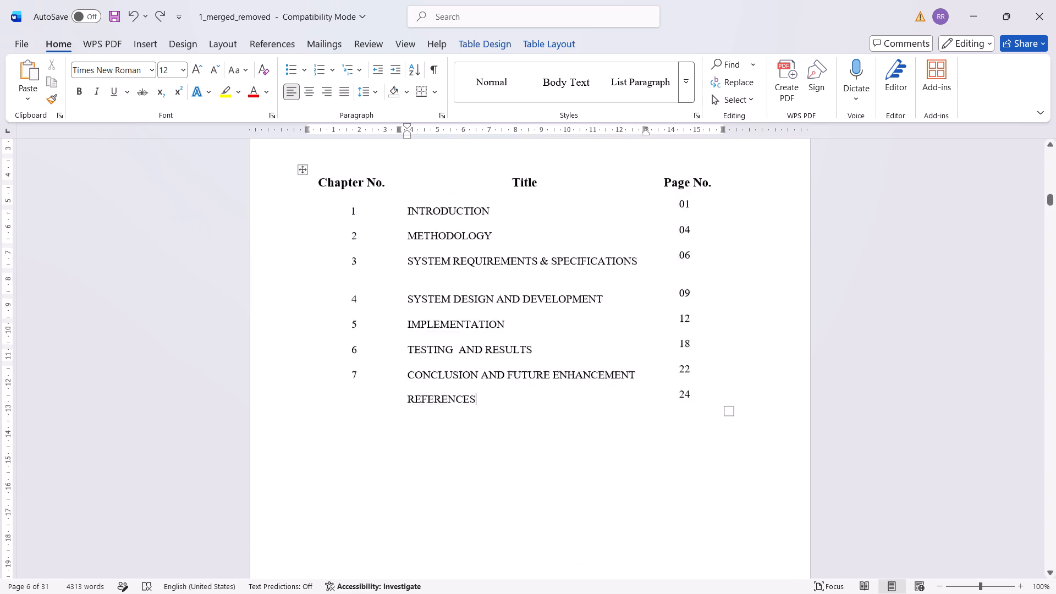
scroll(668, 238, down, 20)
scroll(668, 238, down, 9)
scroll(667, 239, up, 7)
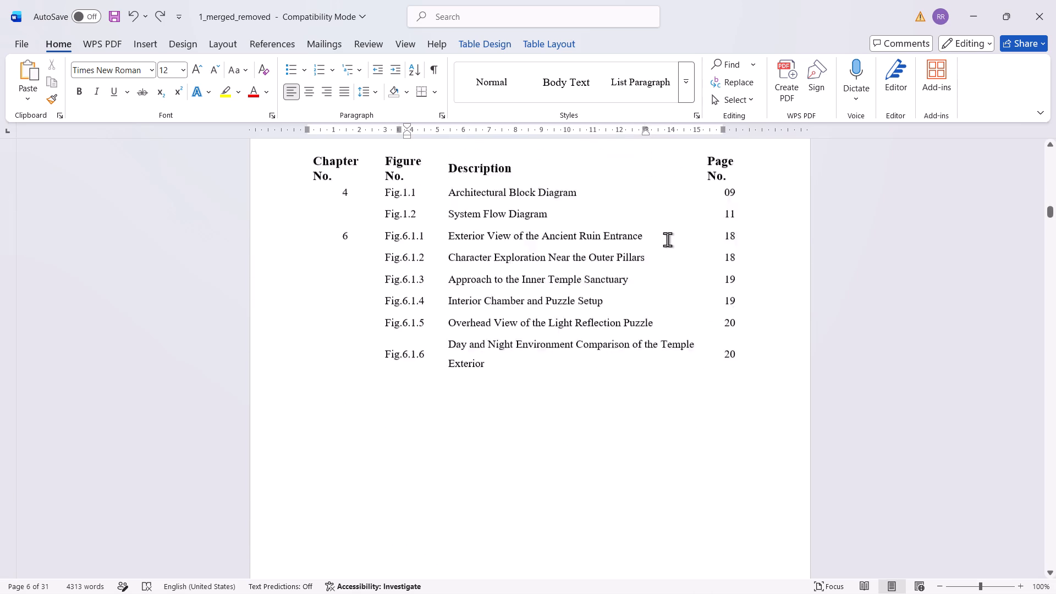
scroll(667, 239, down, 20)
scroll(667, 239, down, 1)
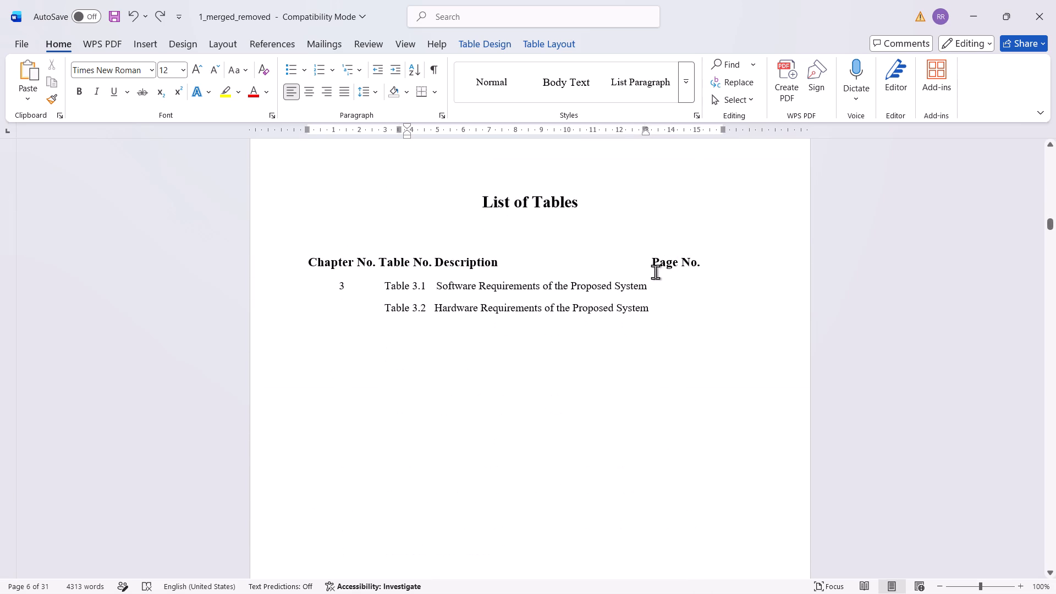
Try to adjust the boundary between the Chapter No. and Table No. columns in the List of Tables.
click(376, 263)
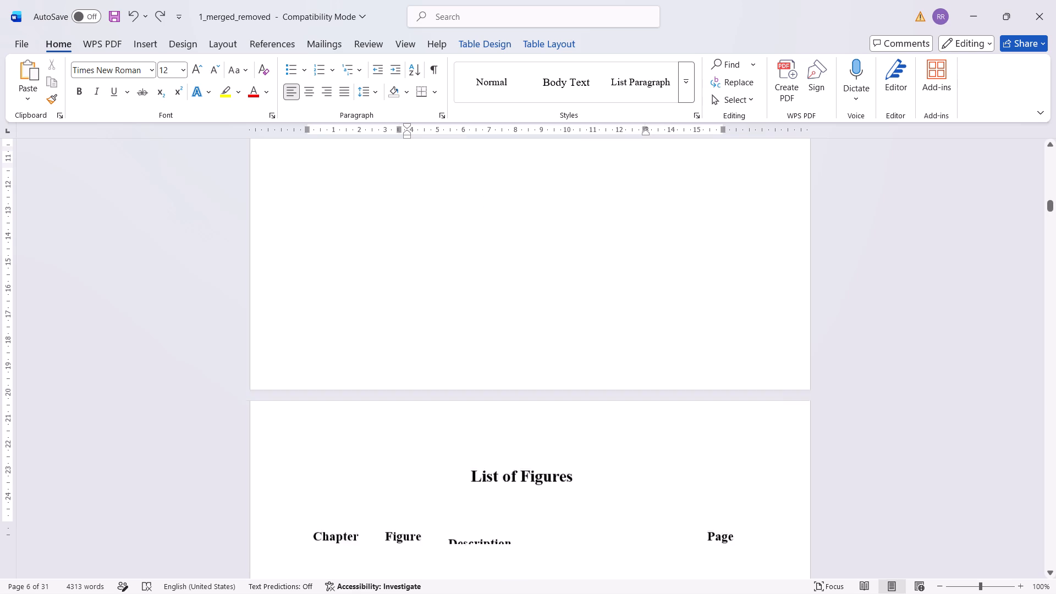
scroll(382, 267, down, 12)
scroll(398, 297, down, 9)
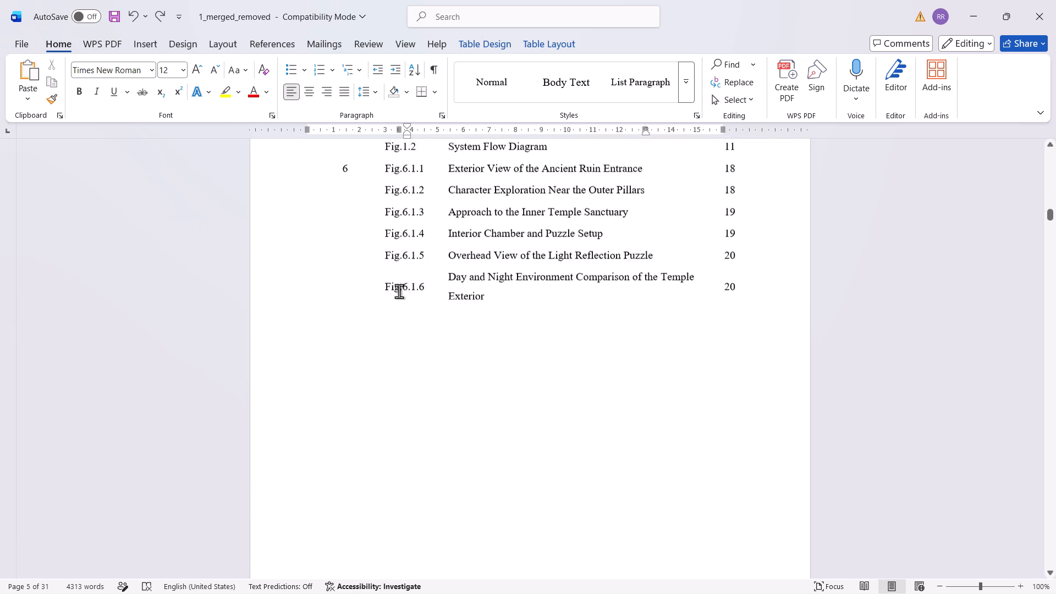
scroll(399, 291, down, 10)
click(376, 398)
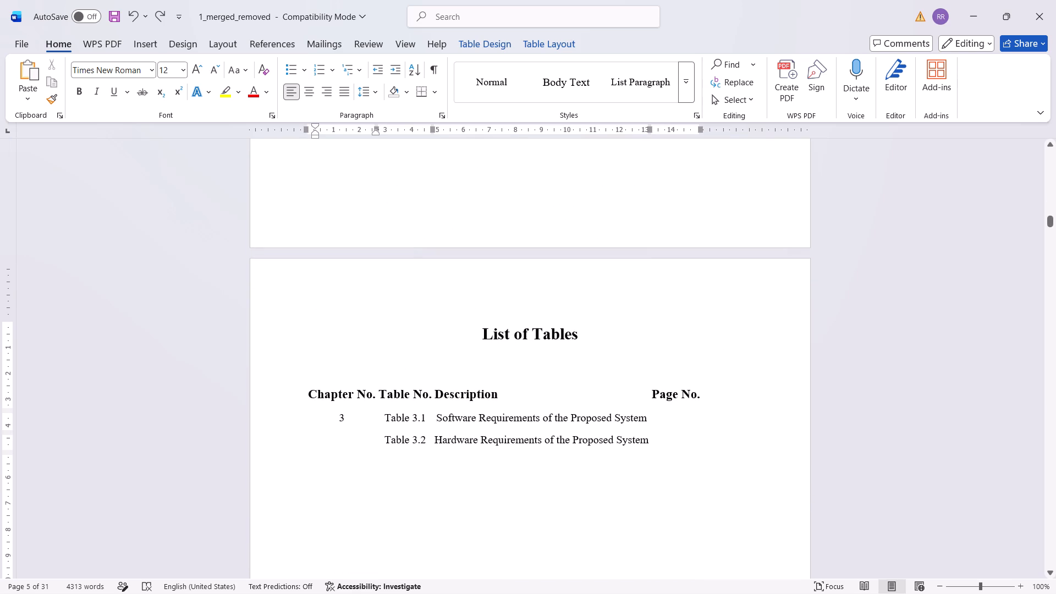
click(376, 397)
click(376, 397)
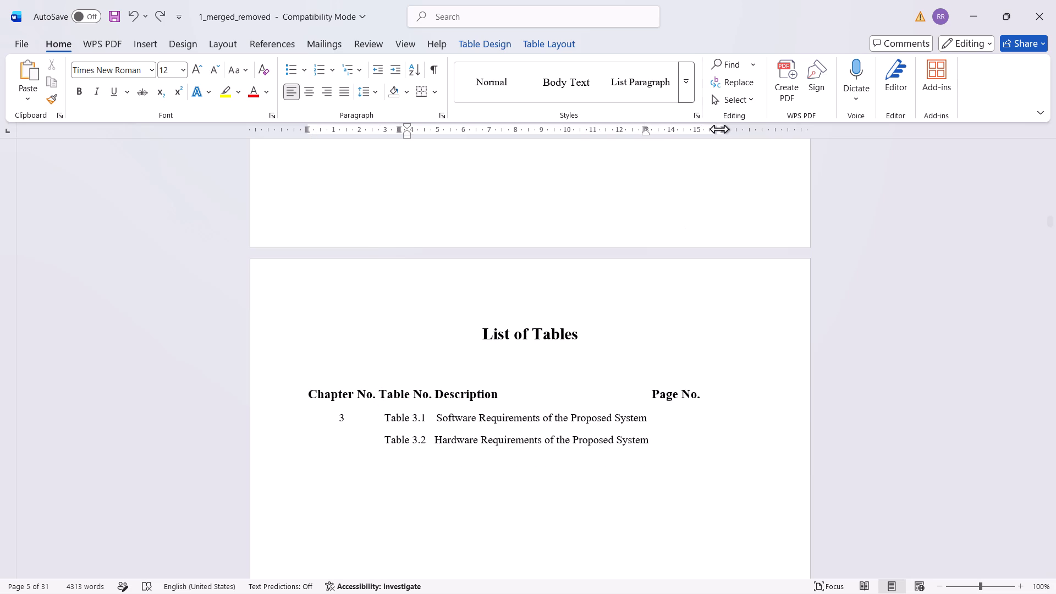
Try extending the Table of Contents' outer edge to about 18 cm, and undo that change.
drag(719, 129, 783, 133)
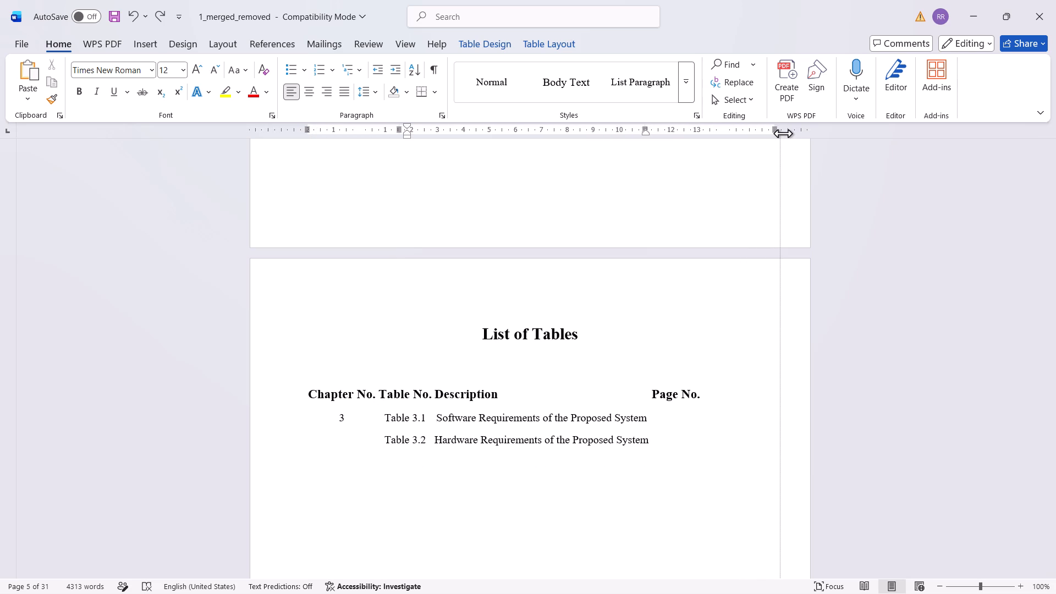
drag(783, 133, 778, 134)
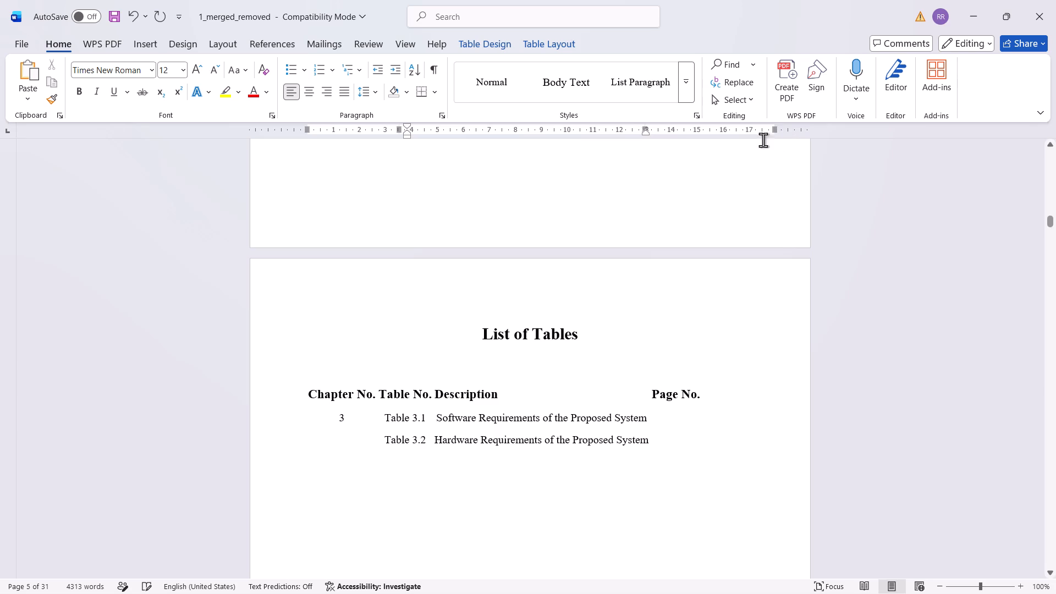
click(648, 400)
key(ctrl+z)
Save the report document.
scroll(686, 378, up, 5)
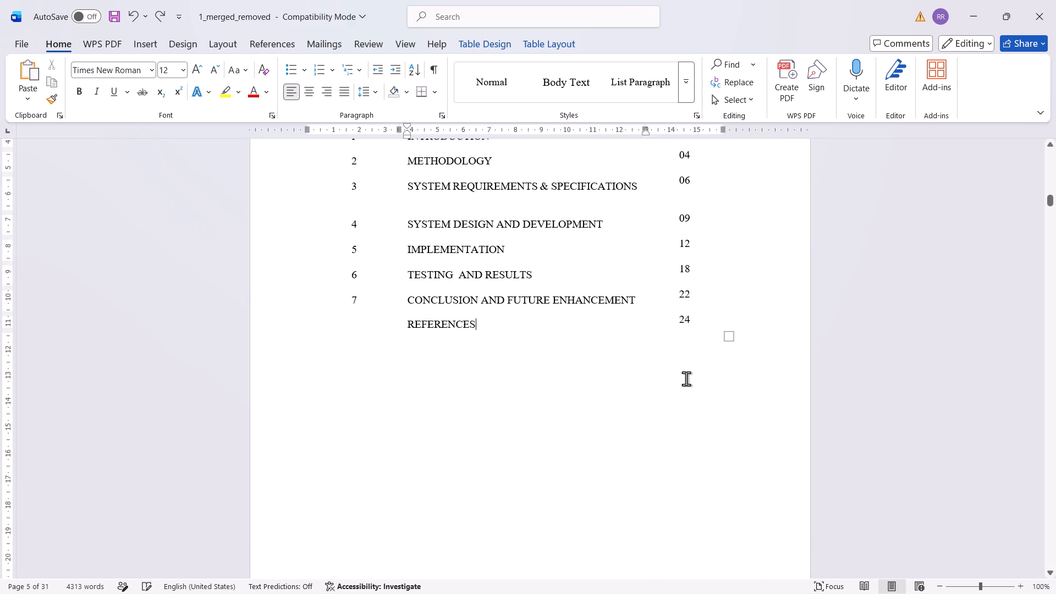
scroll(686, 378, up, 6)
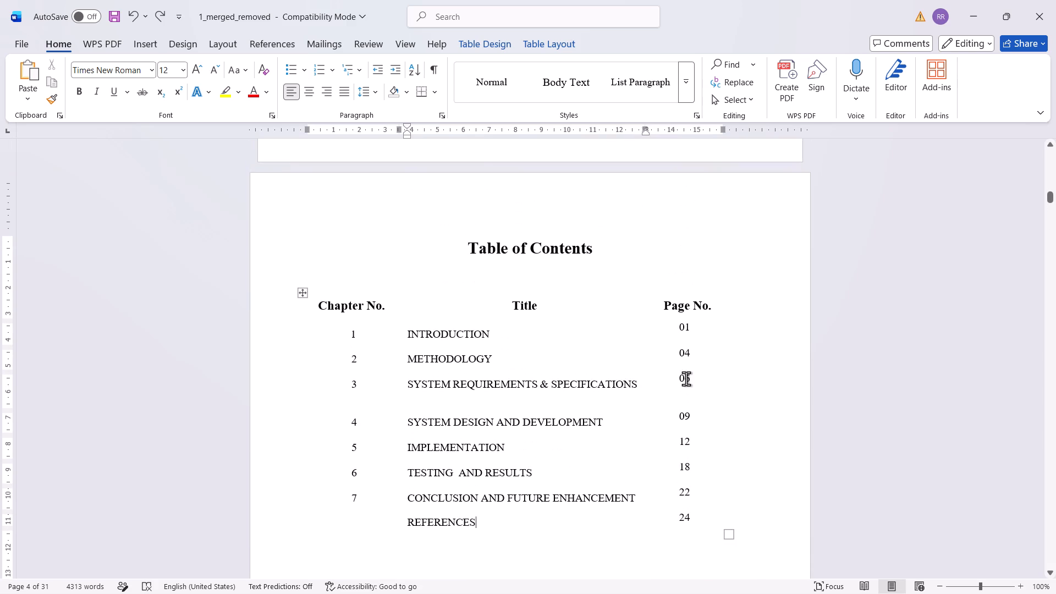
key(ctrl+s)
key(ctrl+s)
key(ctrl+s)
key(ctrl+s)
Review the List of Figures, List of Tables, Table of Contents and acknowledgement pages for consistent formatting.
scroll(686, 378, down, 17)
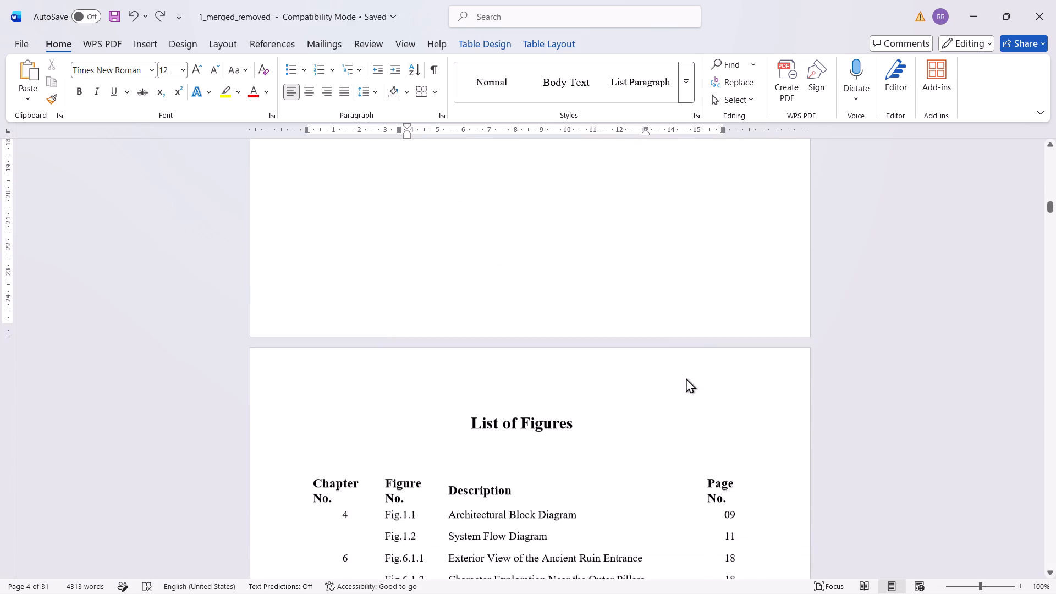
scroll(686, 378, up, 7)
scroll(686, 378, down, 4)
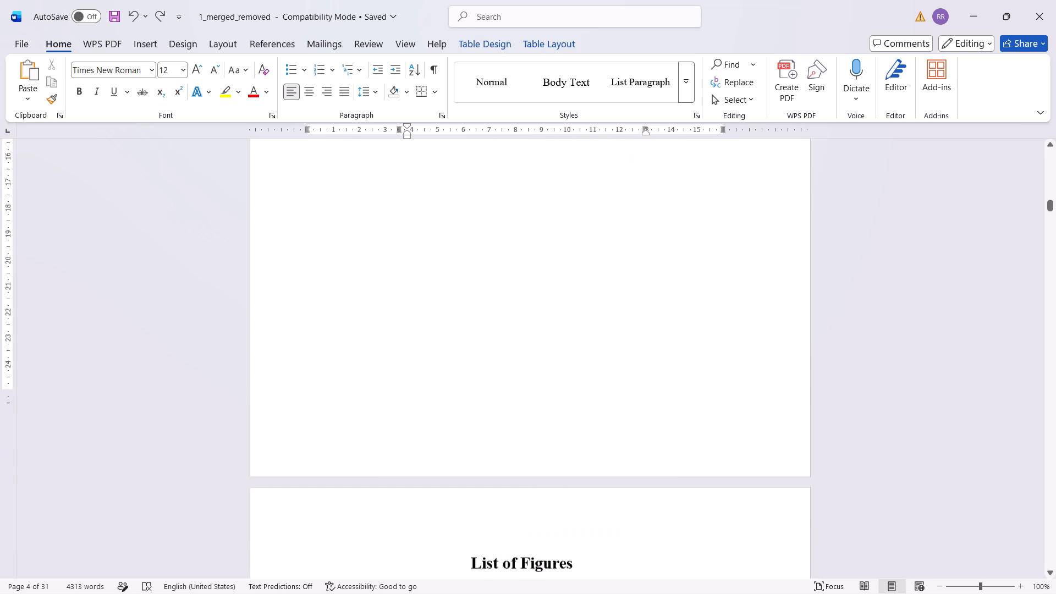
scroll(686, 378, down, 10)
scroll(686, 378, down, 16)
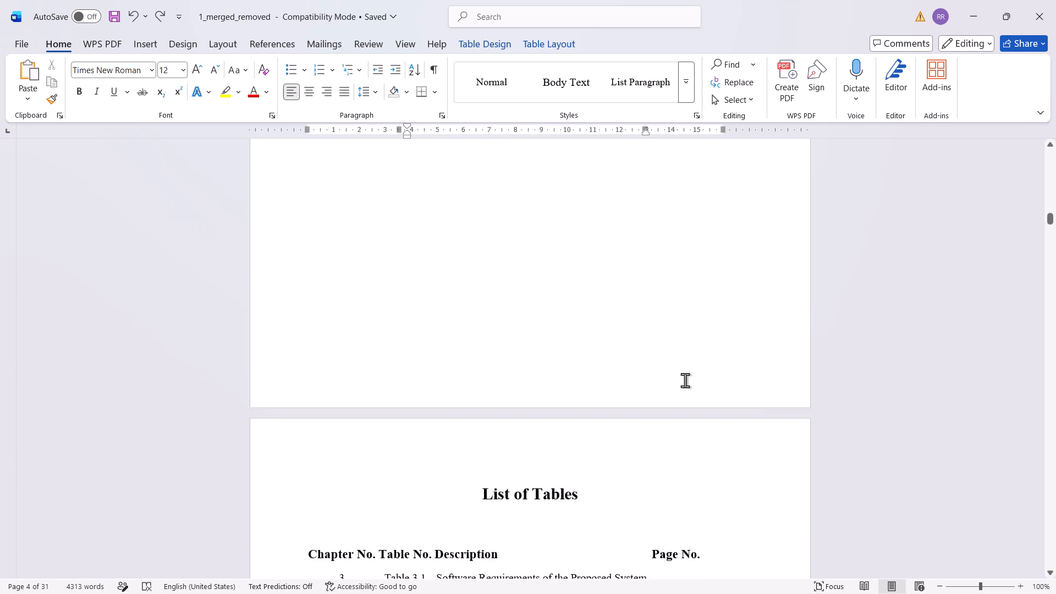
scroll(685, 380, down, 6)
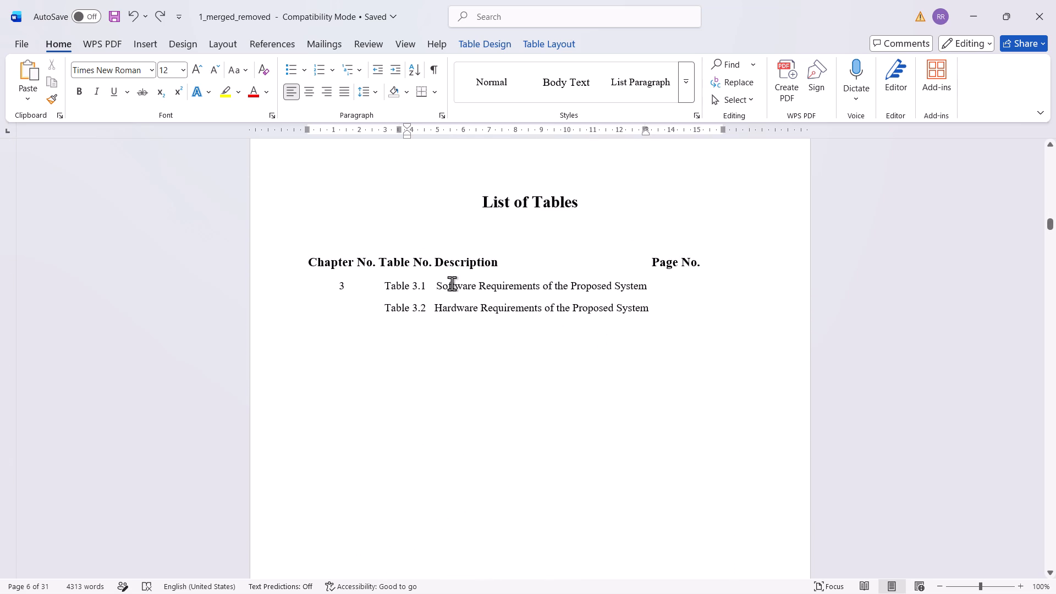
scroll(505, 269, up, 20)
scroll(505, 269, up, 2)
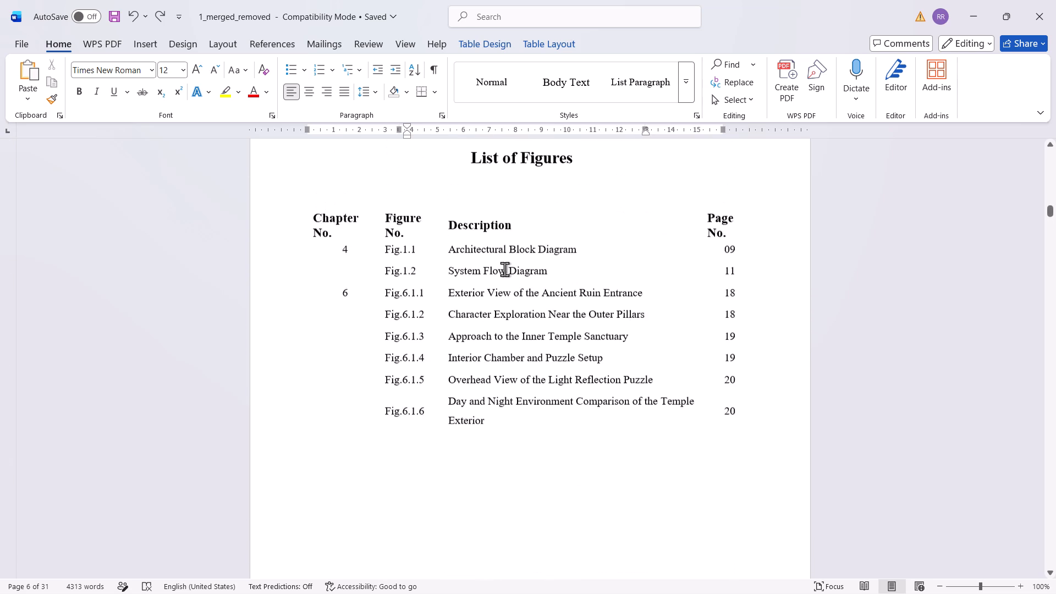
scroll(525, 289, up, 2)
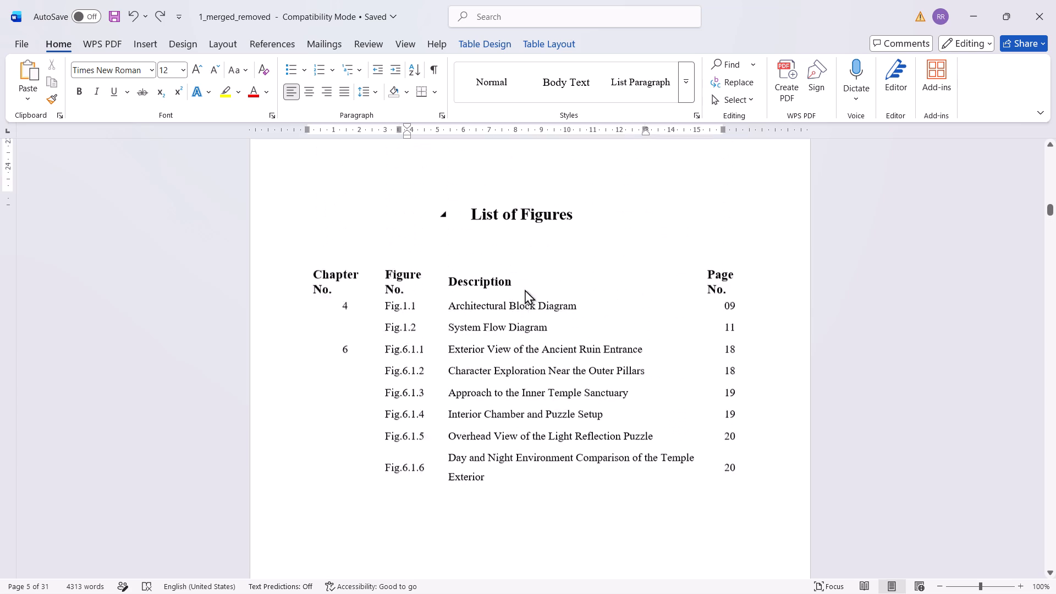
scroll(525, 289, up, 18)
scroll(525, 289, up, 5)
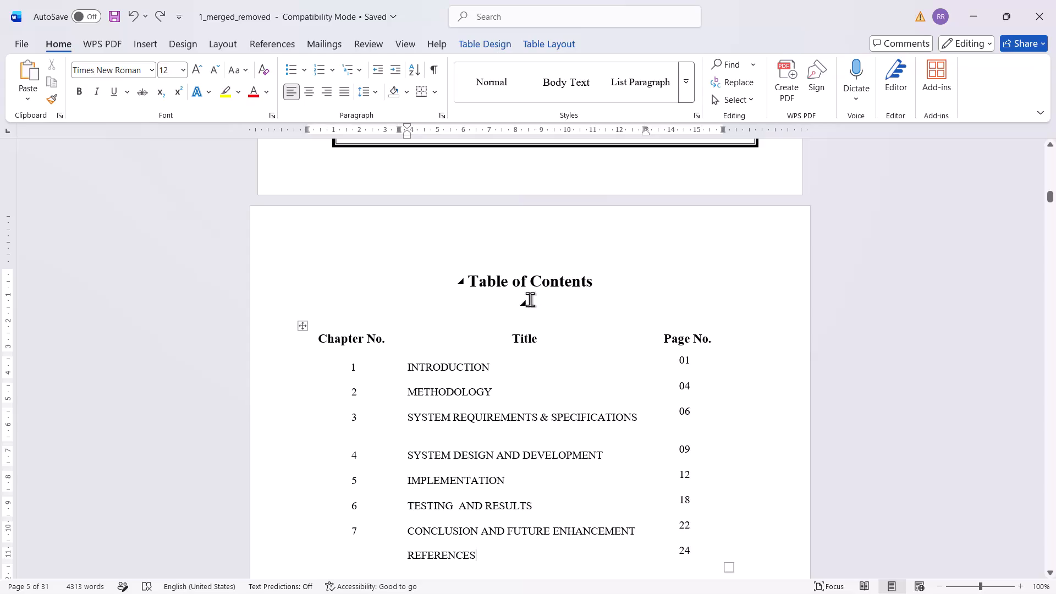
scroll(573, 353, up, 16)
scroll(573, 351, down, 2)
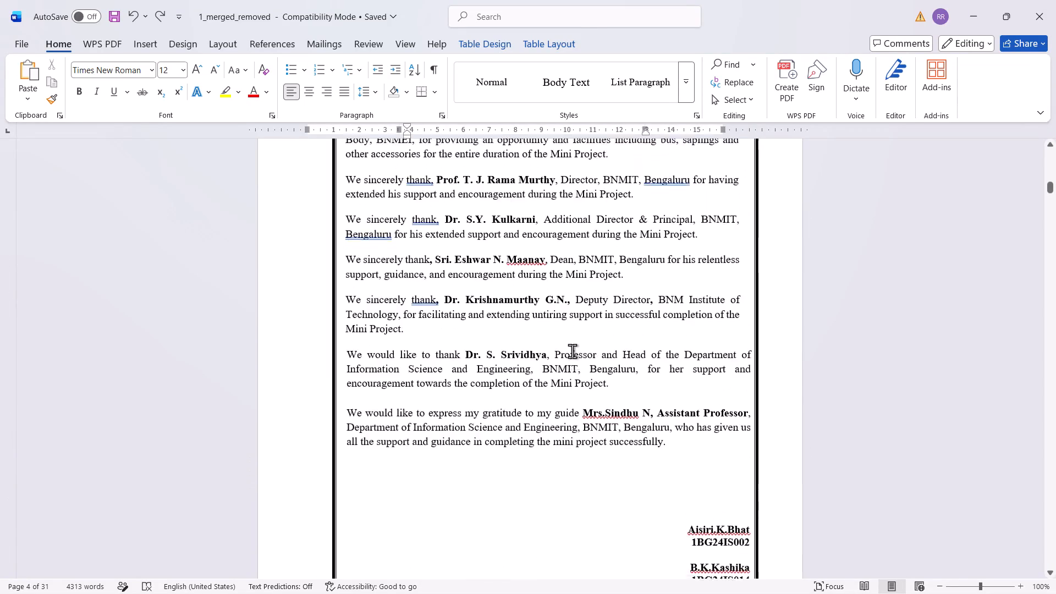
Left-align the Title heading in the Table of Contents header row.
scroll(572, 351, down, 16)
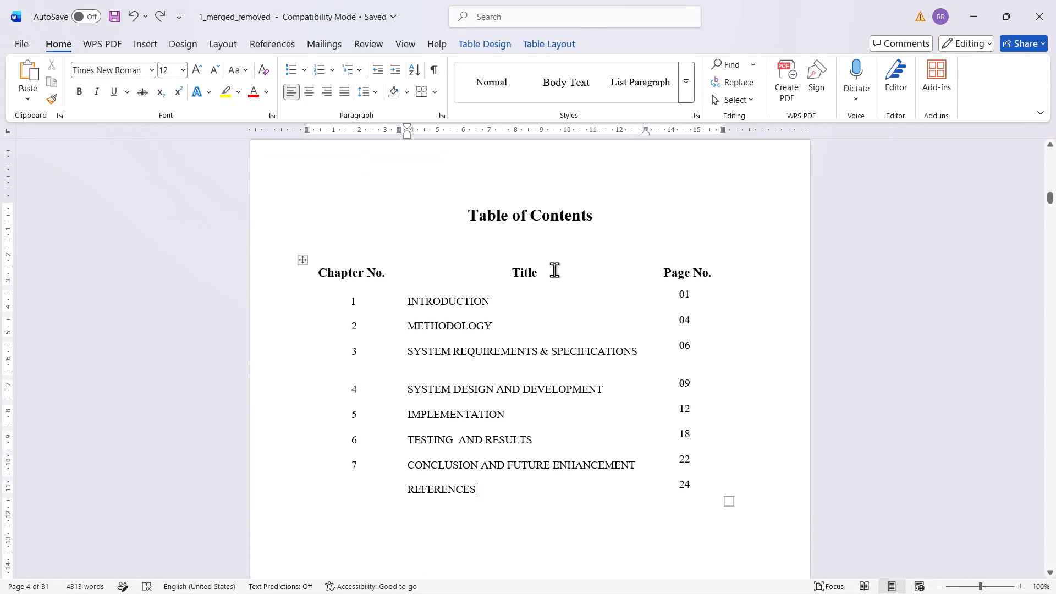
drag(549, 269, 517, 270)
click(510, 273)
drag(512, 273, 549, 273)
click(290, 87)
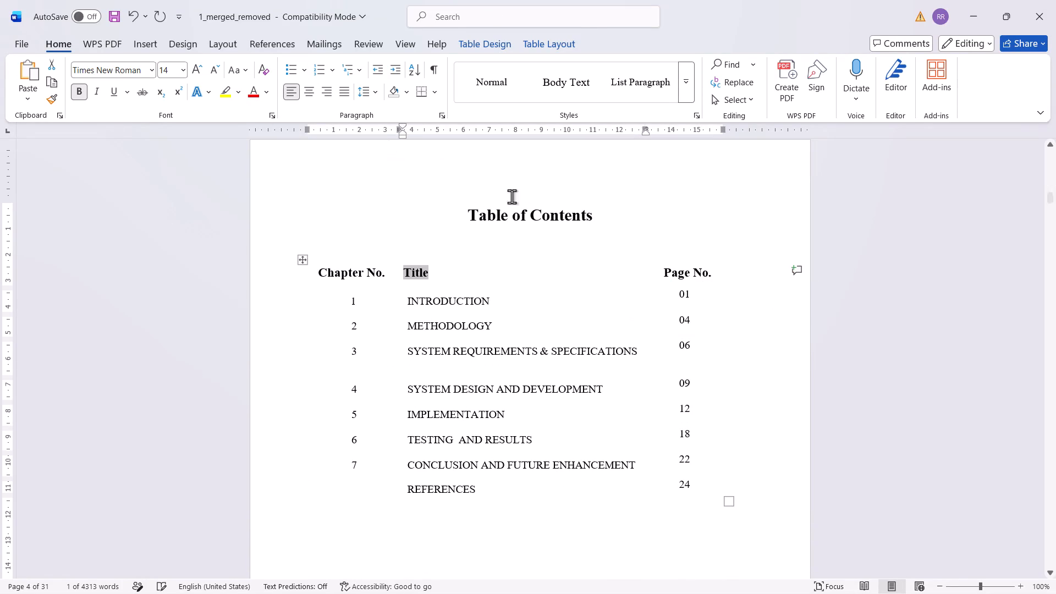
click(783, 386)
Widen the Description column of the List of Tables to about the 14 cm mark and extend the table's outer edge to about 17 cm.
scroll(658, 342, down, 7)
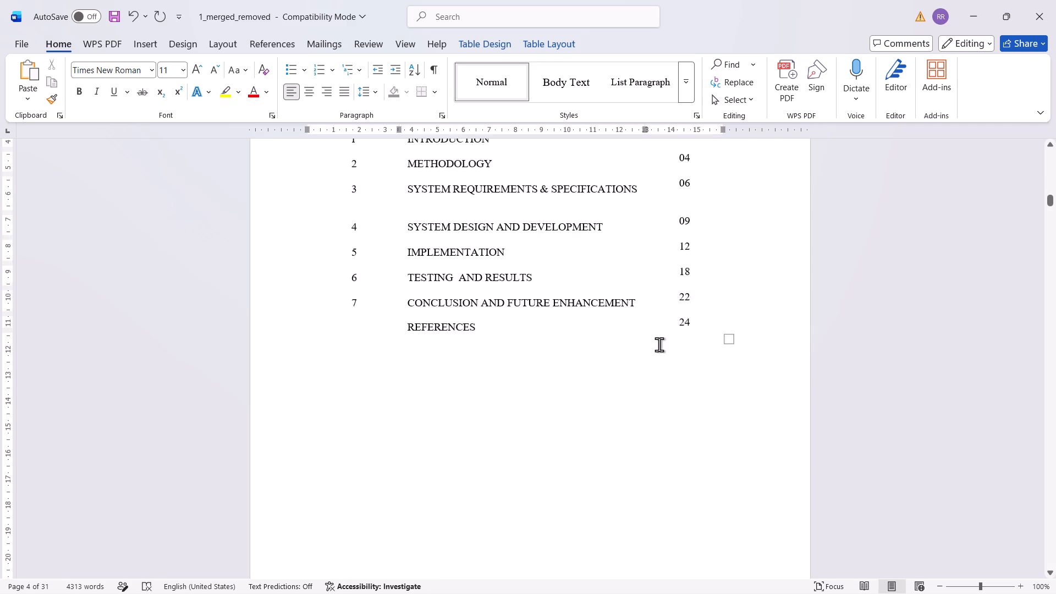
scroll(659, 344, down, 16)
scroll(657, 349, down, 19)
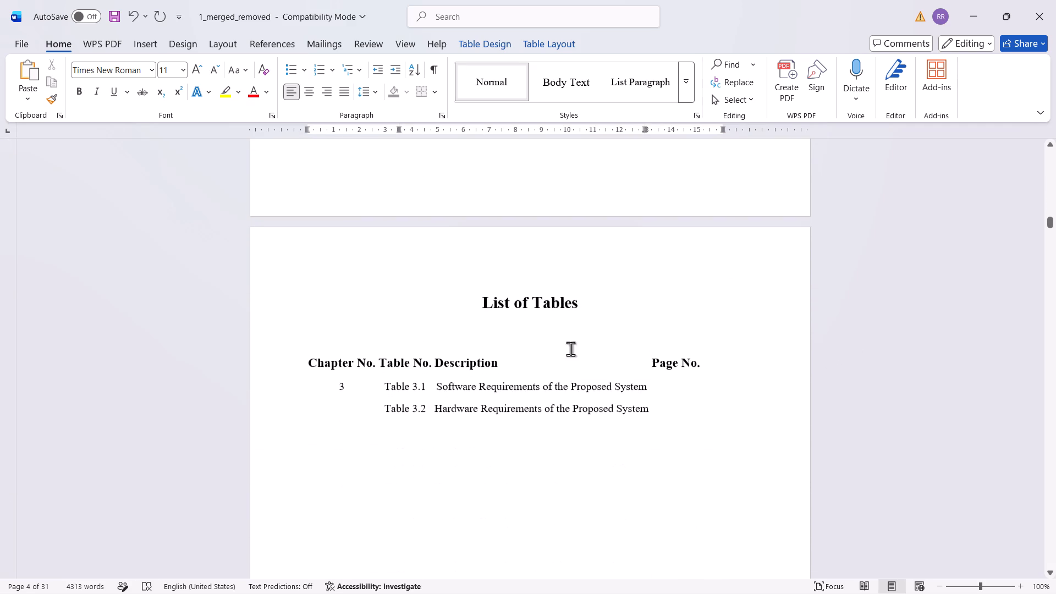
click(303, 353)
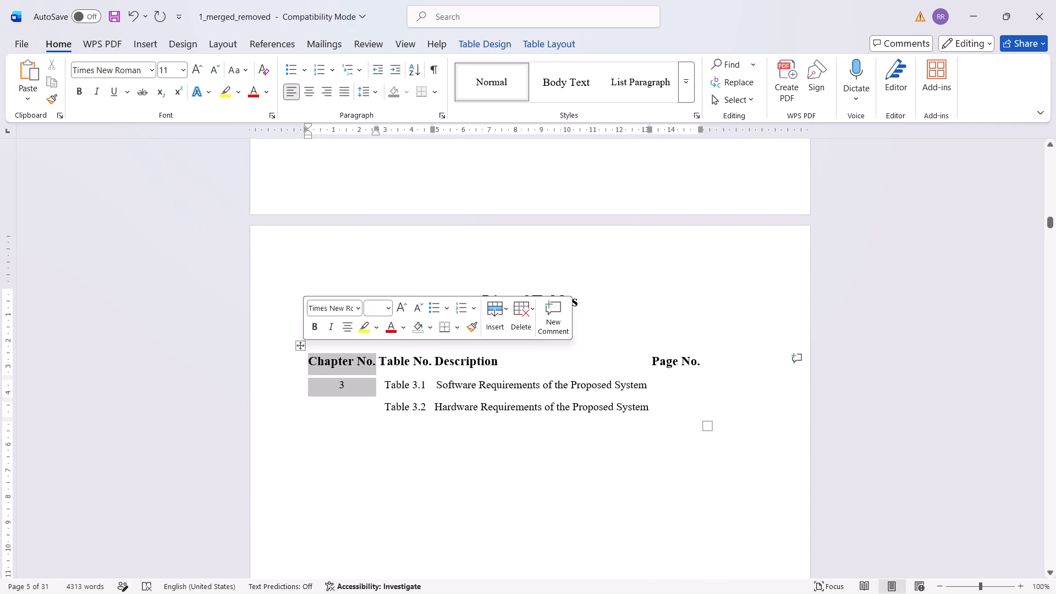
click(301, 344)
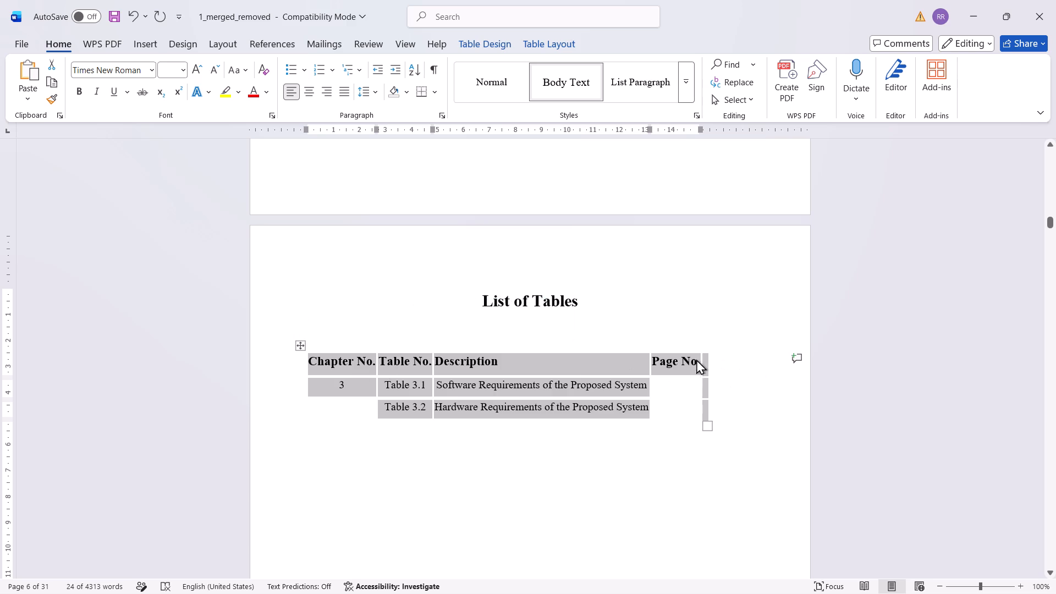
drag(700, 353, 715, 353)
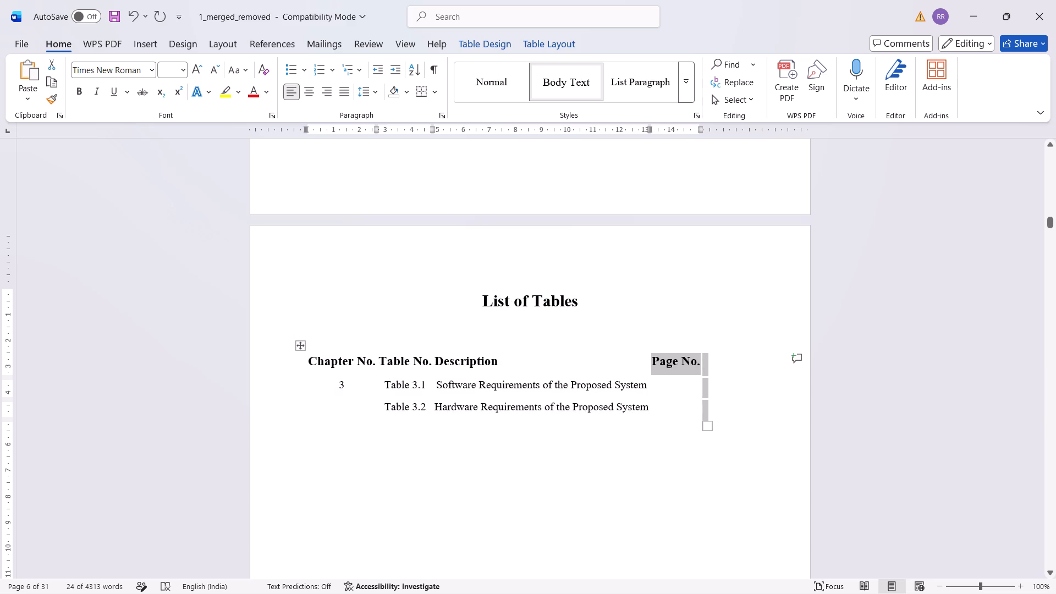
drag(715, 353, 721, 353)
drag(692, 353, 711, 355)
drag(649, 356, 705, 352)
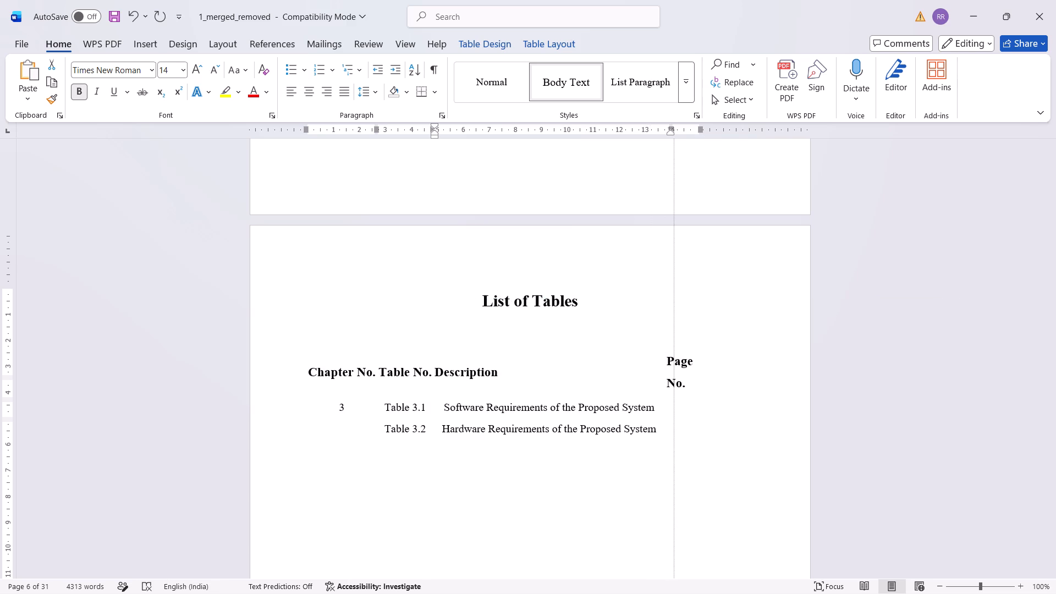
drag(705, 352, 717, 353)
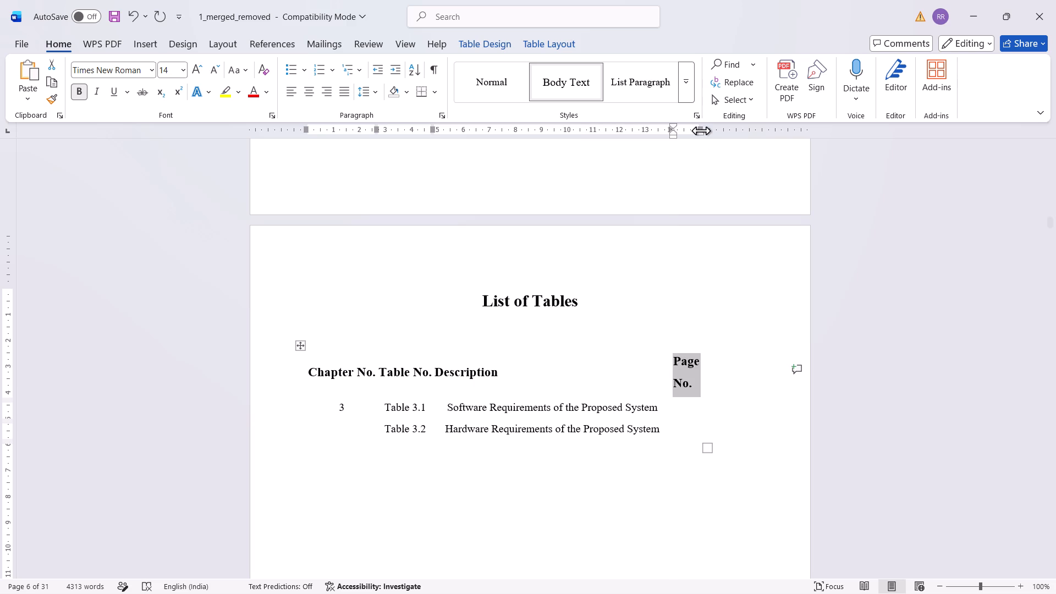
drag(700, 130, 751, 130)
Indent the Page No. heading in the List of Tables by about 0.5 cm, aligning its first-line and left indents.
click(671, 129)
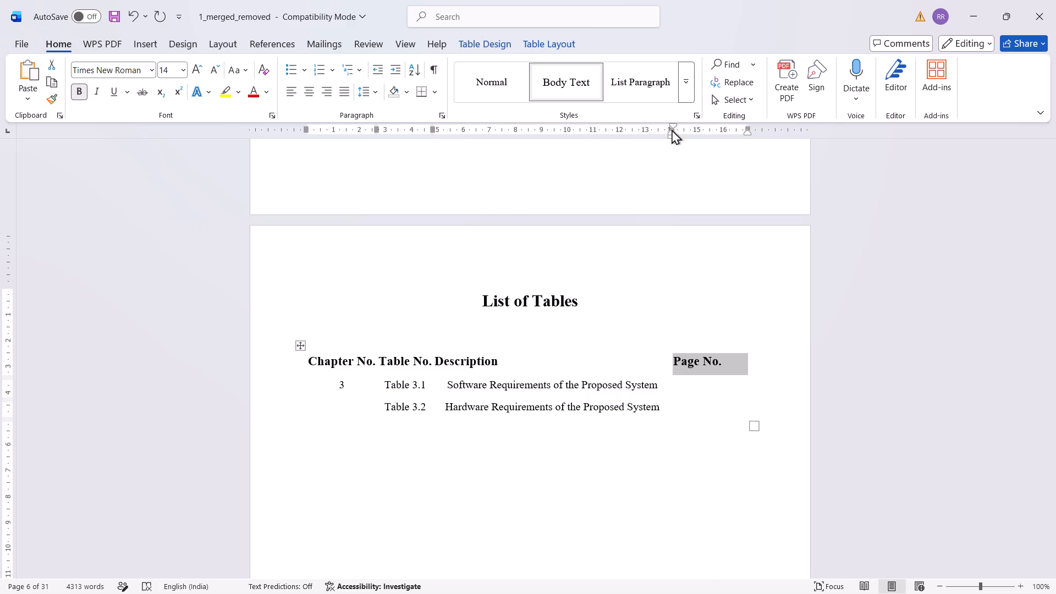
drag(671, 129, 676, 129)
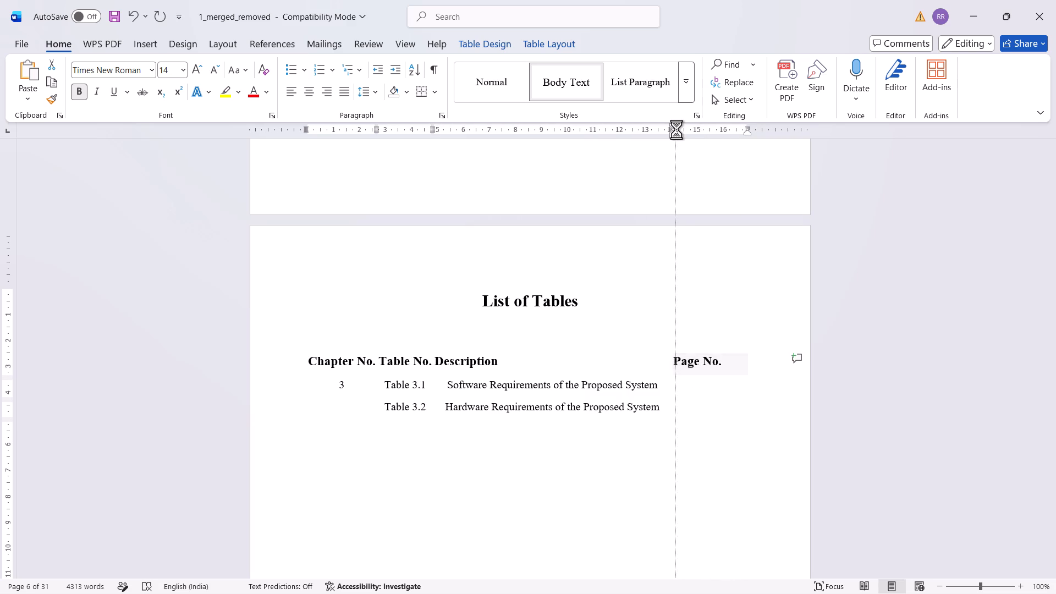
drag(676, 129, 686, 129)
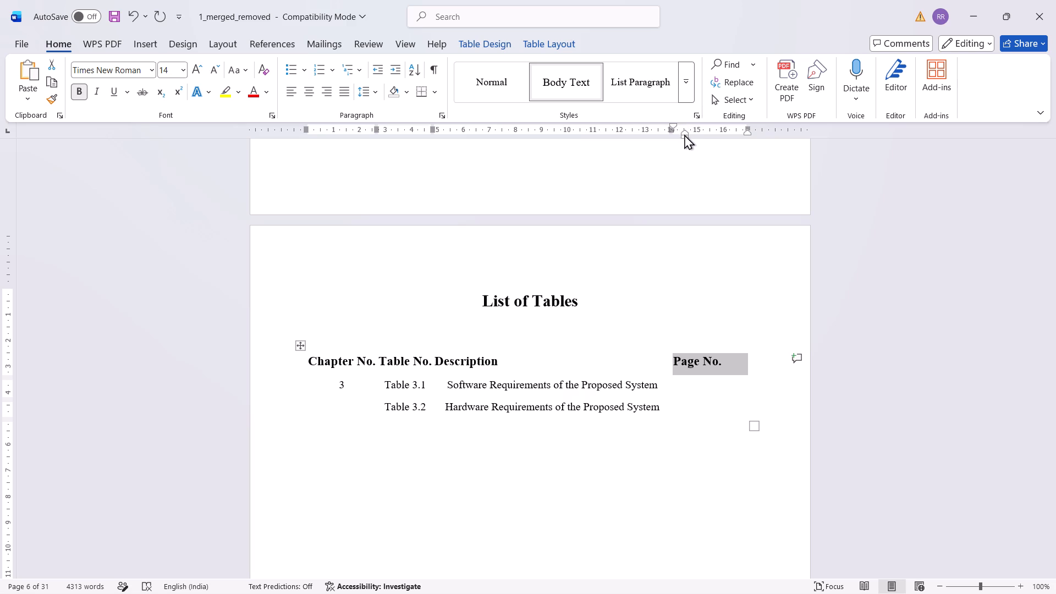
drag(685, 134, 674, 135)
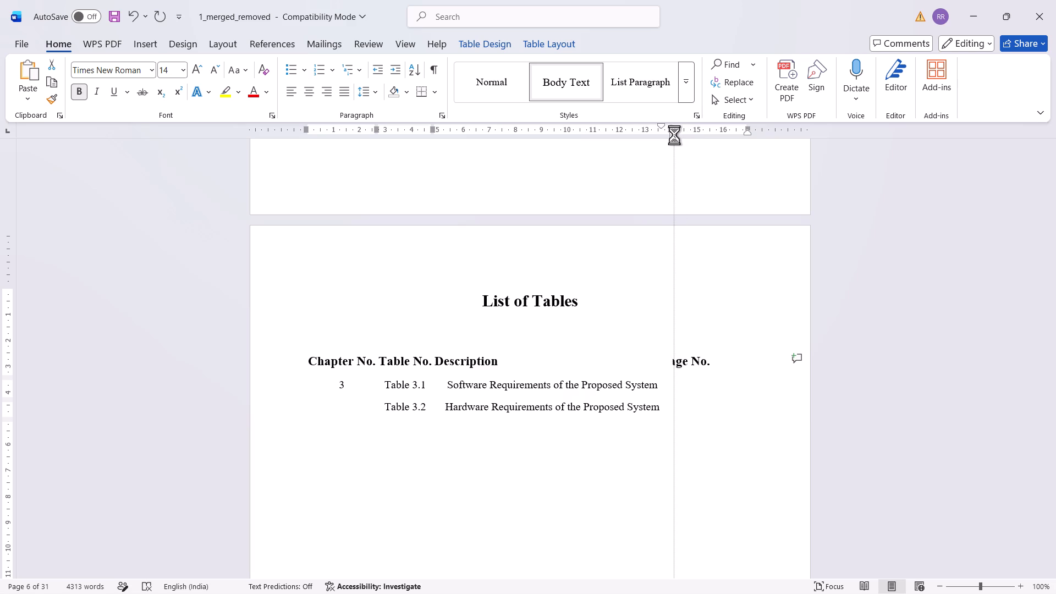
drag(674, 135, 682, 155)
drag(674, 125, 685, 129)
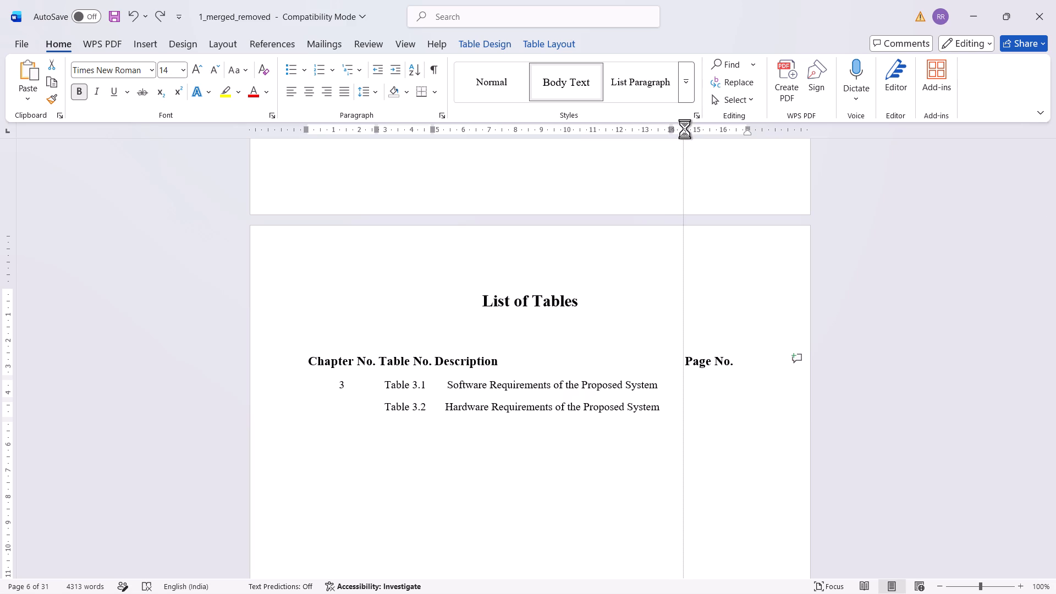
drag(685, 129, 684, 141)
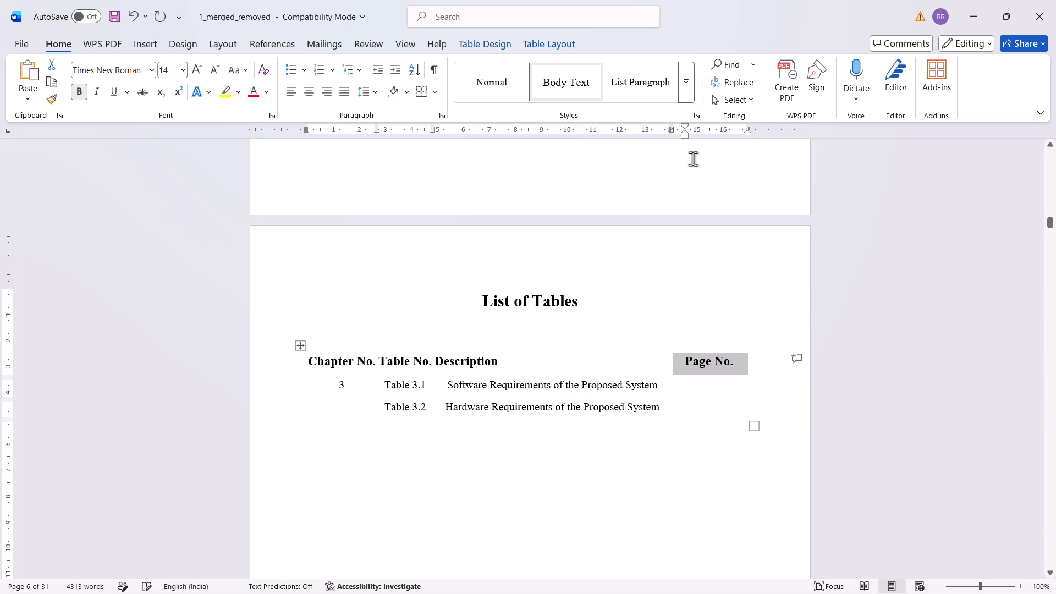
Space out the List of Tables columns, ending Chapter No. at about 3 cm and Table No. at about 6 cm on the ruler.
drag(671, 130, 683, 132)
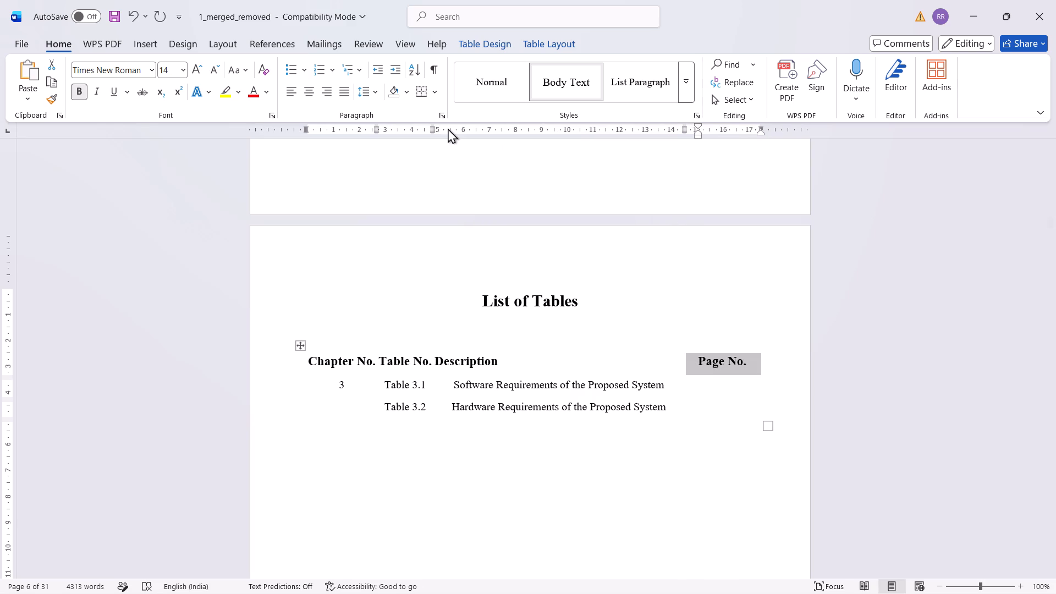
drag(432, 127, 452, 131)
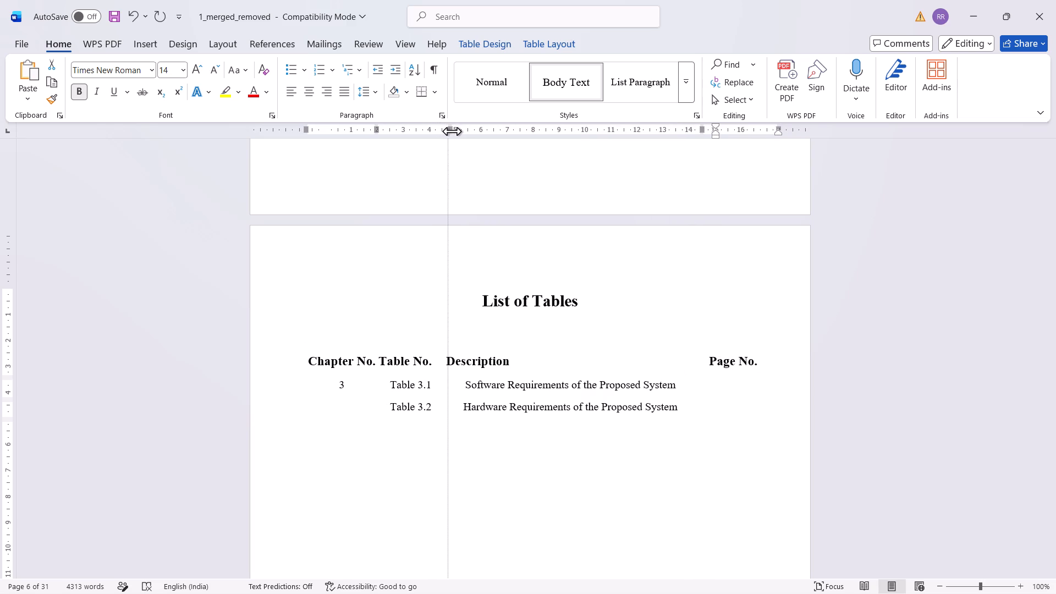
drag(452, 131, 439, 129)
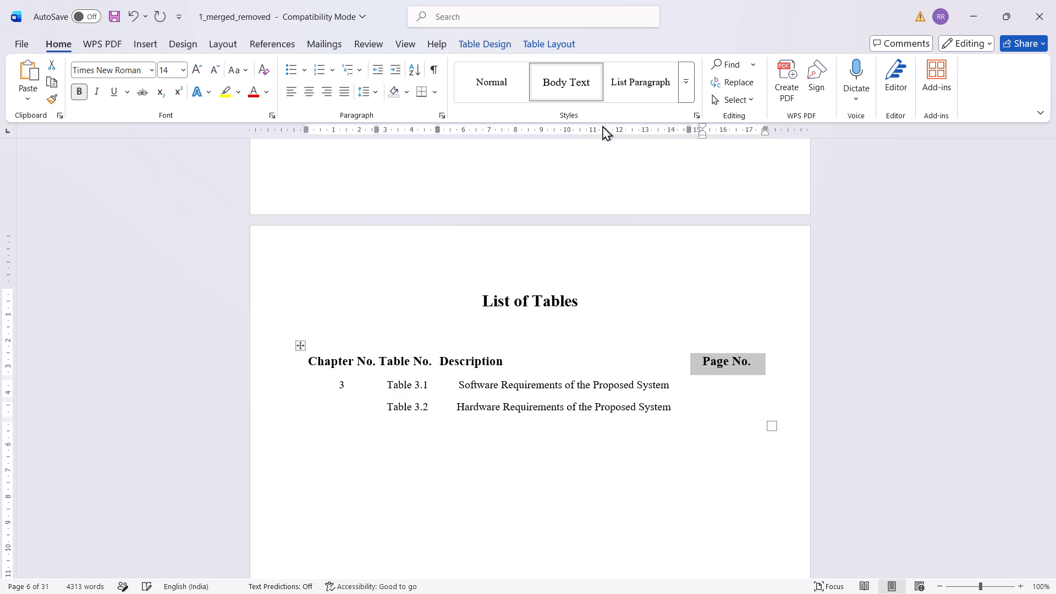
drag(691, 130, 680, 129)
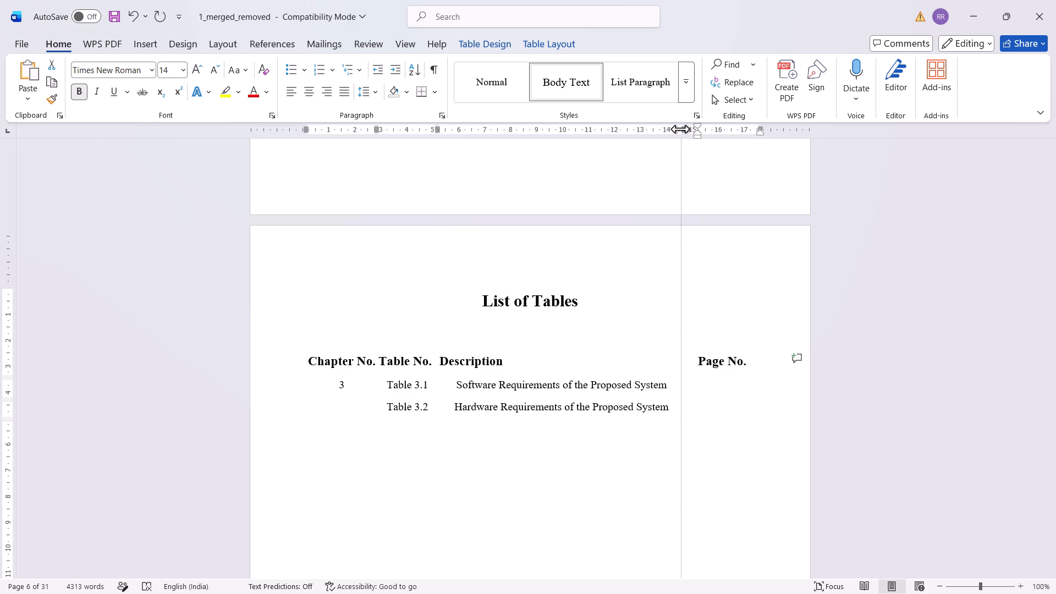
drag(680, 129, 665, 128)
drag(437, 128, 458, 131)
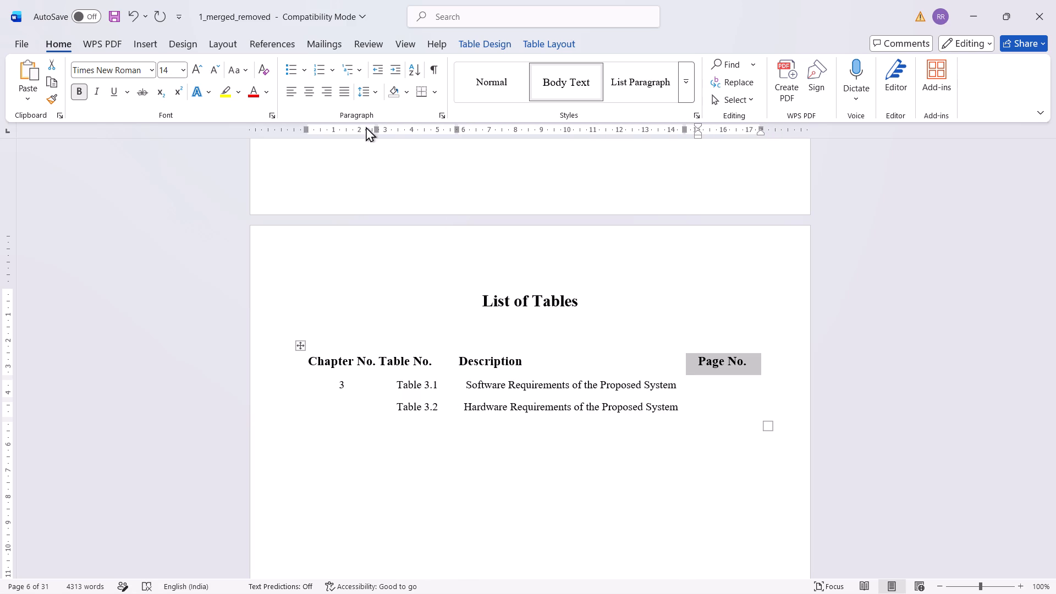
click(377, 129)
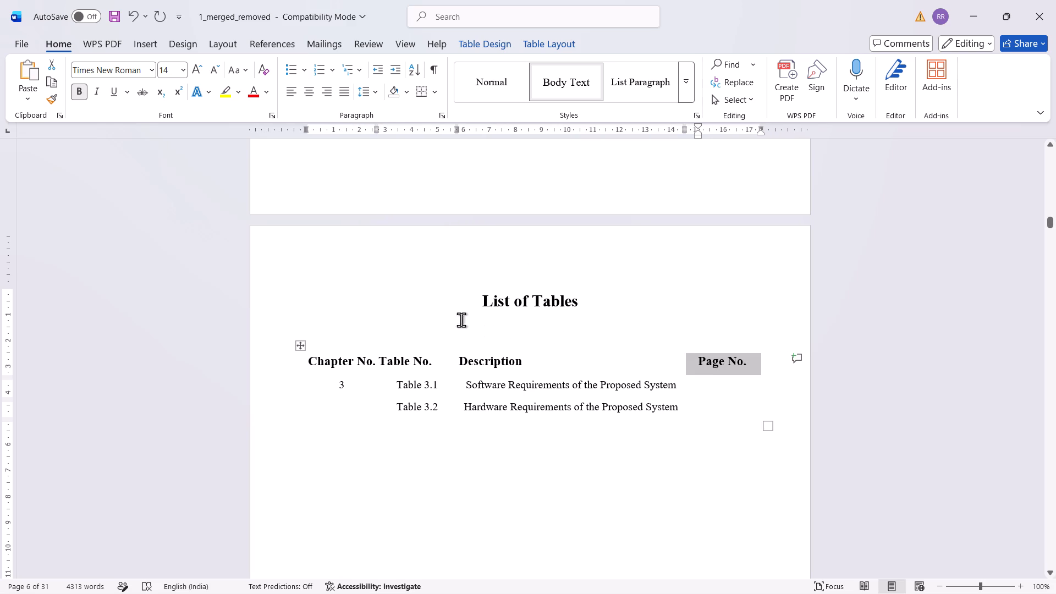
drag(378, 128, 386, 130)
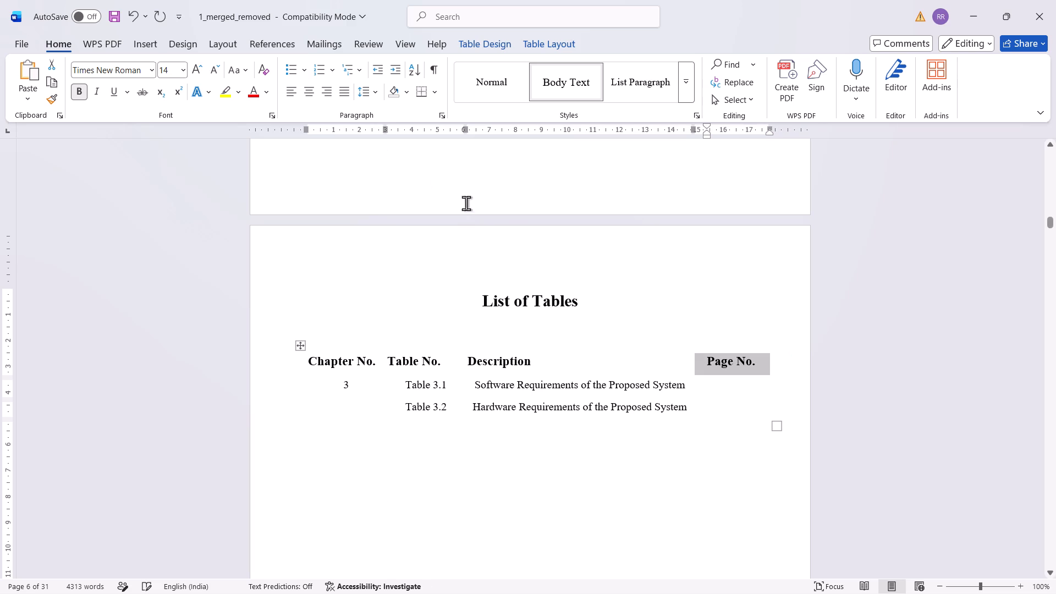
Widen the Page No. column of the List of Figures to about 17.5 cm so its heading fits on one line.
scroll(519, 233, up, 3)
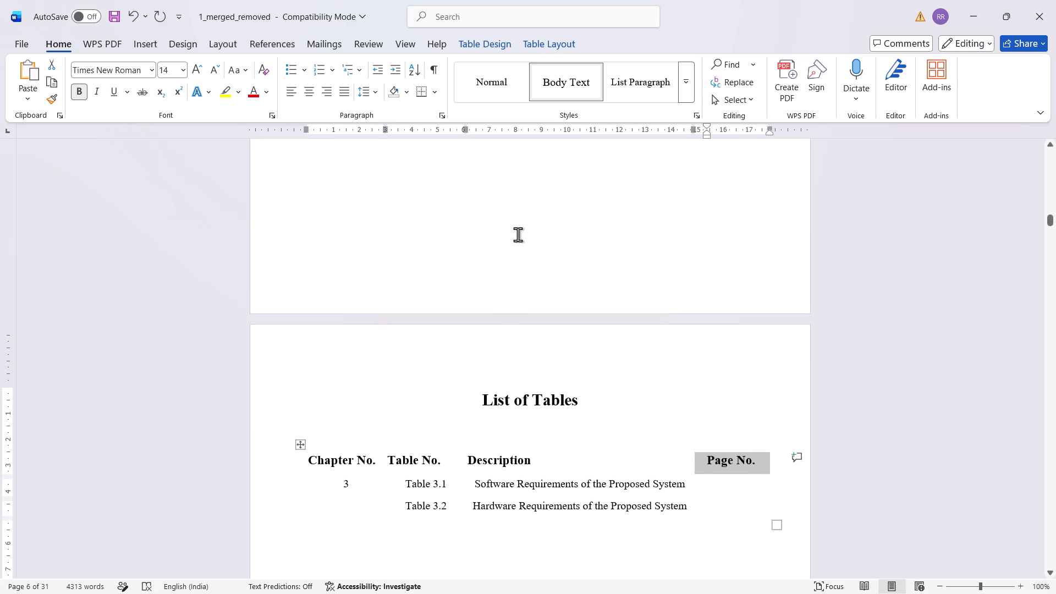
scroll(518, 234, up, 16)
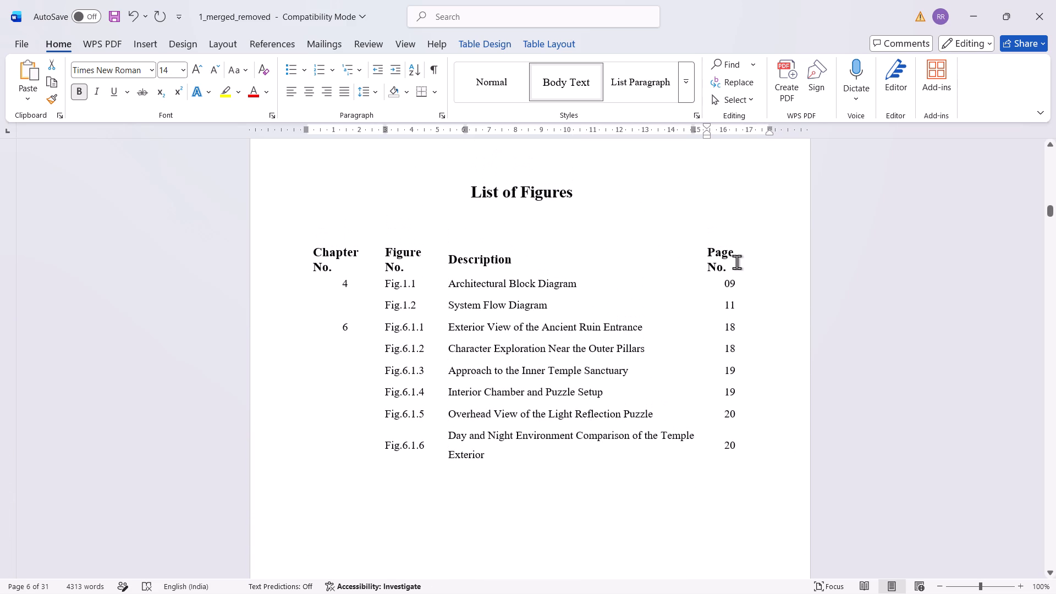
click(700, 243)
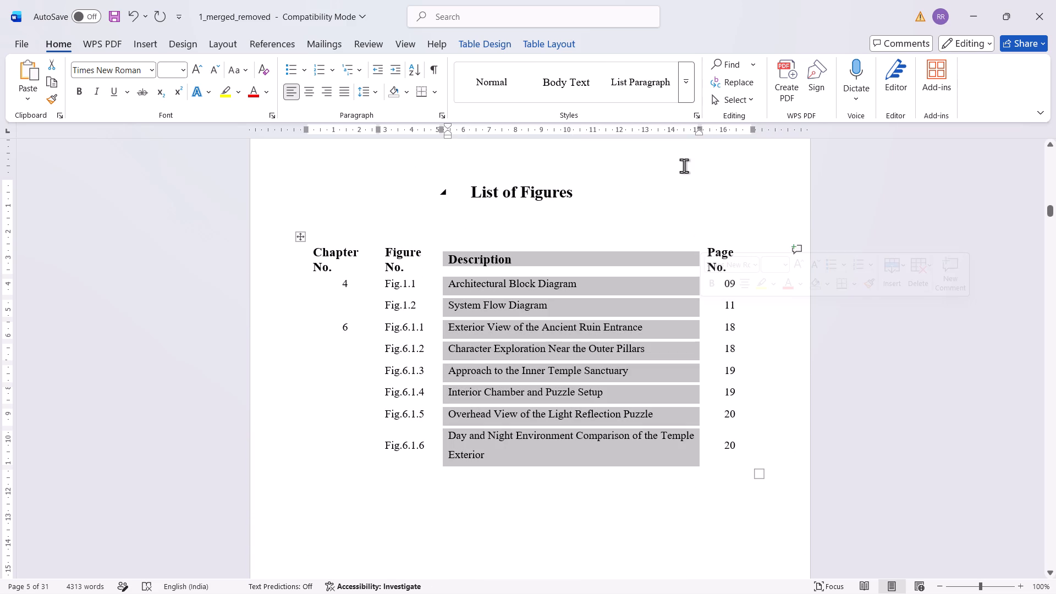
click(698, 128)
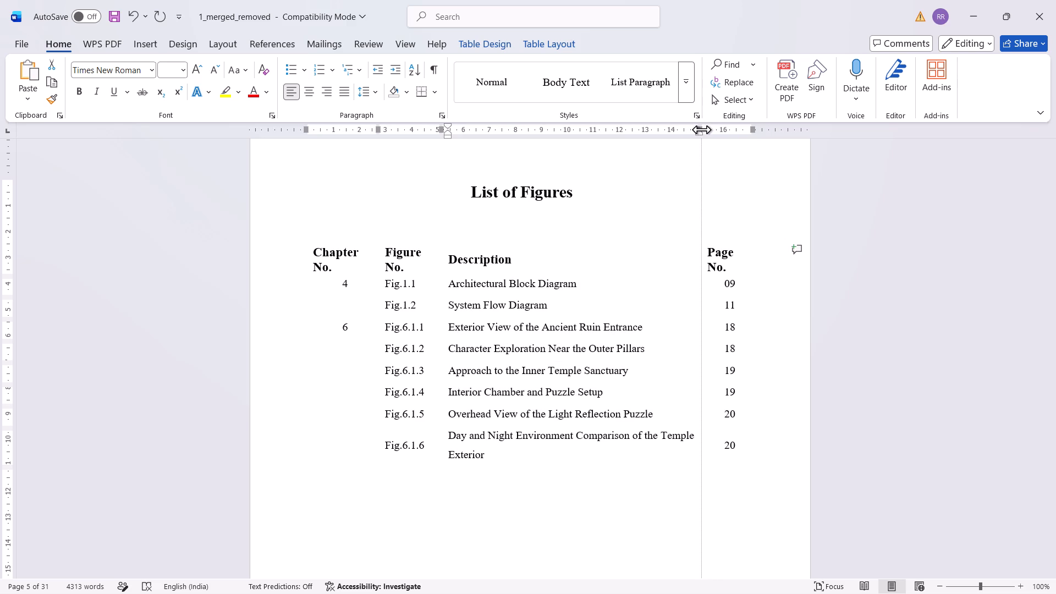
drag(753, 129, 758, 129)
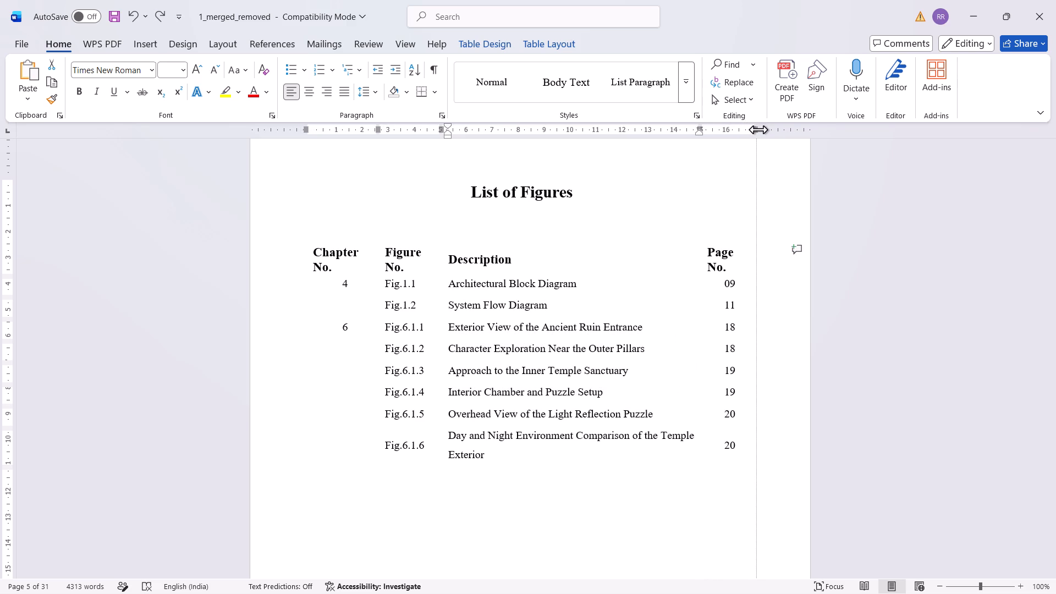
drag(758, 129, 763, 130)
click(782, 338)
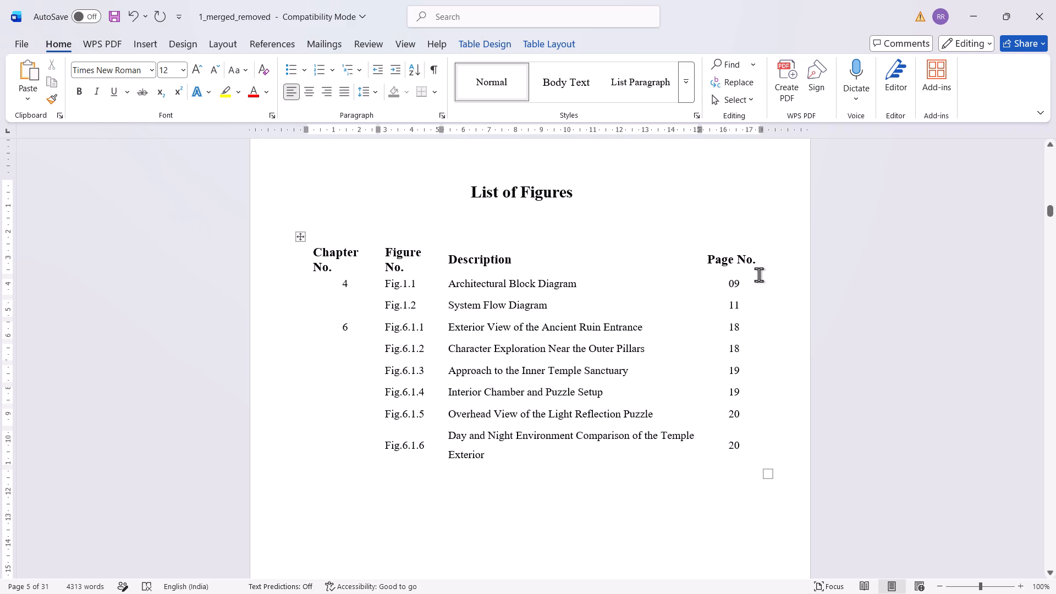
Enter page number 06 for Table 3.1 in the List of Tables and move to the Table 3.2 row.
scroll(758, 267, up, 20)
scroll(758, 267, up, 2)
scroll(758, 268, down, 2)
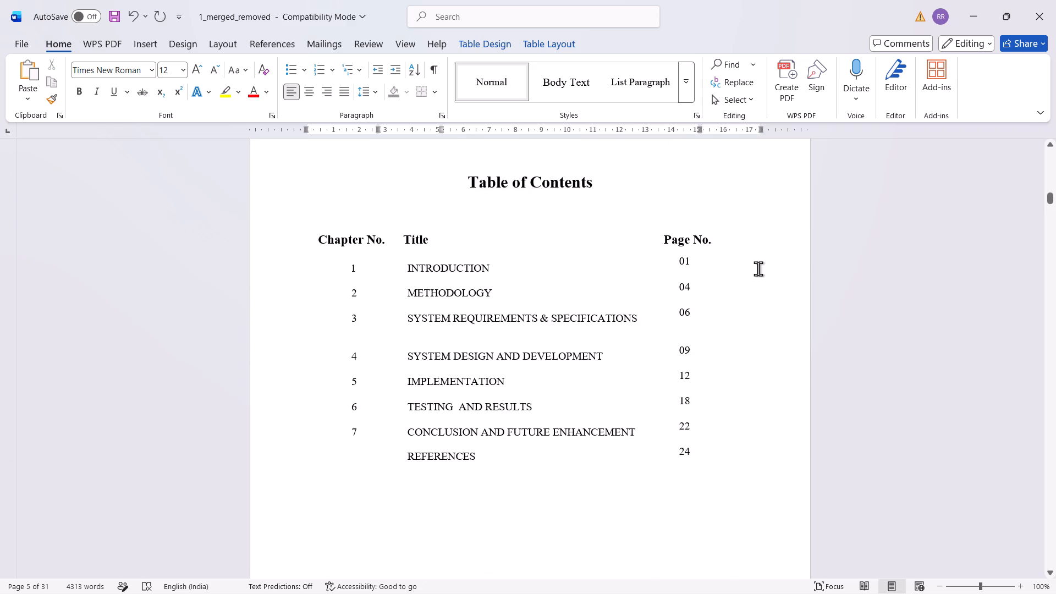
scroll(758, 268, down, 20)
scroll(757, 269, down, 20)
scroll(758, 271, down, 2)
scroll(758, 271, up, 2)
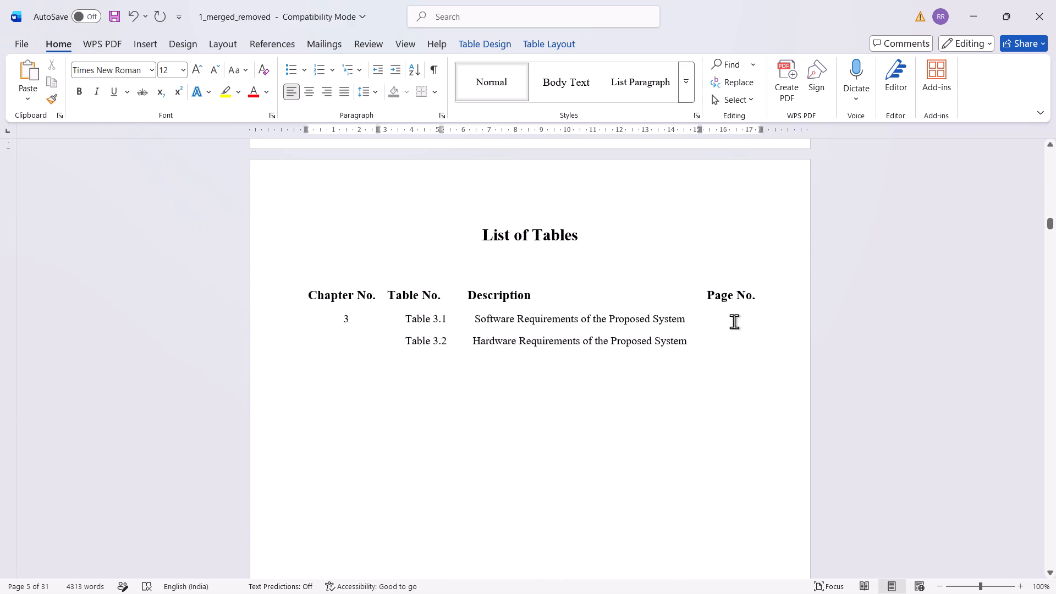
click(734, 321)
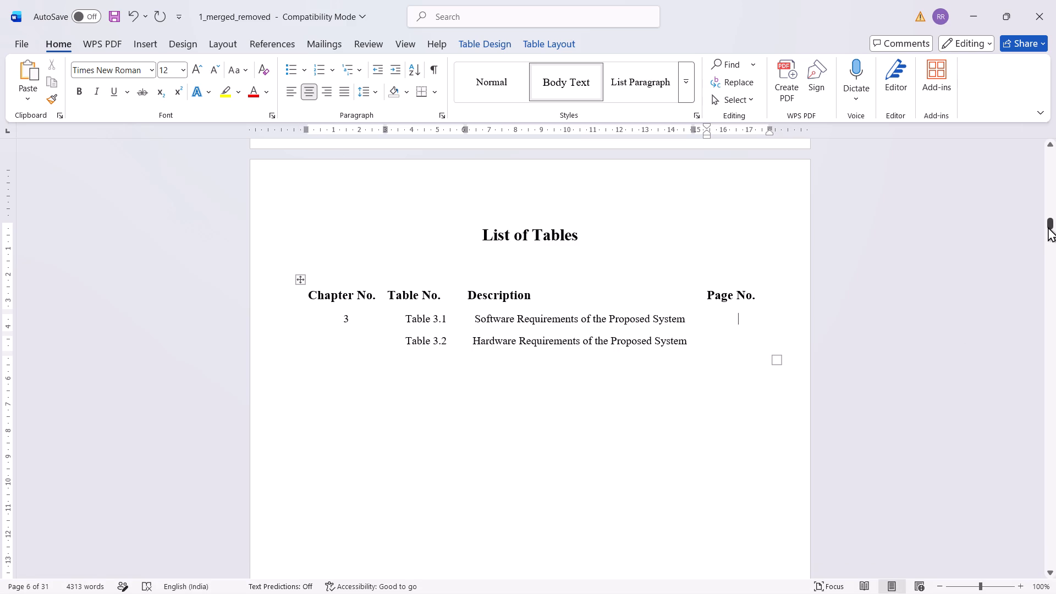
click(1048, 227)
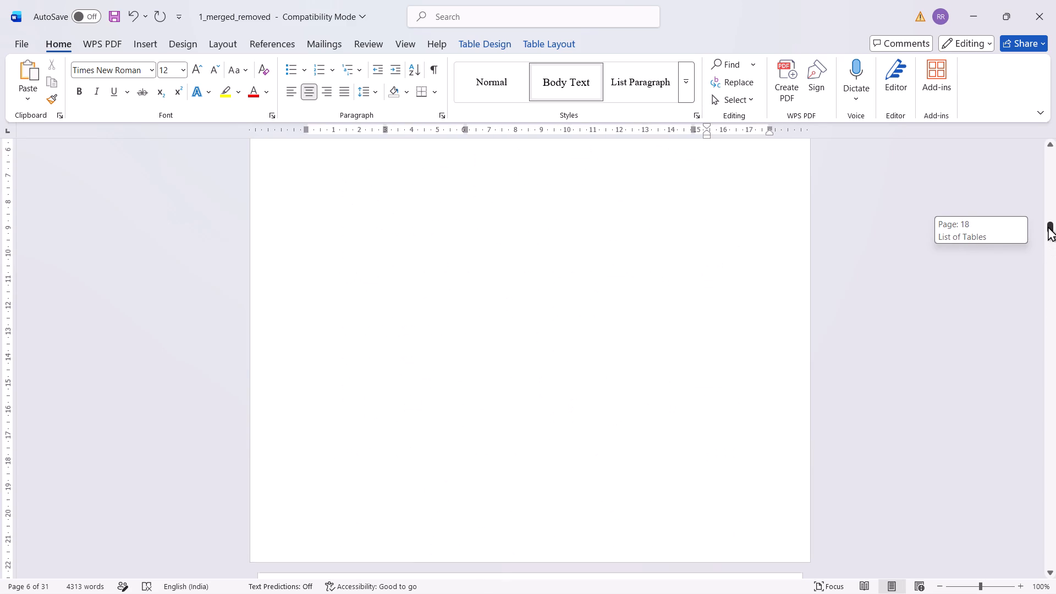
text(06)
key(Down)
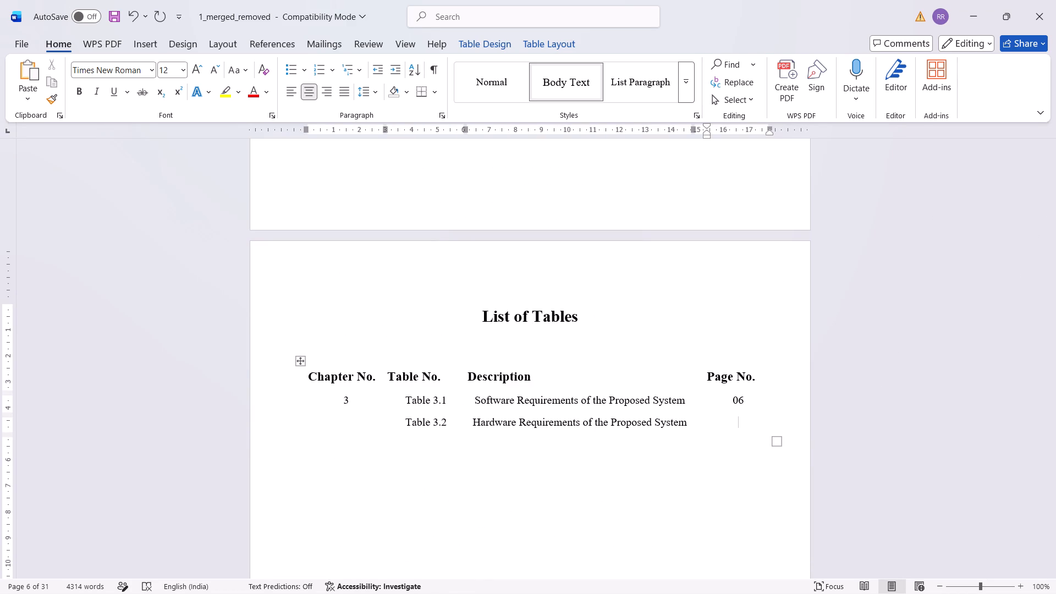
Enter page number 06 for Table 3.2 in the List of Tables and save the document.
text(06)
key(ctrl+s)
key(ctrl+s)
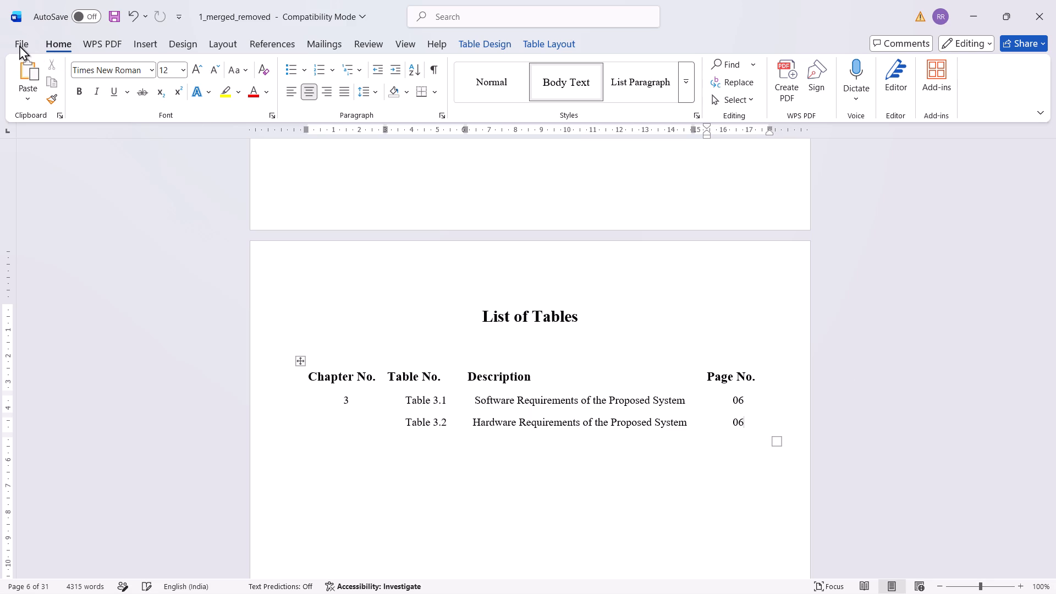
Save a copy of the report in Downloads as a PDF named cg project.
click(19, 45)
click(36, 222)
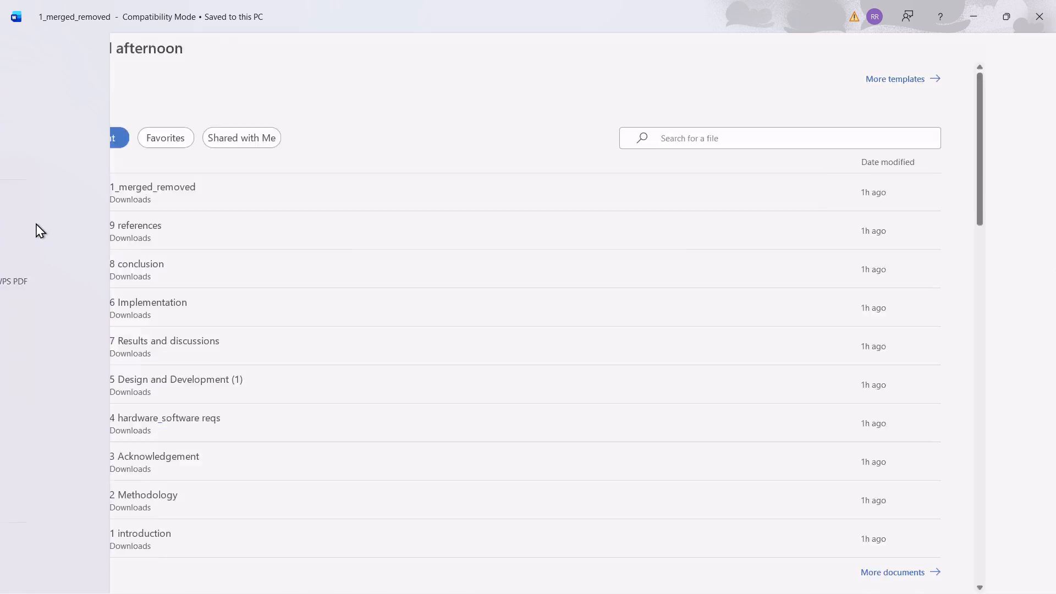
click(19, 42)
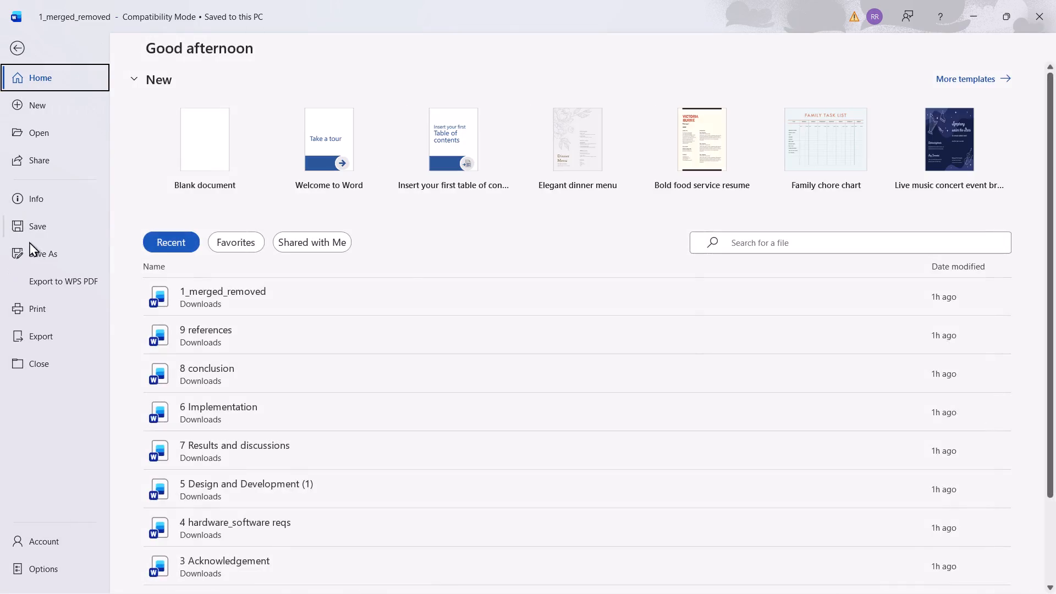
click(38, 252)
click(479, 107)
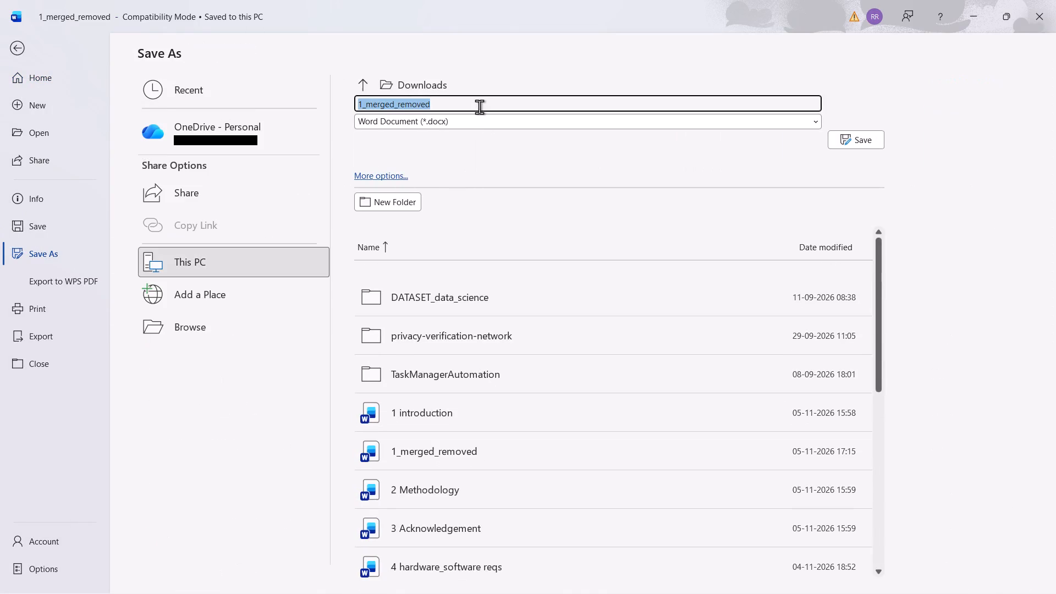
key(BackSpace)
key(g)
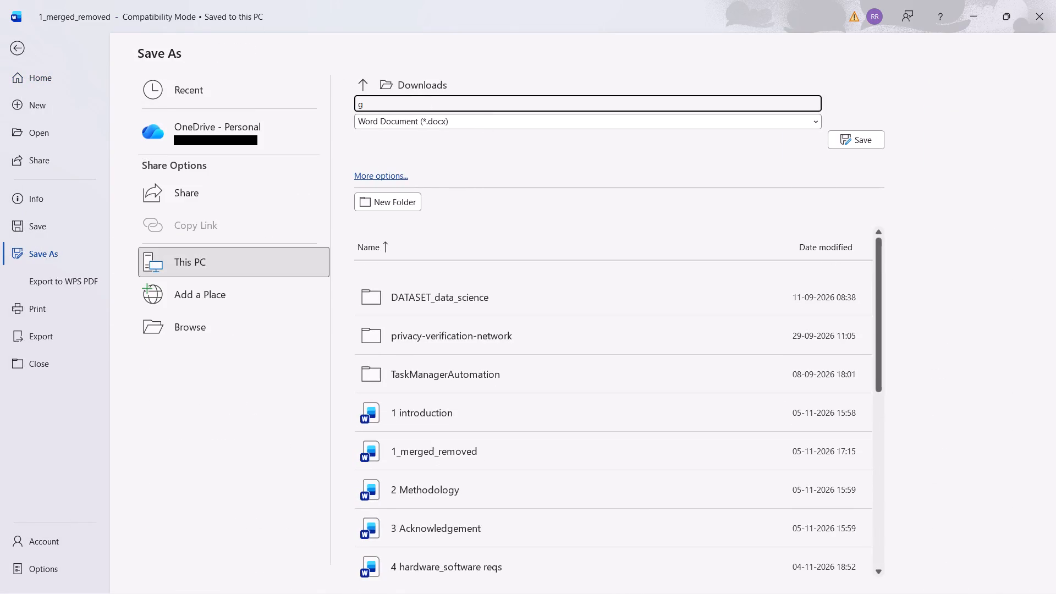
key(BackSpace)
text(cg pro)
text(ject)
click(488, 126)
click(435, 237)
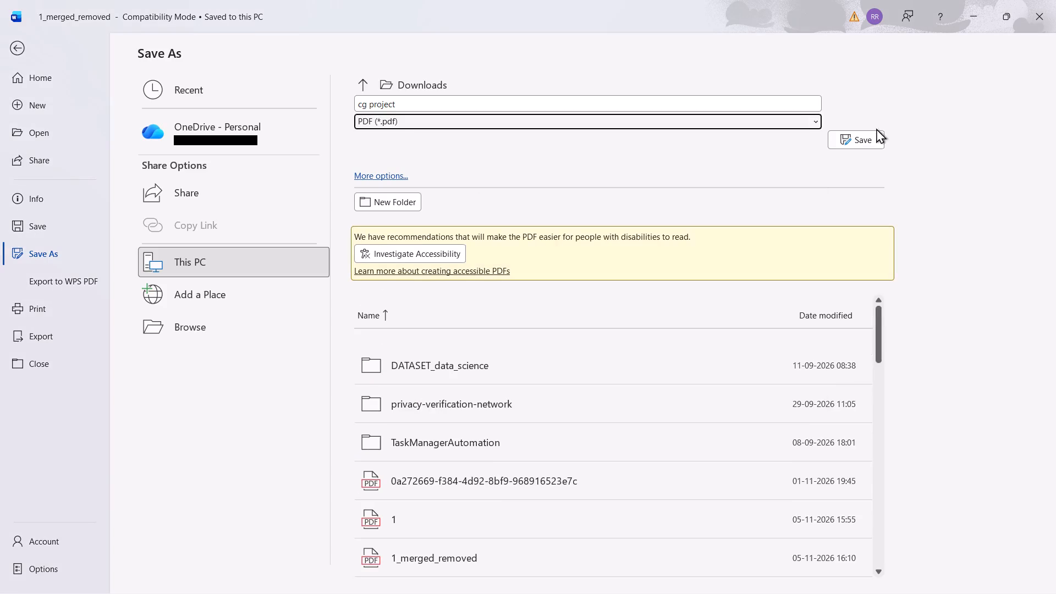
click(862, 139)
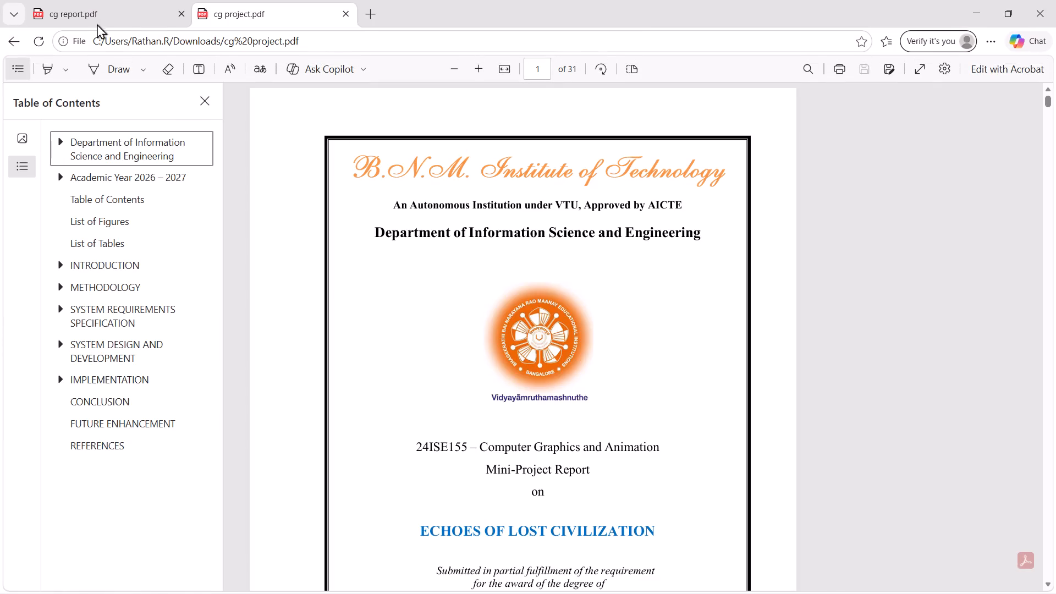
Close the older cg report.pdf, keeping cg project.pdf open.
click(184, 14)
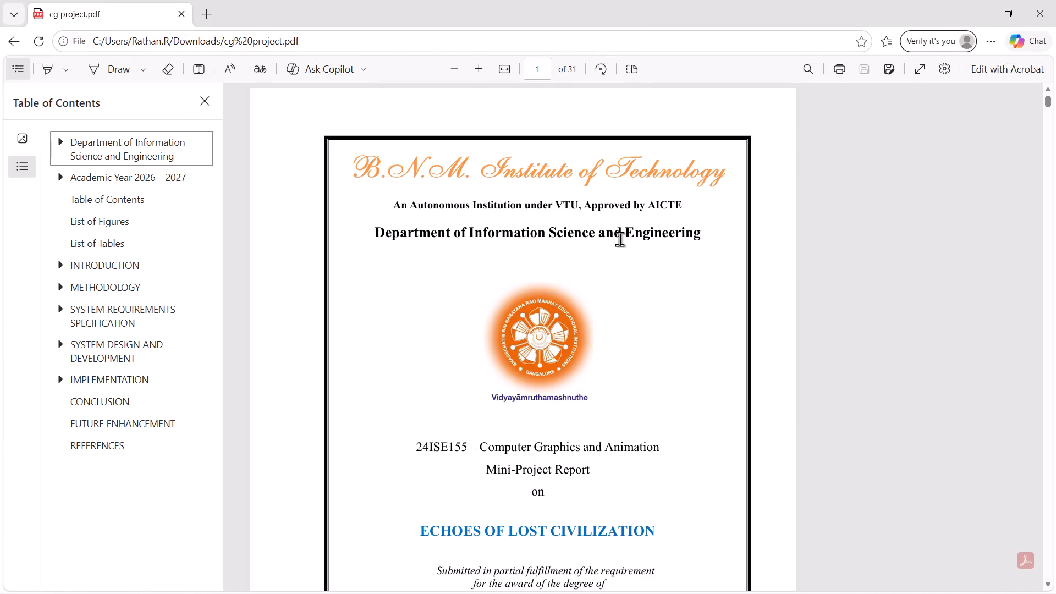
Review the front pages of cg project.pdf from the cover and certificate through the Table of Contents to the List of Figures.
scroll(619, 239, down, 4)
scroll(619, 239, up, 5)
scroll(619, 239, down, 6)
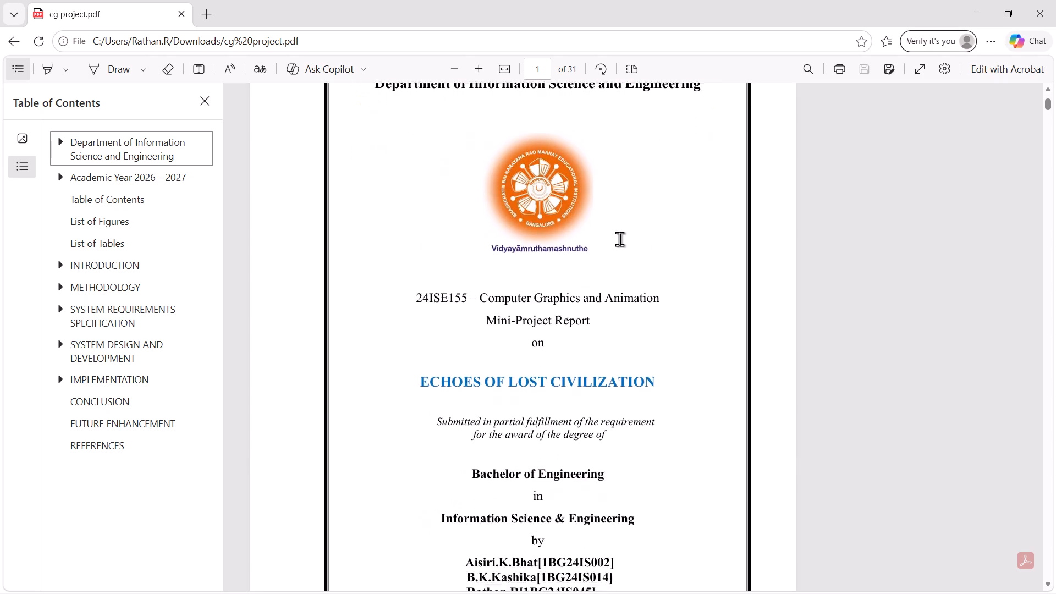
scroll(619, 239, down, 10)
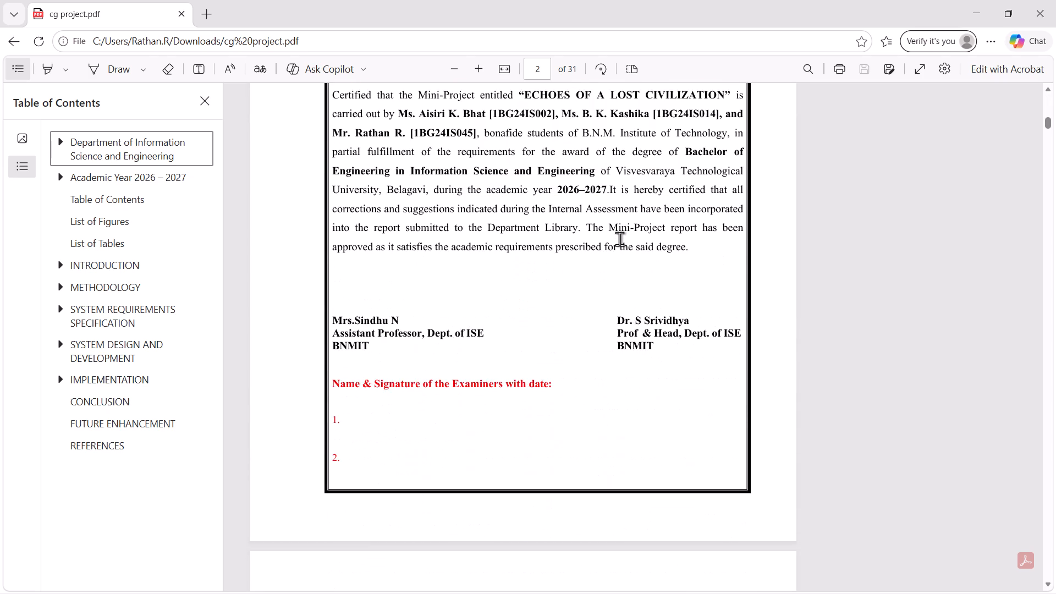
scroll(619, 239, up, 1)
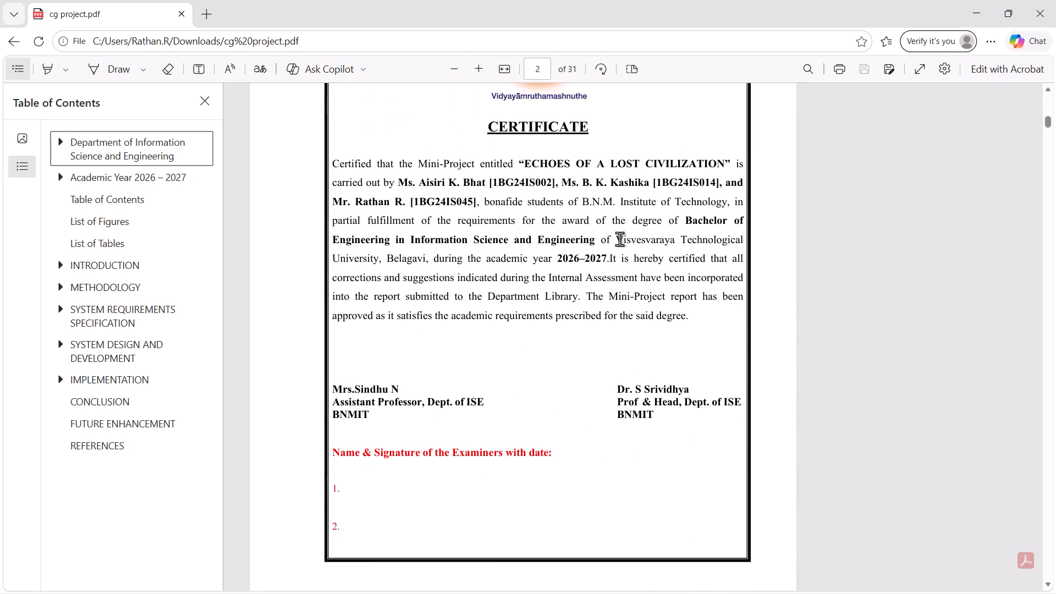
scroll(619, 239, down, 13)
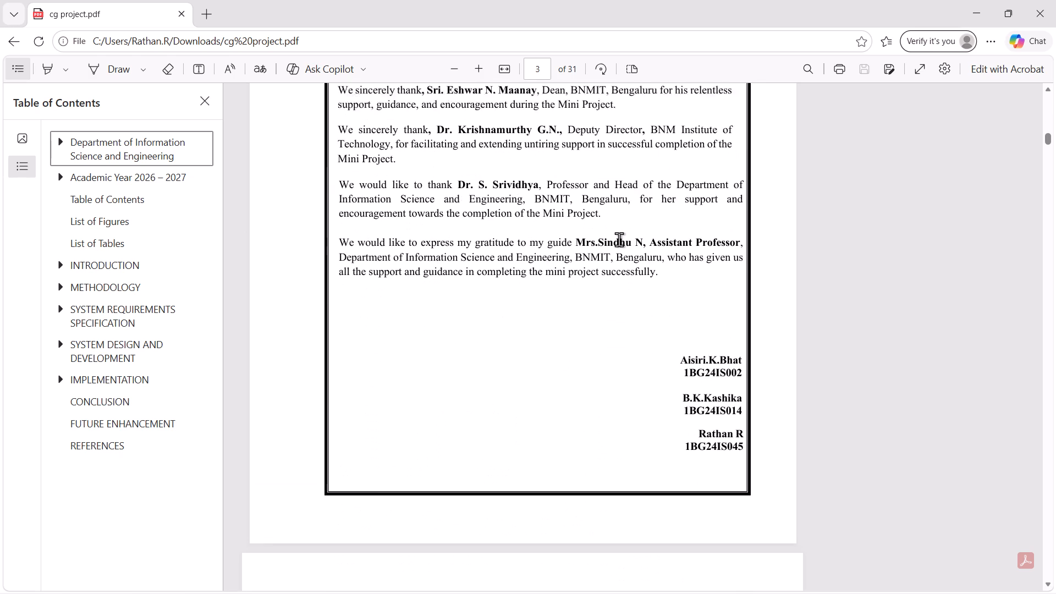
scroll(619, 239, down, 7)
scroll(619, 239, up, 3)
scroll(619, 239, down, 2)
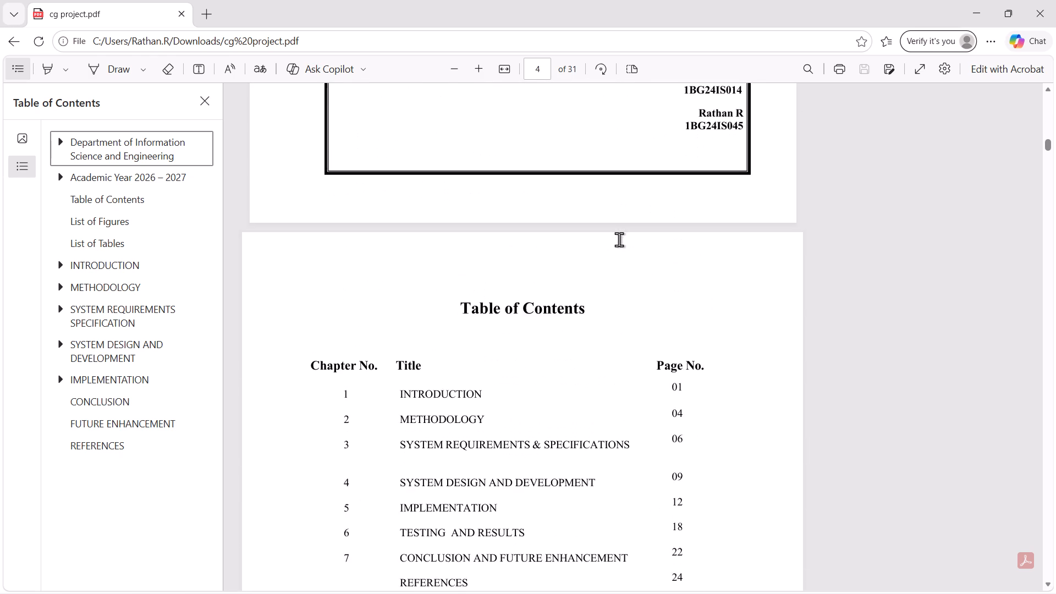
scroll(619, 239, down, 11)
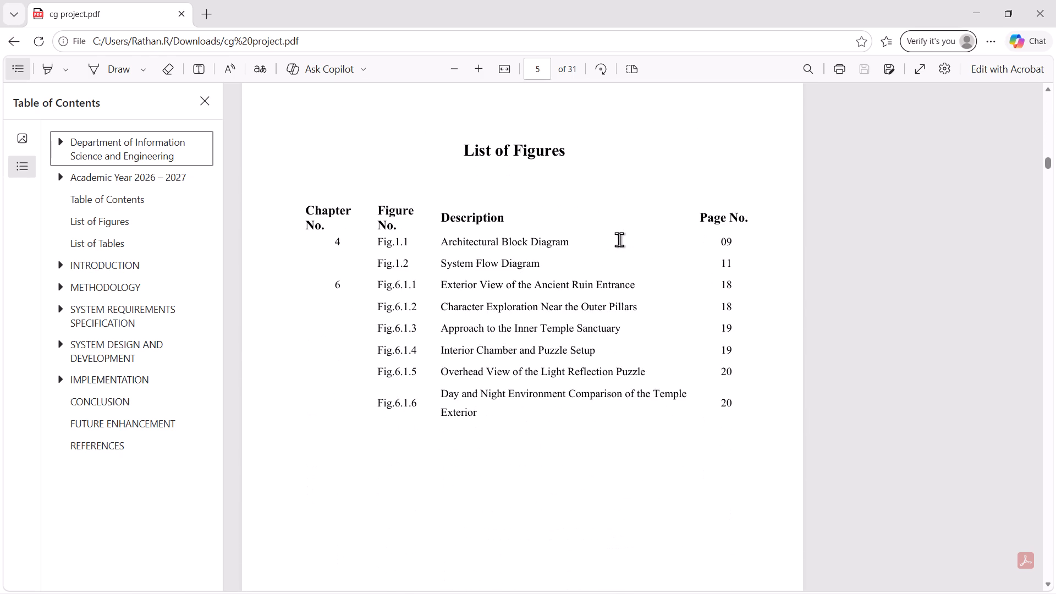
scroll(619, 239, up, 8)
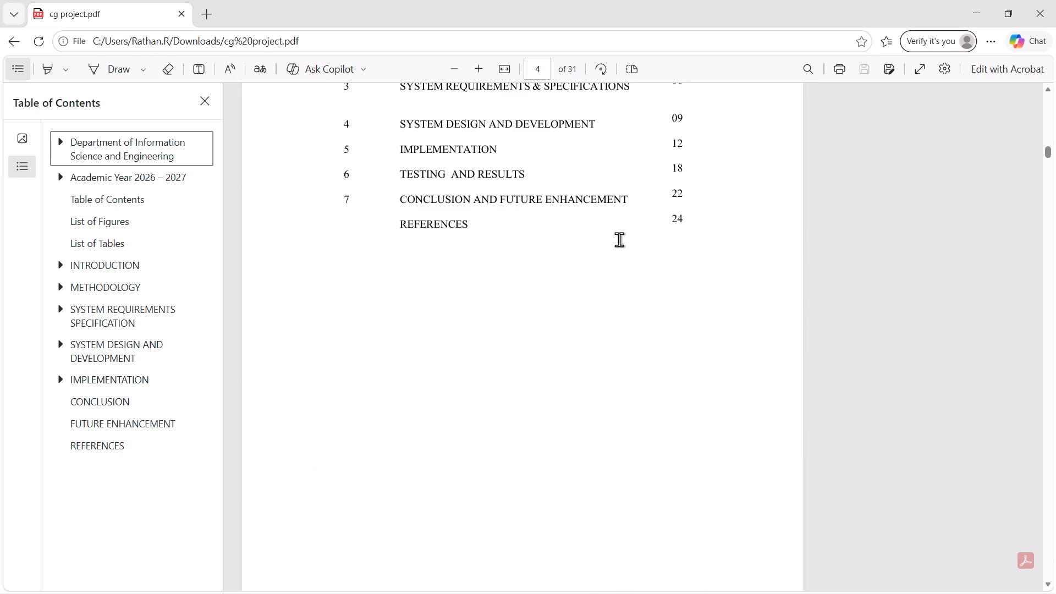
scroll(619, 239, up, 2)
scroll(619, 239, down, 9)
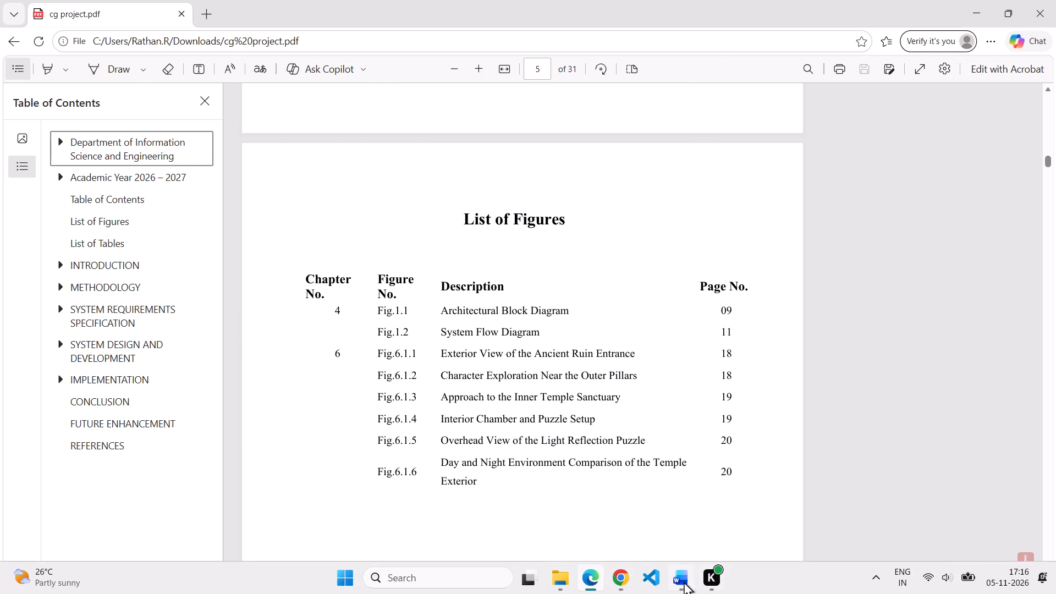
Switch to Word and check the font of the Title entries in the Table of Contents.
click(682, 581)
scroll(636, 423, up, 20)
scroll(636, 423, up, 8)
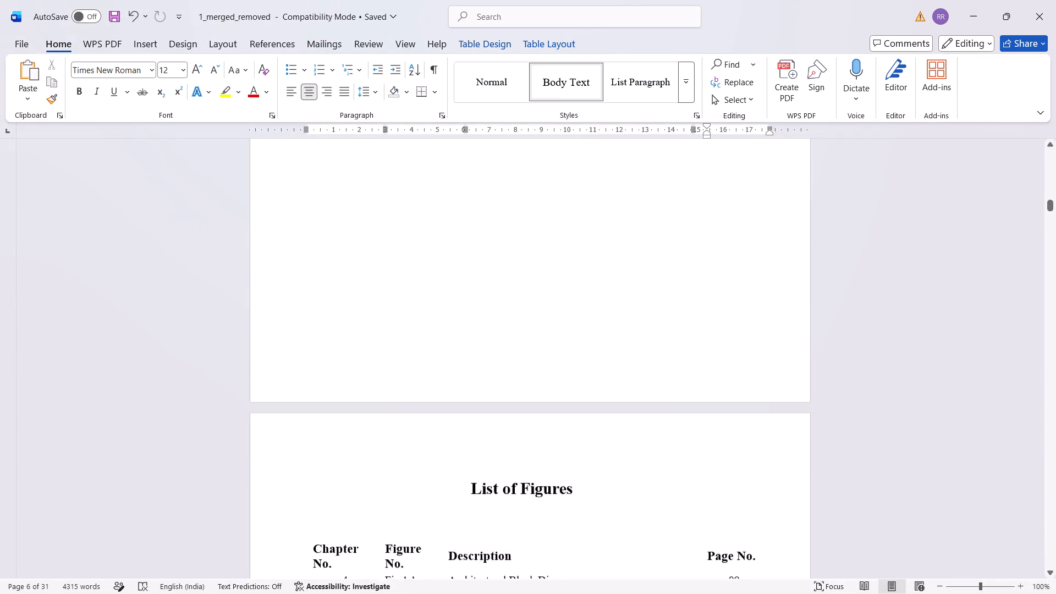
scroll(636, 423, up, 13)
drag(404, 279, 453, 334)
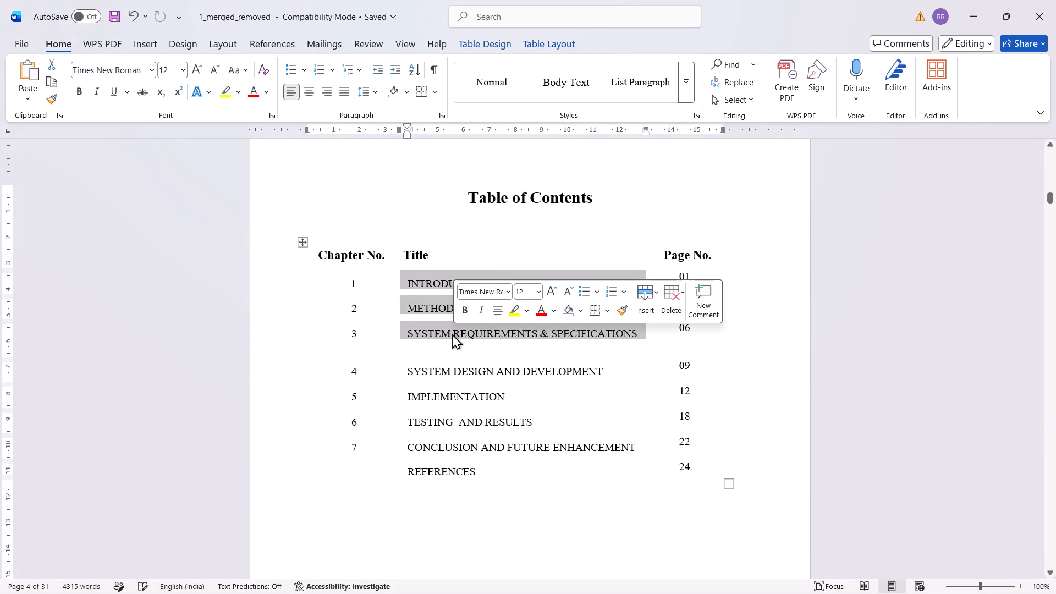
click(549, 515)
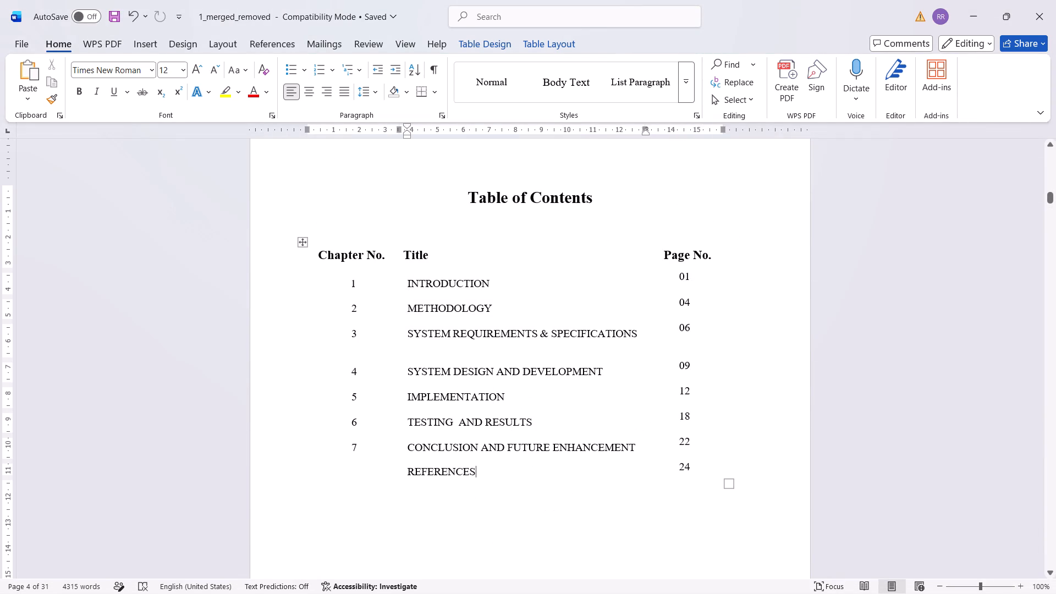
drag(406, 283, 516, 460)
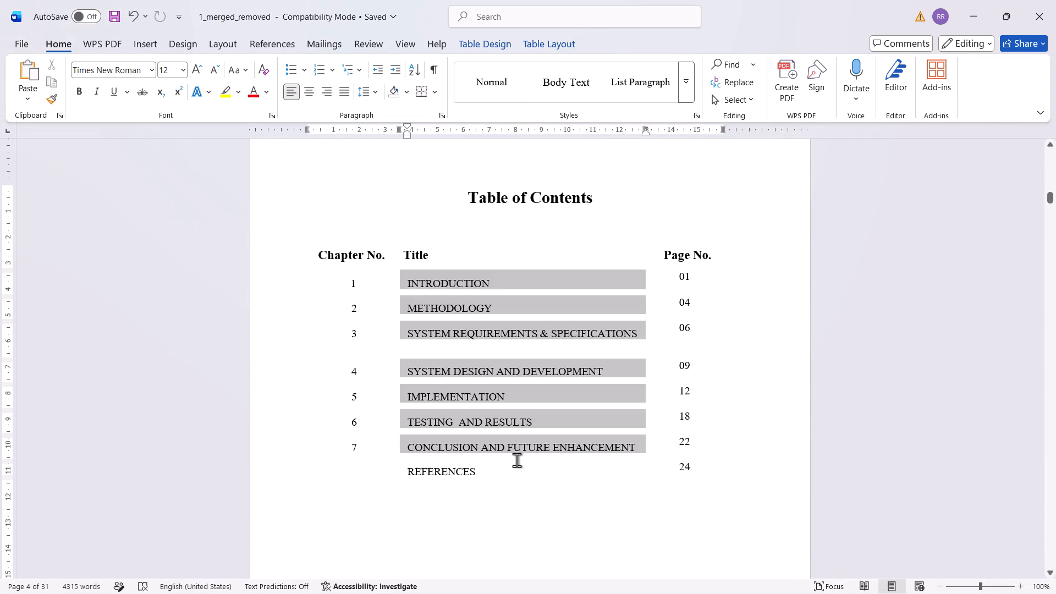
drag(516, 460, 521, 470)
click(558, 529)
scroll(548, 483, down, 3)
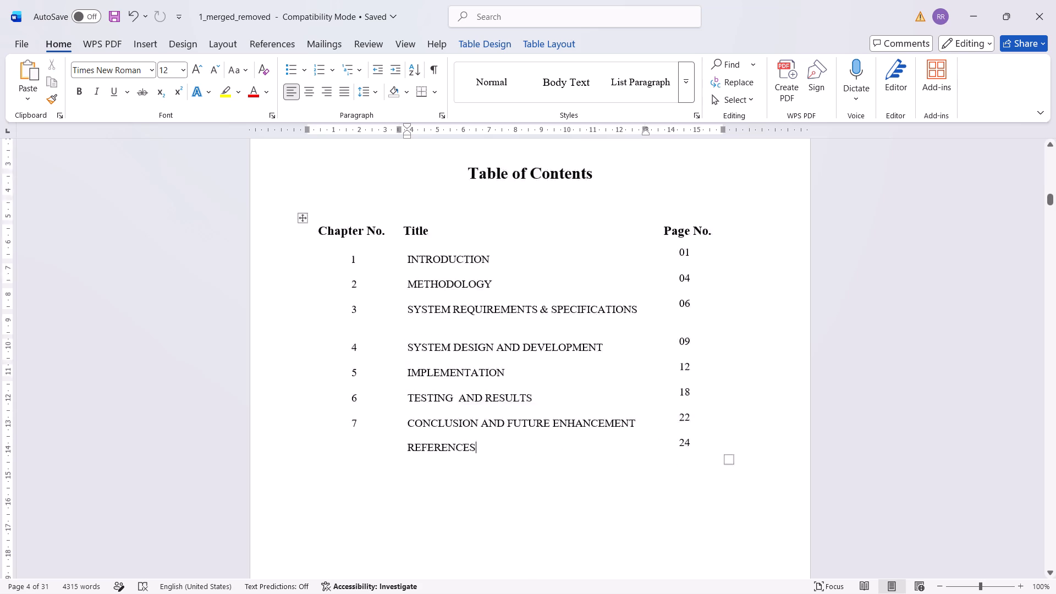
Apply Times New Roman to all Description entries in the List of Figures, from Fig.1.1 to Fig.6.1.6.
scroll(548, 483, down, 20)
scroll(548, 483, down, 1)
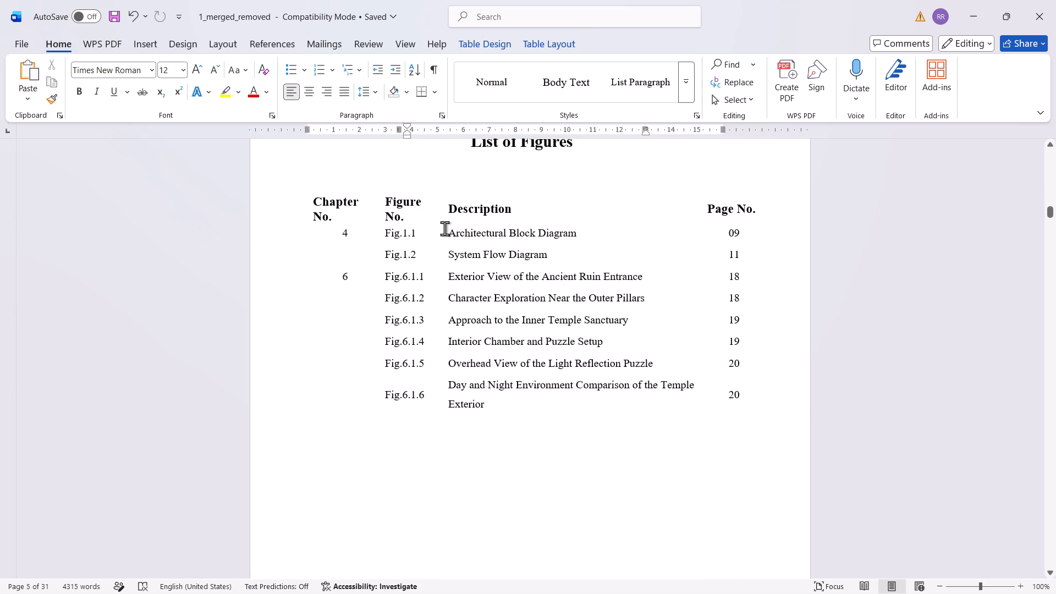
drag(447, 230, 491, 395)
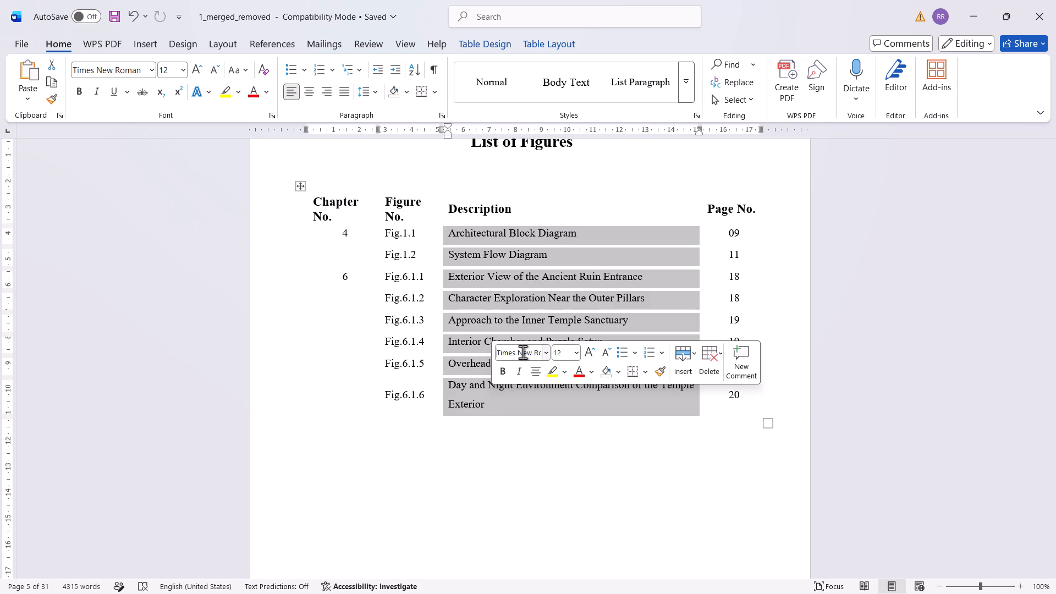
click(522, 352)
key(t)
key(Return)
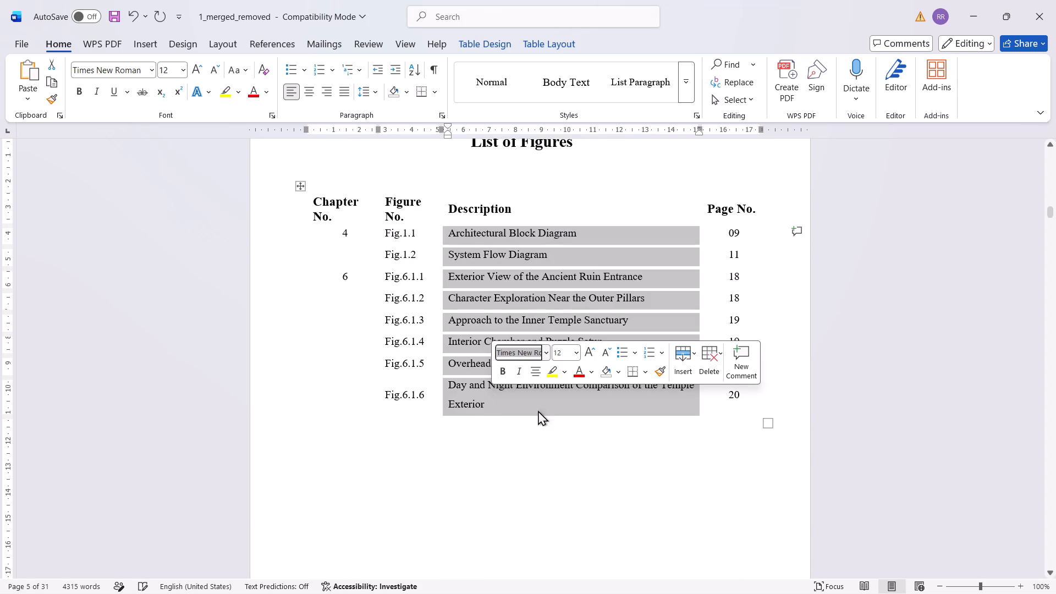
click(554, 469)
scroll(548, 461, up, 7)
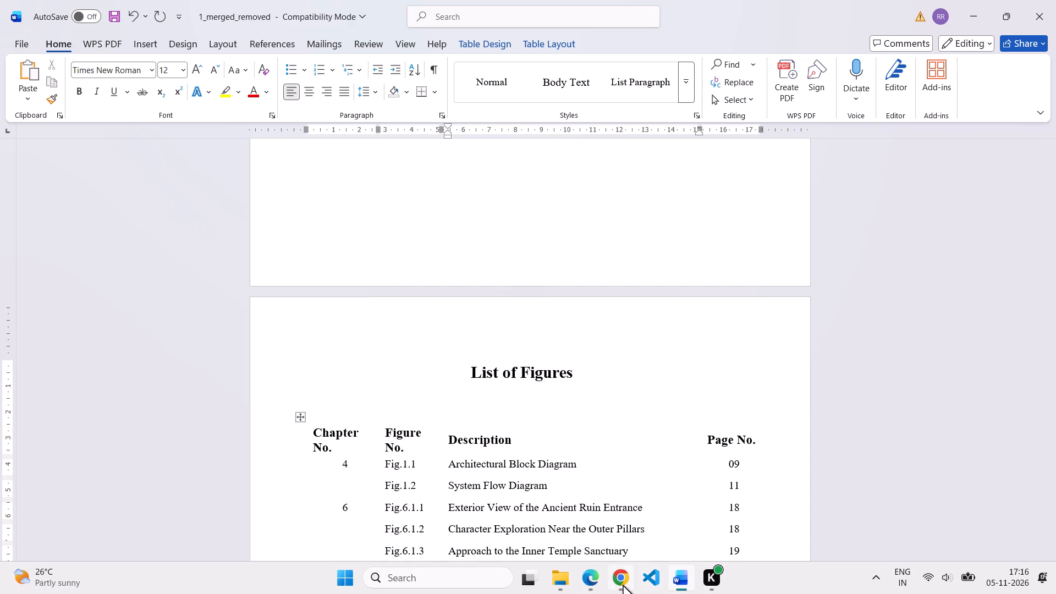
Switch to cg project.pdf and review the pages from the List of Figures through the end of Chapter 3.
click(590, 581)
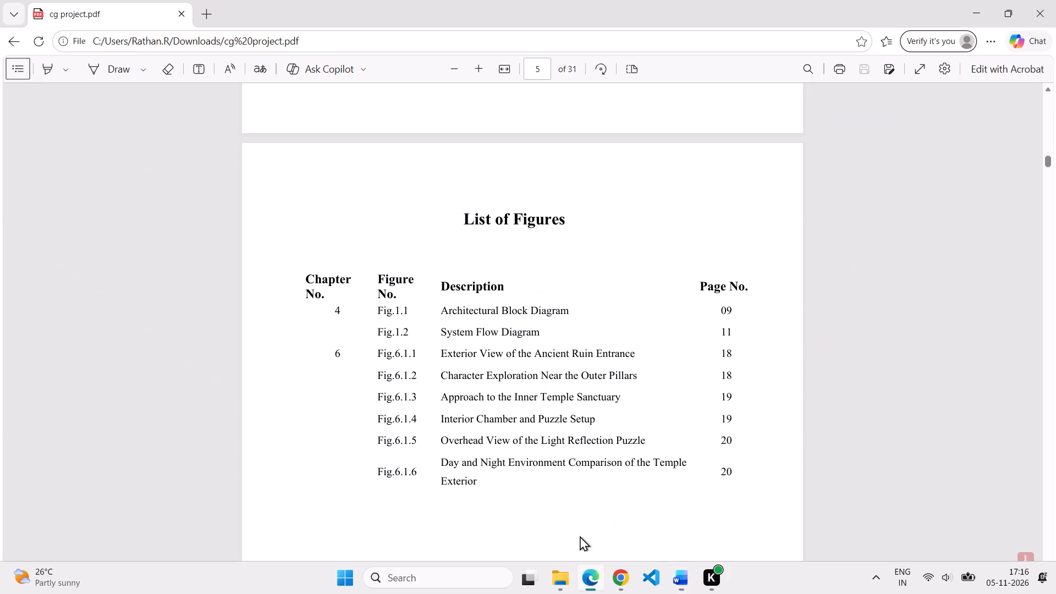
scroll(472, 288, down, 18)
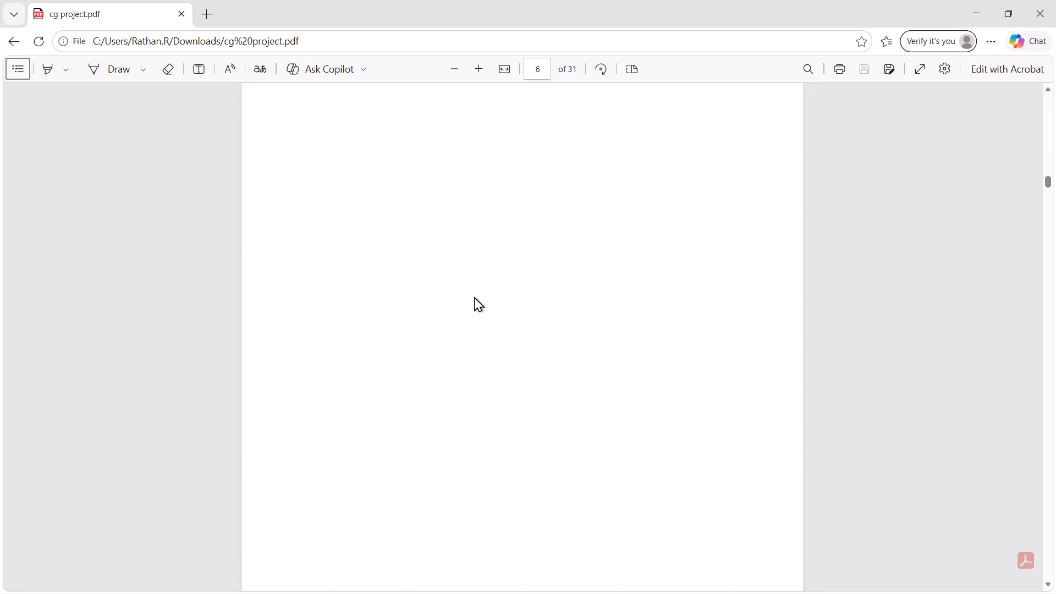
scroll(474, 296, down, 15)
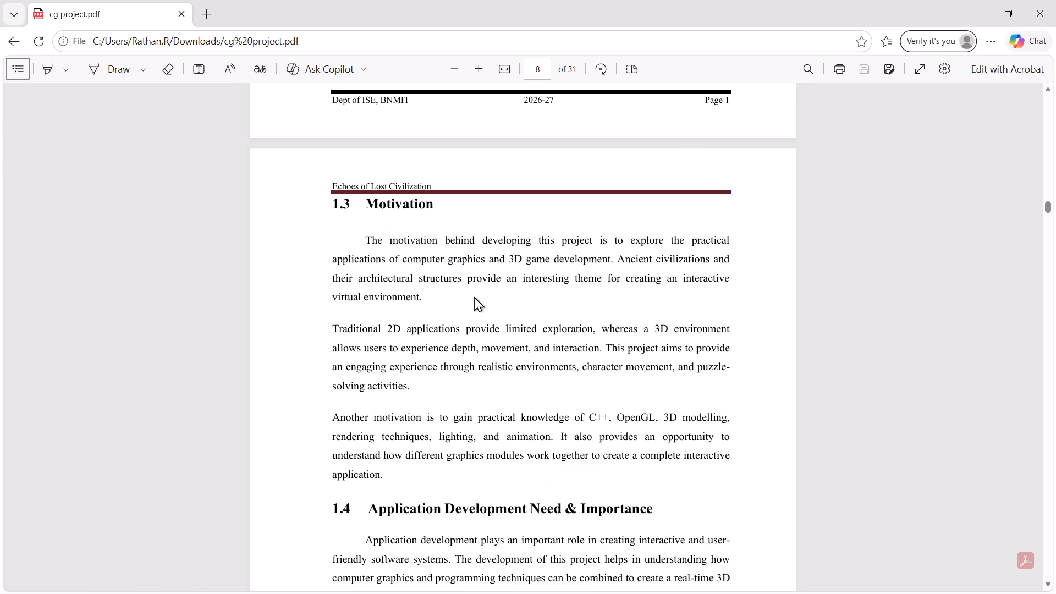
scroll(480, 294, down, 6)
scroll(569, 271, down, 4)
scroll(615, 268, down, 4)
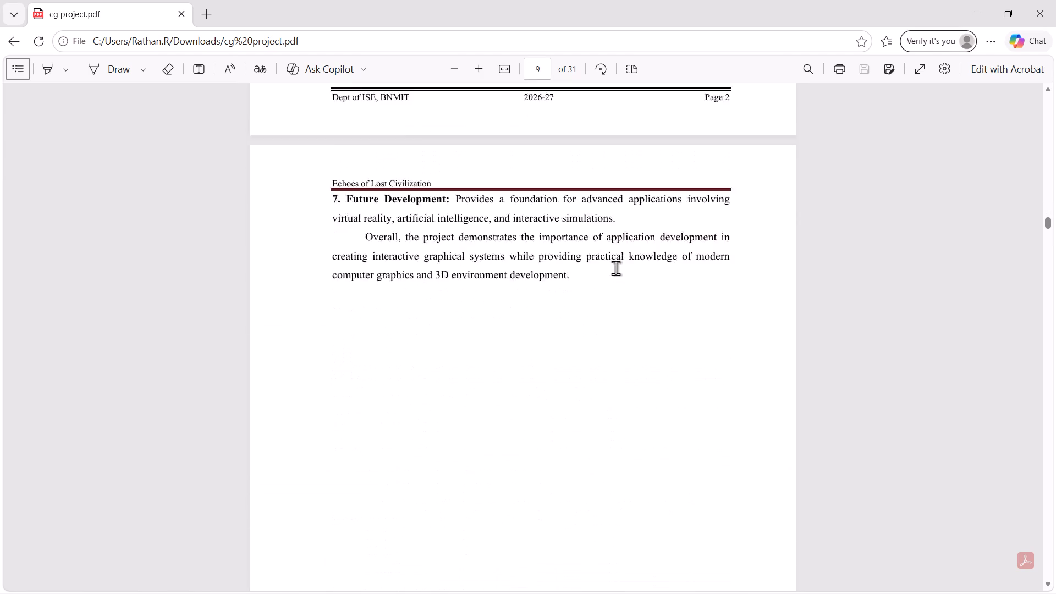
scroll(615, 268, down, 16)
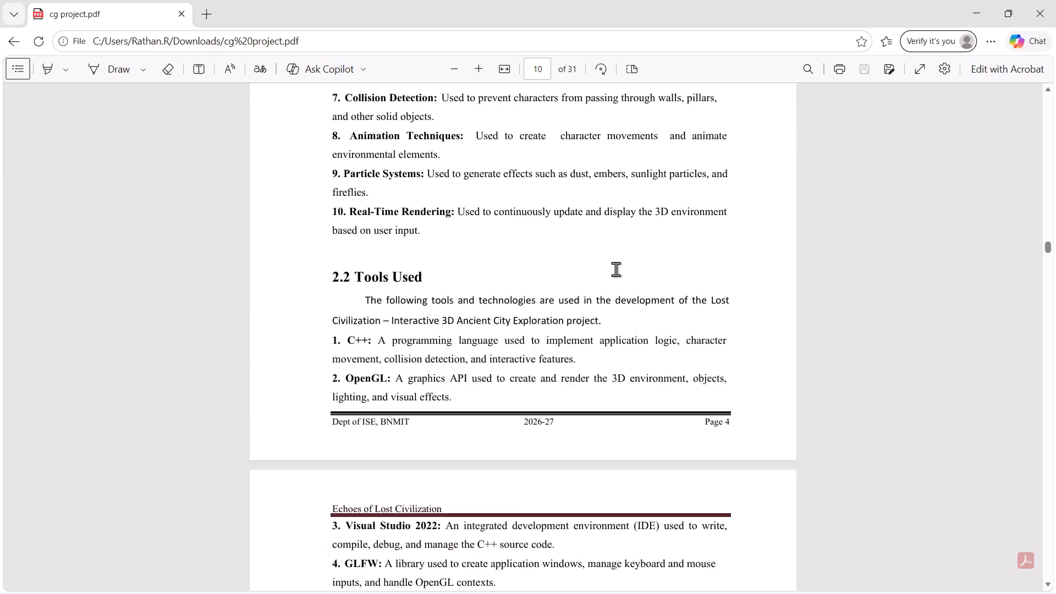
scroll(615, 269, down, 16)
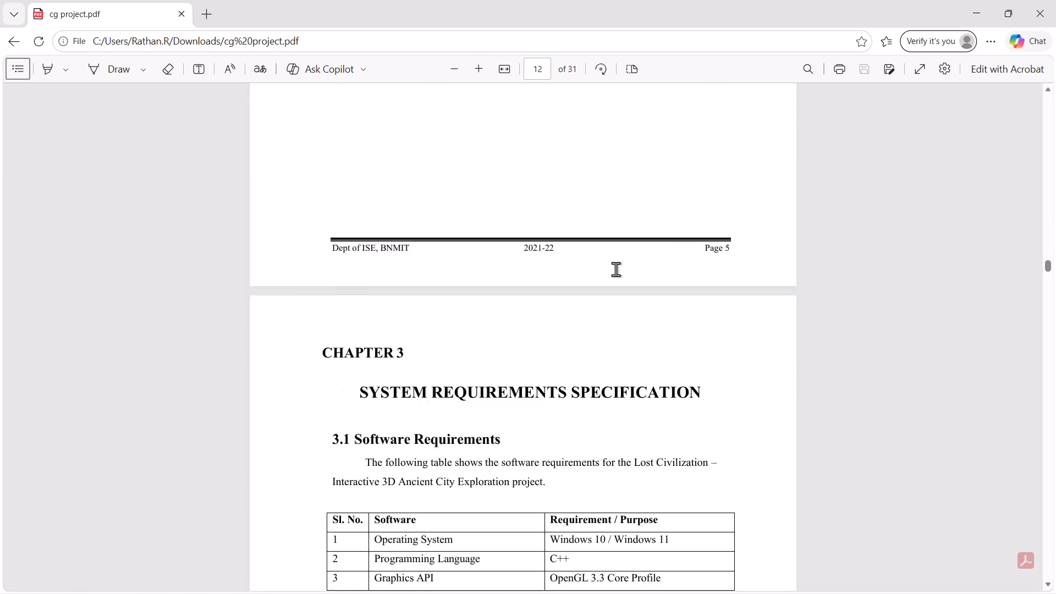
scroll(615, 269, down, 13)
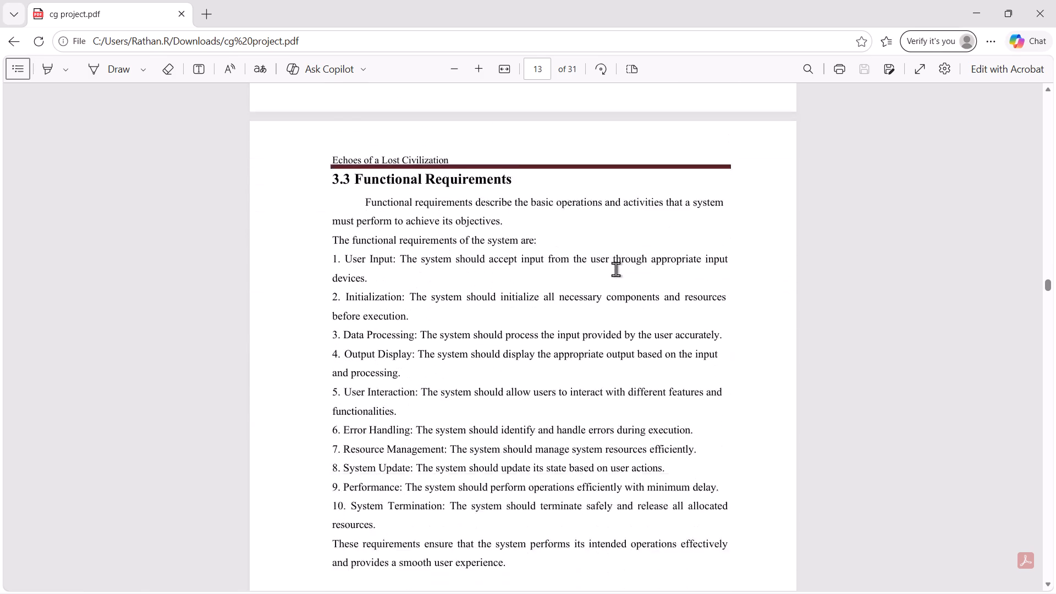
scroll(615, 269, down, 6)
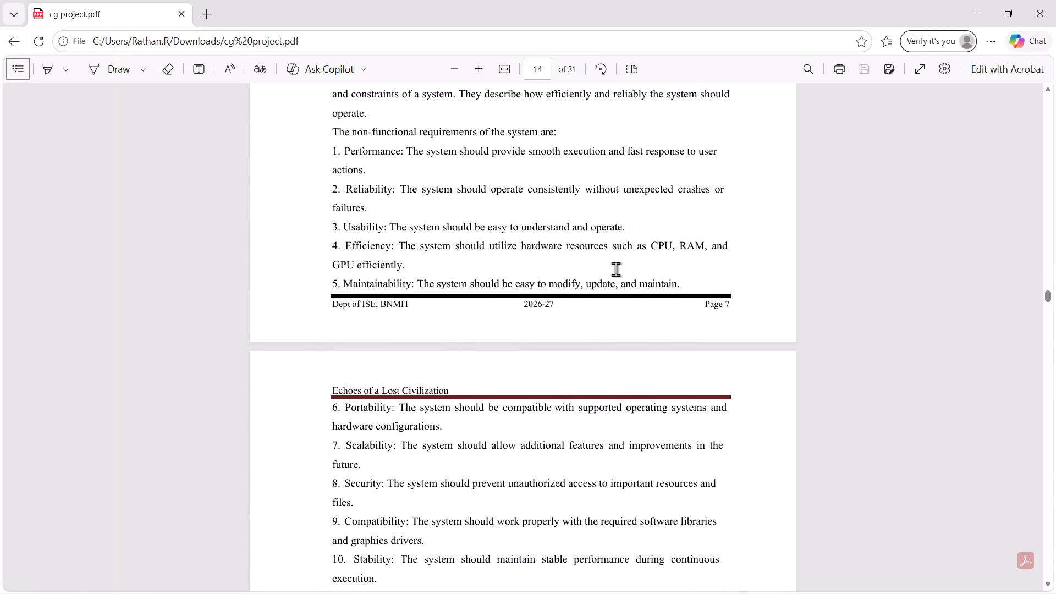
scroll(615, 269, down, 10)
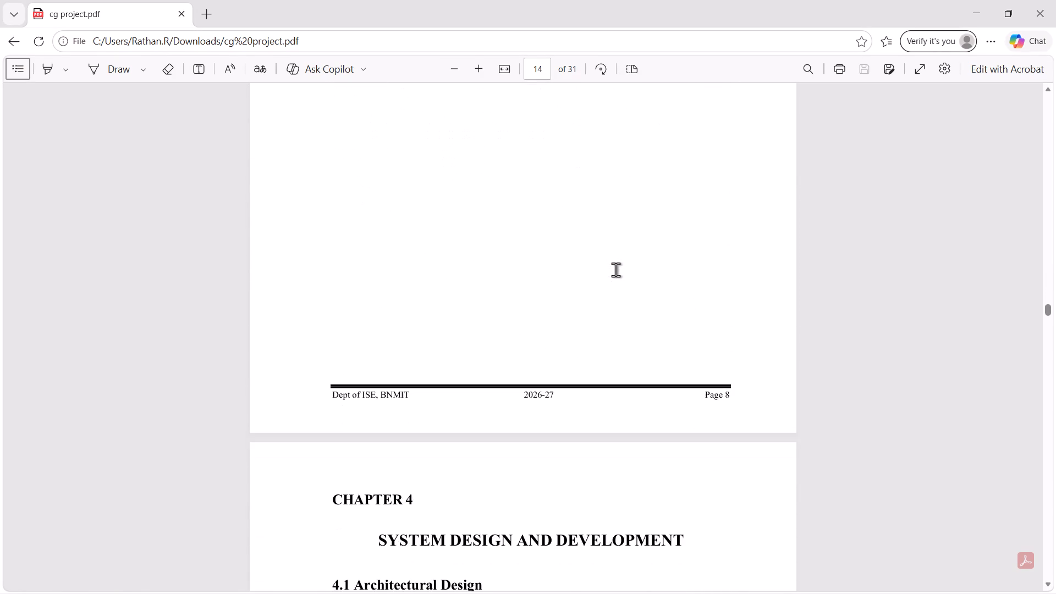
Review Chapter 4 of the PDF, including the Architectural Block Diagram and System Flow Diagram pages, up to the Chapter 5 heading.
scroll(615, 269, down, 11)
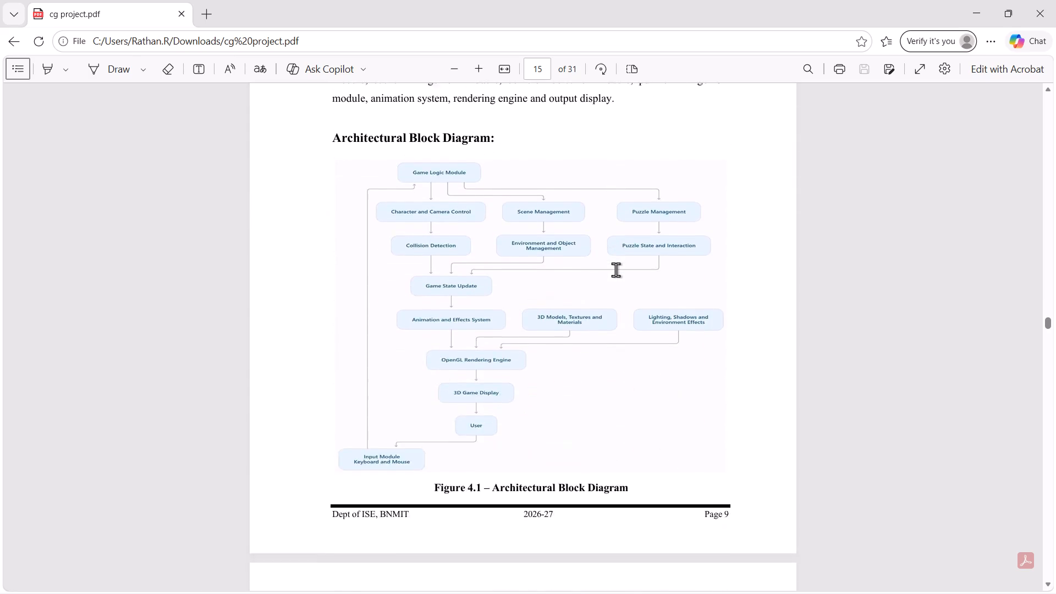
scroll(615, 269, down, 9)
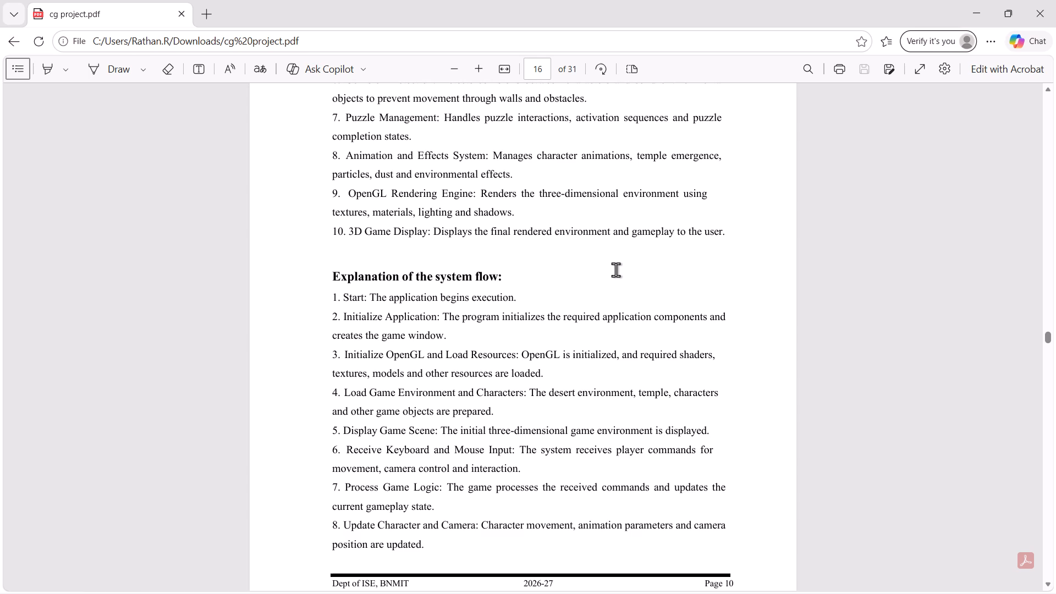
scroll(615, 269, down, 4)
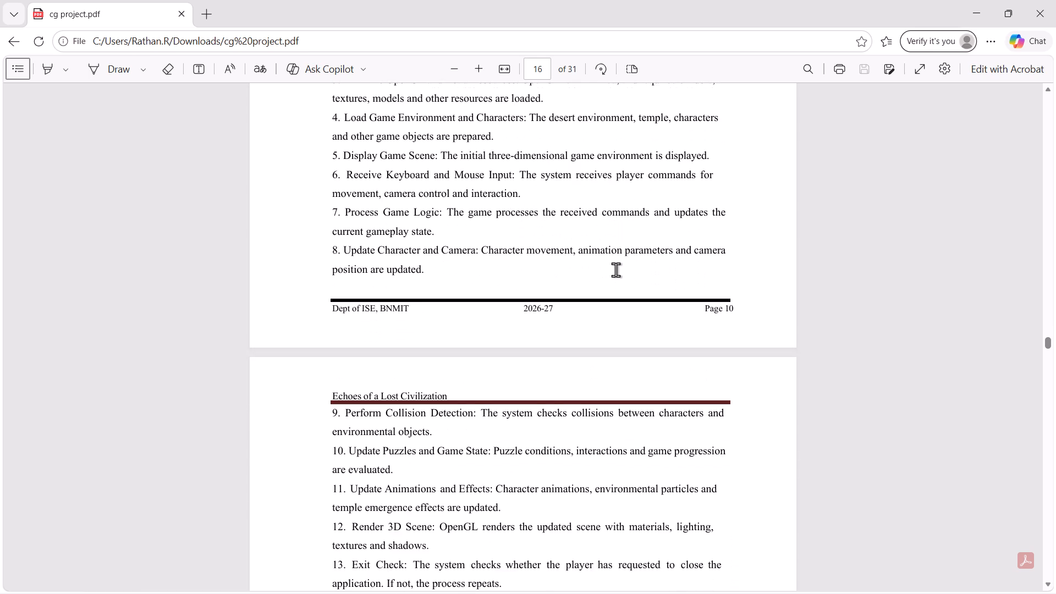
scroll(615, 269, down, 12)
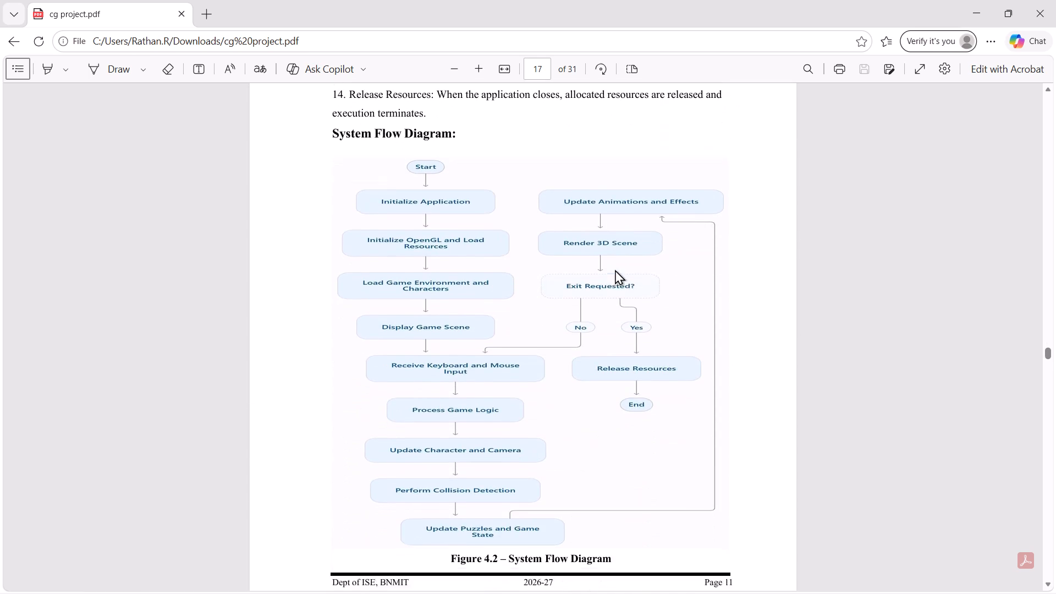
scroll(615, 269, down, 16)
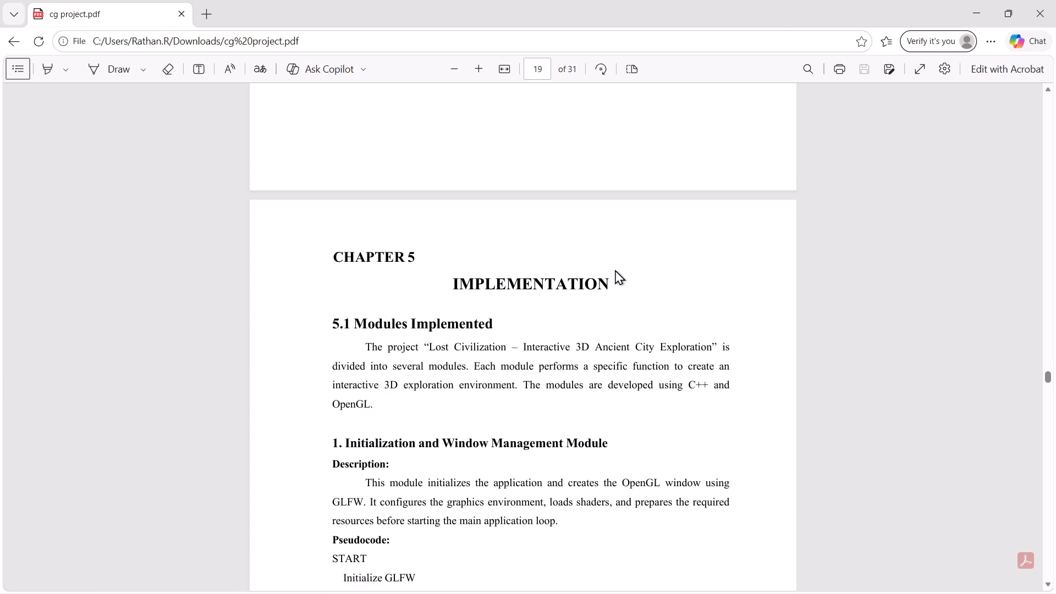
Review the PDF from the Chapter 5 modules through the snapshots and Conclusion to the last page.
scroll(615, 269, down, 19)
scroll(615, 269, down, 13)
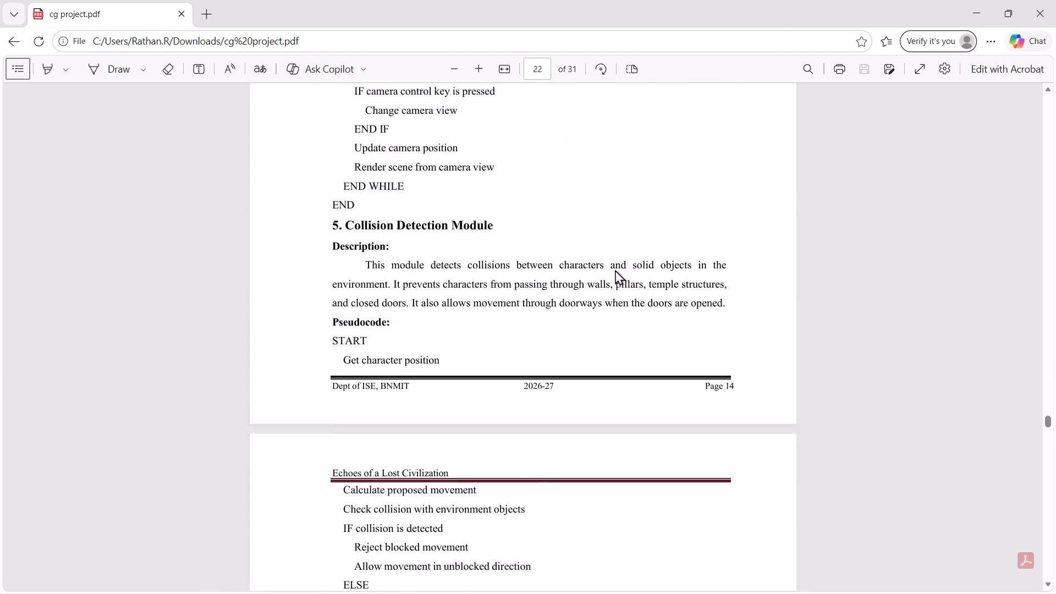
scroll(615, 269, down, 20)
scroll(615, 269, down, 20)
scroll(615, 269, down, 3)
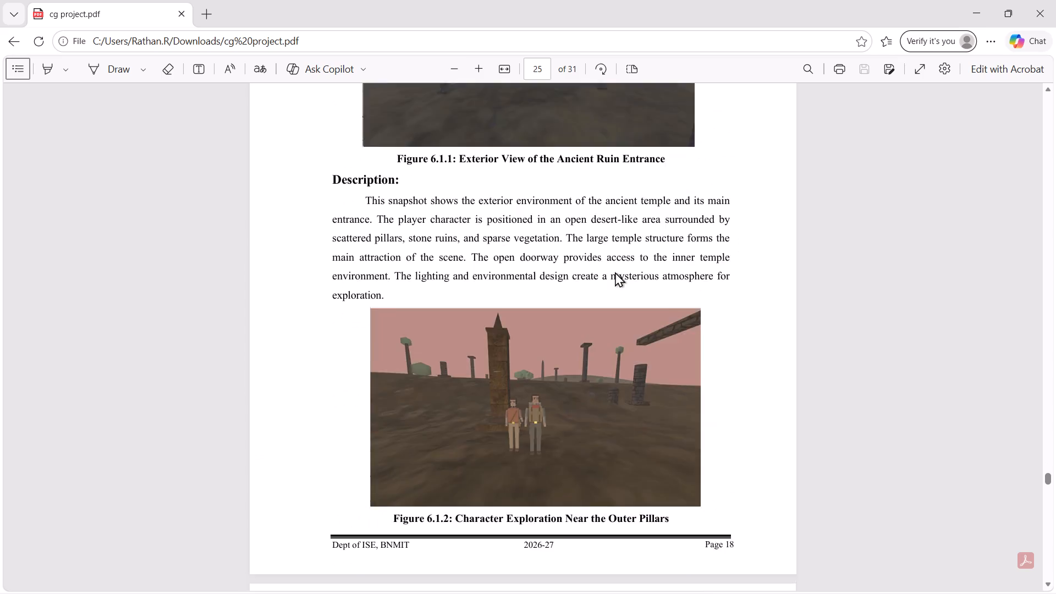
scroll(615, 272, down, 20)
scroll(615, 272, down, 20)
scroll(615, 272, down, 3)
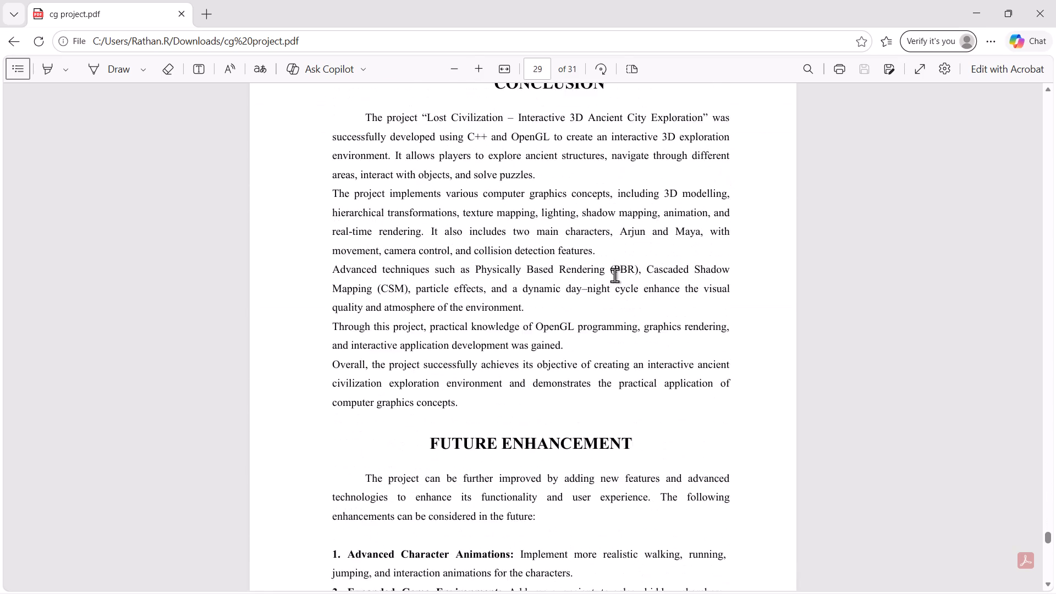
scroll(614, 275, down, 16)
scroll(614, 275, down, 15)
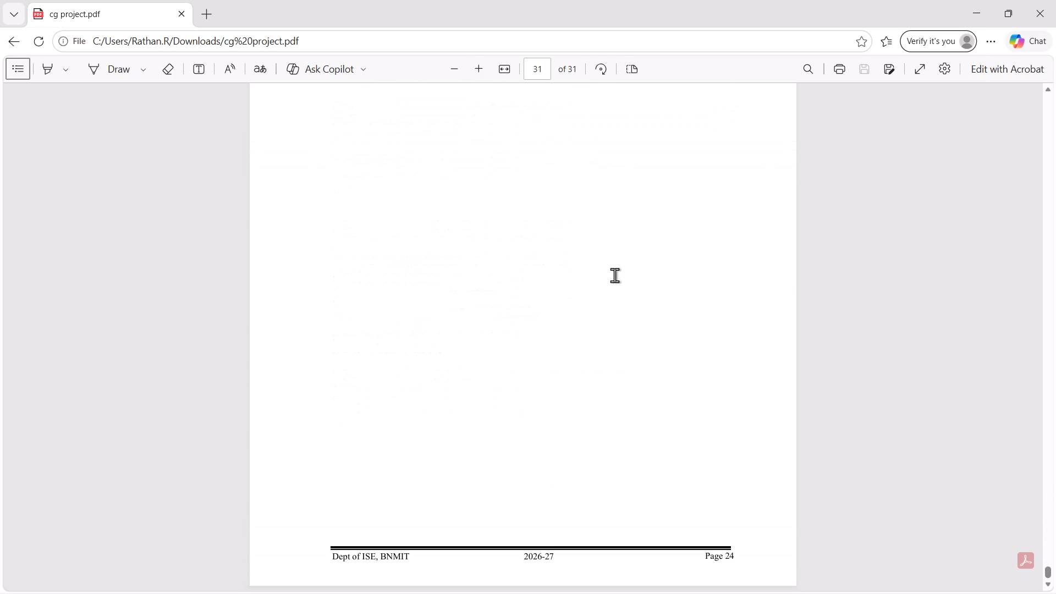
Recheck the Conclusion and Future Enhancement pages near the end of the PDF.
scroll(614, 275, up, 18)
scroll(614, 275, down, 6)
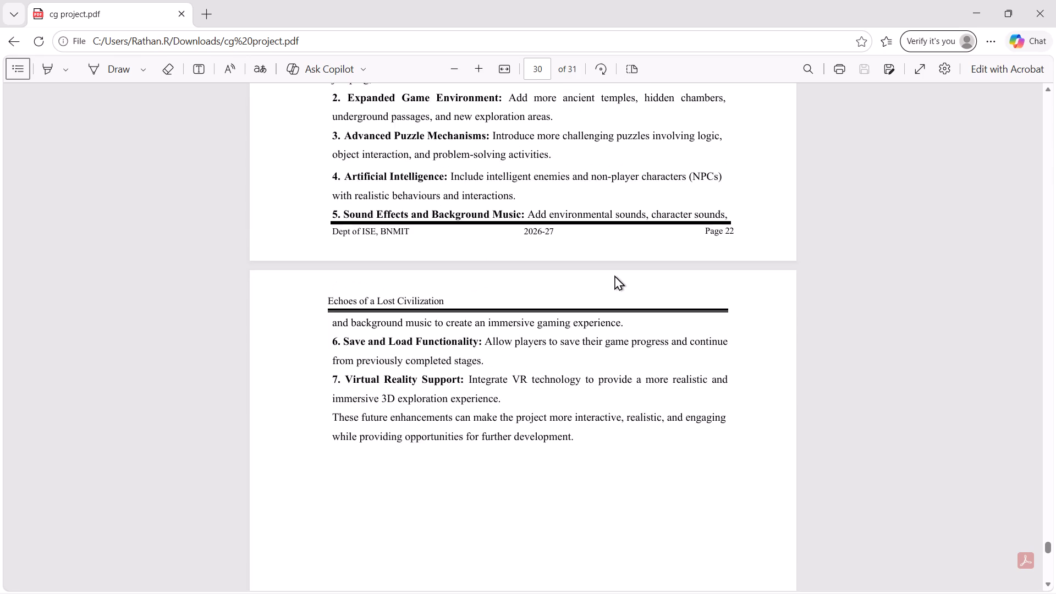
scroll(614, 275, down, 4)
scroll(614, 275, up, 19)
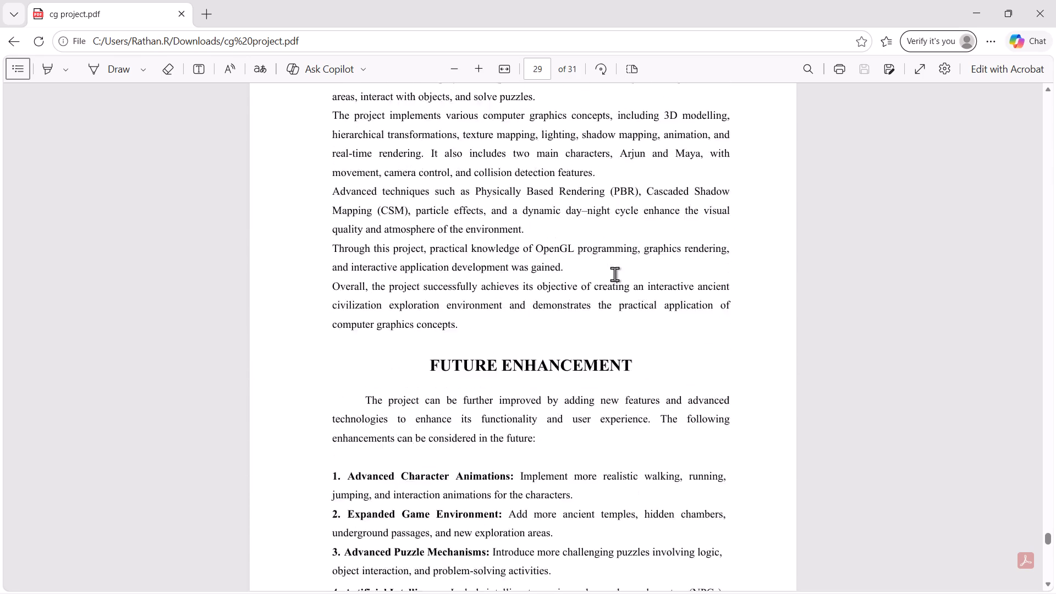
Review the PDF backwards from the snapshots through Chapter 5, and examine the pages between Figure 4.2 and the Chapter 5 heading.
scroll(614, 274, up, 17)
scroll(614, 274, up, 18)
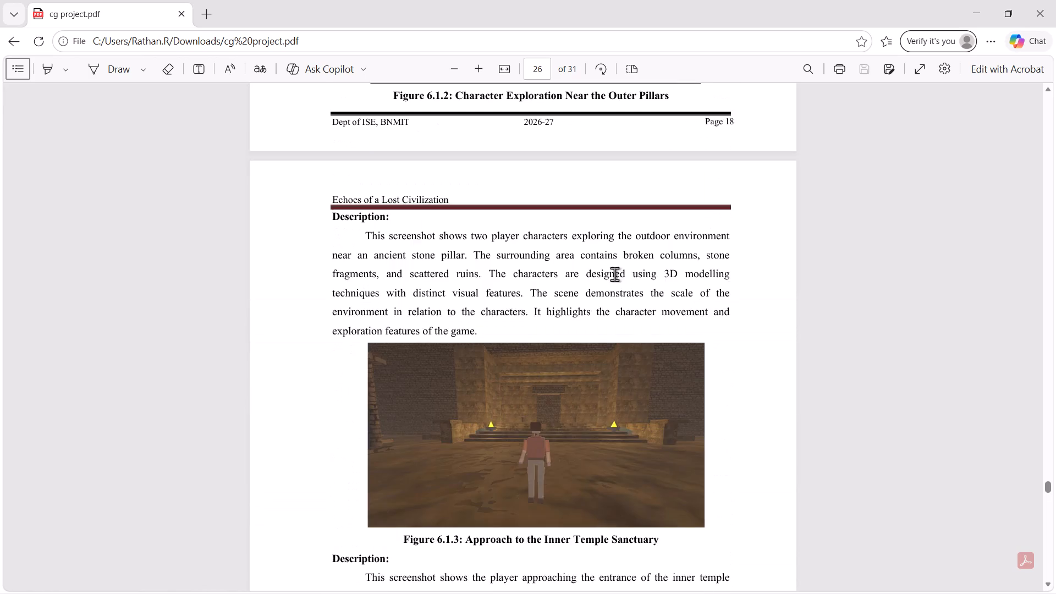
scroll(614, 274, up, 18)
scroll(614, 274, up, 14)
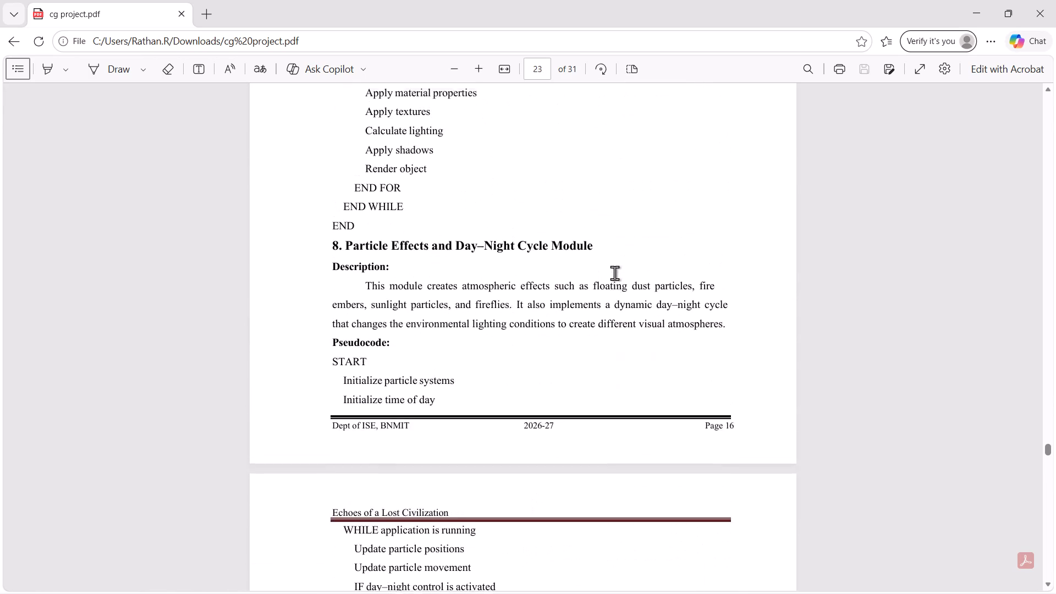
scroll(614, 273, up, 14)
scroll(614, 273, up, 17)
scroll(614, 273, up, 5)
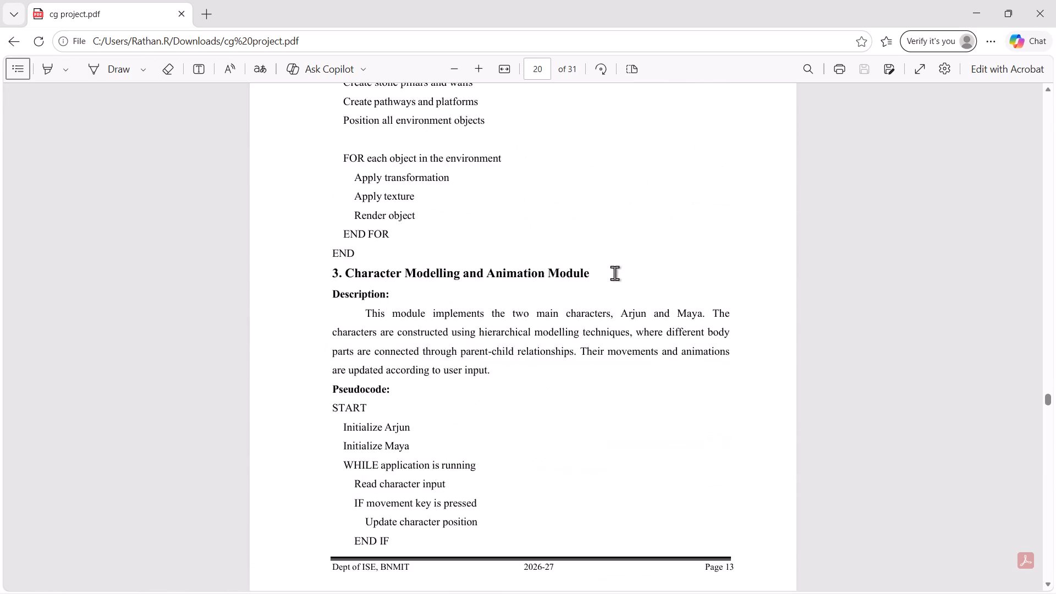
scroll(614, 273, up, 11)
scroll(614, 273, up, 11)
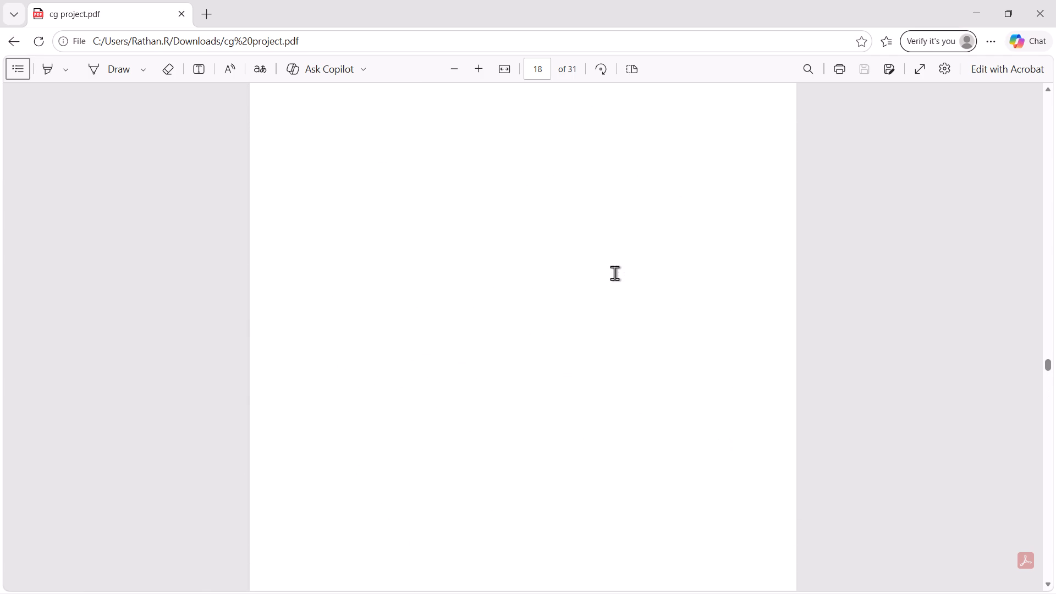
scroll(614, 273, up, 3)
scroll(614, 273, down, 13)
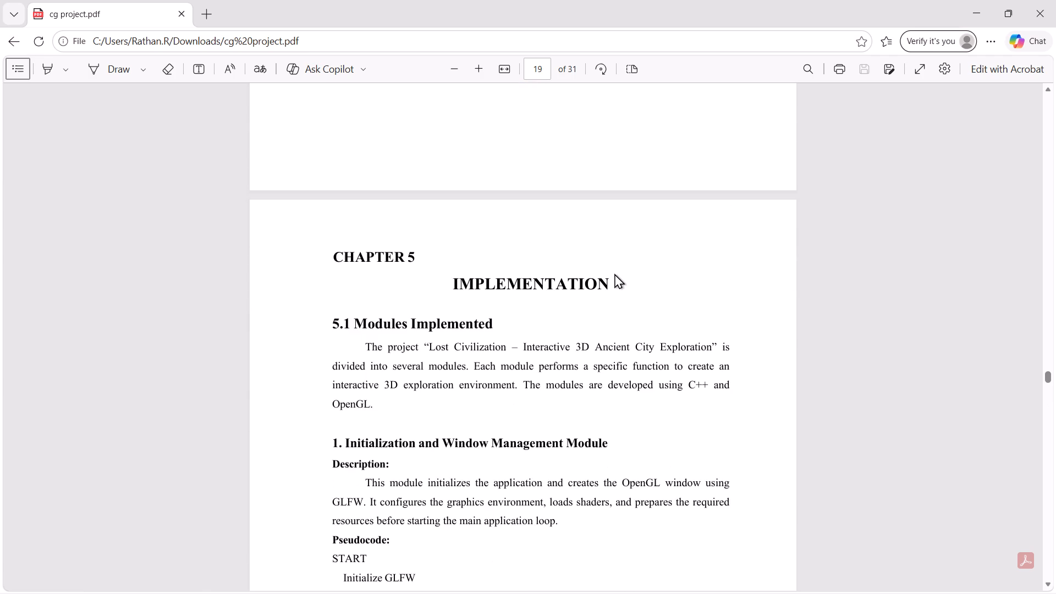
scroll(614, 273, up, 15)
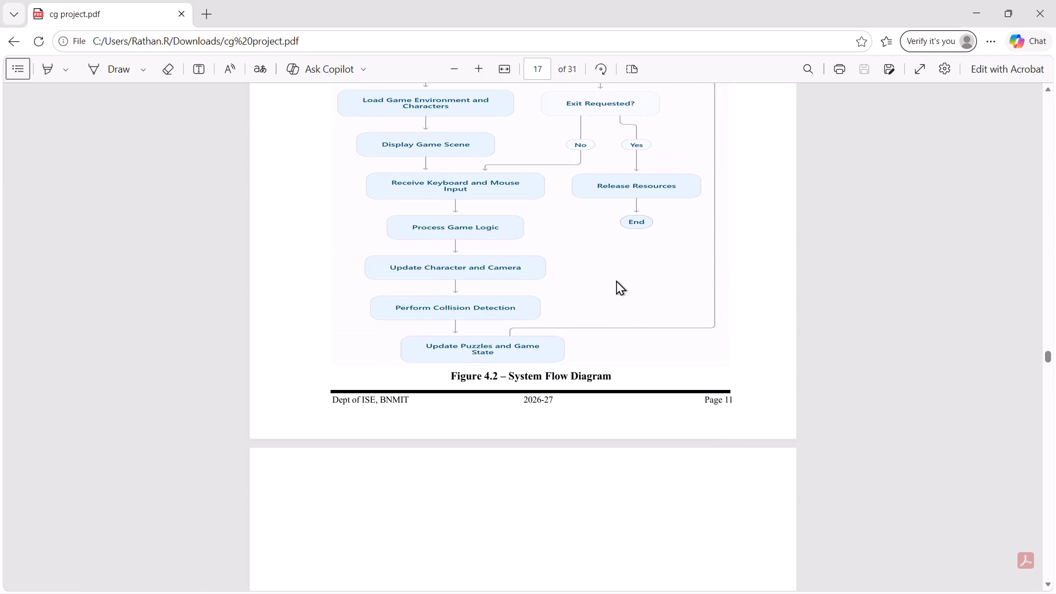
scroll(628, 324, up, 6)
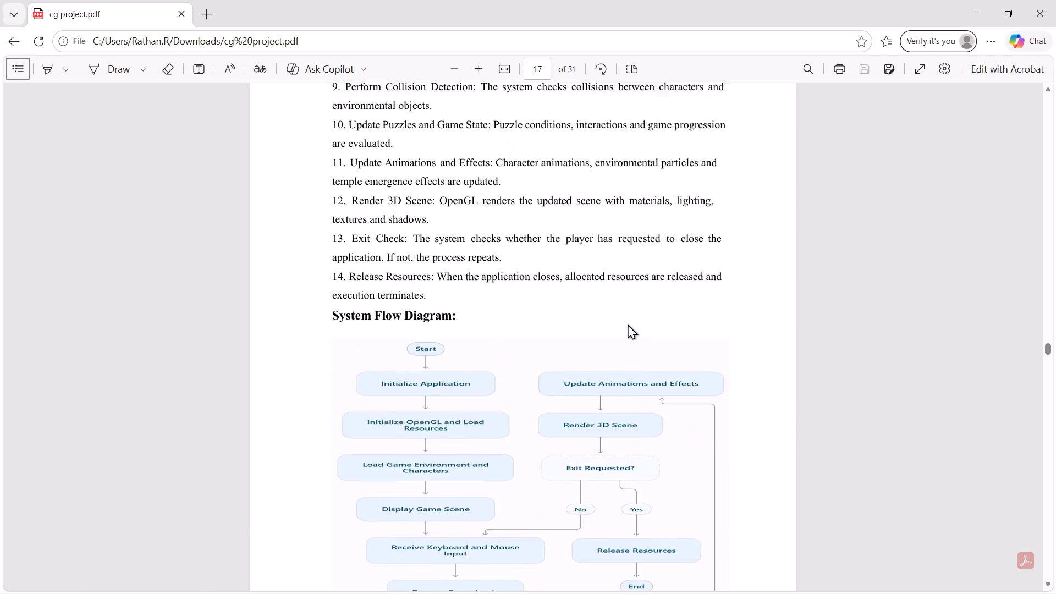
scroll(628, 324, up, 3)
scroll(628, 324, down, 8)
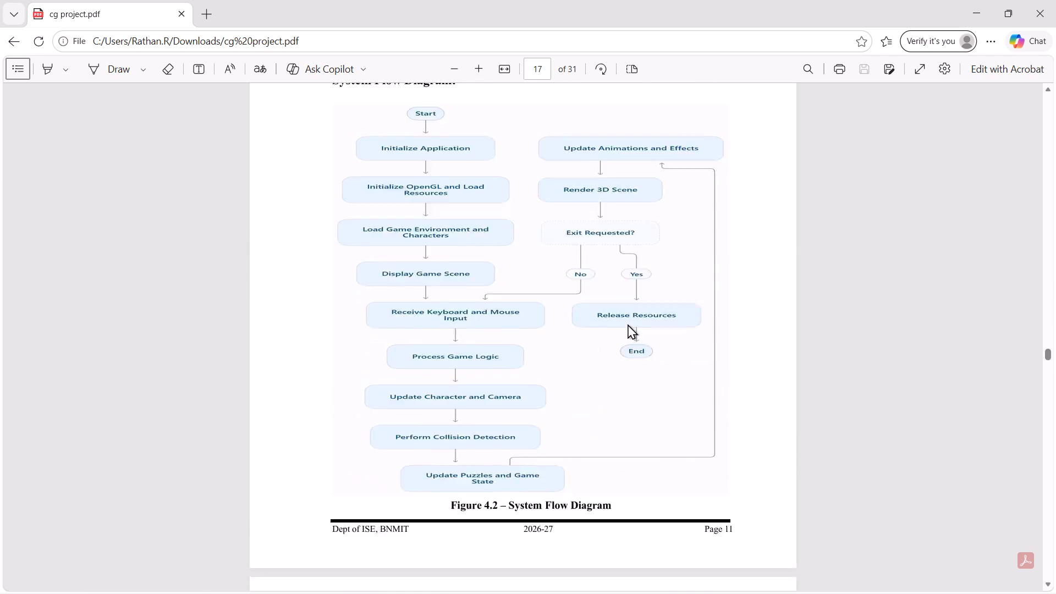
scroll(628, 324, down, 2)
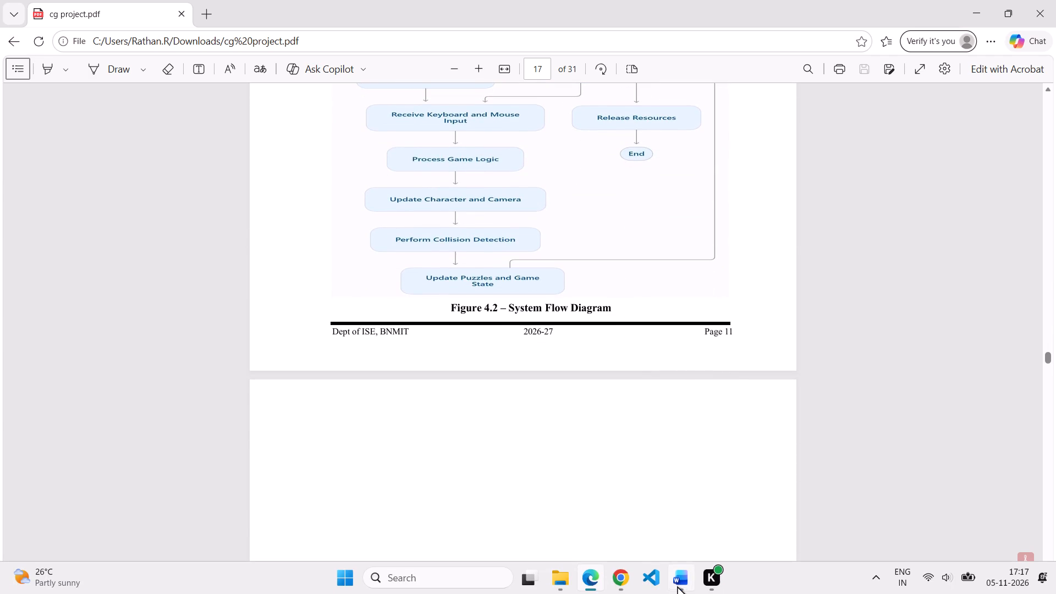
Switch to the report in Word and examine the pages from the end of Chapter 1 to the Chapter 2 heading.
click(678, 577)
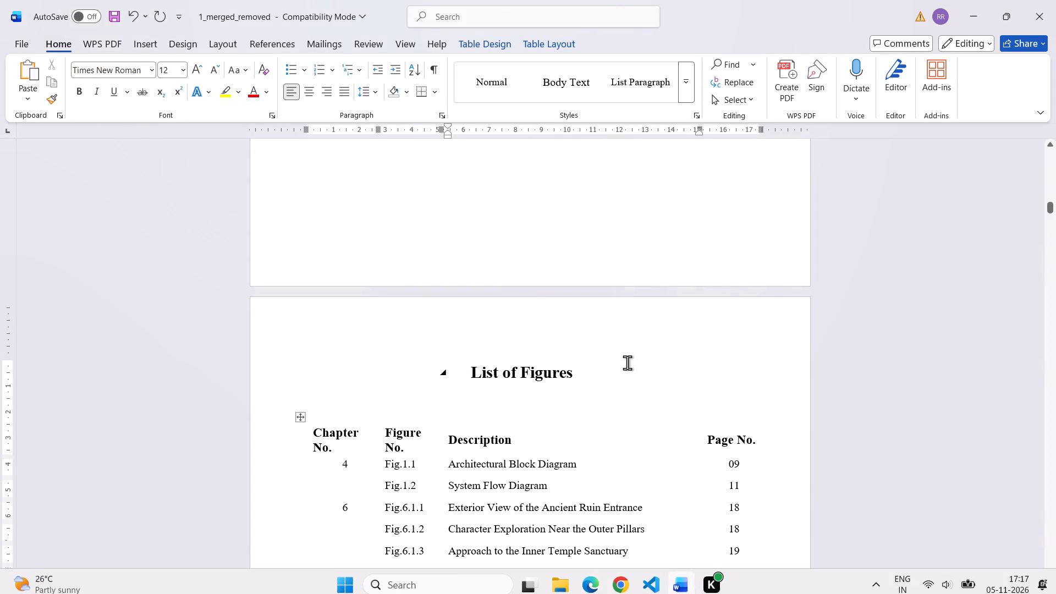
scroll(638, 348, down, 1)
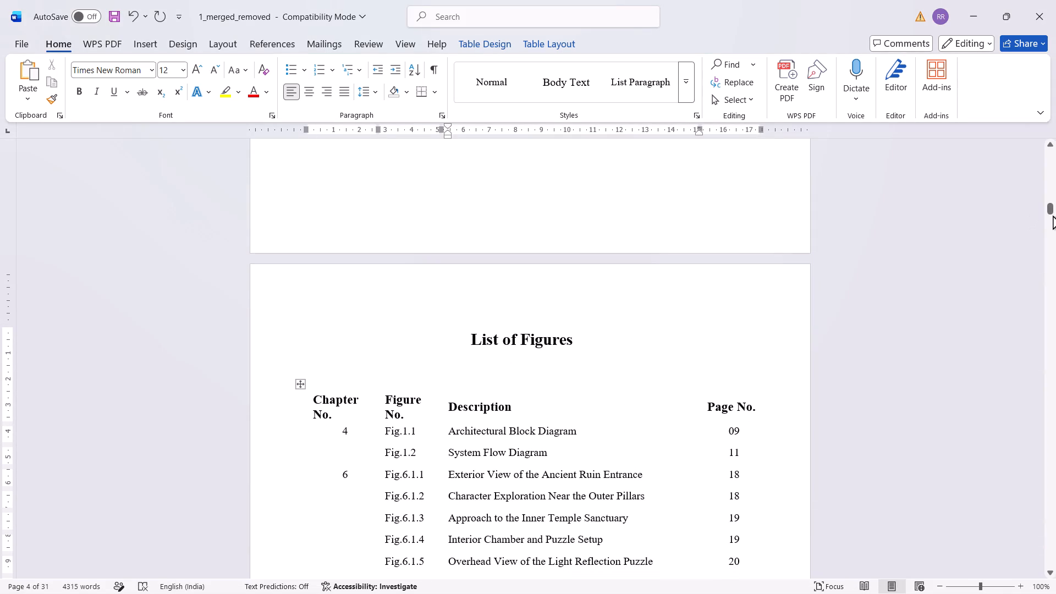
drag(1052, 218, 1055, 268)
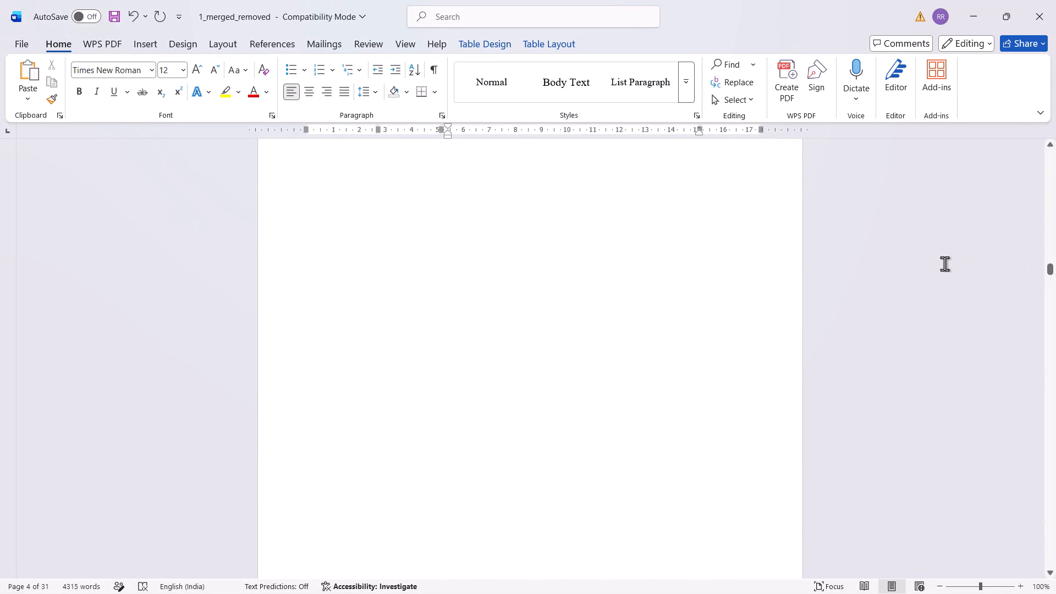
scroll(781, 276, up, 9)
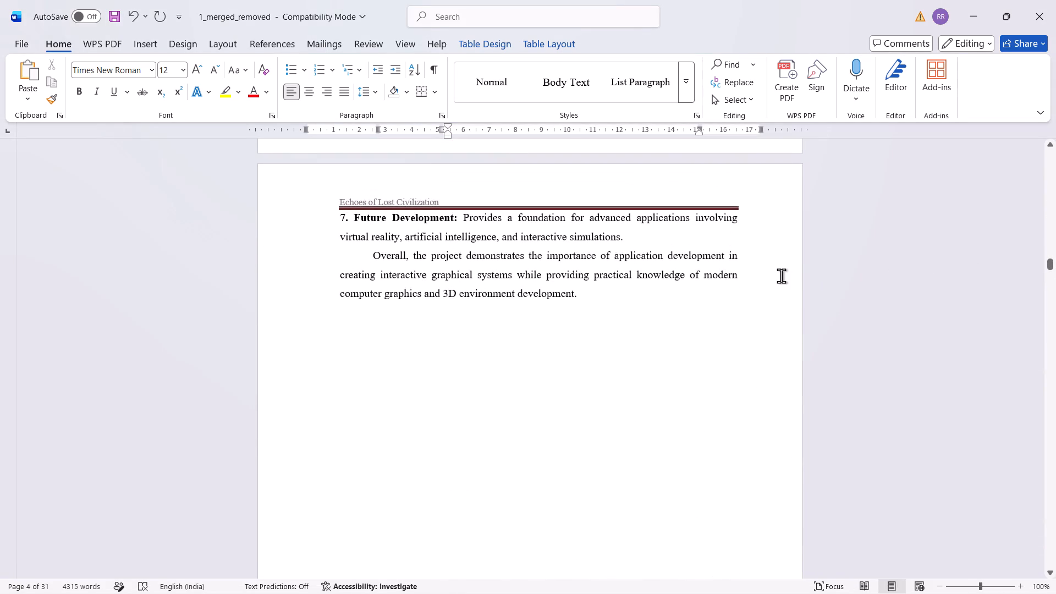
scroll(781, 276, up, 3)
scroll(783, 278, down, 18)
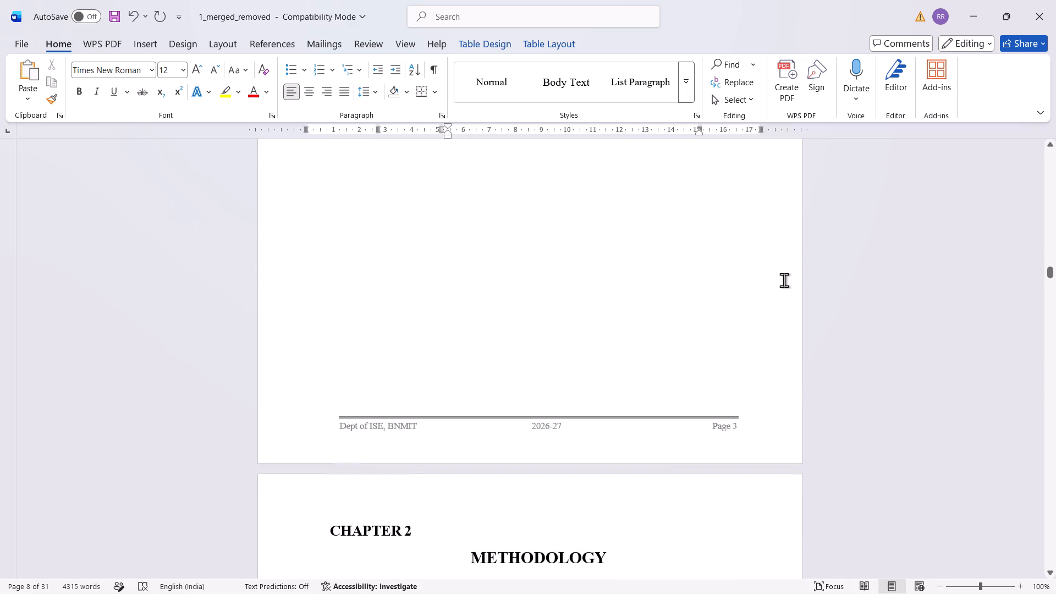
scroll(784, 279, up, 16)
scroll(784, 278, up, 8)
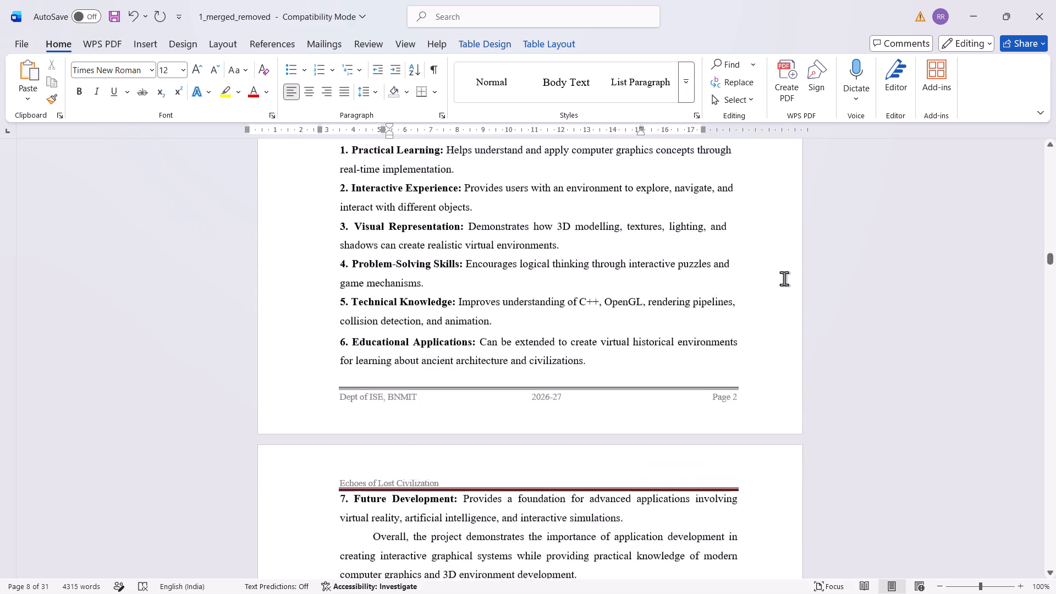
scroll(784, 278, up, 8)
scroll(784, 278, down, 20)
scroll(784, 278, down, 1)
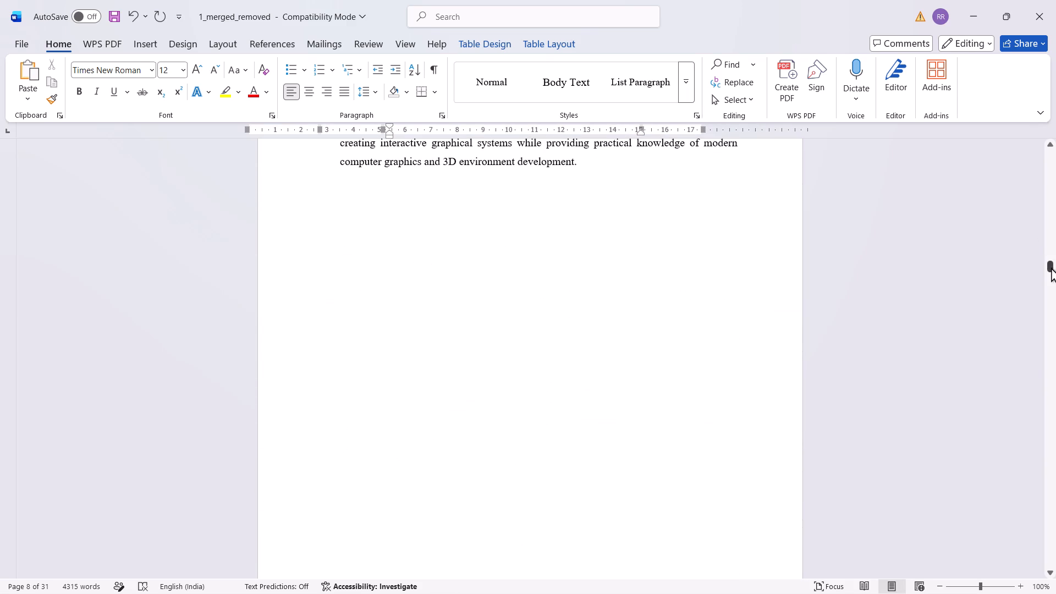
Review the Word report from Chapter 3 through Chapter 4, and examine the page break between Figure 4.2 and the Chapter 5 heading.
drag(1050, 267, 1055, 299)
scroll(823, 290, down, 5)
scroll(772, 277, down, 11)
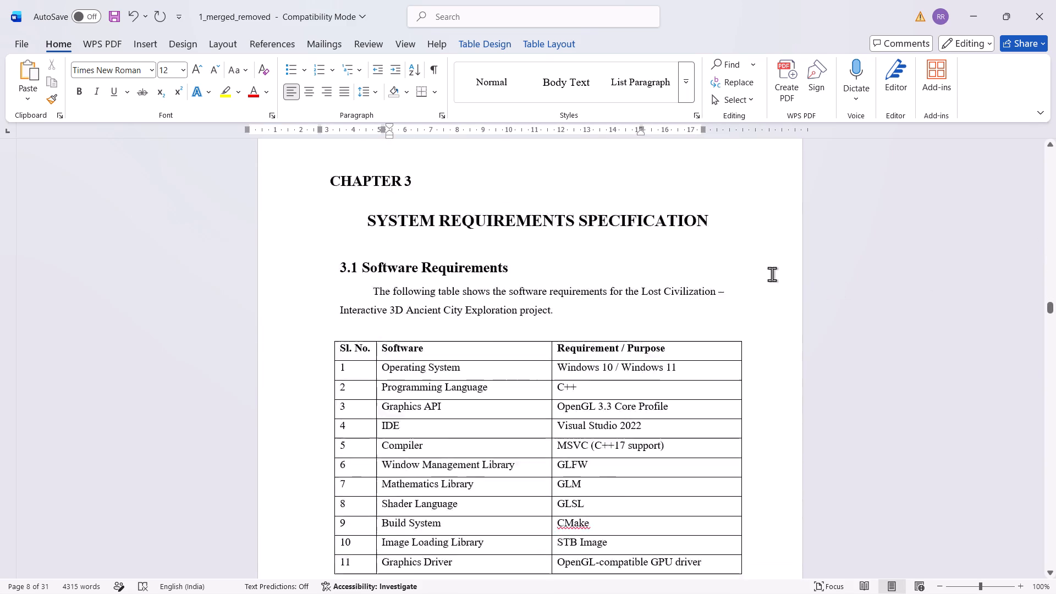
scroll(772, 274, down, 20)
scroll(772, 274, down, 20)
scroll(772, 274, down, 9)
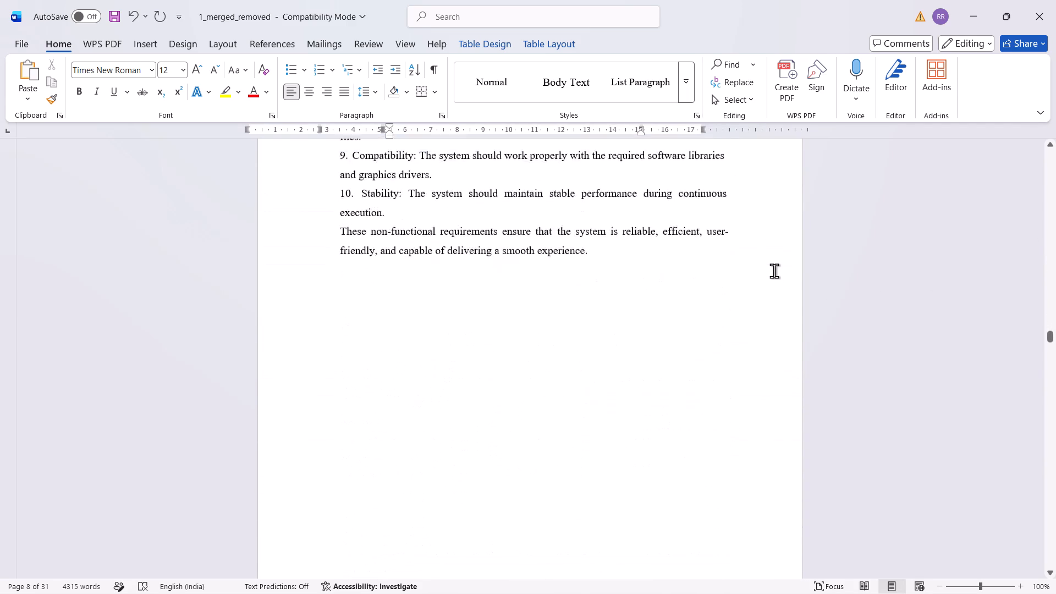
scroll(774, 271, down, 13)
scroll(774, 271, down, 20)
scroll(774, 271, down, 10)
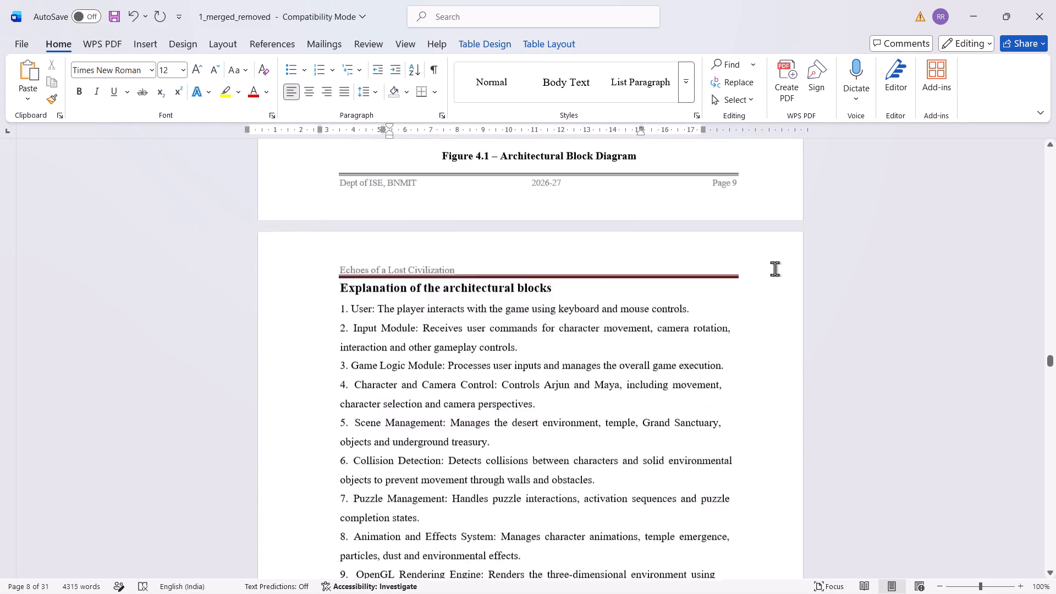
scroll(774, 268, down, 13)
scroll(774, 268, down, 20)
scroll(774, 268, down, 5)
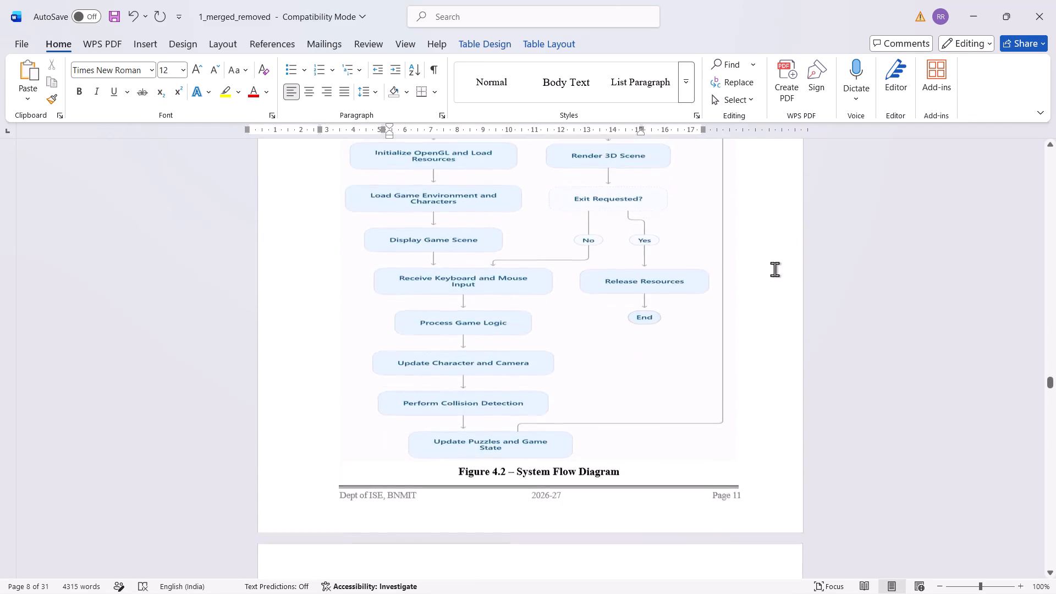
scroll(774, 269, down, 5)
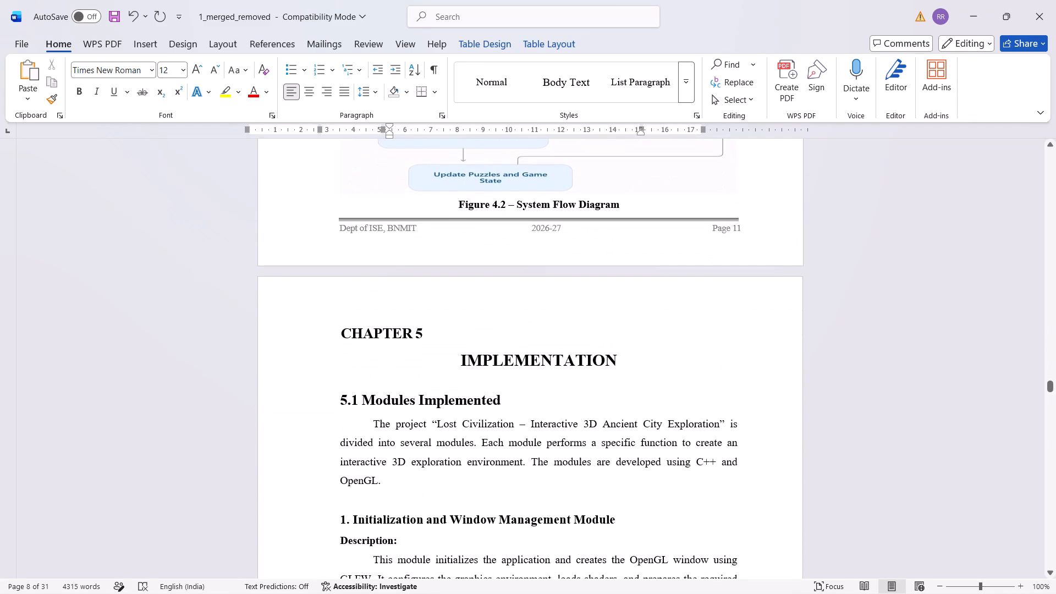
drag(692, 520, 692, 570)
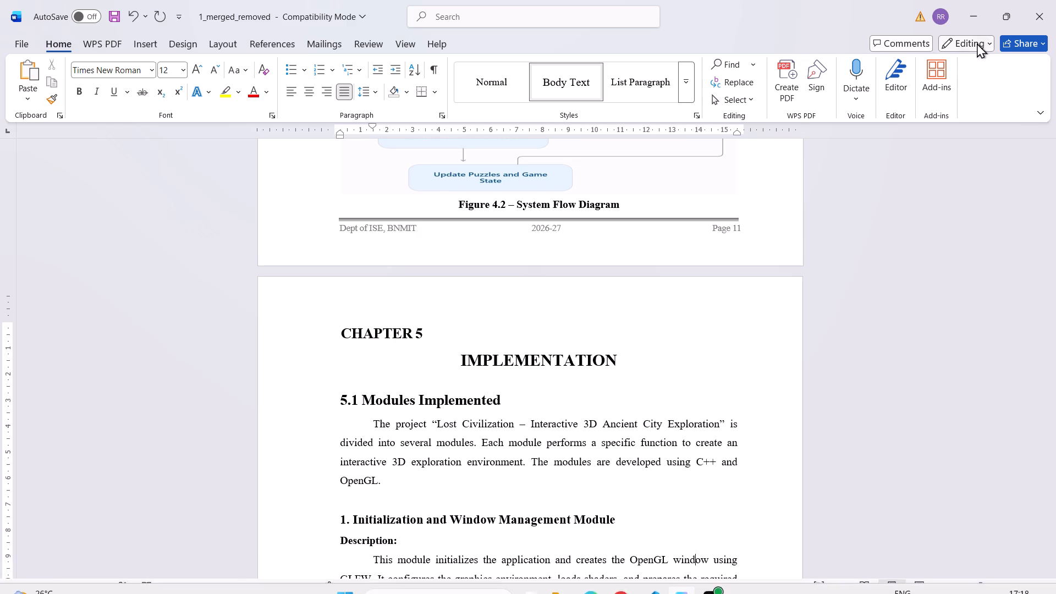
Save the report document.
key(ctrl+s)
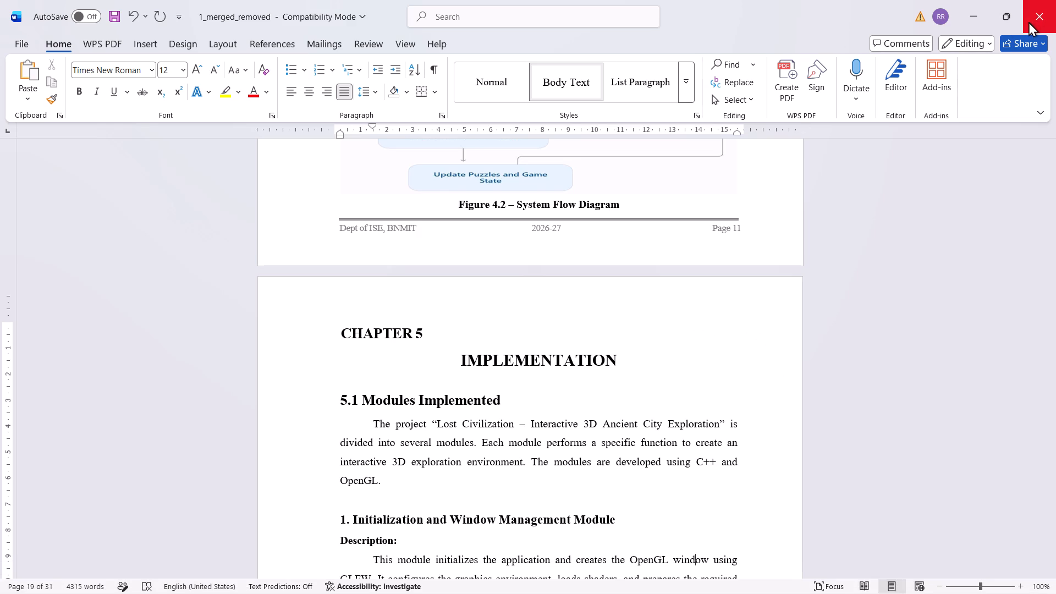
Close the Word report and return to the cg project PDF.
click(1035, 21)
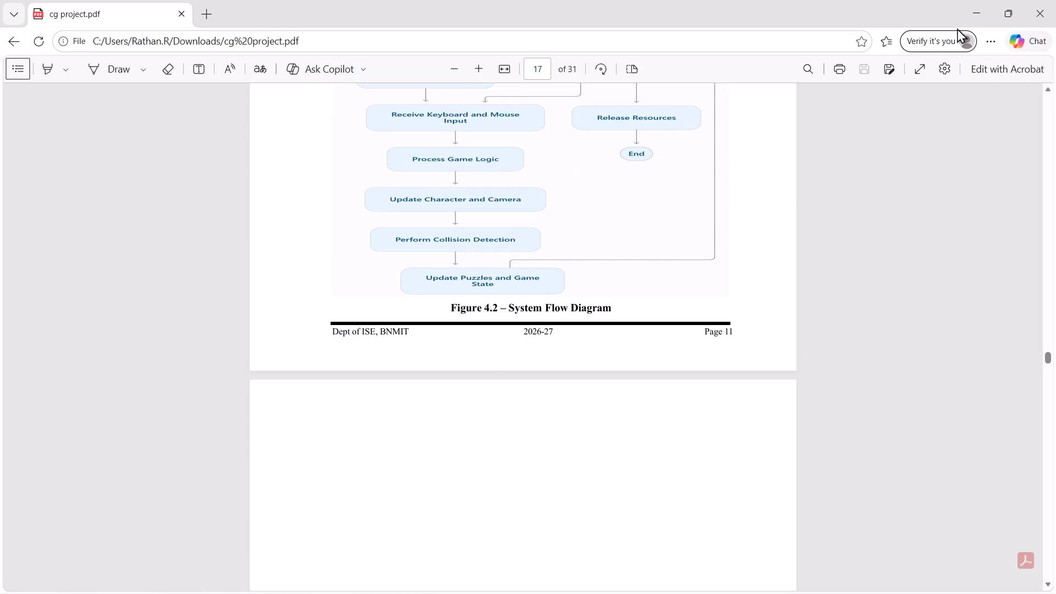
Examine the page that follows Figure 4.2 in the cg project PDF.
scroll(626, 463, down, 4)
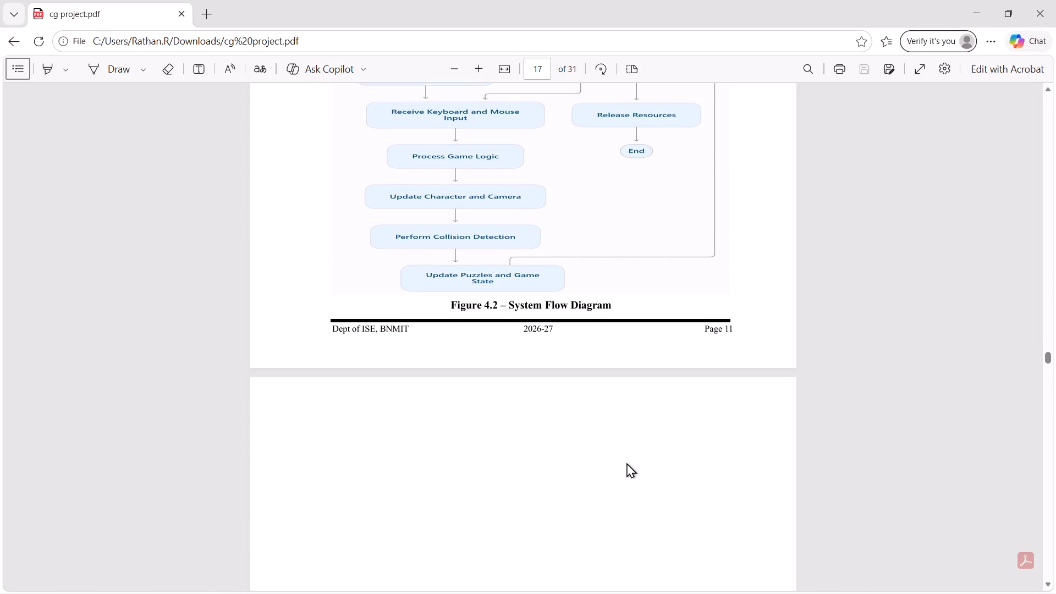